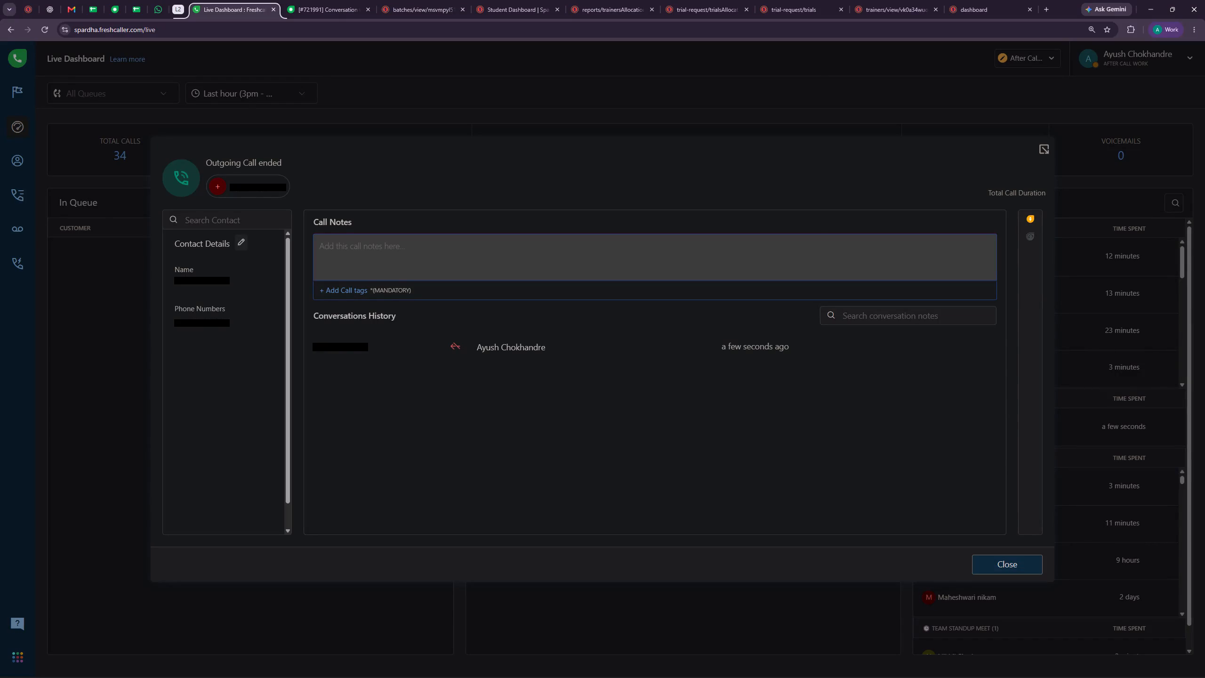
# Tag the ended outgoing call with the L2 escalation call tag and close the call summary.
pyautogui.click(356, 291)
pyautogui.click(363, 289)
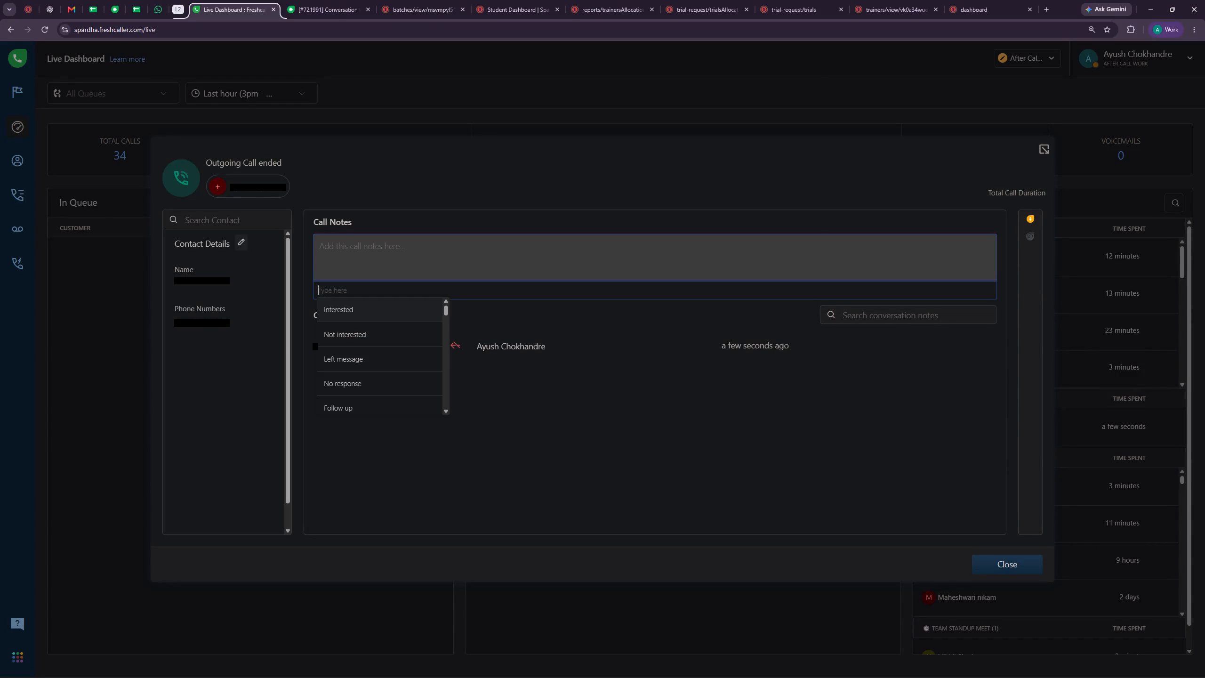
pyautogui.write('l2')
pyautogui.click(359, 313)
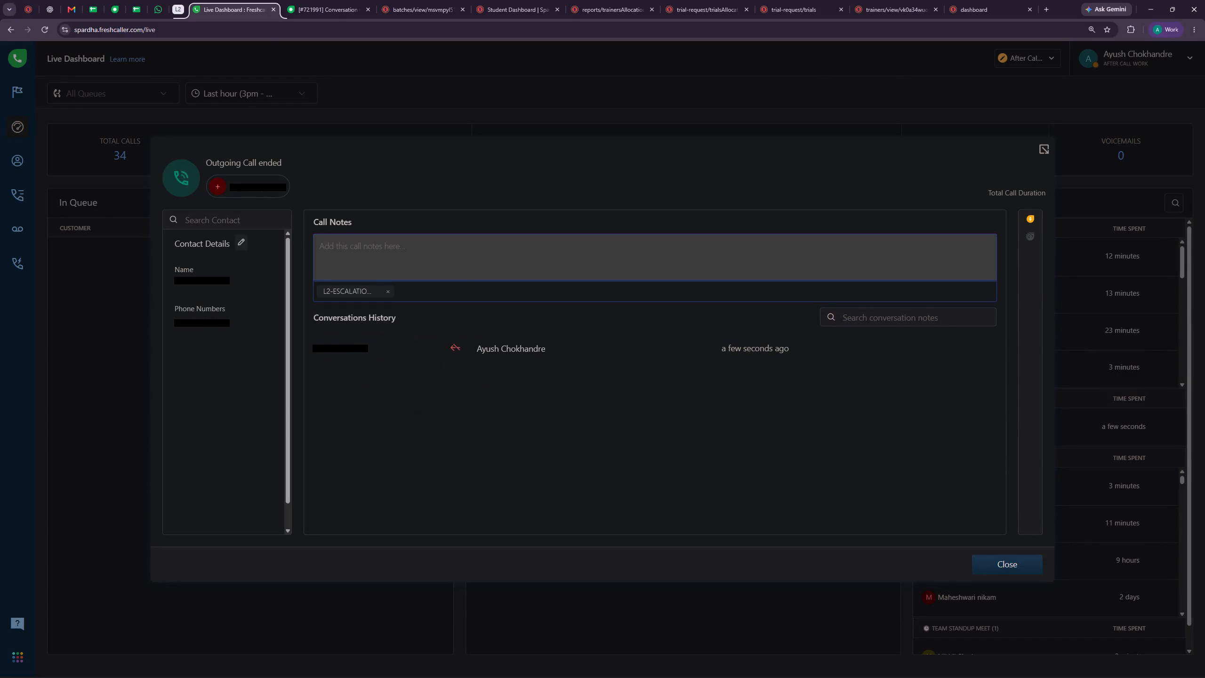
pyautogui.click(1005, 560)
# Switch to Freshdesk ticket 721991, dismiss the reply notification and review the ticket's conversation.
pyautogui.click(316, 0)
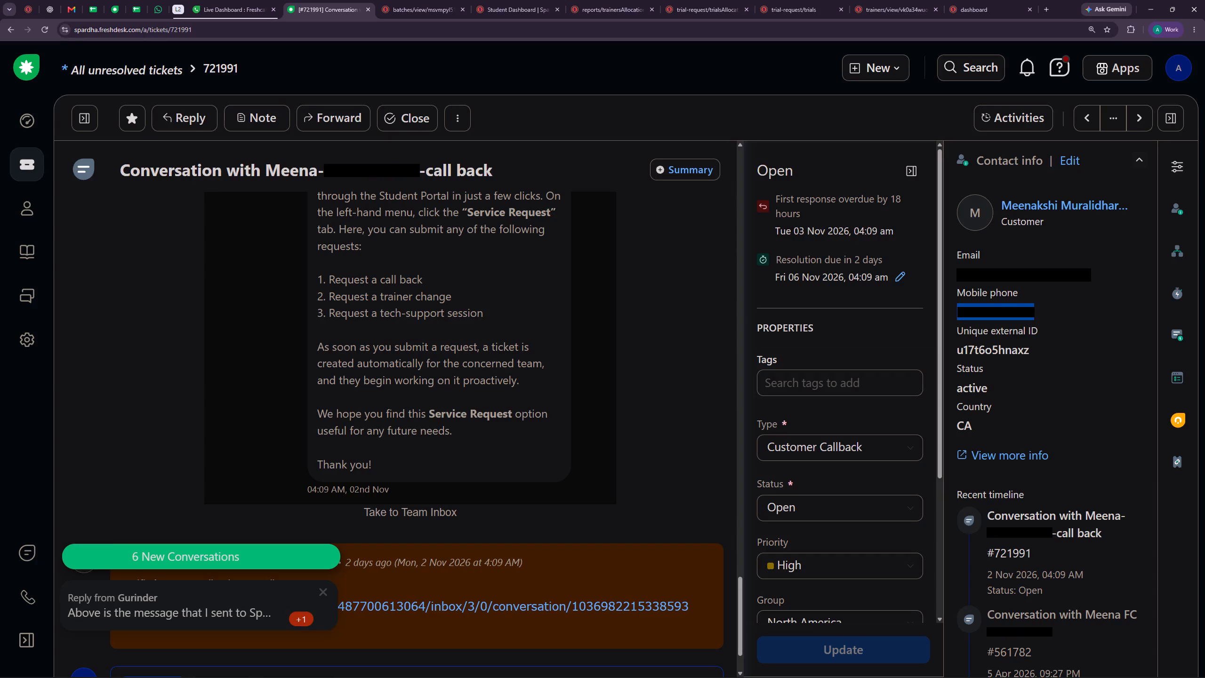
pyautogui.click(323, 594)
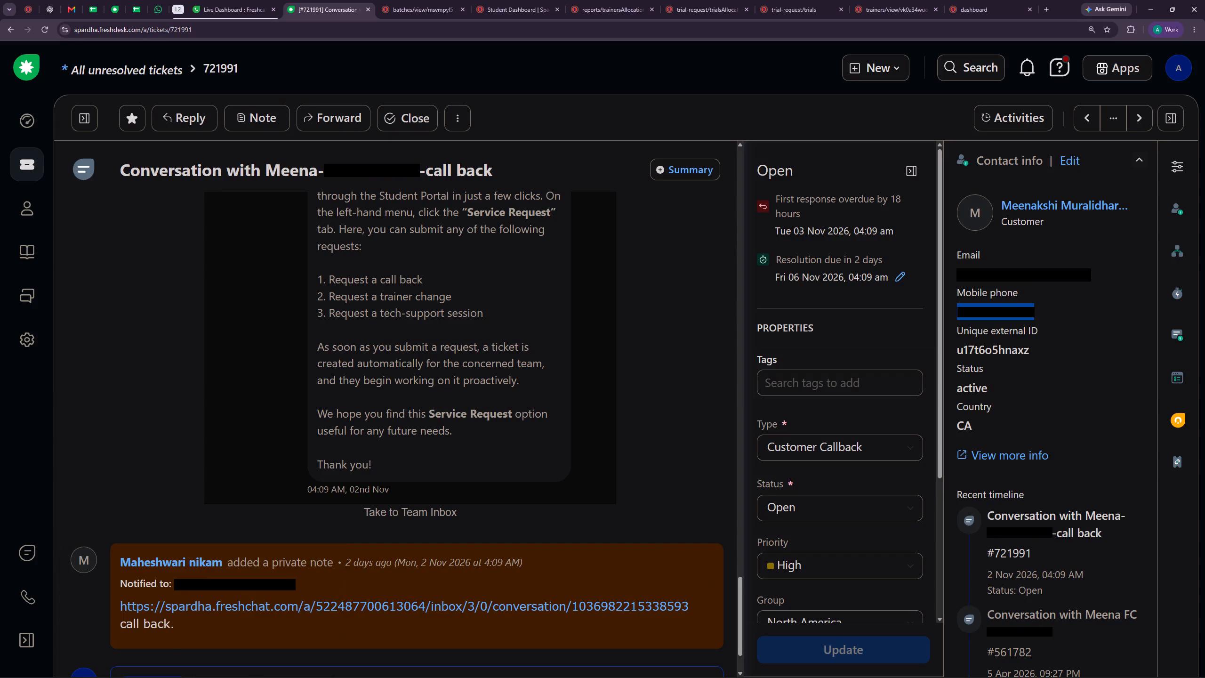
pyautogui.moveTo(737, 602); pyautogui.dragTo(677, 335)
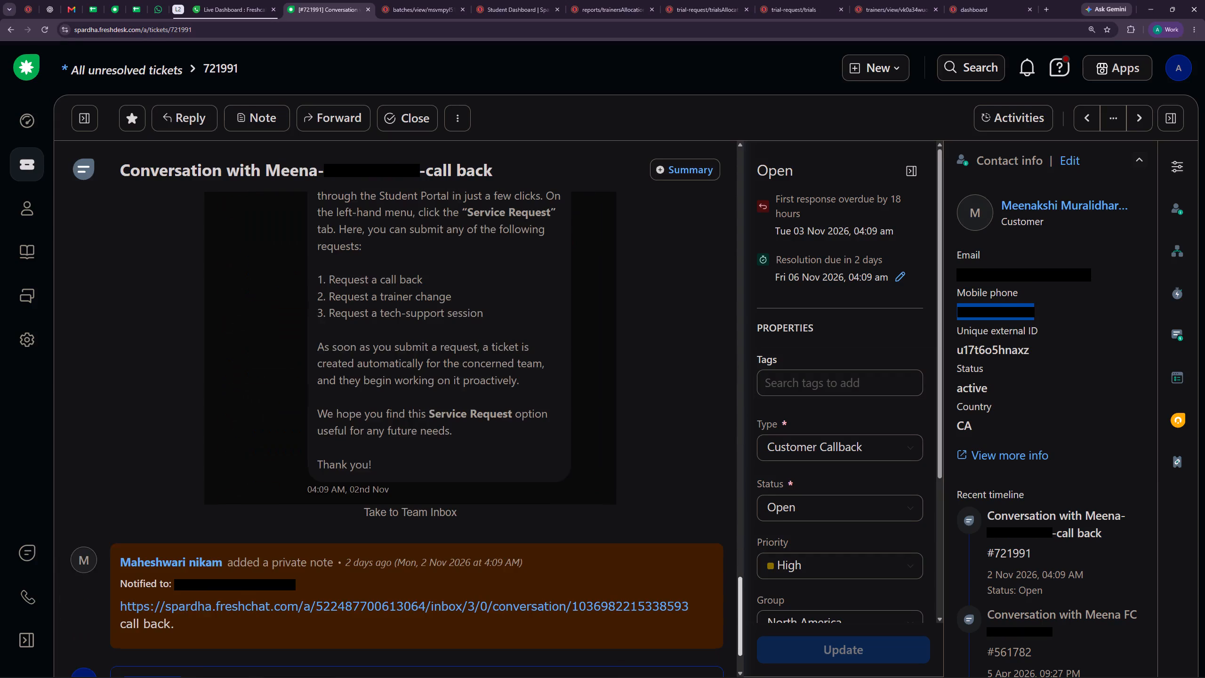
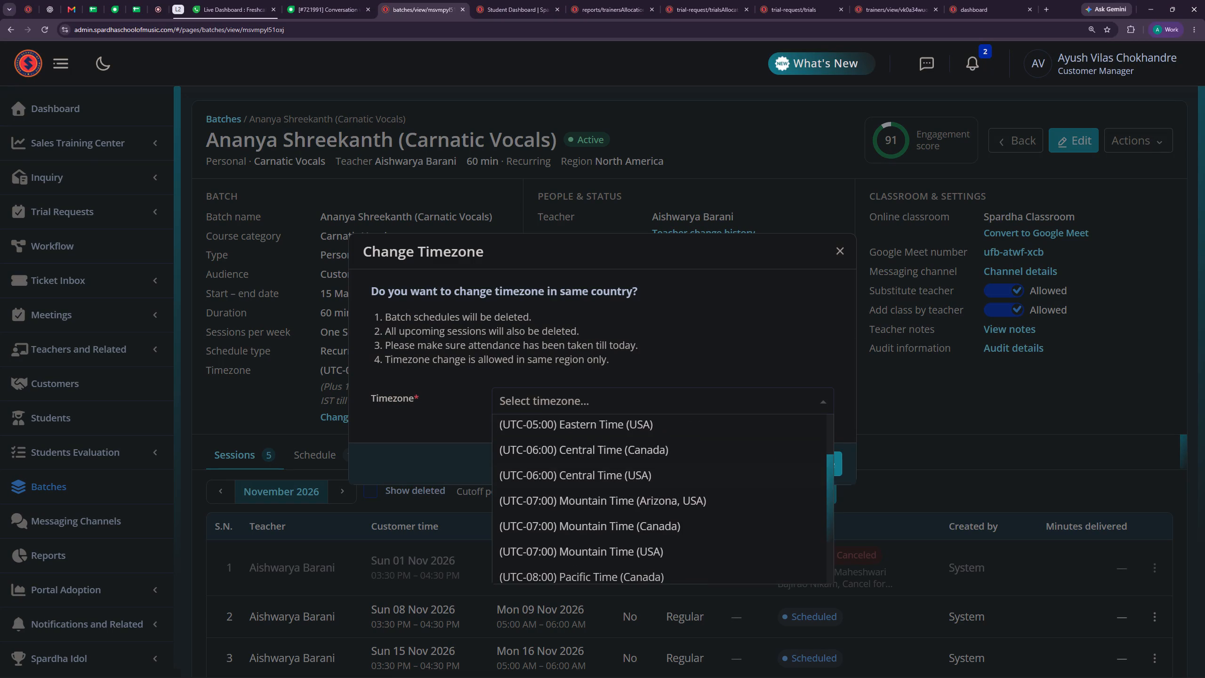
# Review the timezone options offered in the Change Timezone dialog for the Carnatic Vocals batch.
pyautogui.scroll(-4, 702, 485)
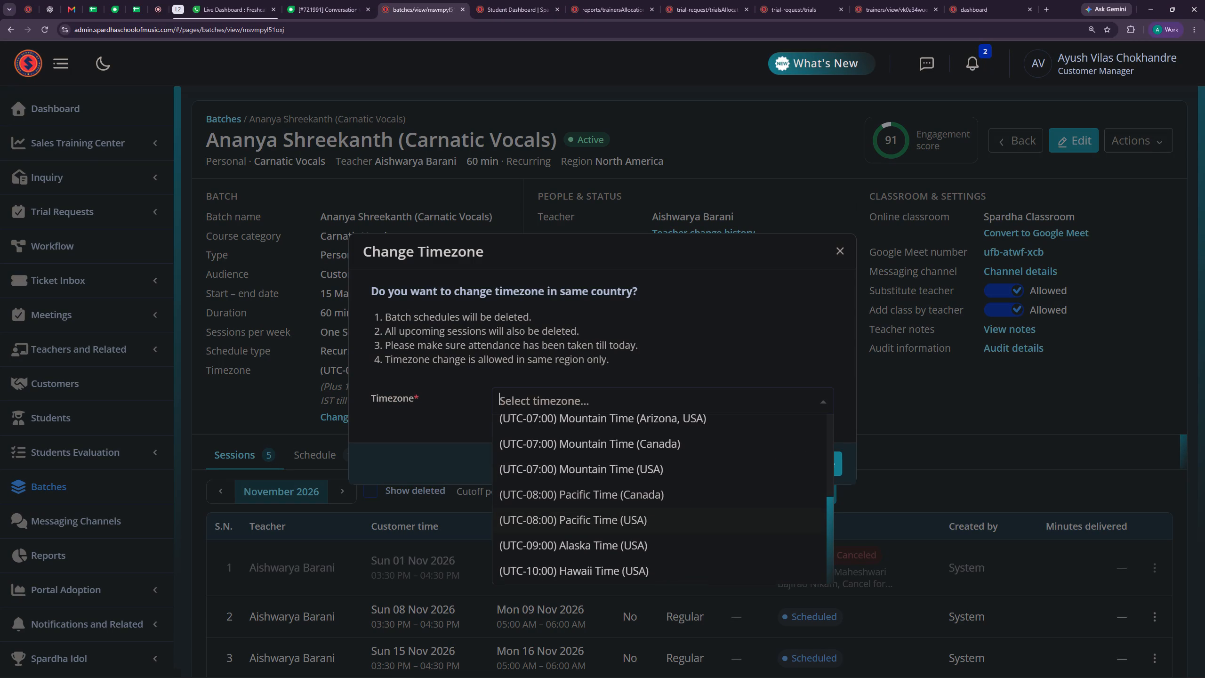
pyautogui.scroll(4, 655, 524)
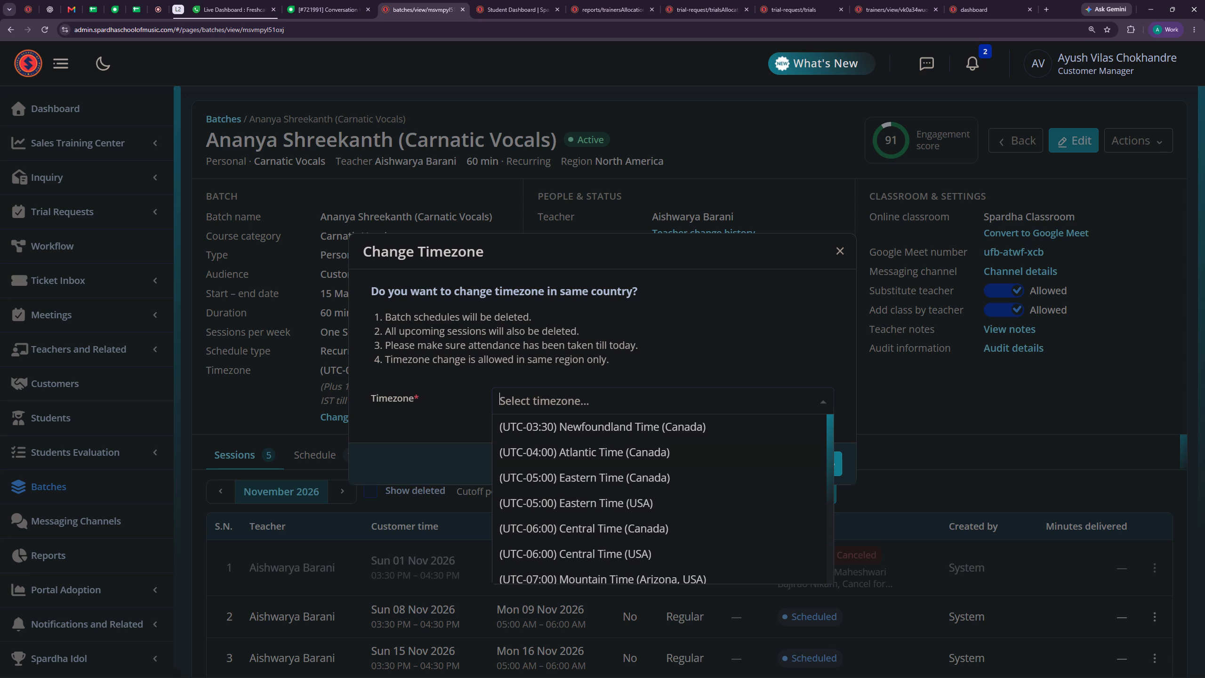
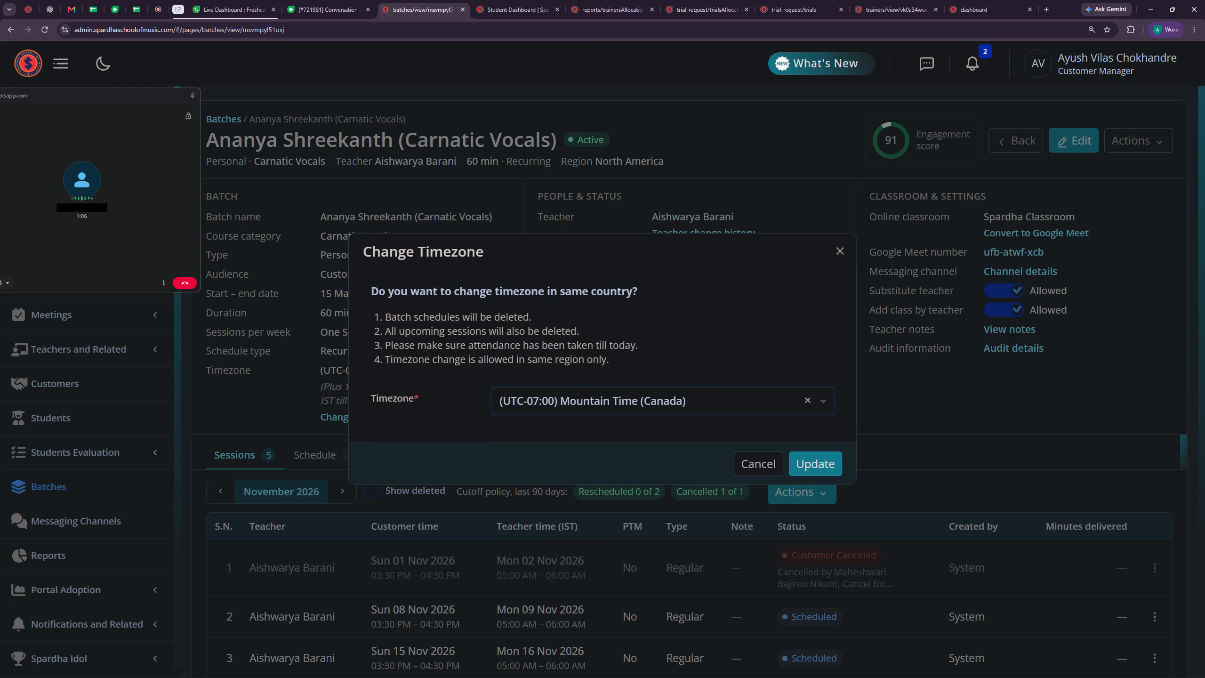
pyautogui.click(813, 467)
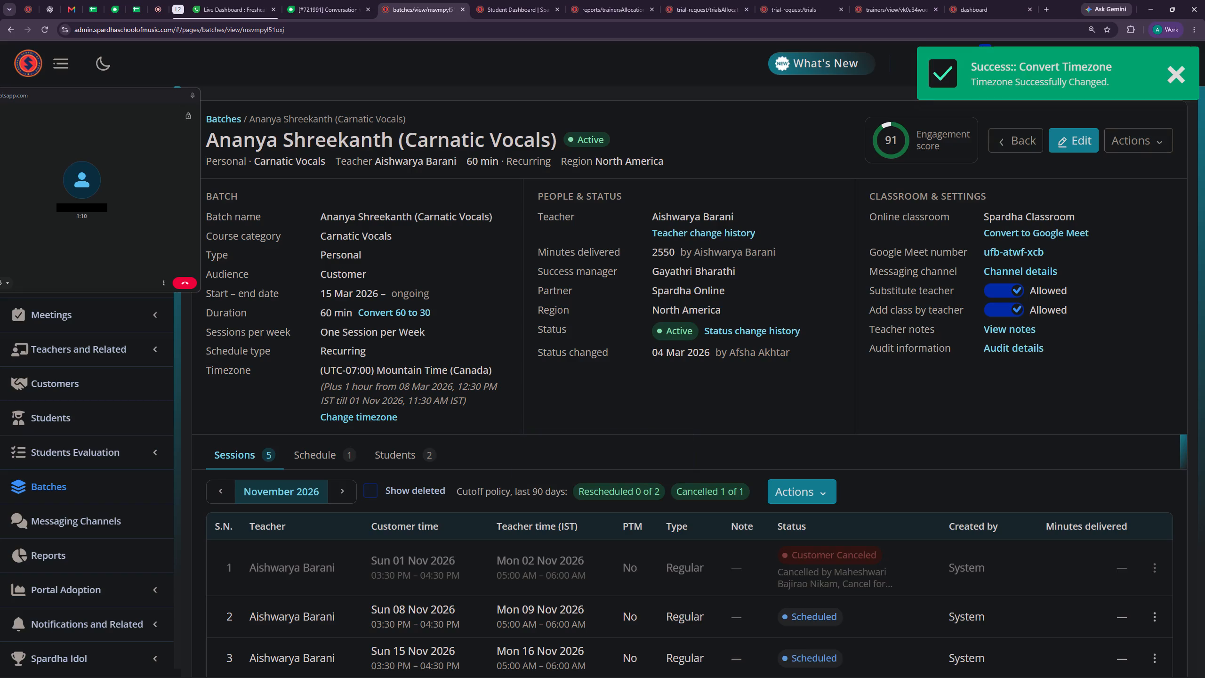
# View the batch's schedule, and from its November 2026 sessions open the check for available session slots.
pyautogui.click(328, 460)
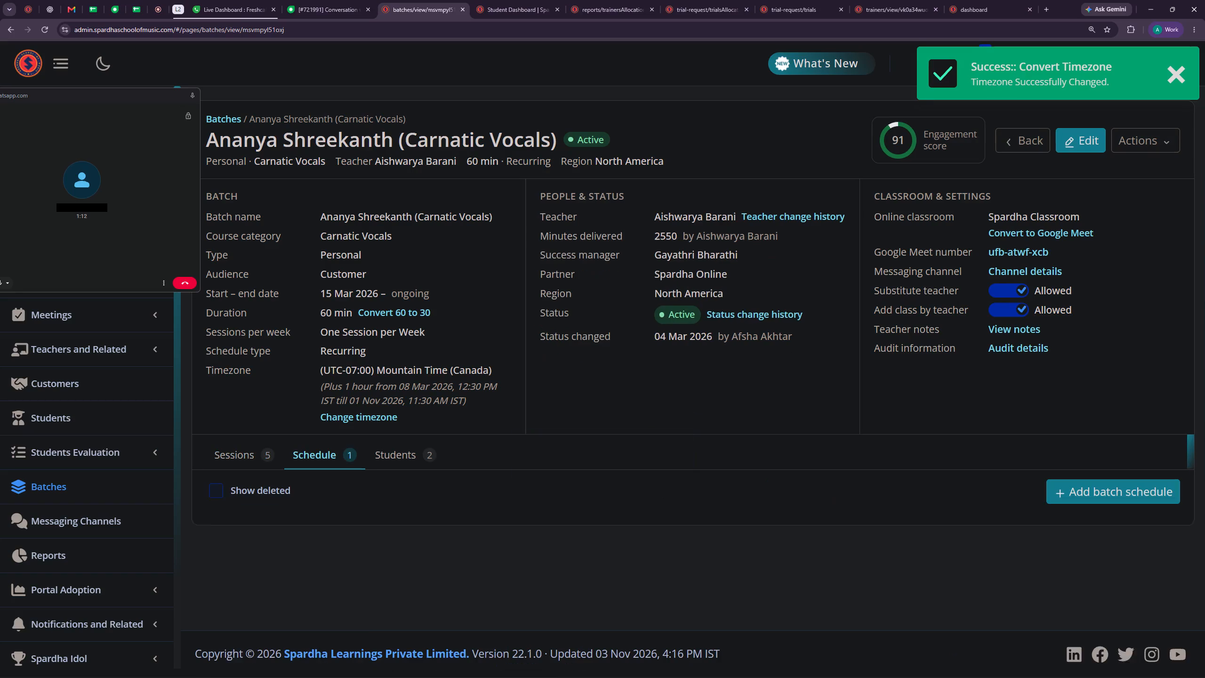
pyautogui.click(235, 461)
pyautogui.click(784, 493)
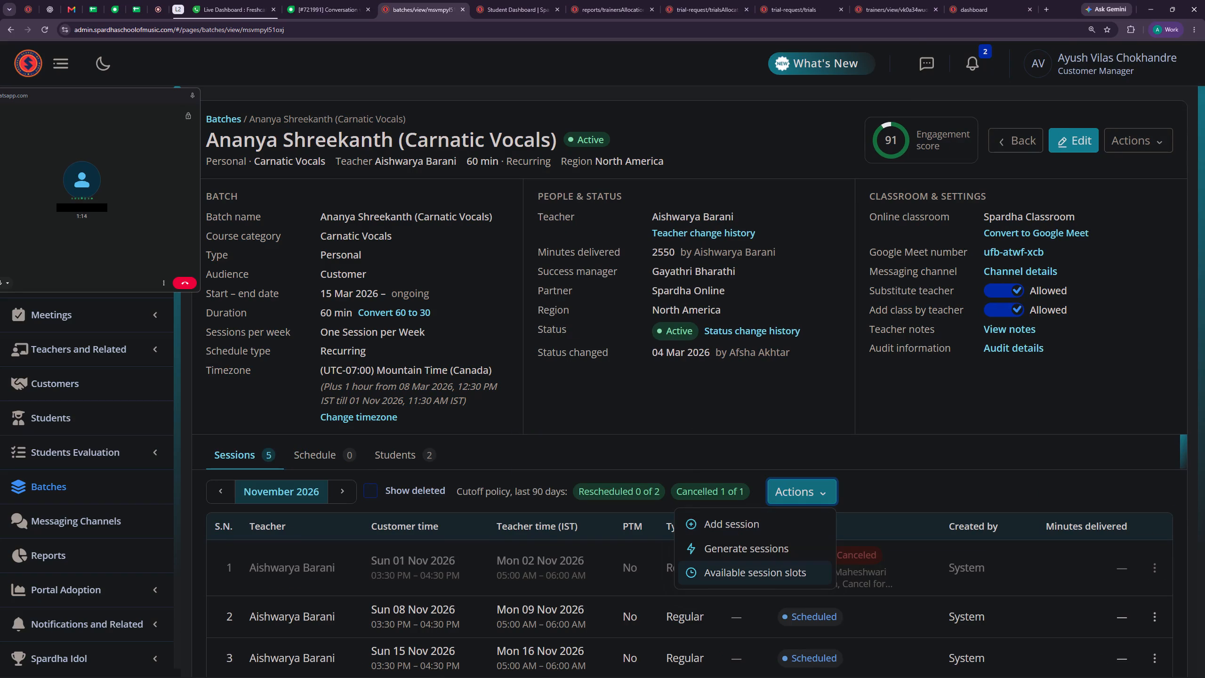
pyautogui.click(757, 571)
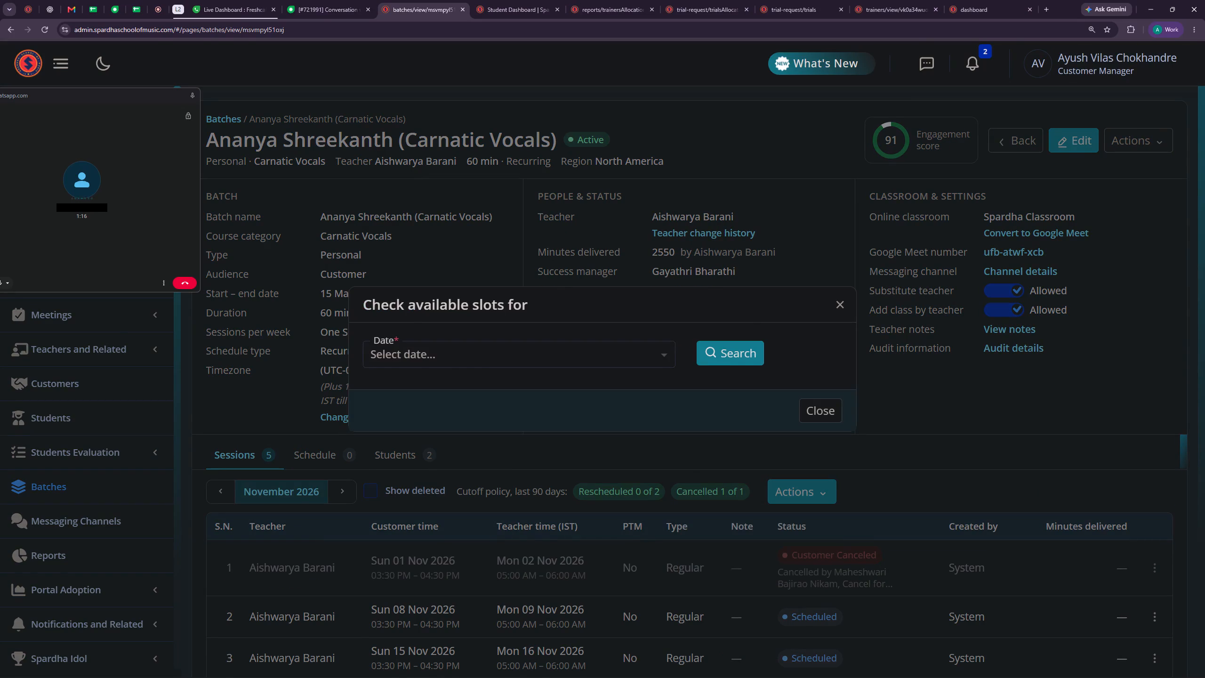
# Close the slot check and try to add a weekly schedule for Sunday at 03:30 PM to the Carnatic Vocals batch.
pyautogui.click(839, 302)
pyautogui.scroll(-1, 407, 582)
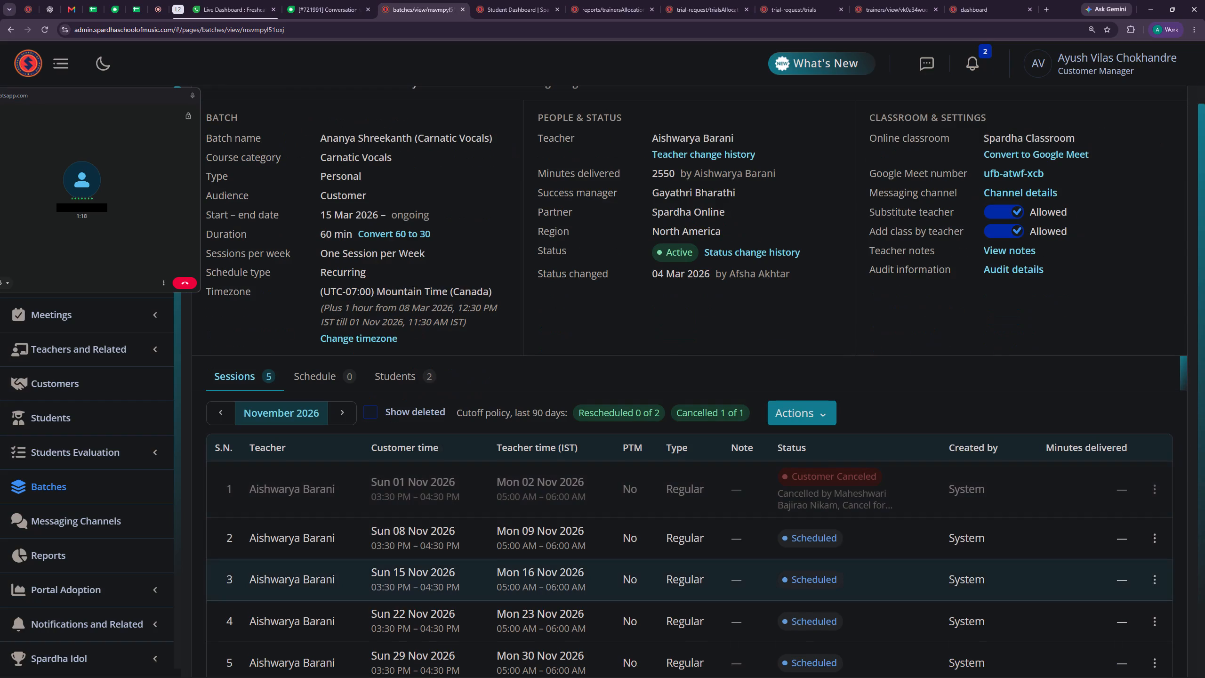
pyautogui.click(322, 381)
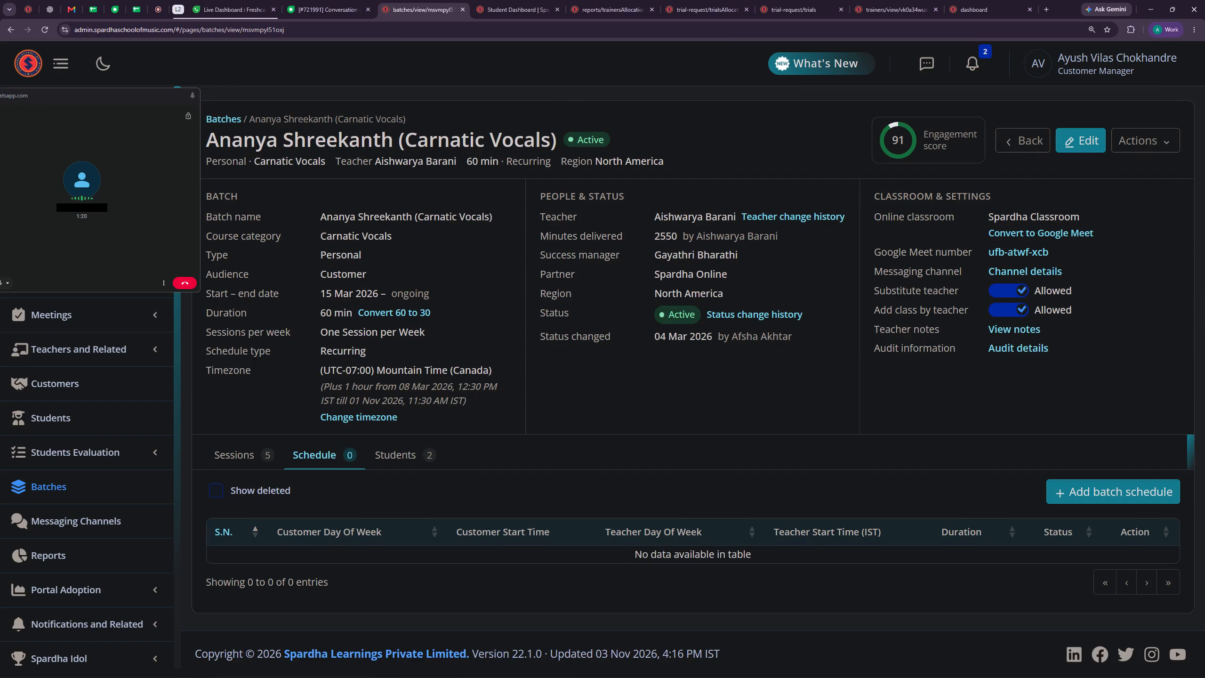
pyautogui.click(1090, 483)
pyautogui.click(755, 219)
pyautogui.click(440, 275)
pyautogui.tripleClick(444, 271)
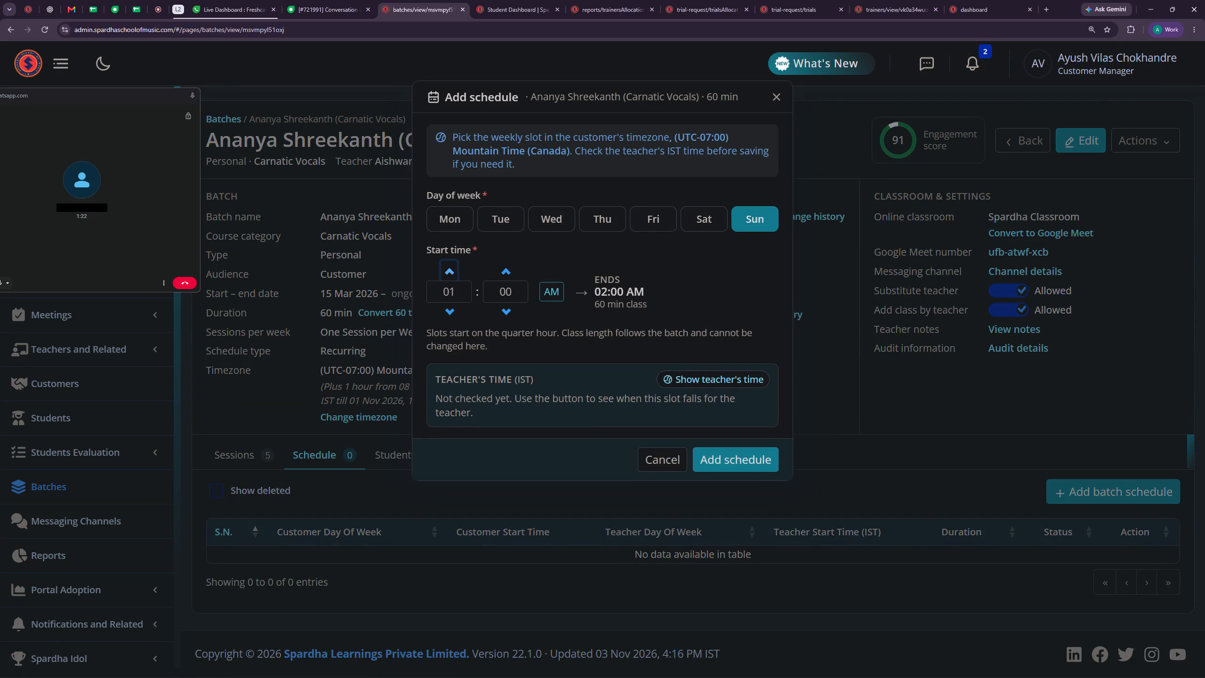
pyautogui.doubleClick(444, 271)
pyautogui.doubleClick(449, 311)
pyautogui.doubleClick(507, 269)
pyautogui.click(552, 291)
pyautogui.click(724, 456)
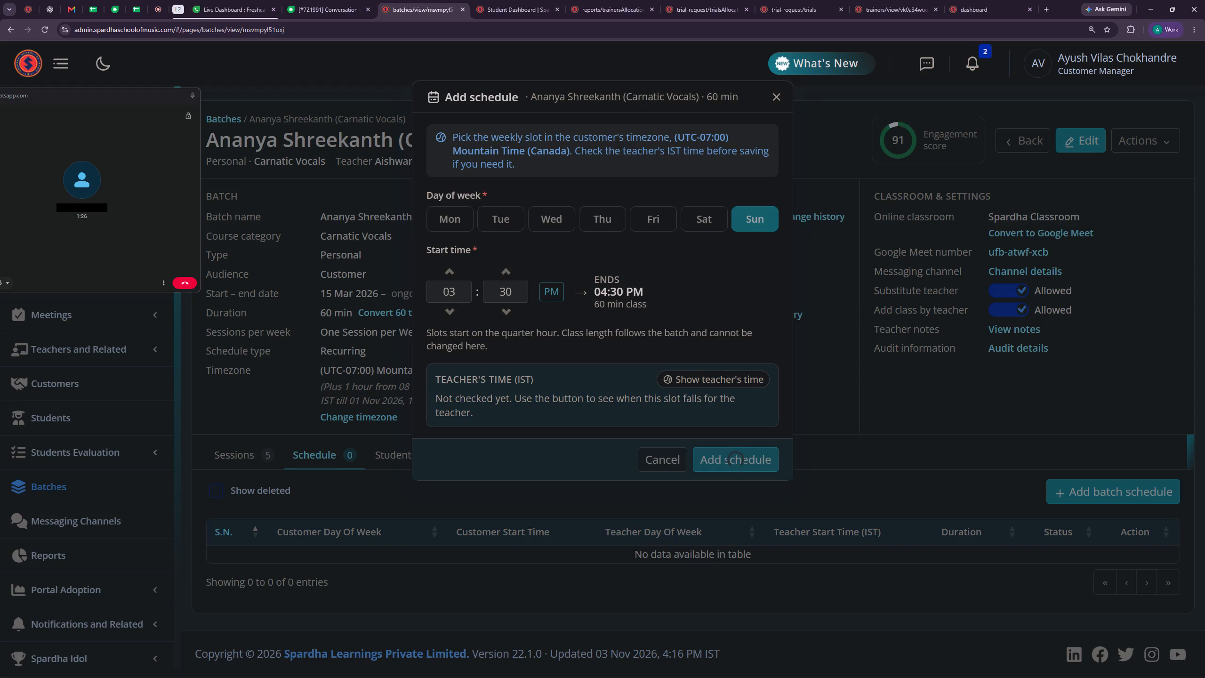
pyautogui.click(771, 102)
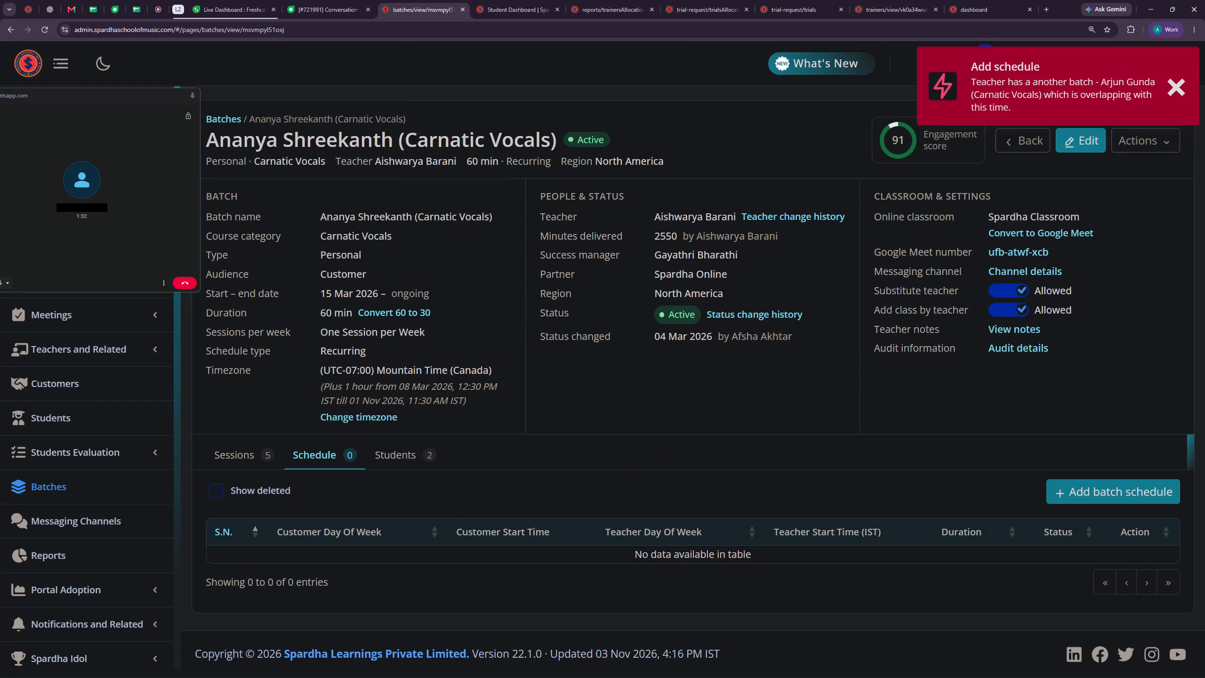
# Check the teacher's available session slots for the batch starting from Wed, 04 Nov, 2026, and close the results.
pyautogui.click(244, 457)
pyautogui.scroll(-1, 812, 495)
pyautogui.scroll(-1, 789, 435)
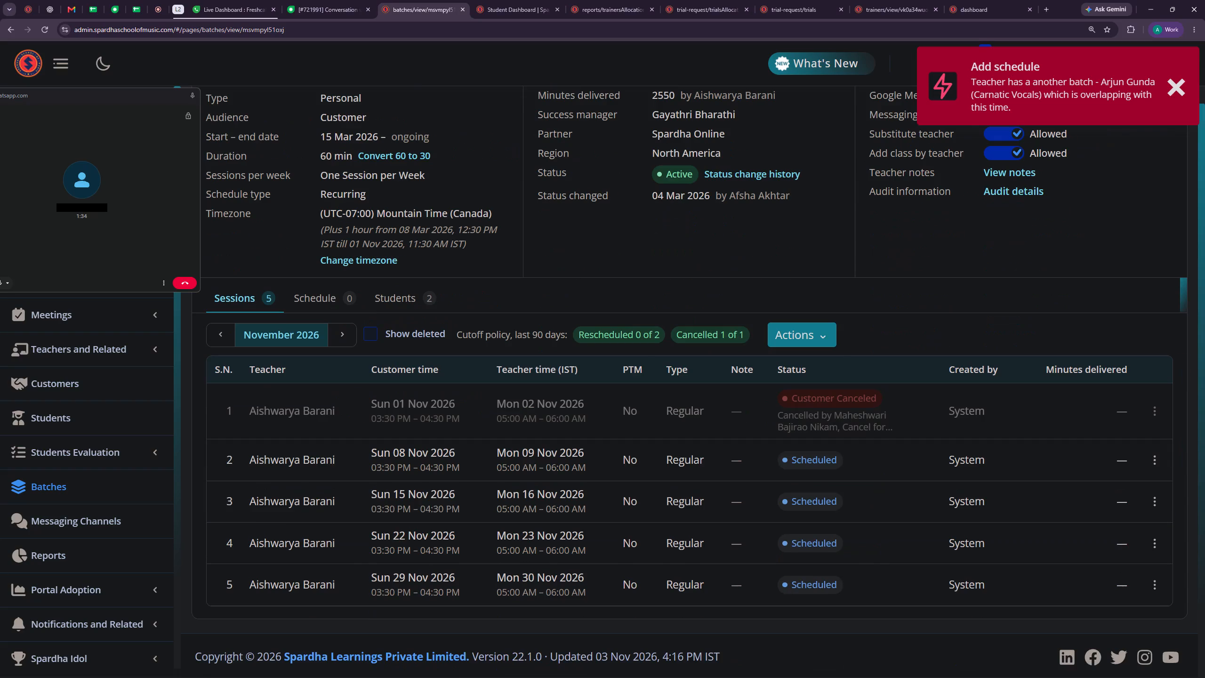
pyautogui.click(791, 335)
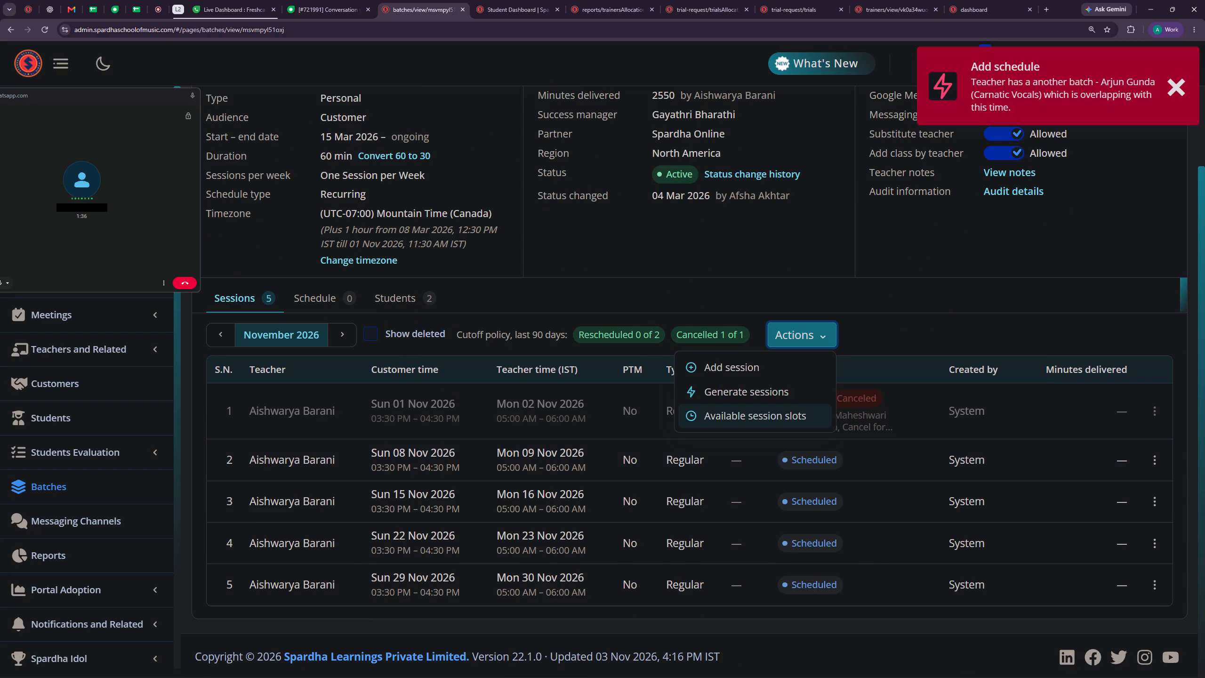
pyautogui.click(758, 415)
pyautogui.click(546, 354)
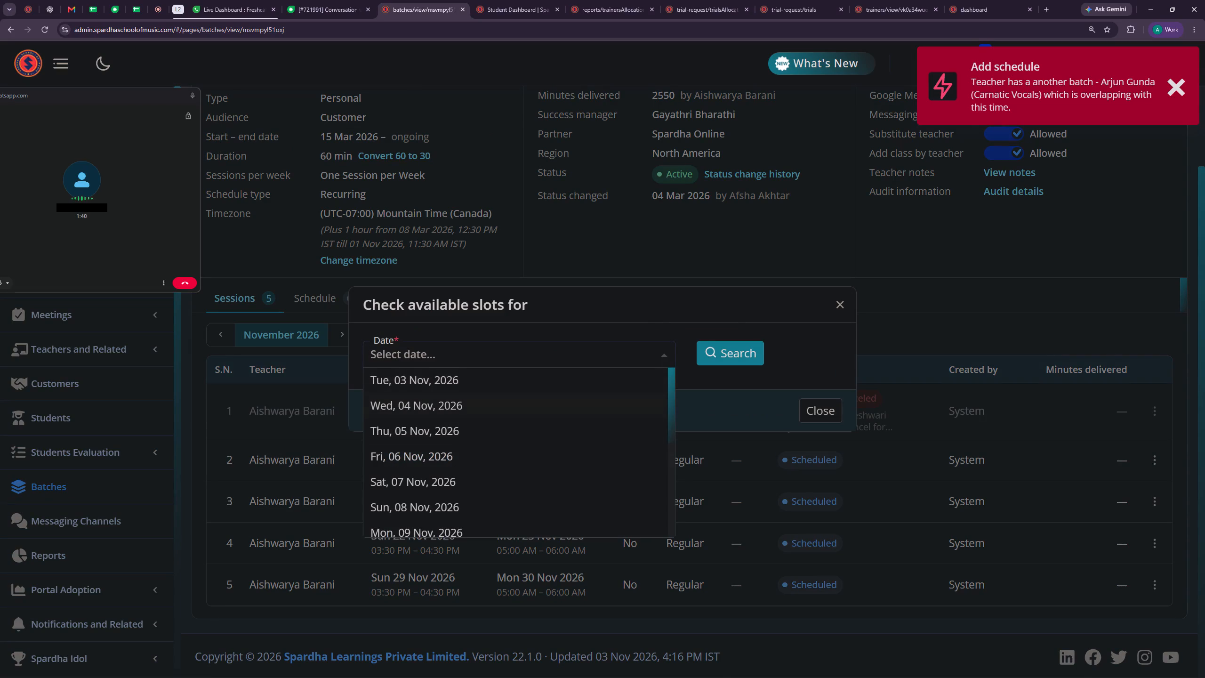
pyautogui.click(440, 405)
pyautogui.click(721, 341)
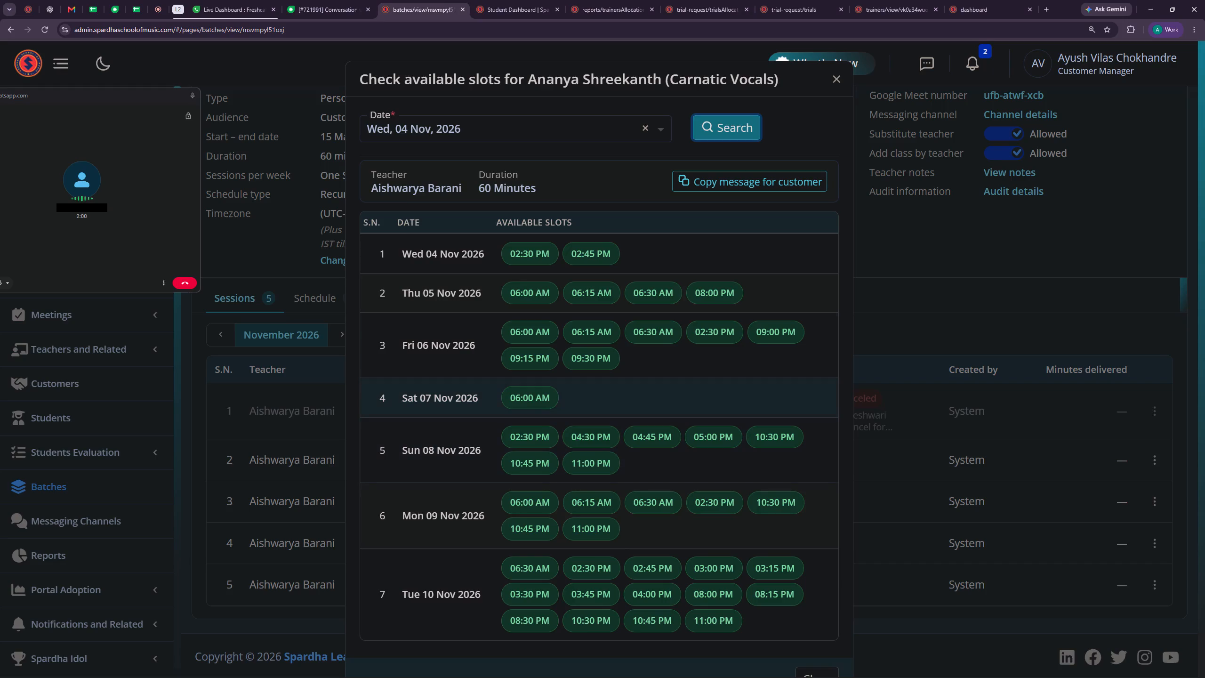
pyautogui.click(836, 83)
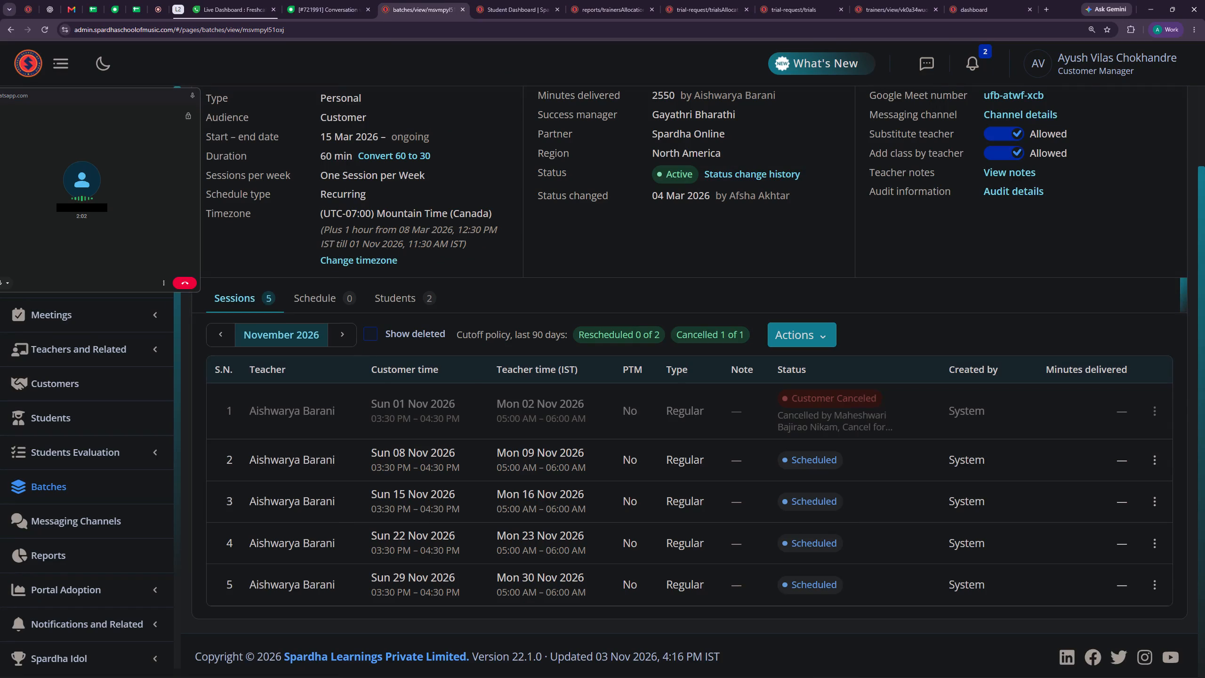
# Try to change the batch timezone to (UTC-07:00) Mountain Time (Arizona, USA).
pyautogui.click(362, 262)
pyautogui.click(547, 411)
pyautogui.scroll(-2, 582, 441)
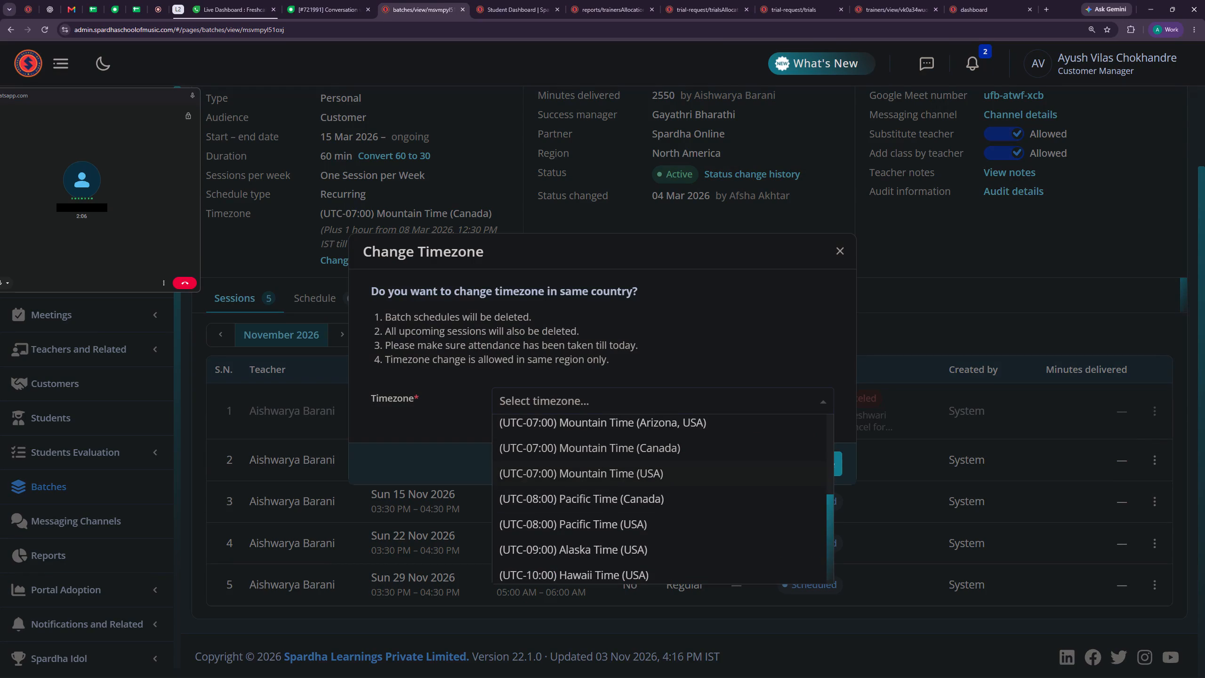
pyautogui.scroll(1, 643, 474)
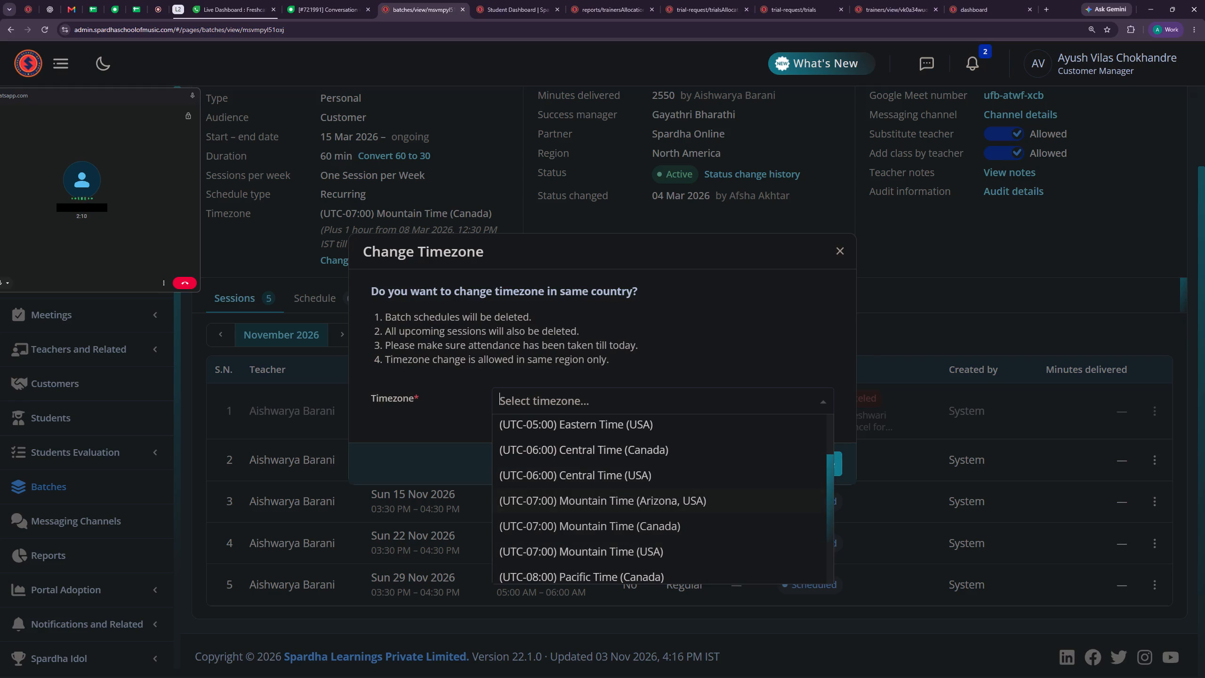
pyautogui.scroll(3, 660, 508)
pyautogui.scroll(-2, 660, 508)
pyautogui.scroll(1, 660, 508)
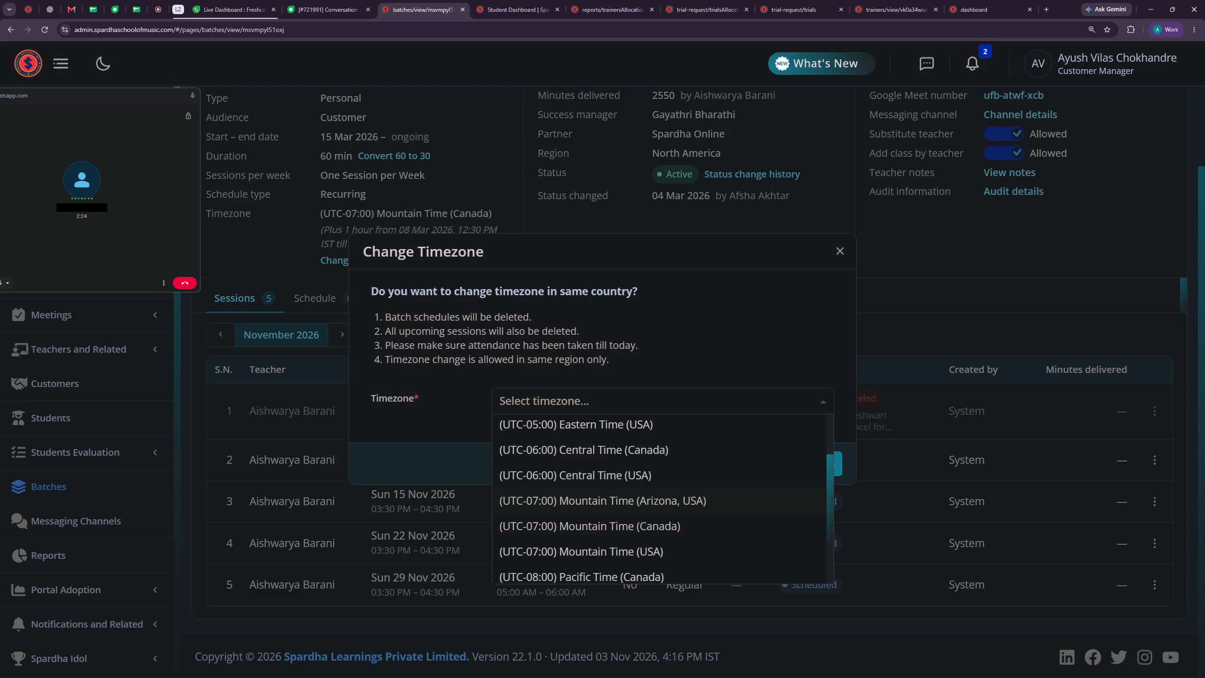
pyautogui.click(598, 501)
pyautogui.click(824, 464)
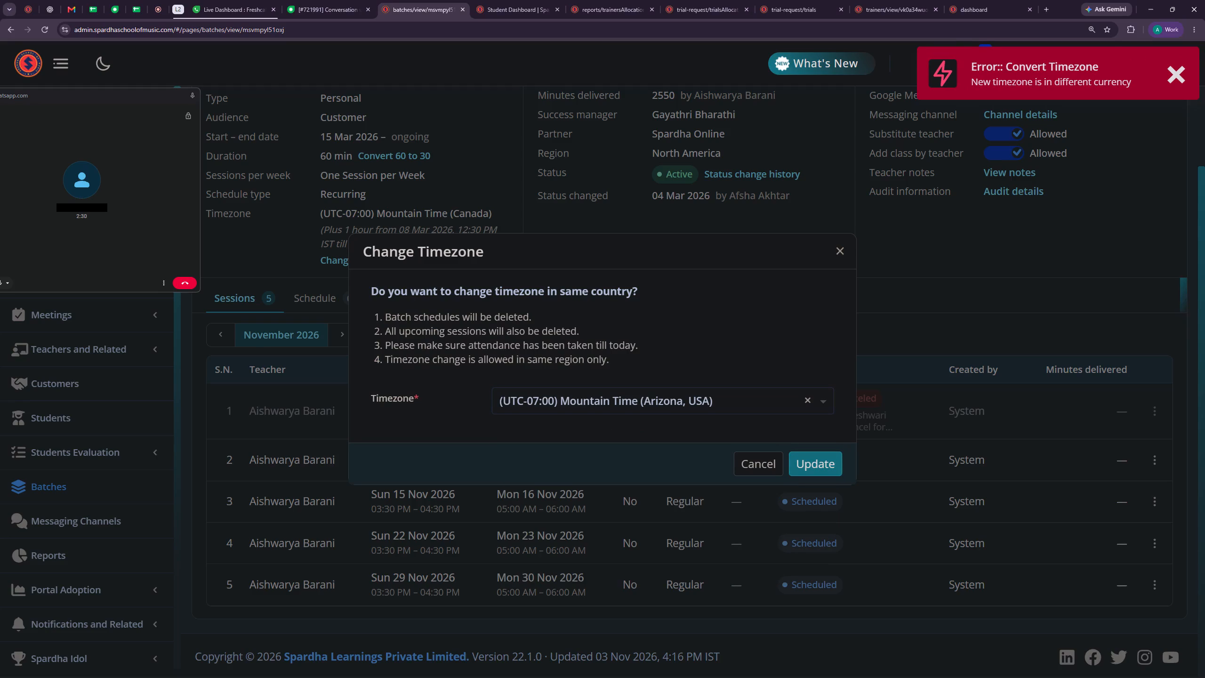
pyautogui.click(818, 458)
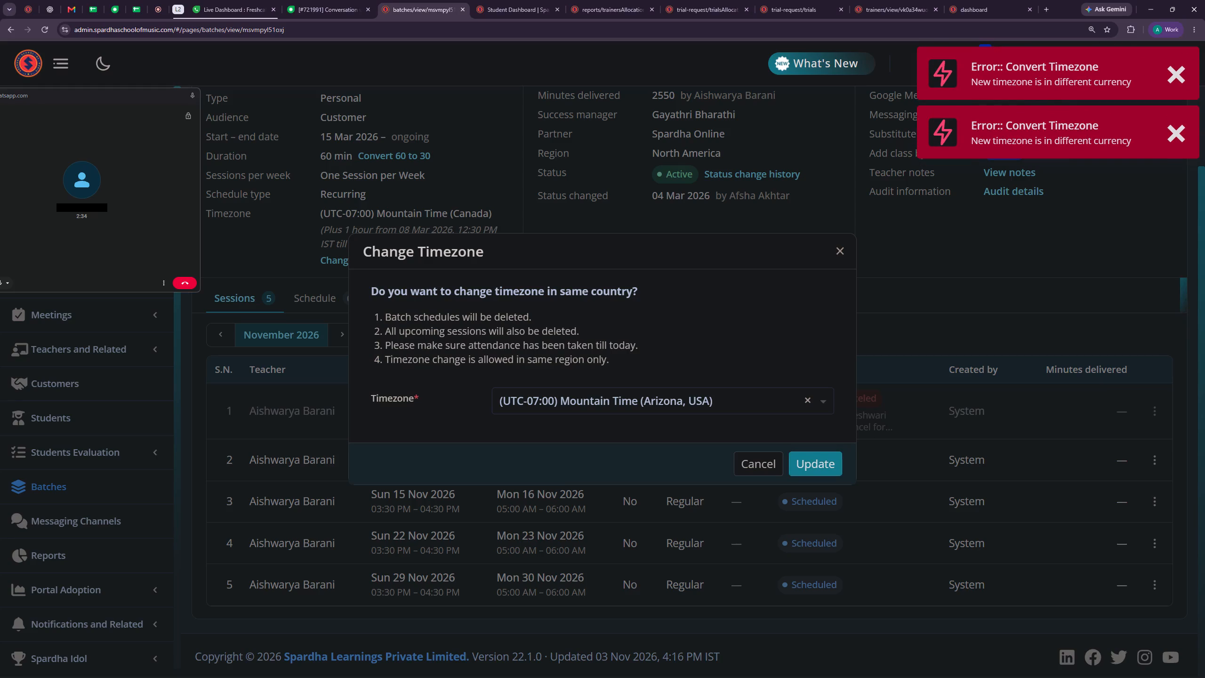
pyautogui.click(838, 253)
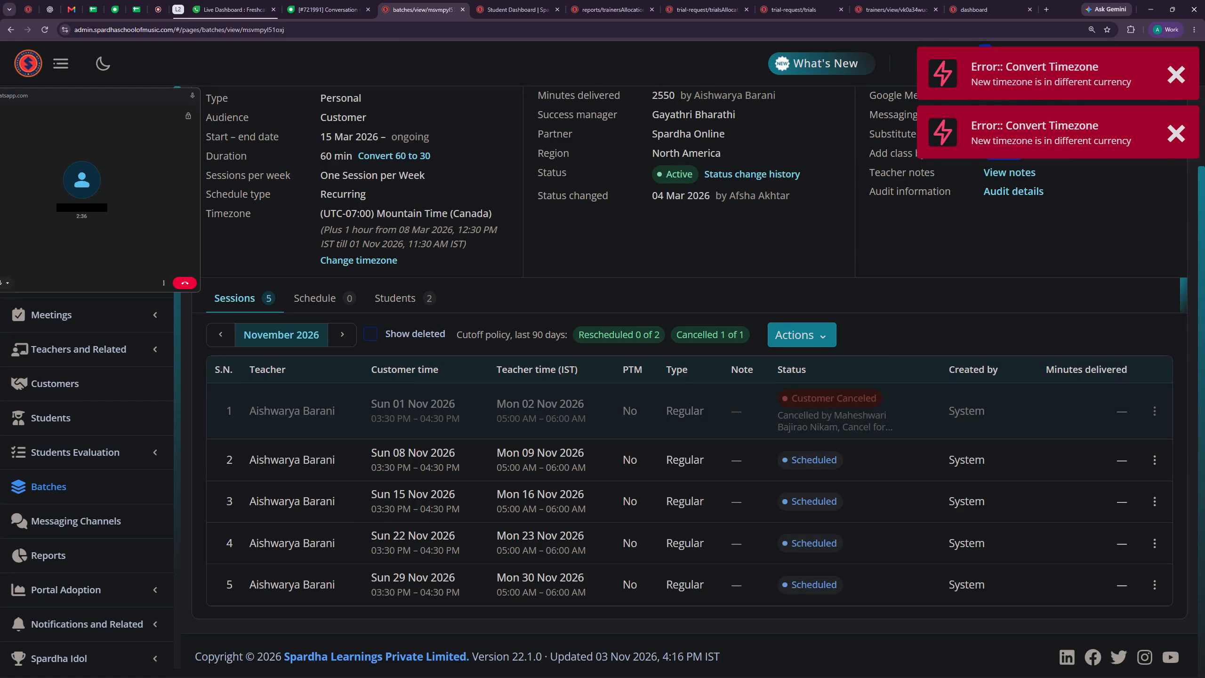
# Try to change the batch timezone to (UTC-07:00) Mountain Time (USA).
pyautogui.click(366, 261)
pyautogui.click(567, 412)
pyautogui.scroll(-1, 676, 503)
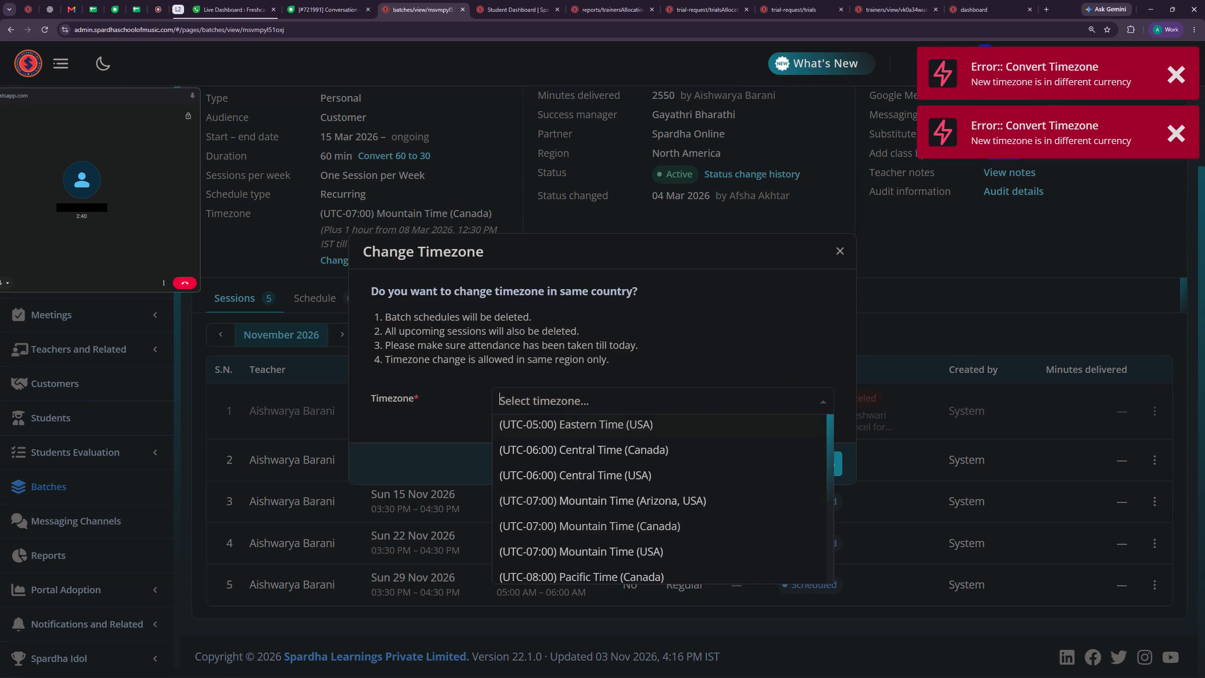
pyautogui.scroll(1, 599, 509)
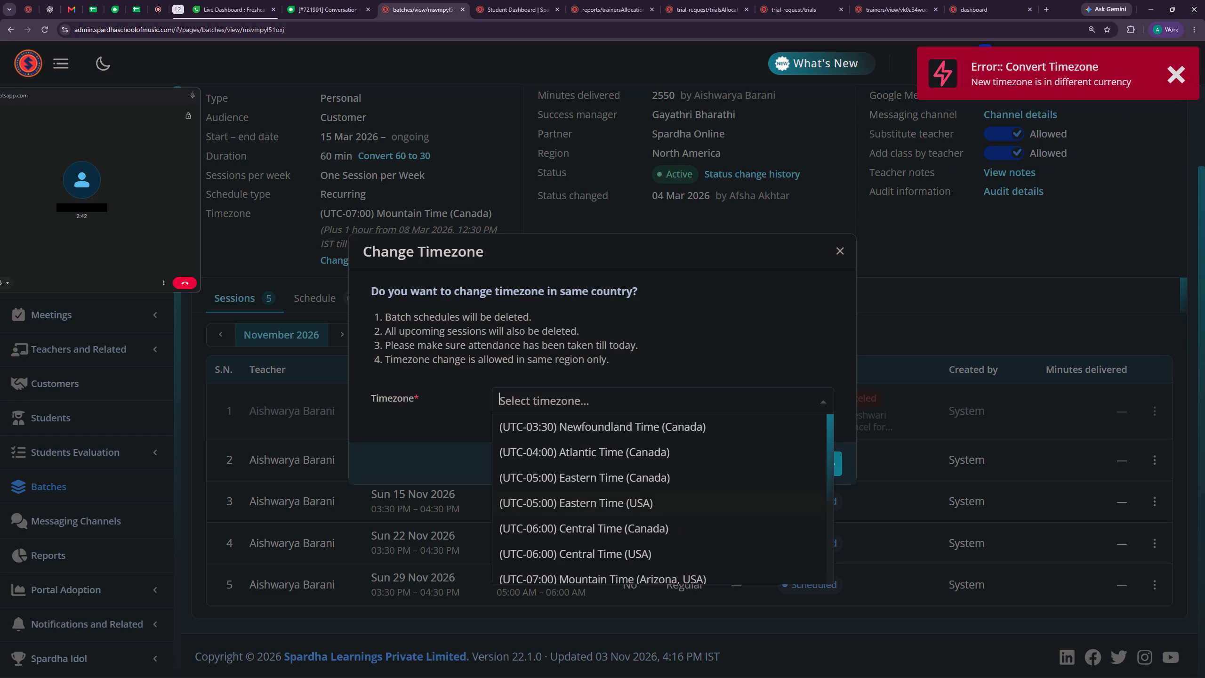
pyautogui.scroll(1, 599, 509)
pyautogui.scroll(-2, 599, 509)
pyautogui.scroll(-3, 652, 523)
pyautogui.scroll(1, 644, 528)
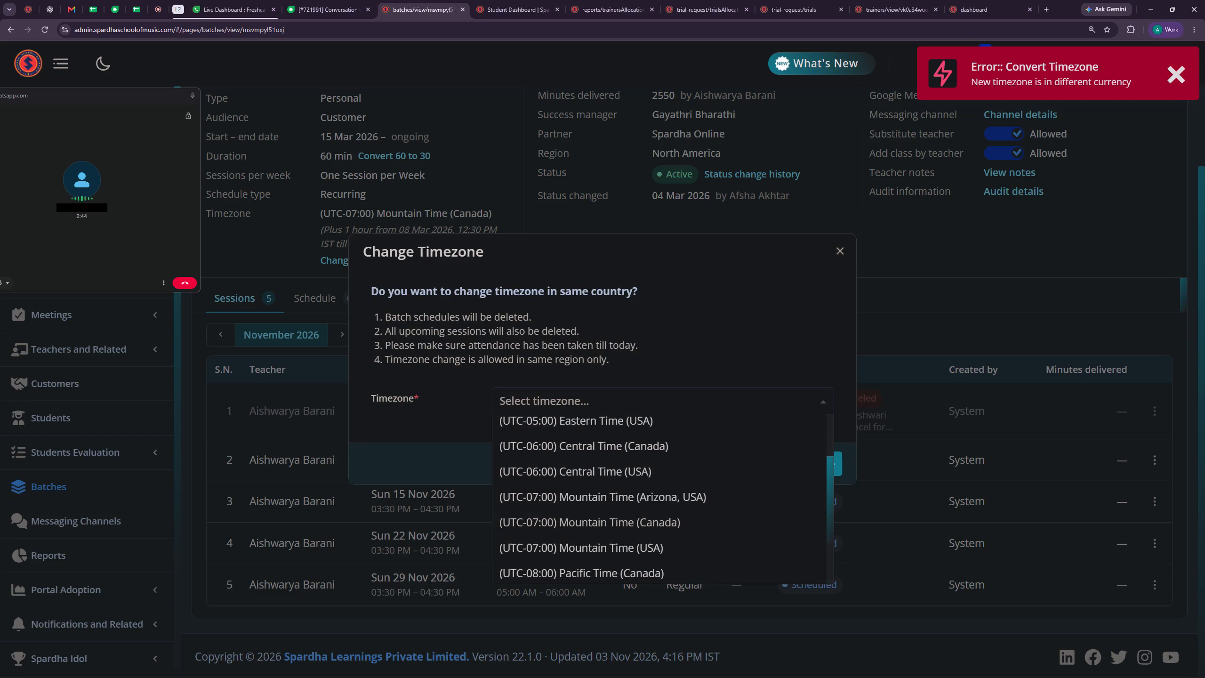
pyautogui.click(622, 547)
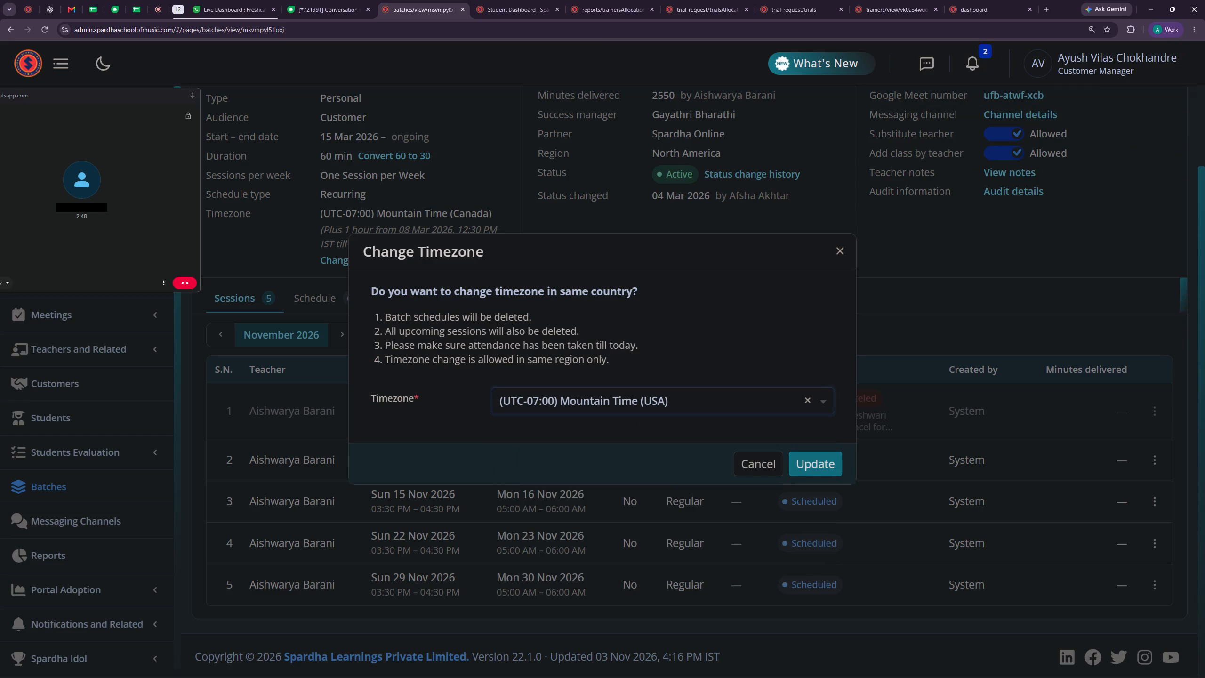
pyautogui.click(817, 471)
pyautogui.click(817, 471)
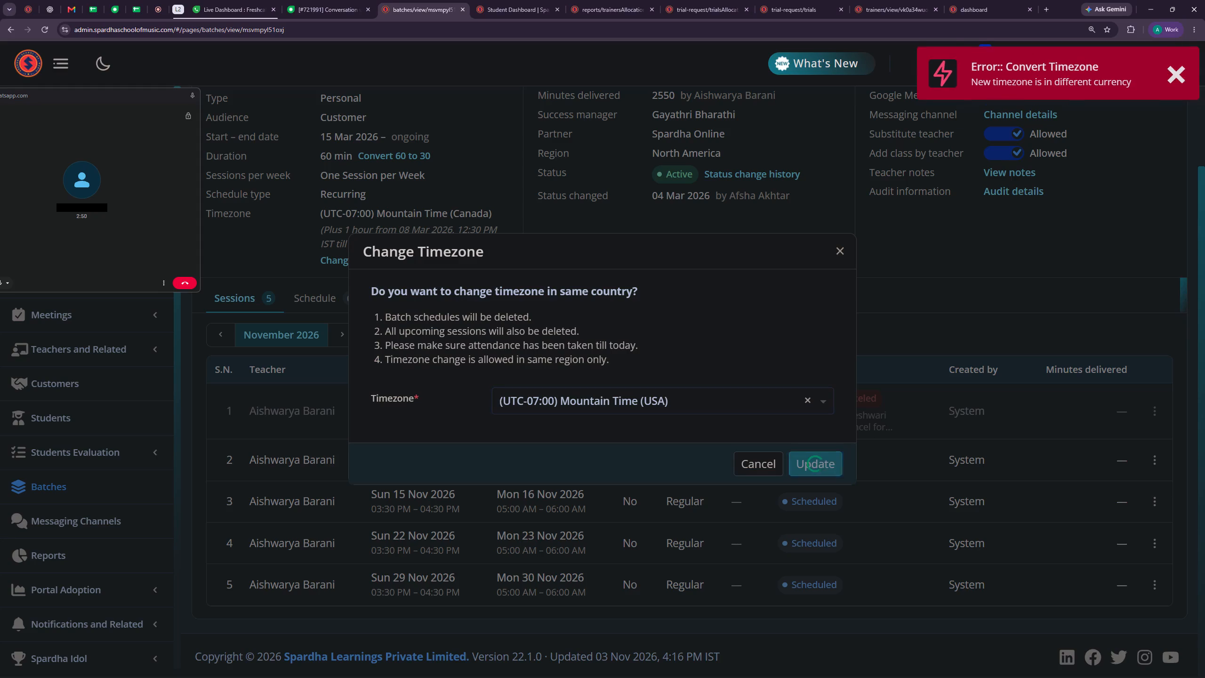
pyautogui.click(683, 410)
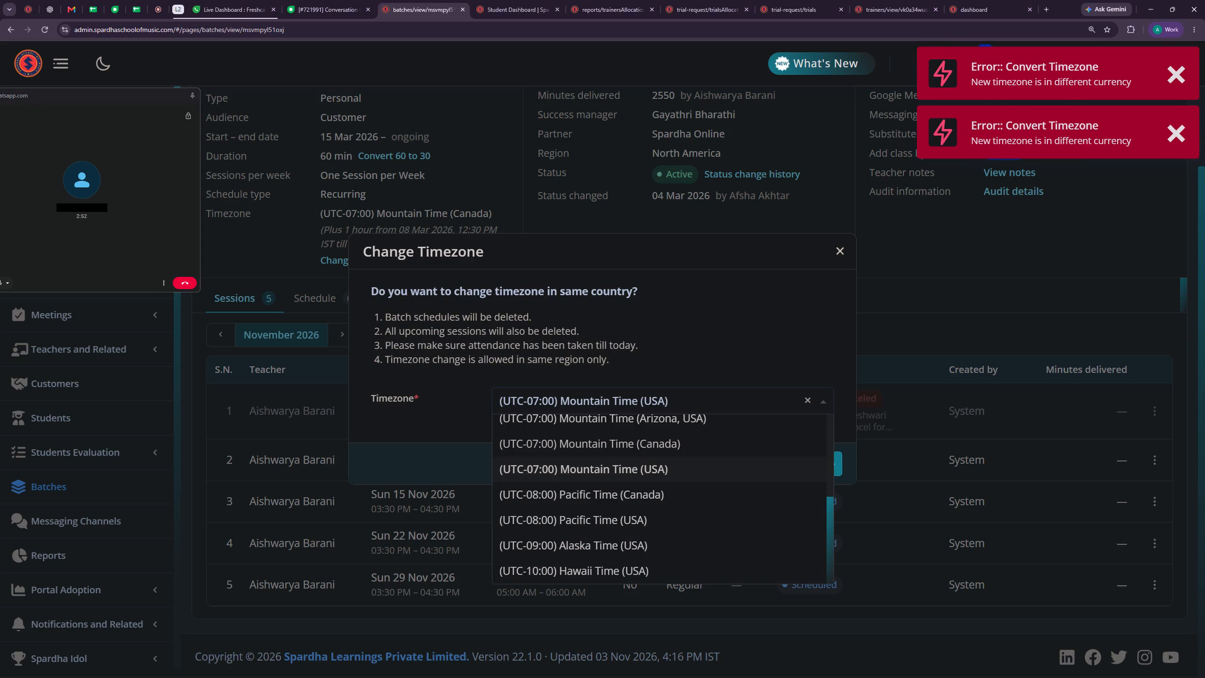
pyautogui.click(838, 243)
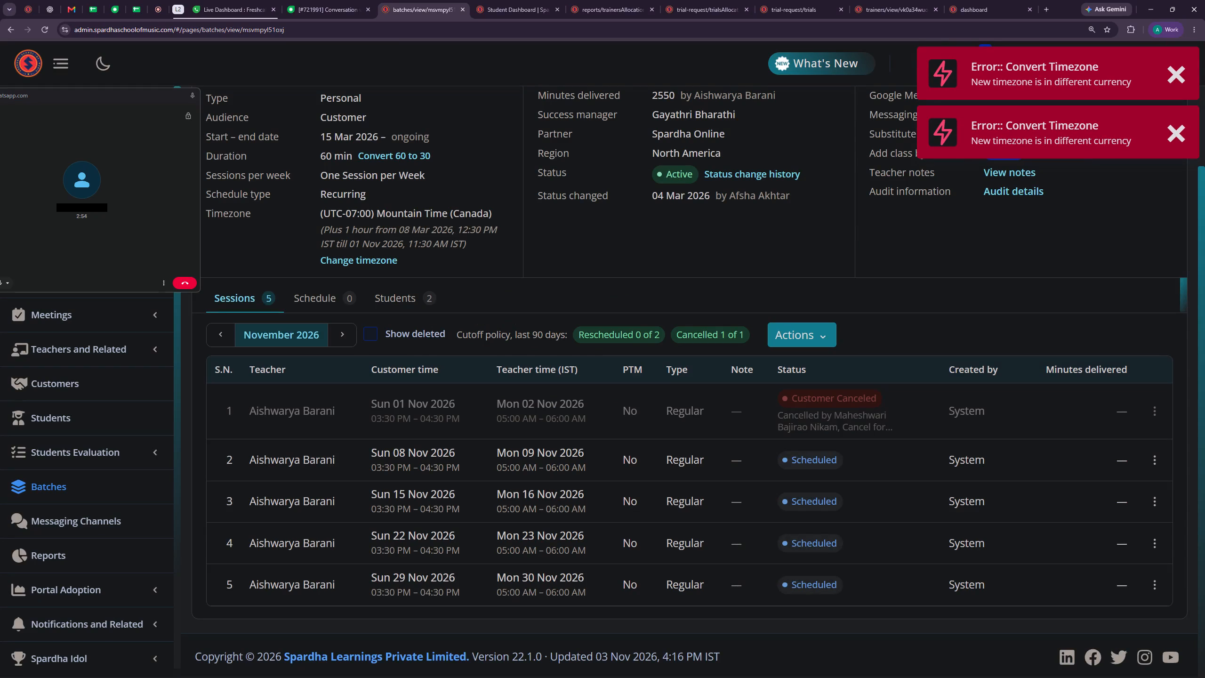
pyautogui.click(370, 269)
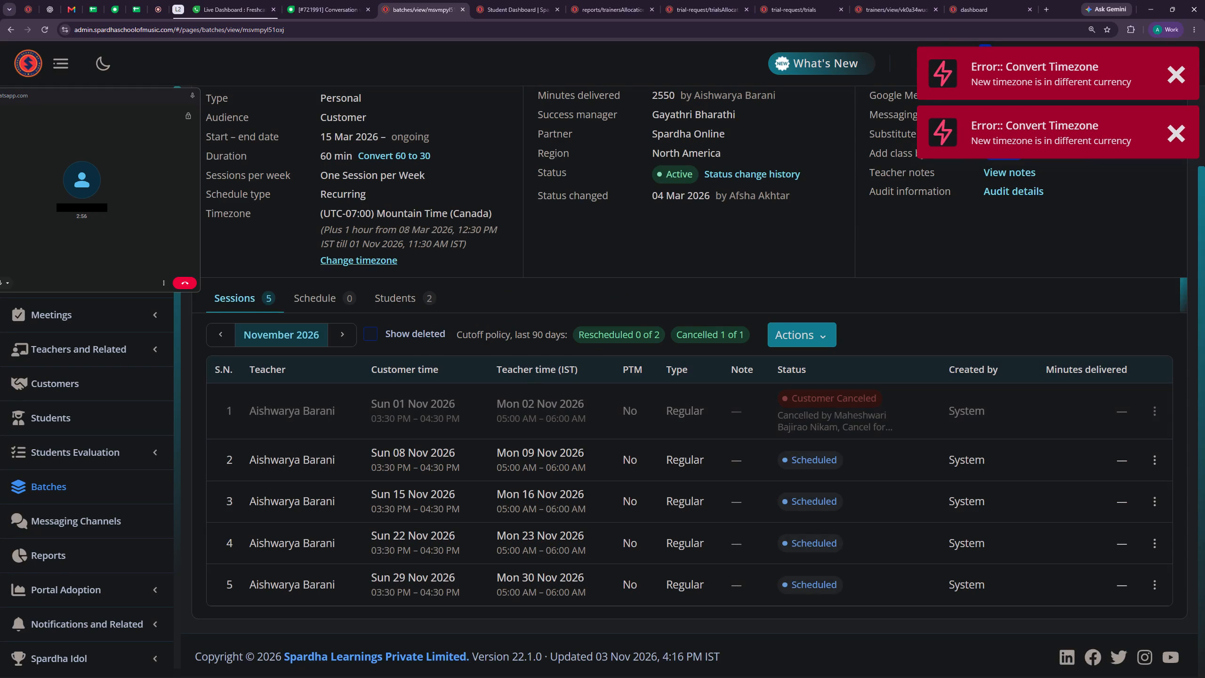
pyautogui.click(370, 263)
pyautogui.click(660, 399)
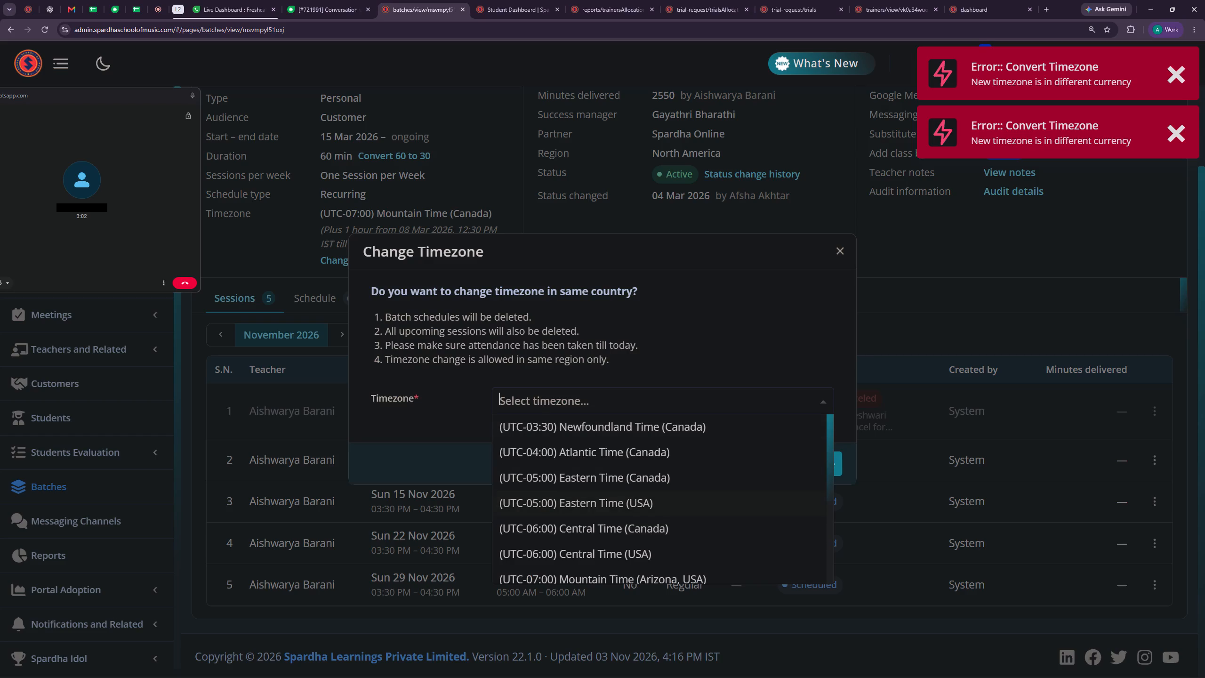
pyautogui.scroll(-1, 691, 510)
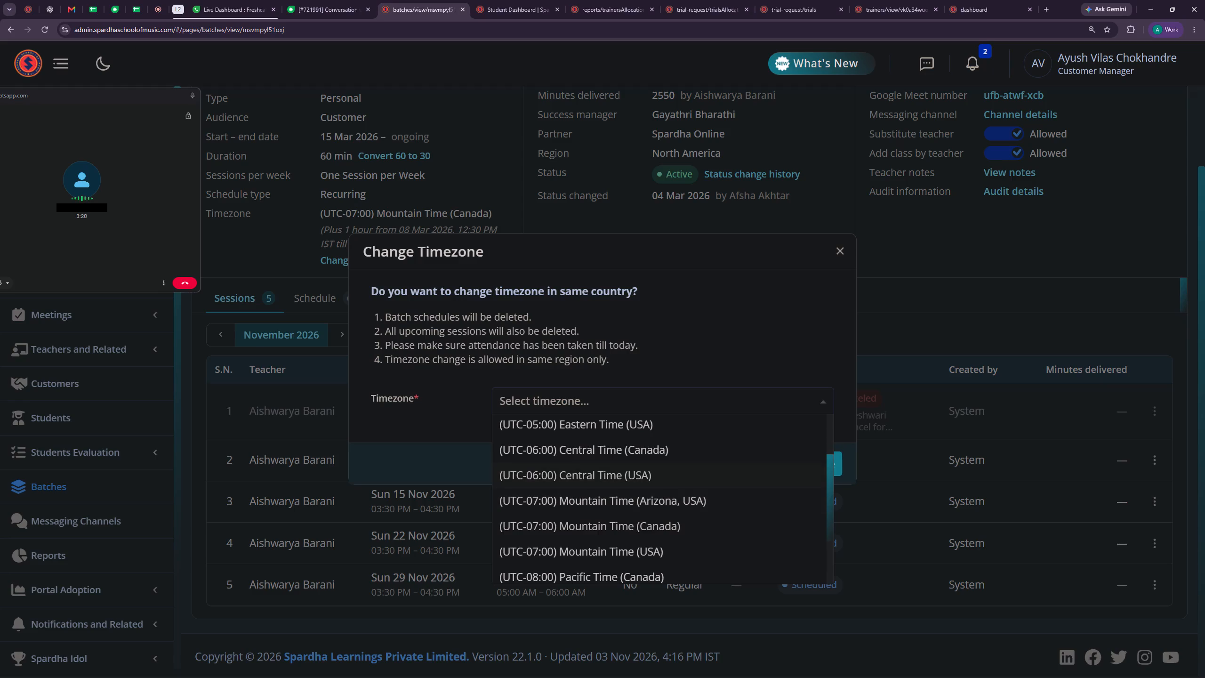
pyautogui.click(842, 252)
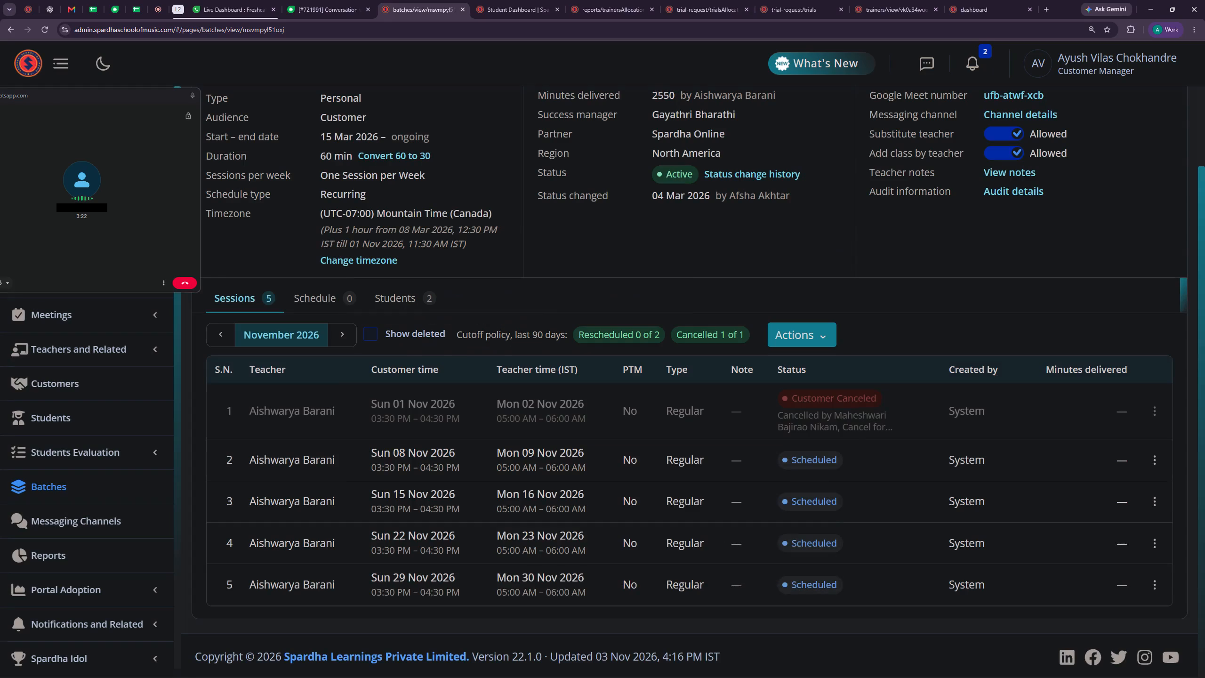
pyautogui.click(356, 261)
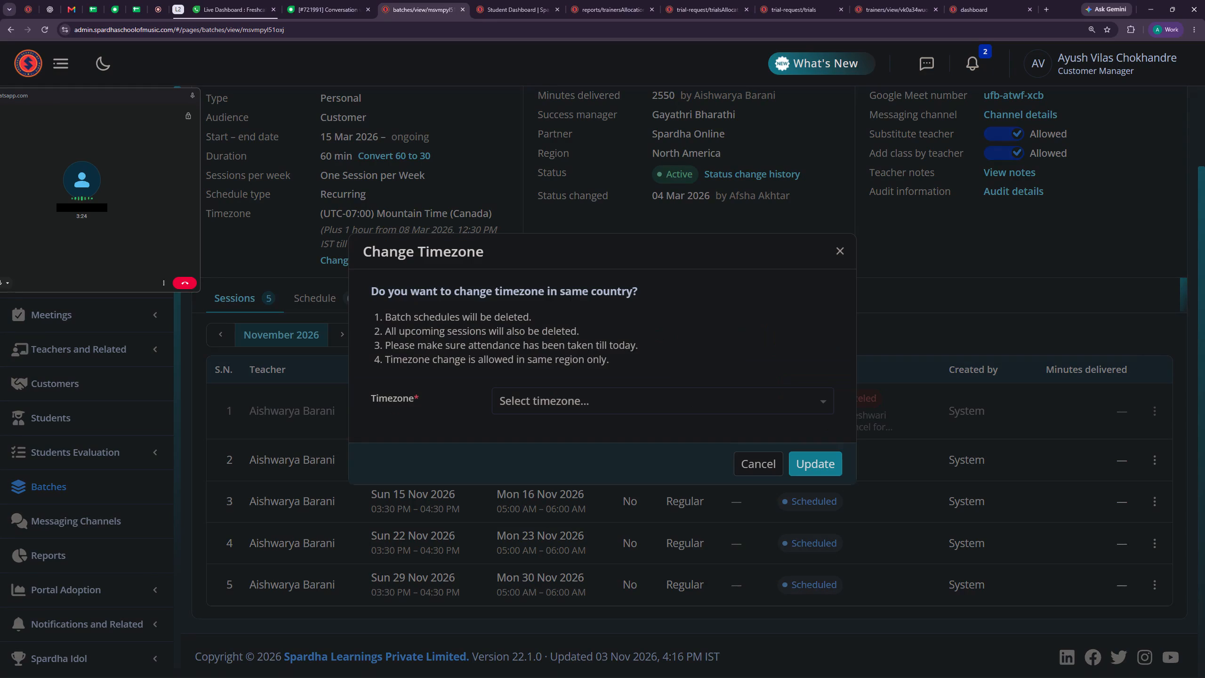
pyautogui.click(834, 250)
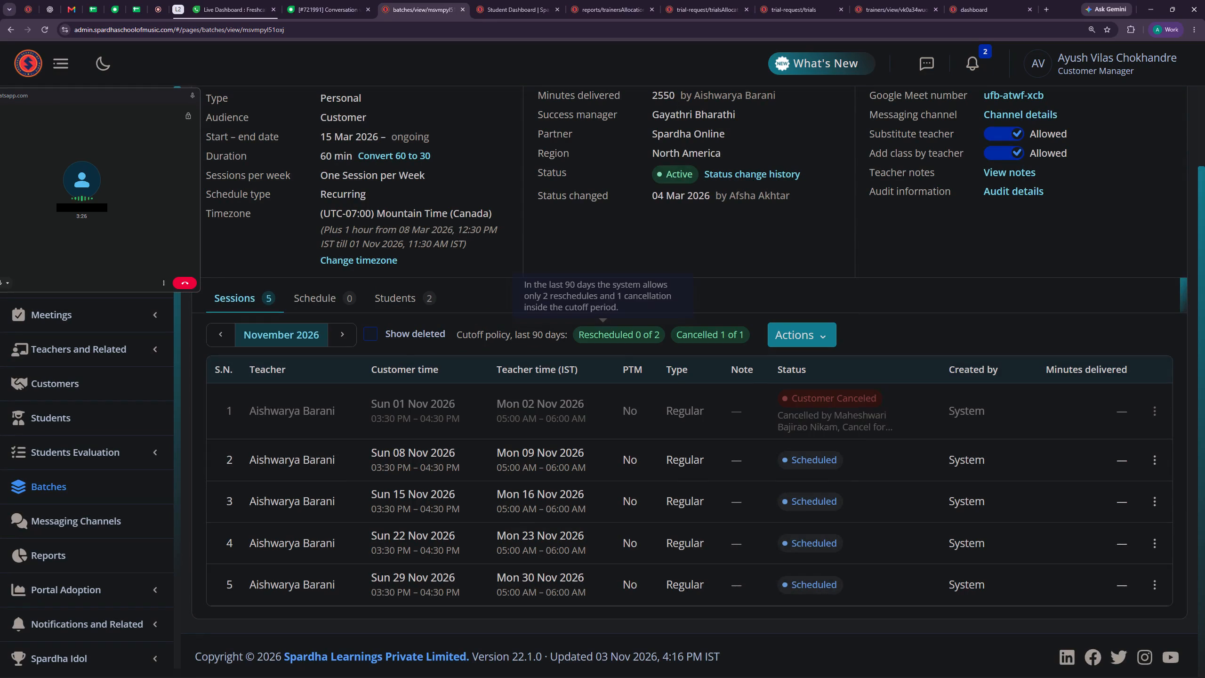
pyautogui.click(810, 339)
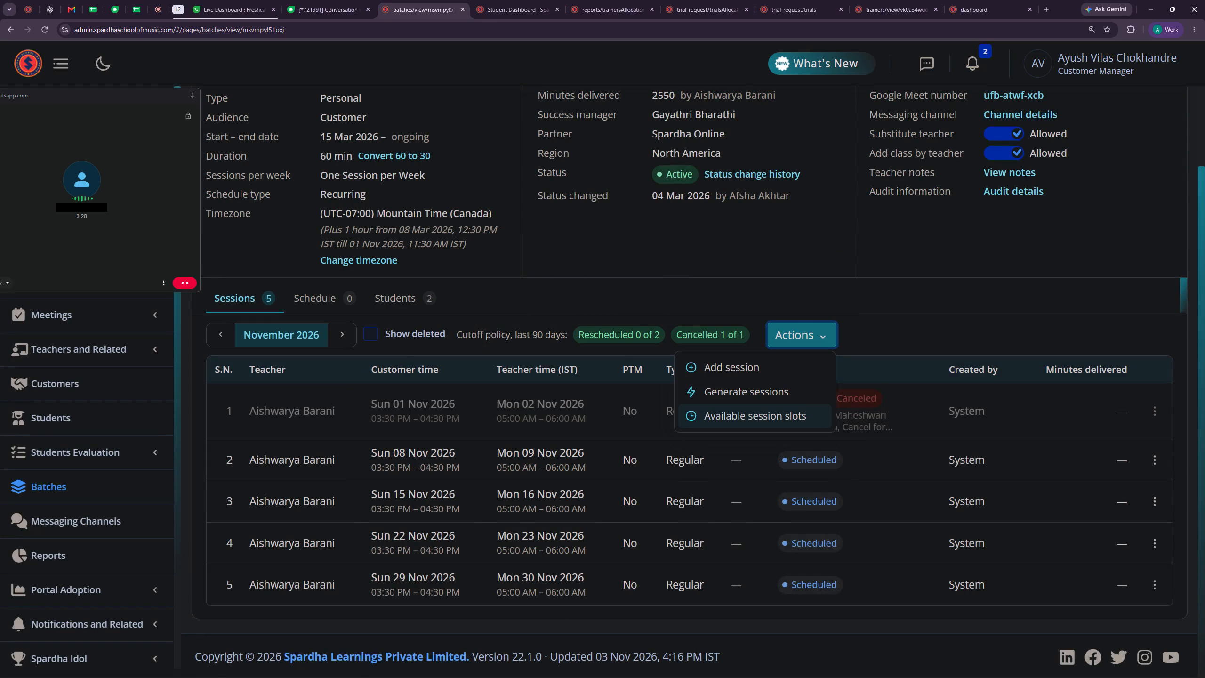
pyautogui.click(649, 268)
pyautogui.scroll(1, 632, 291)
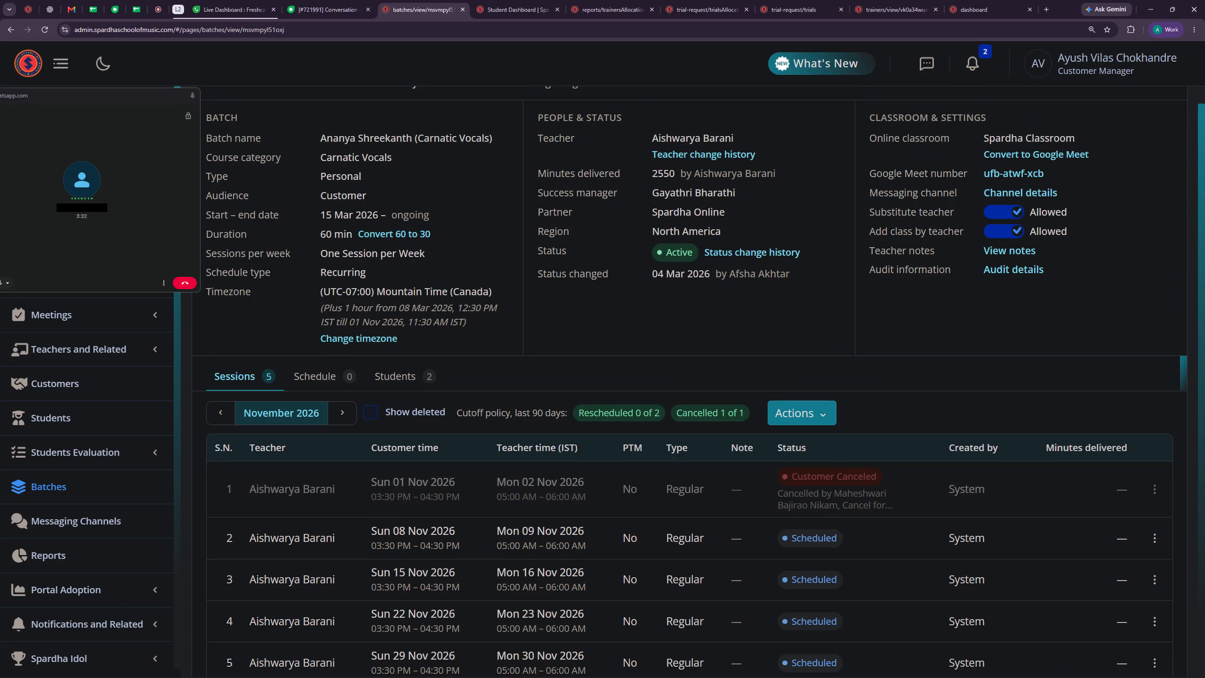
pyautogui.click(796, 413)
pyautogui.click(778, 484)
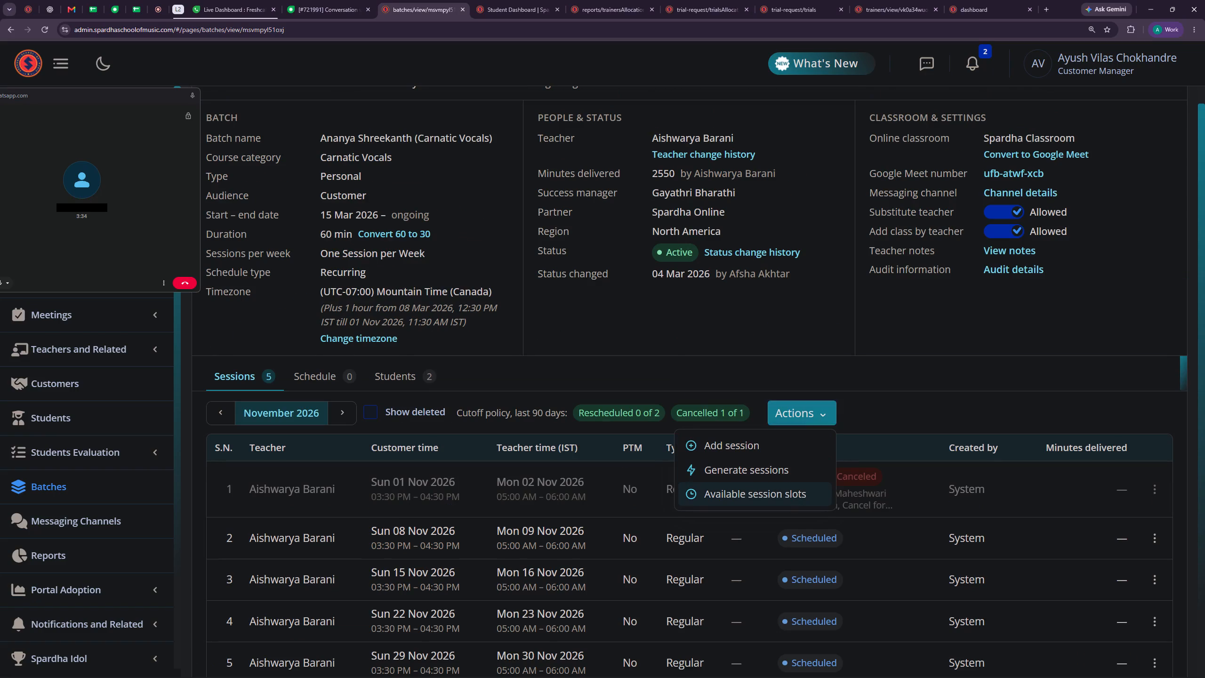
pyautogui.click(563, 360)
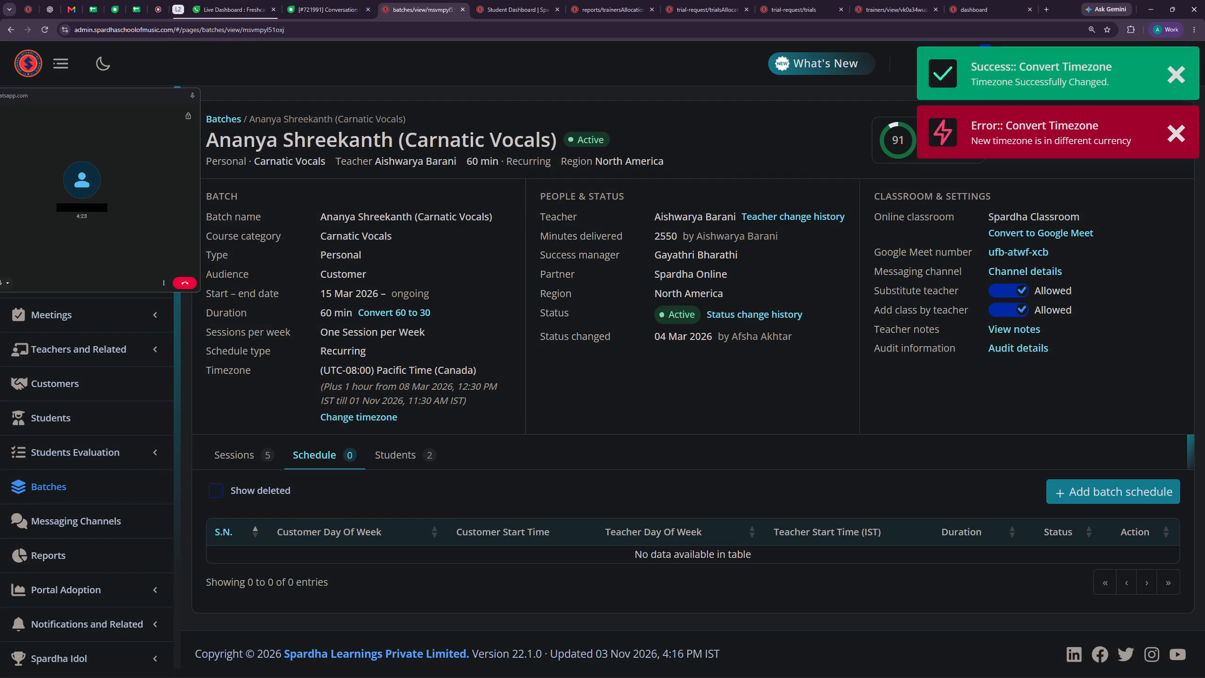
# Recheck the batch's available session slots from Wed, 04 Nov, 2026 in the Pacific timezone, and close the results.
pyautogui.click(230, 460)
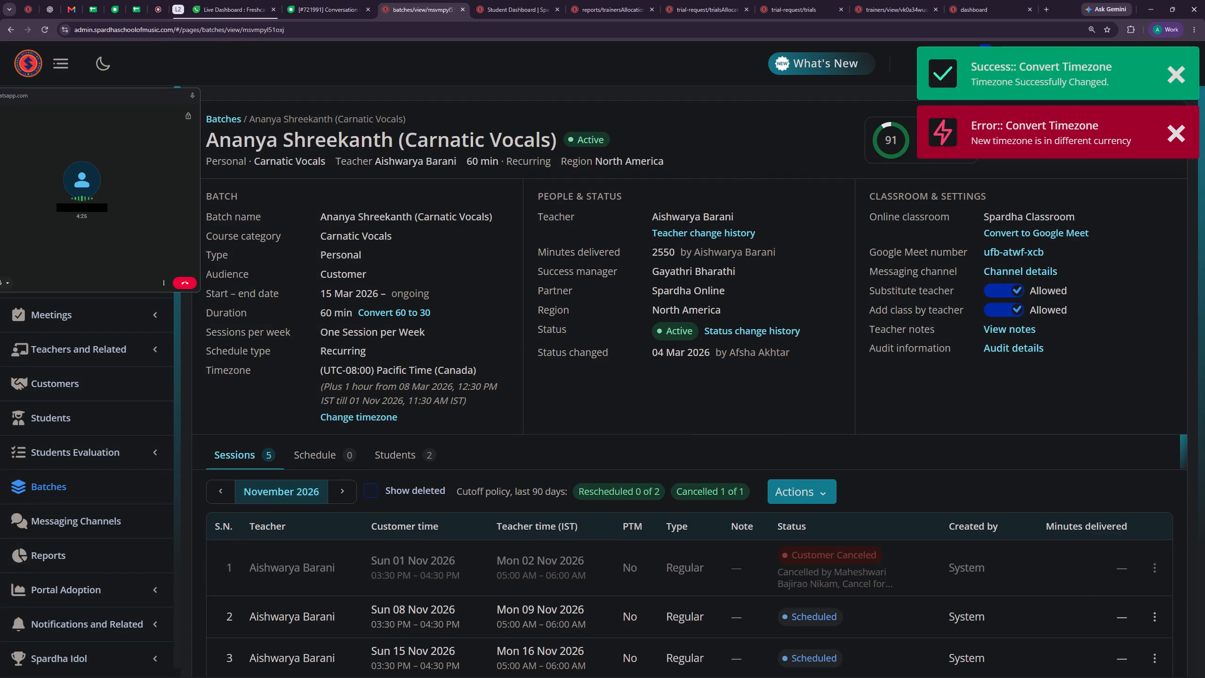
pyautogui.scroll(-2, 450, 488)
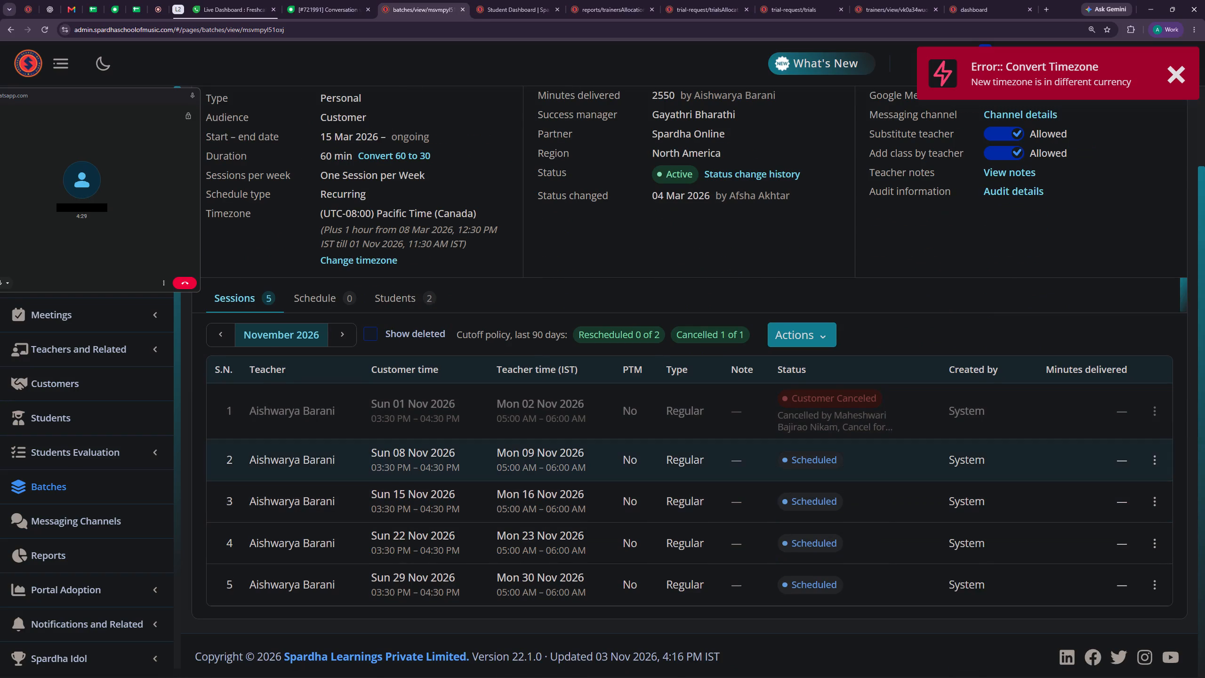
pyautogui.click(805, 341)
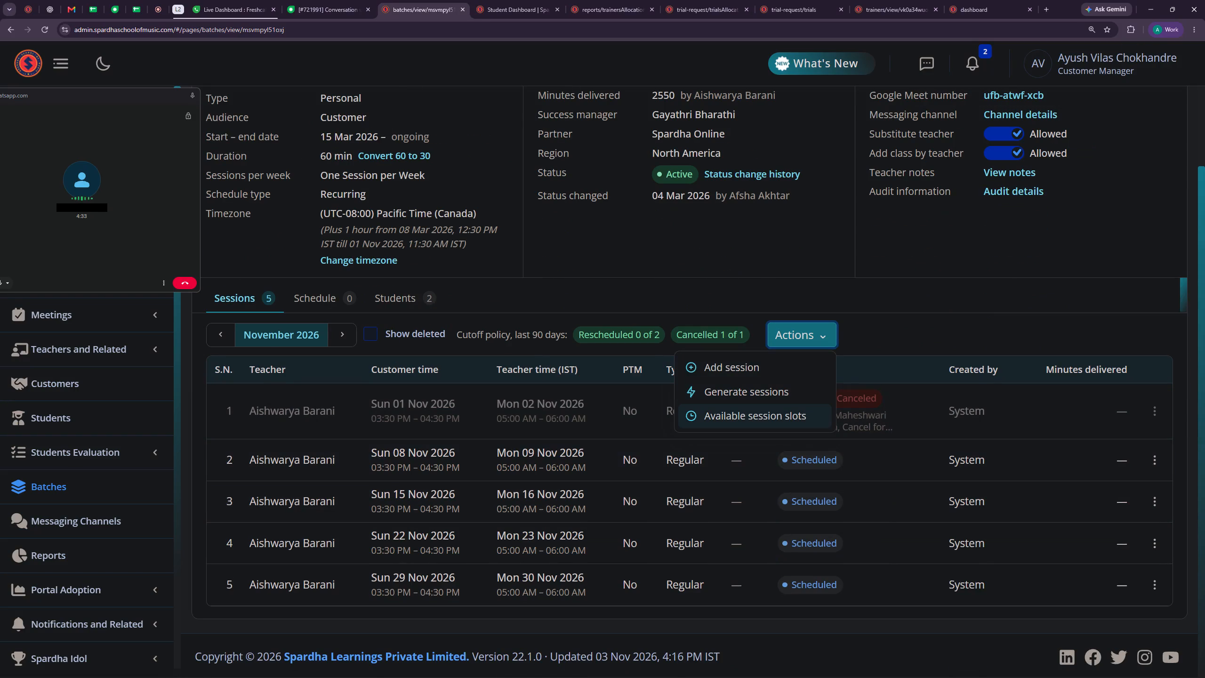
pyautogui.click(784, 412)
pyautogui.click(535, 355)
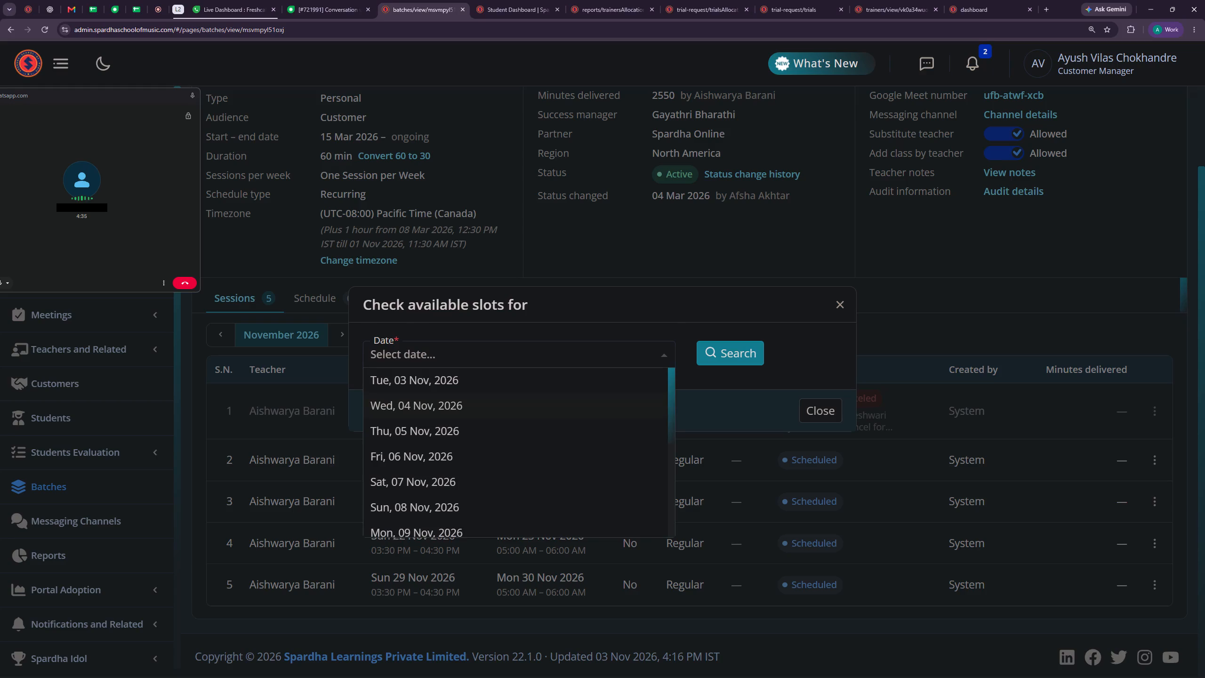
pyautogui.click(423, 410)
pyautogui.click(721, 358)
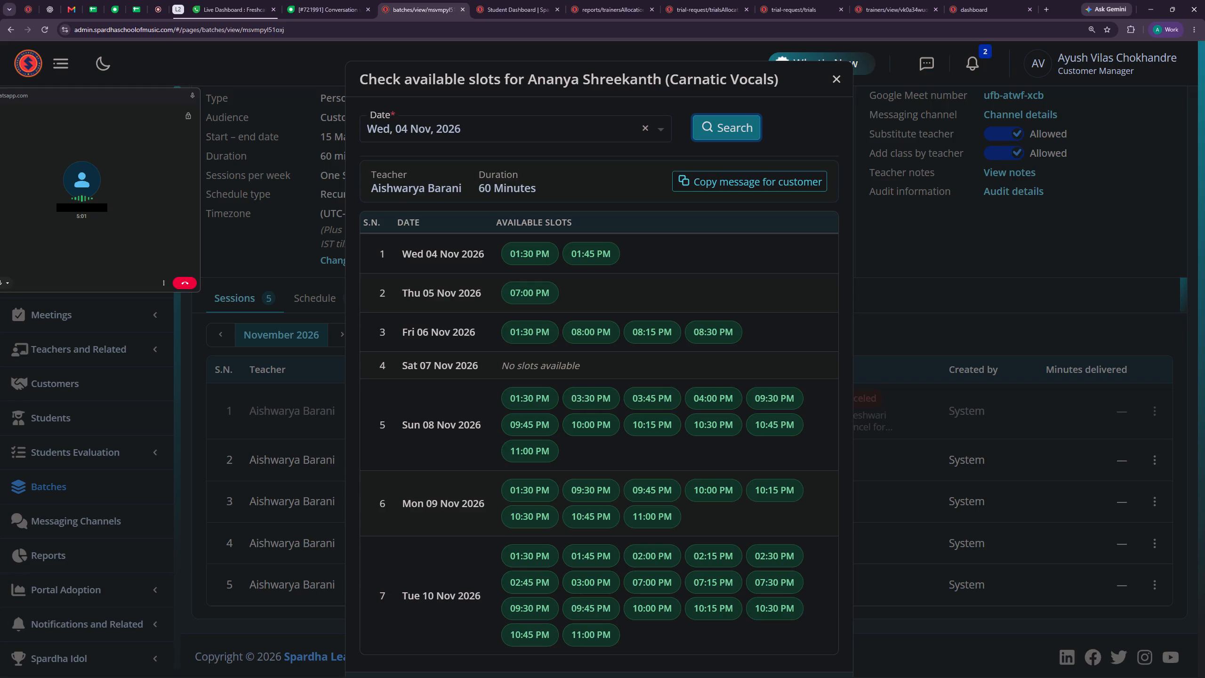
pyautogui.click(837, 82)
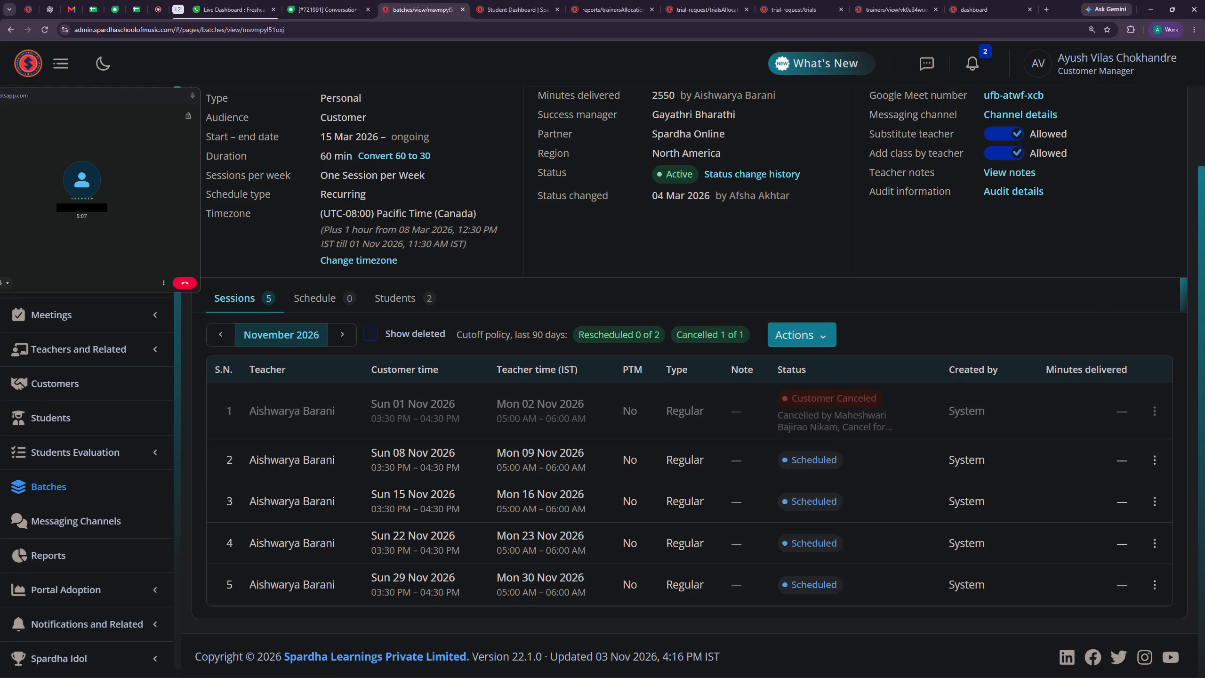
# Check the batch's available session slots starting from Sun, 08 Nov, 2026, and close the results.
pyautogui.click(787, 337)
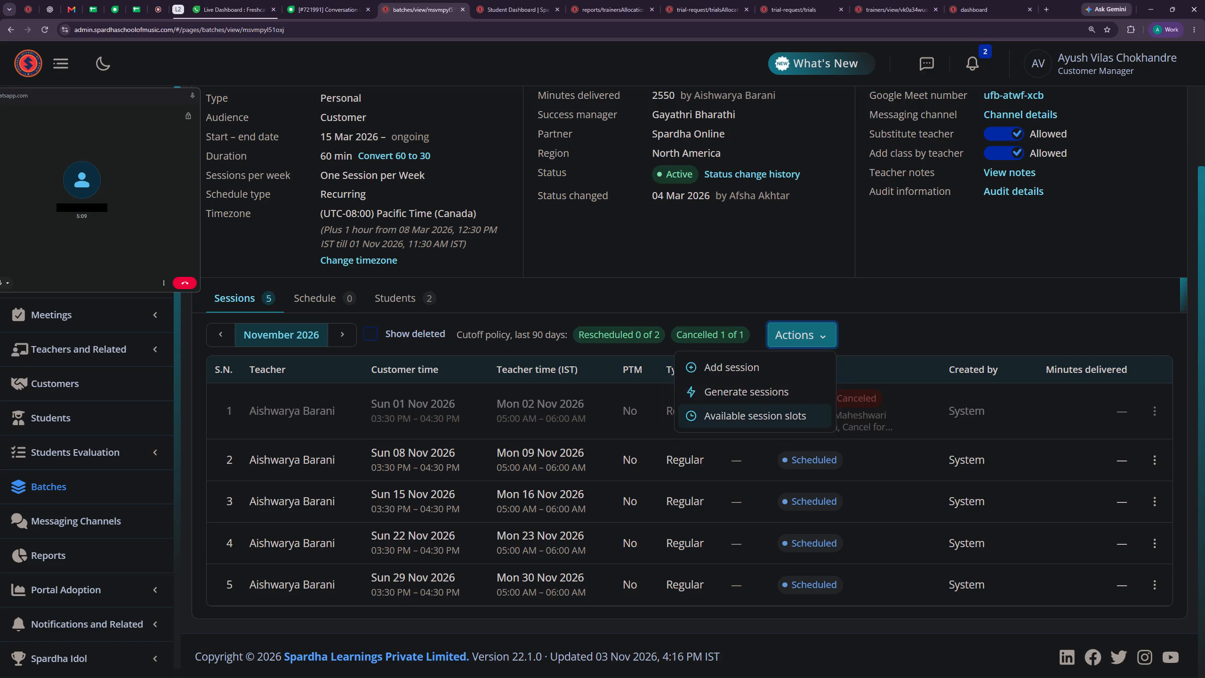
pyautogui.click(775, 416)
pyautogui.click(579, 352)
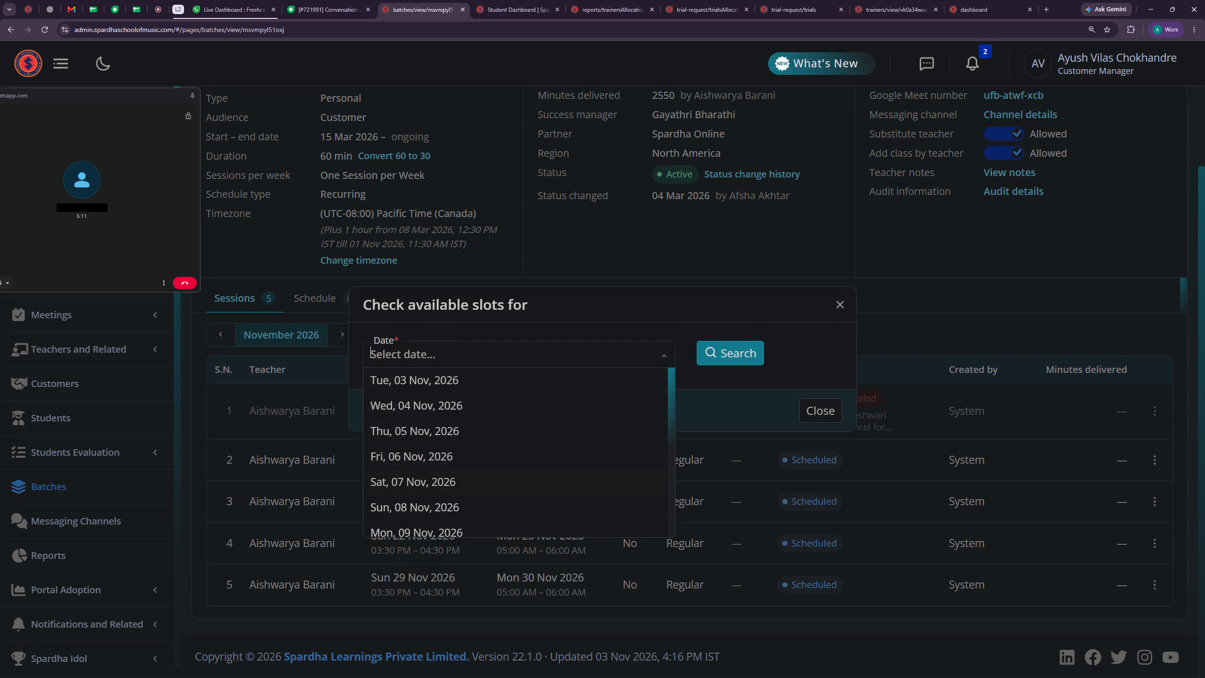
pyautogui.click(398, 507)
pyautogui.click(731, 351)
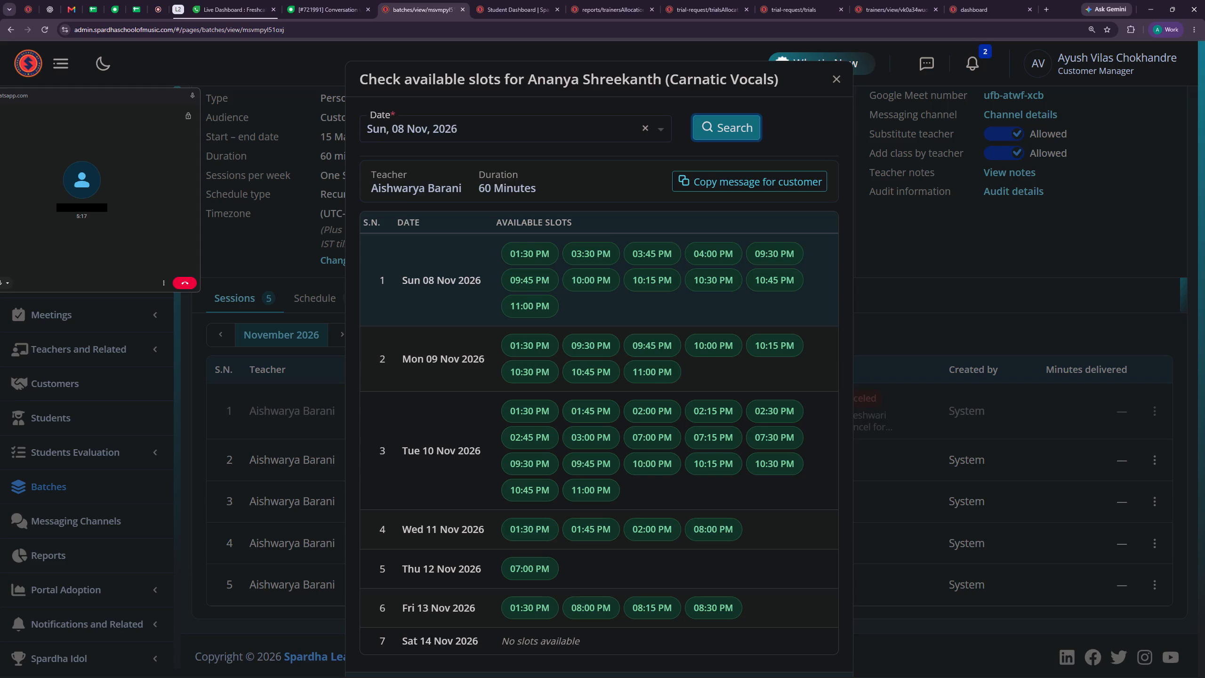
pyautogui.click(835, 80)
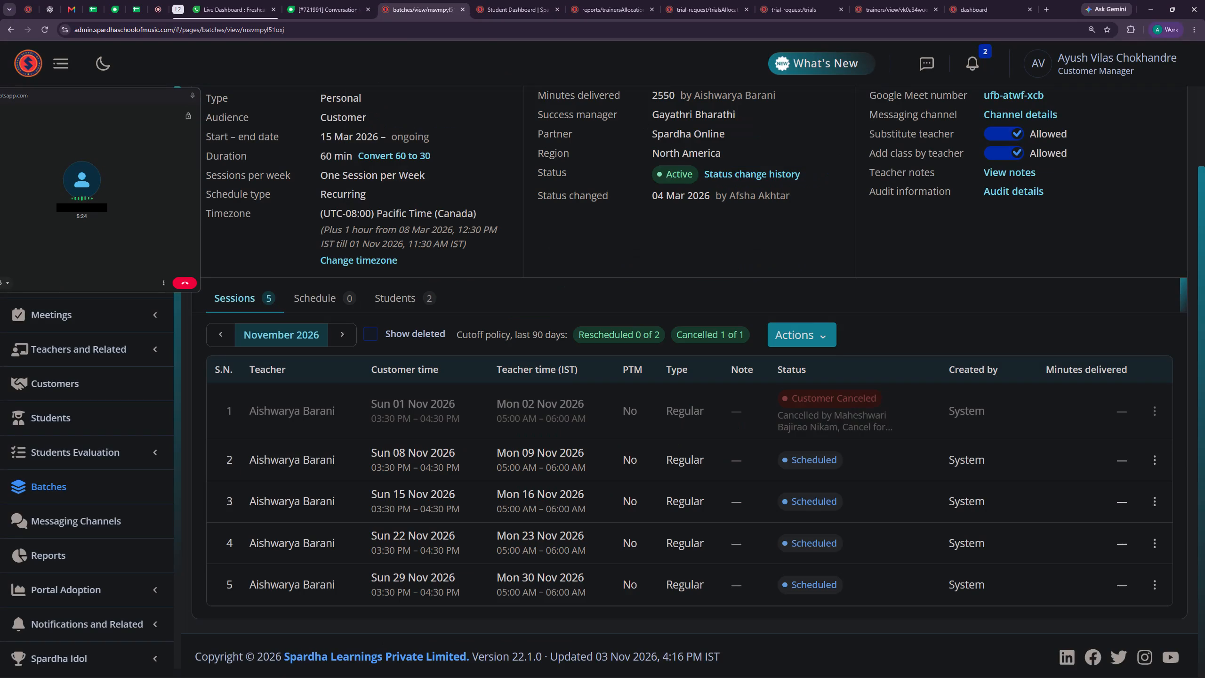
# Add a weekly batch schedule for Sunday at 03:30 PM in the customer's timezone.
pyautogui.click(305, 300)
pyautogui.click(1101, 496)
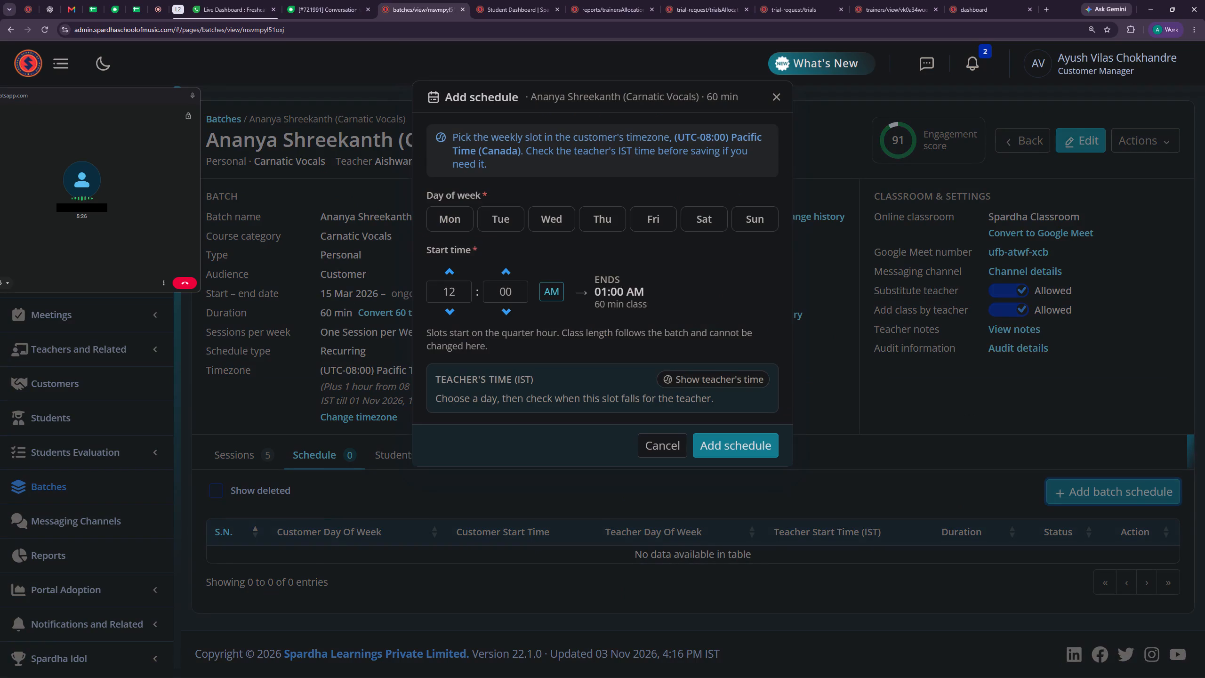
pyautogui.click(752, 224)
pyautogui.click(445, 274)
pyautogui.doubleClick(446, 273)
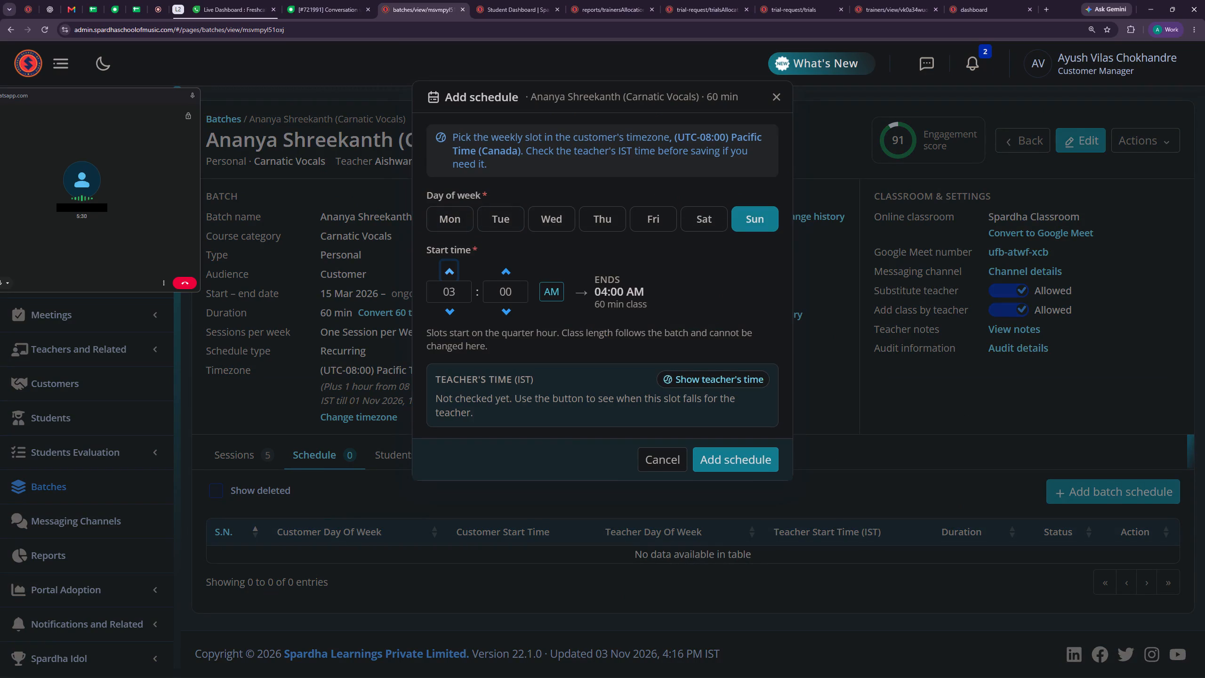
pyautogui.doubleClick(507, 272)
pyautogui.click(563, 293)
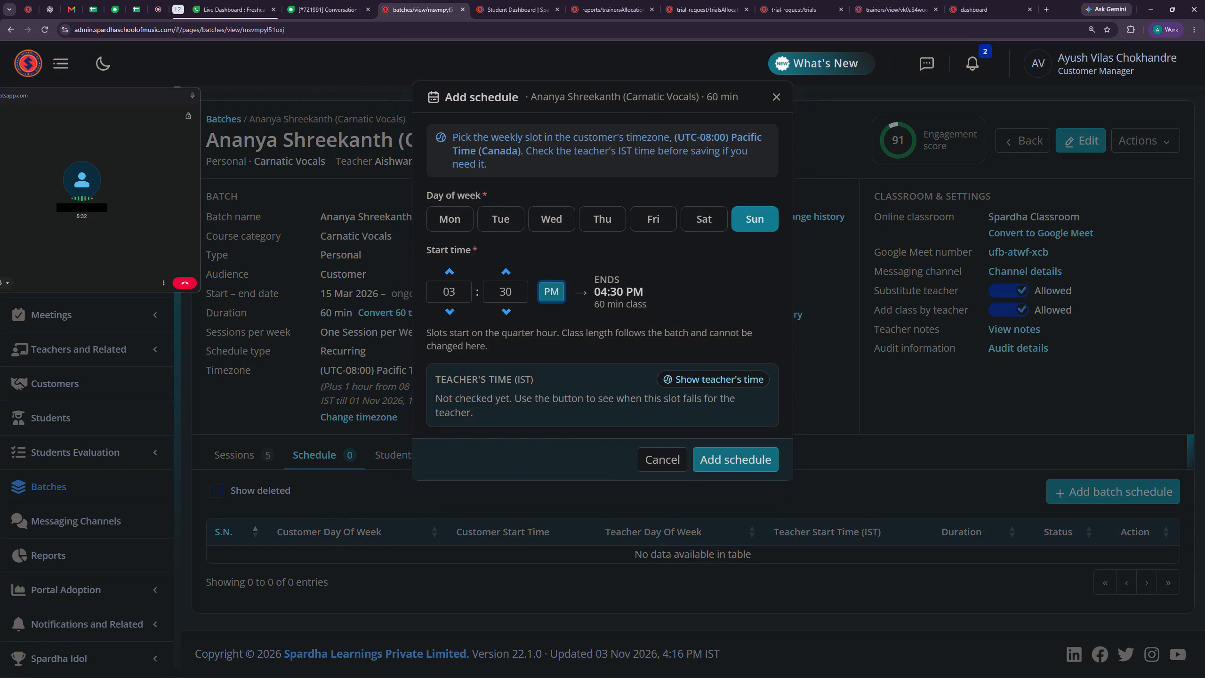
pyautogui.click(731, 459)
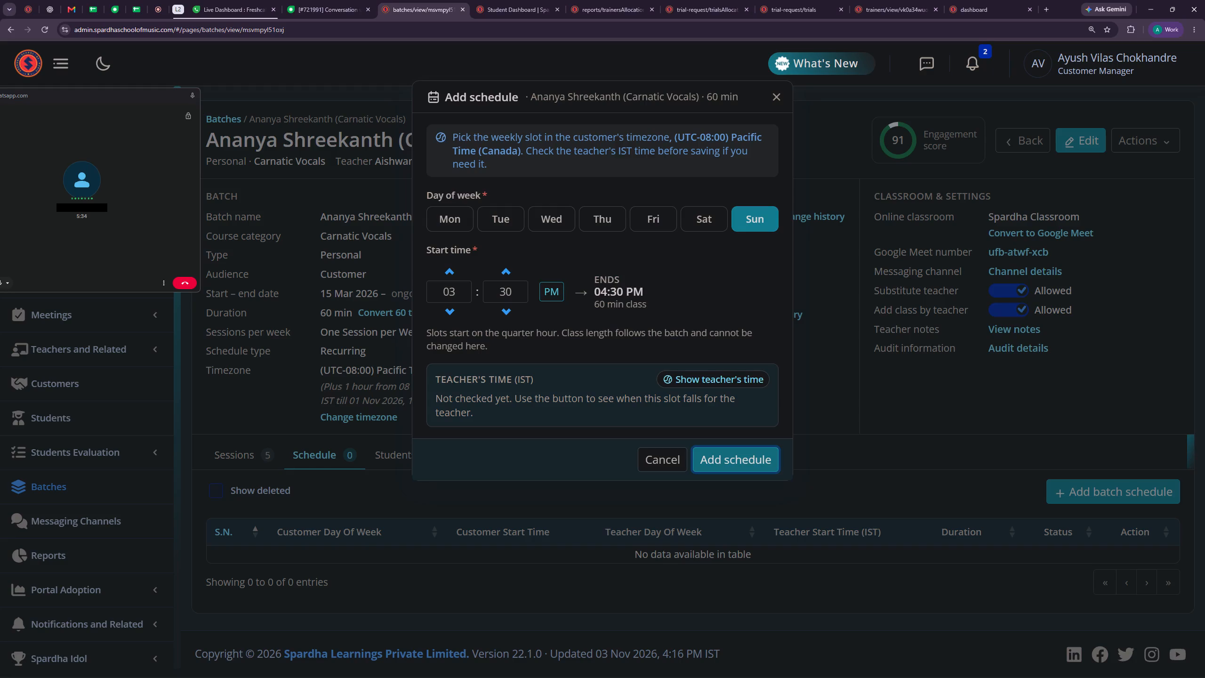
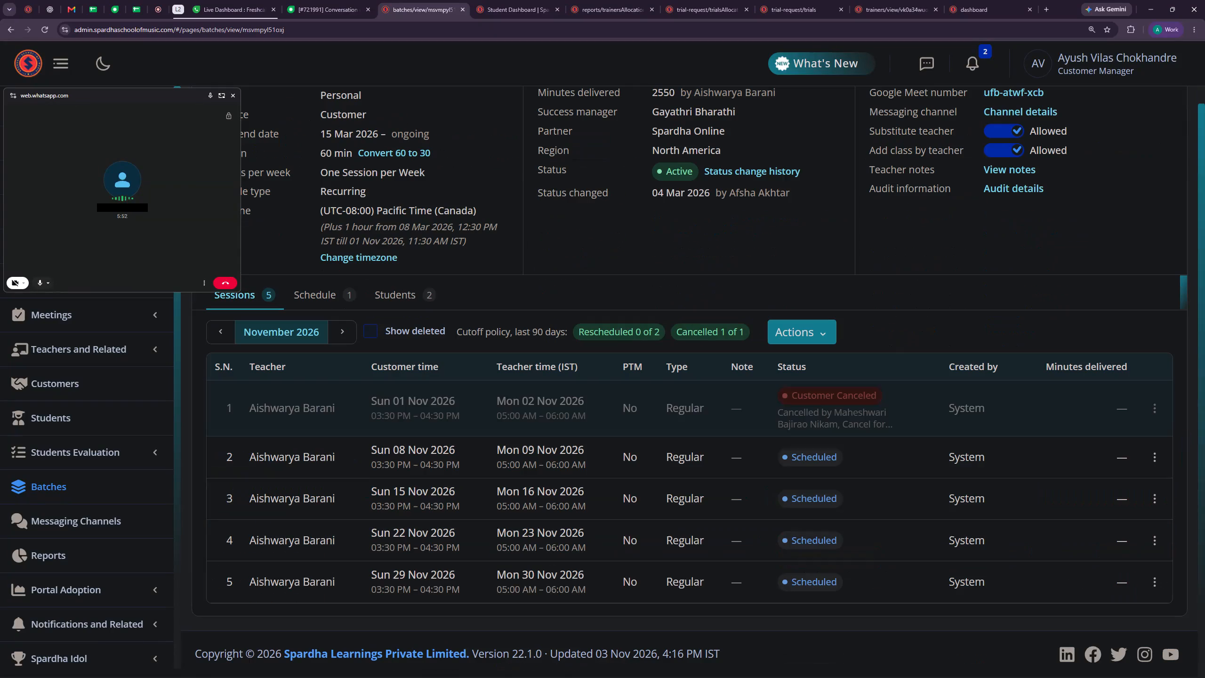
# Review the batch's November 2026 sessions, then check its weekly schedule against the timezone in the batch details.
pyautogui.scroll(-1, 507, 468)
pyautogui.scroll(1, 492, 484)
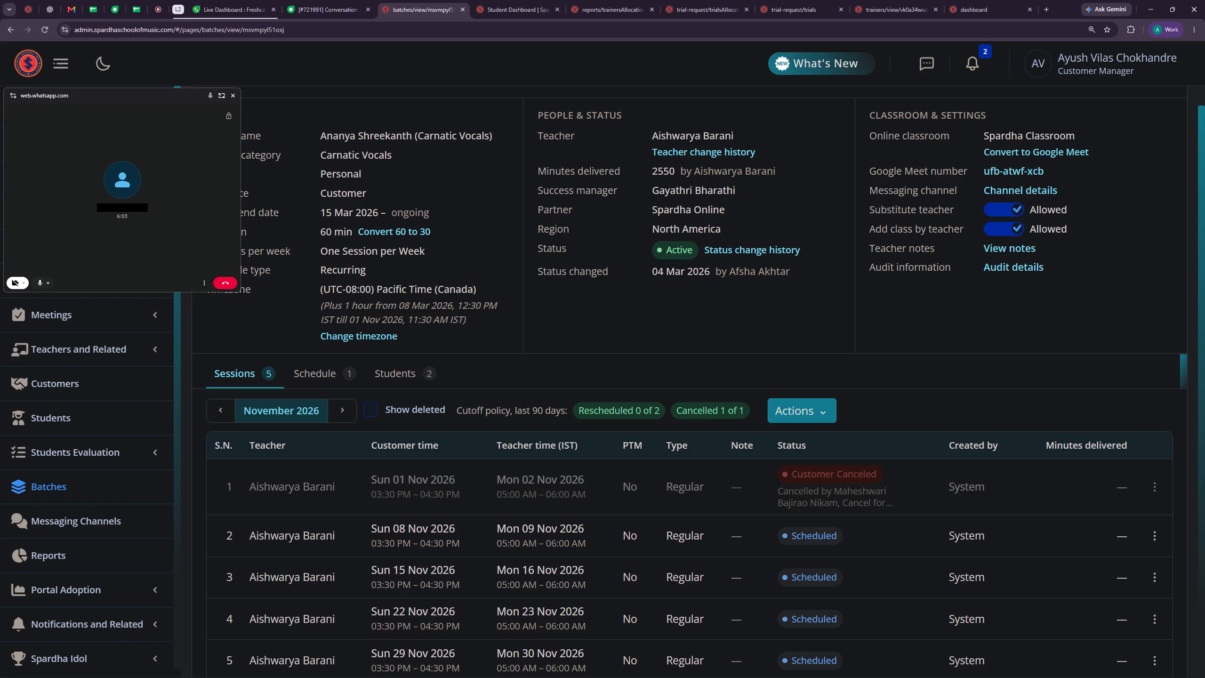
pyautogui.click(316, 374)
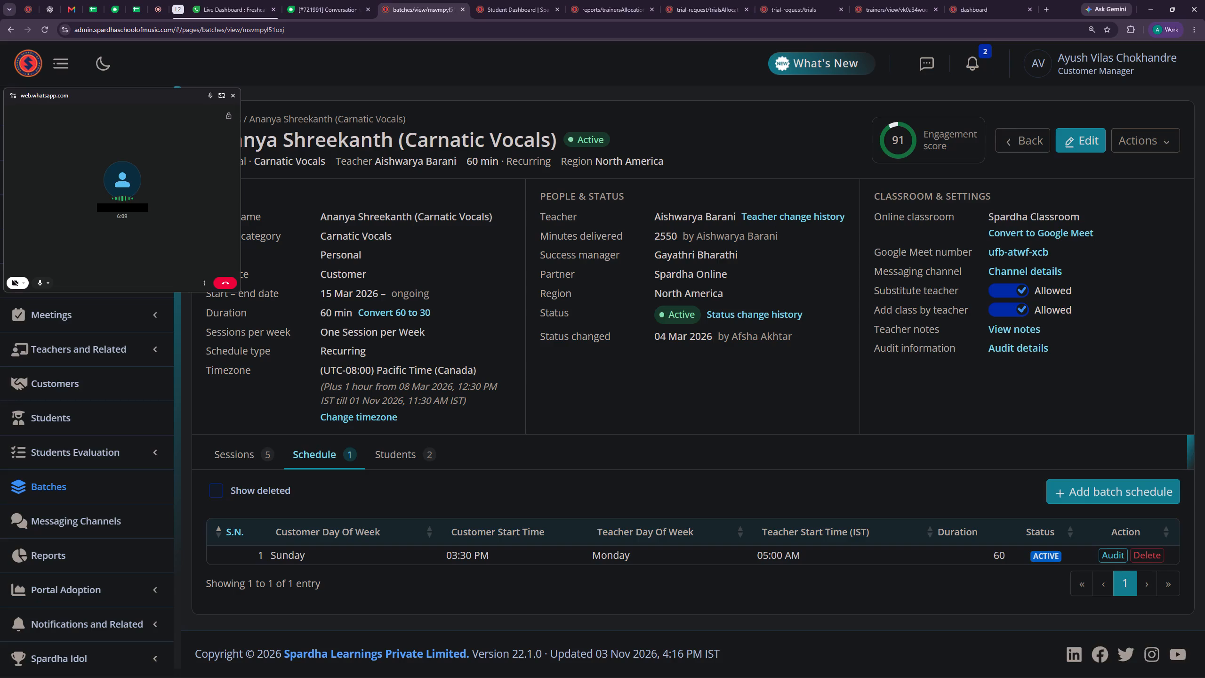
pyautogui.moveTo(408, 370); pyautogui.dragTo(426, 370)
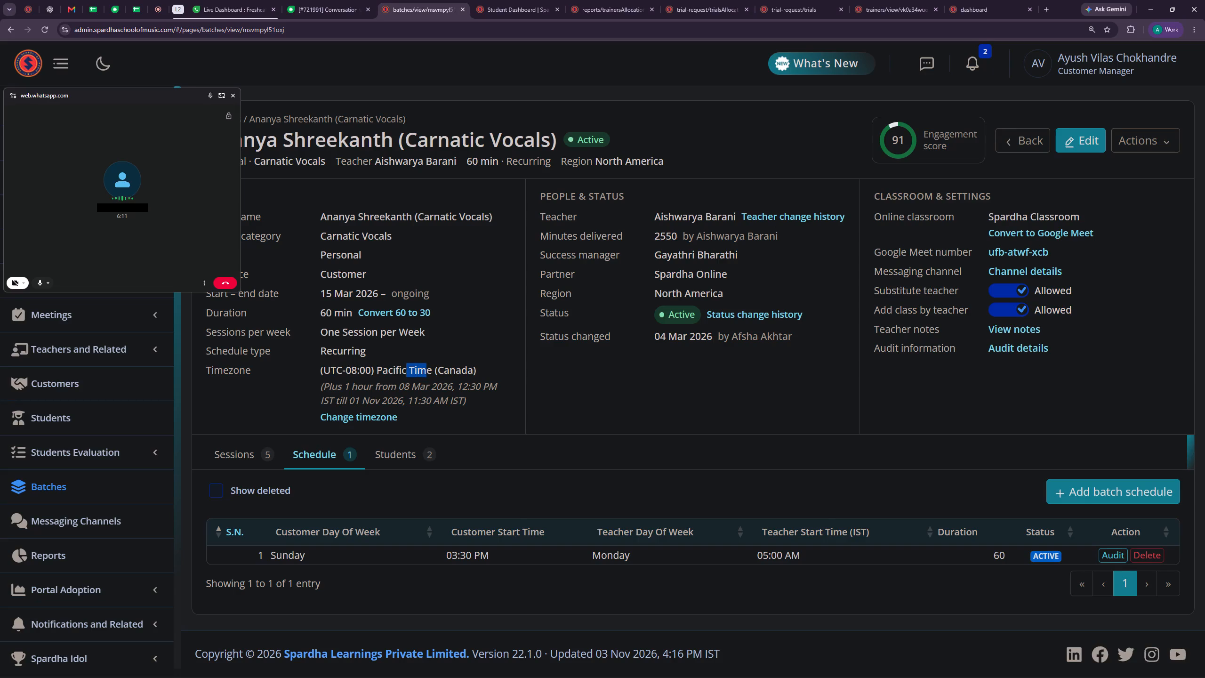
pyautogui.moveTo(426, 370); pyautogui.dragTo(432, 370)
pyautogui.click(432, 370)
pyautogui.moveTo(433, 370); pyautogui.dragTo(351, 370)
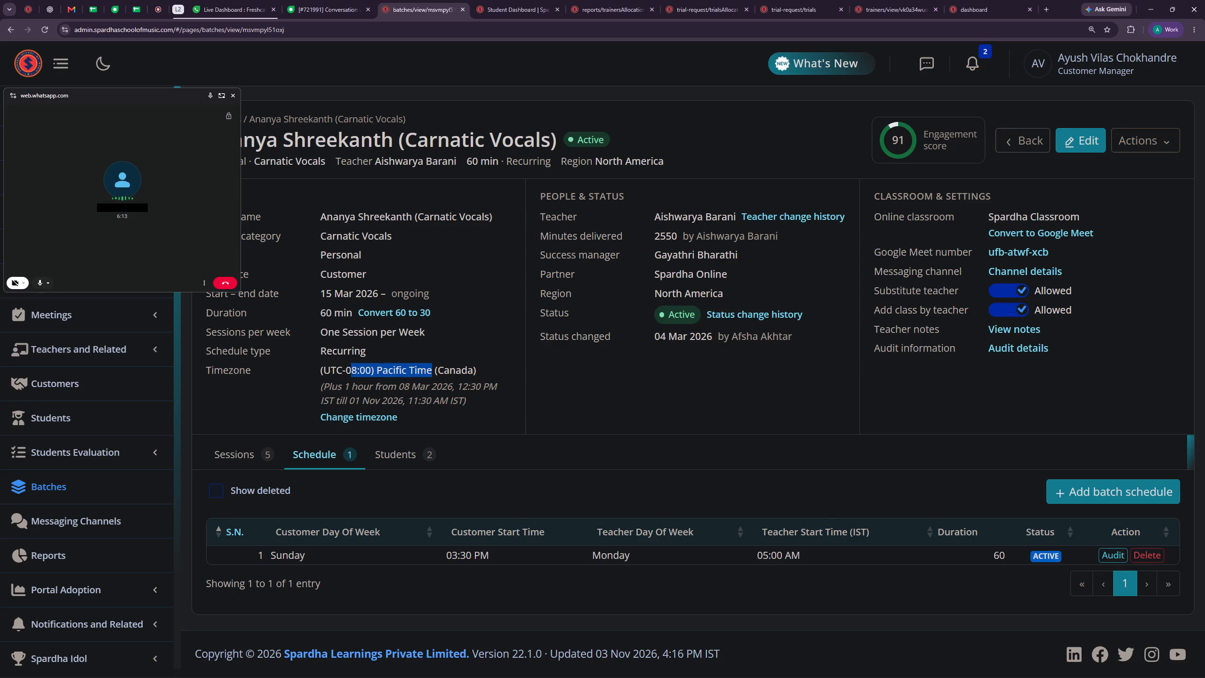
pyautogui.moveTo(351, 370); pyautogui.dragTo(317, 370)
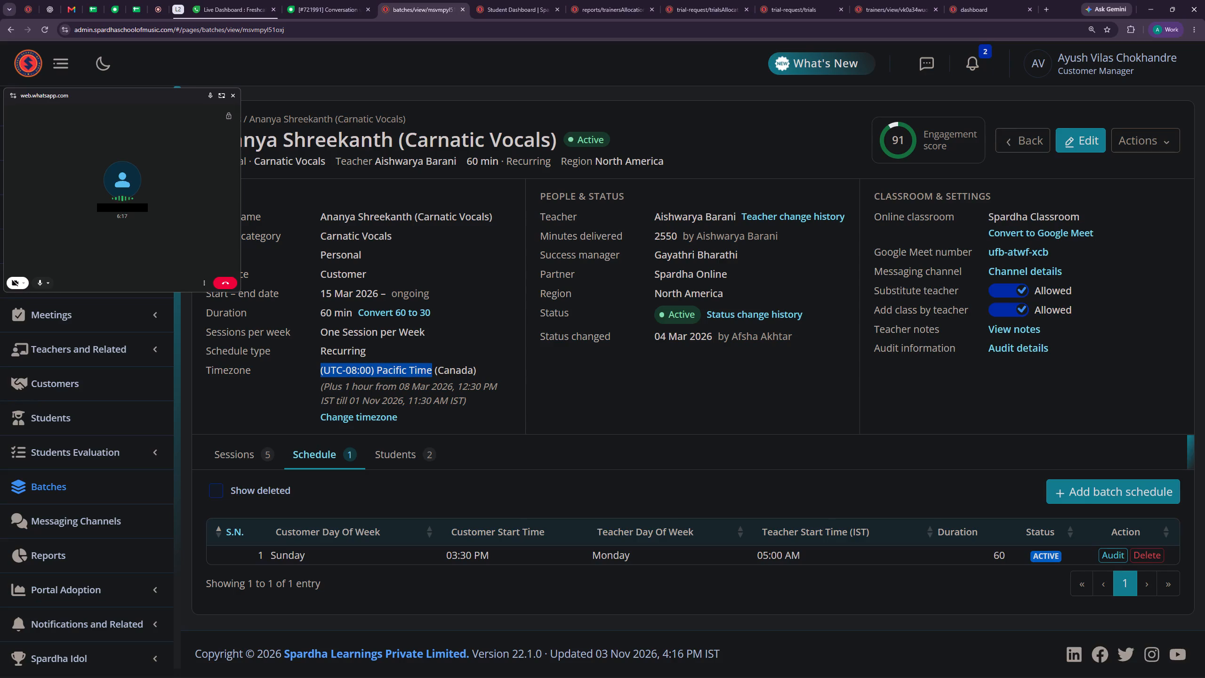
pyautogui.click(321, 371)
pyautogui.moveTo(314, 370); pyautogui.dragTo(429, 370)
pyautogui.click(446, 345)
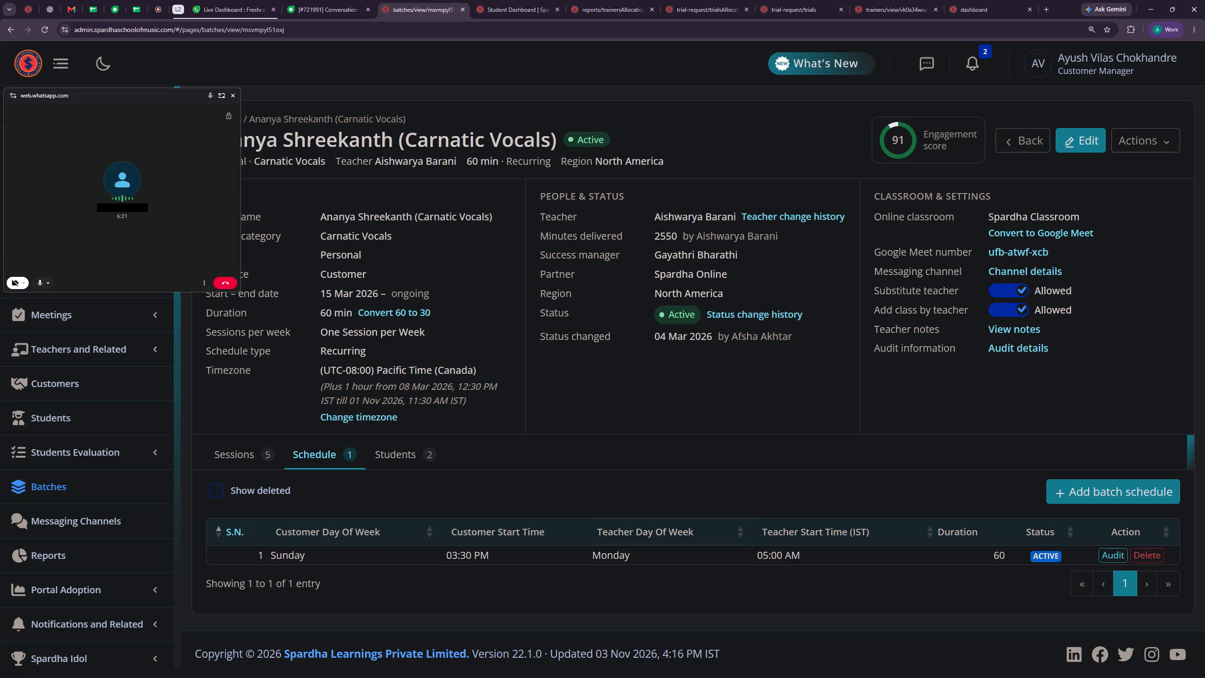
# Recheck the batch's session list against its weekly schedule.
pyautogui.click(248, 460)
pyautogui.click(329, 460)
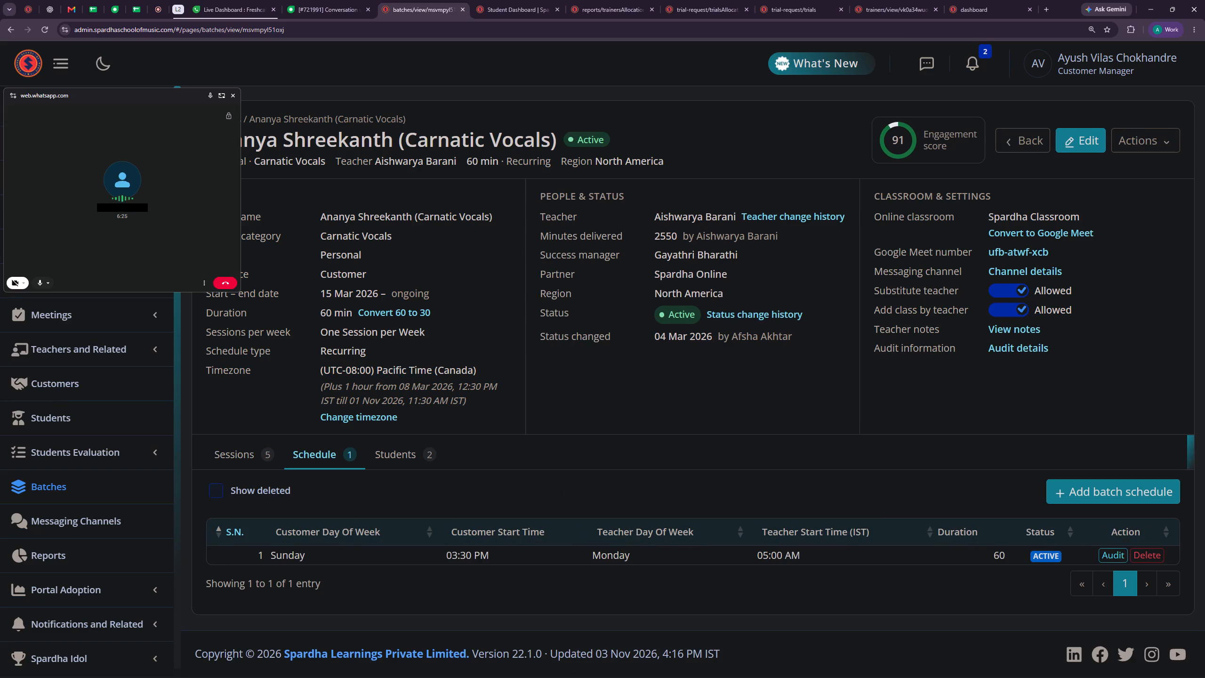
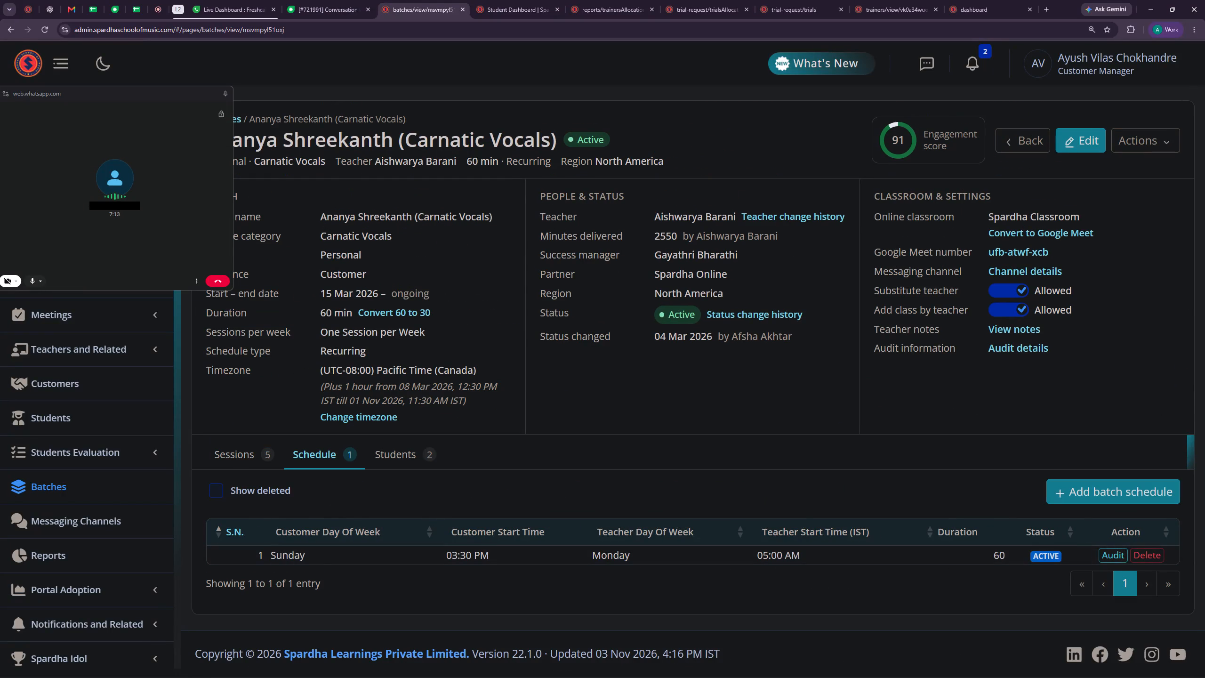
# Compare the batch's November 2026 sessions with its weekly schedule.
pyautogui.click(235, 451)
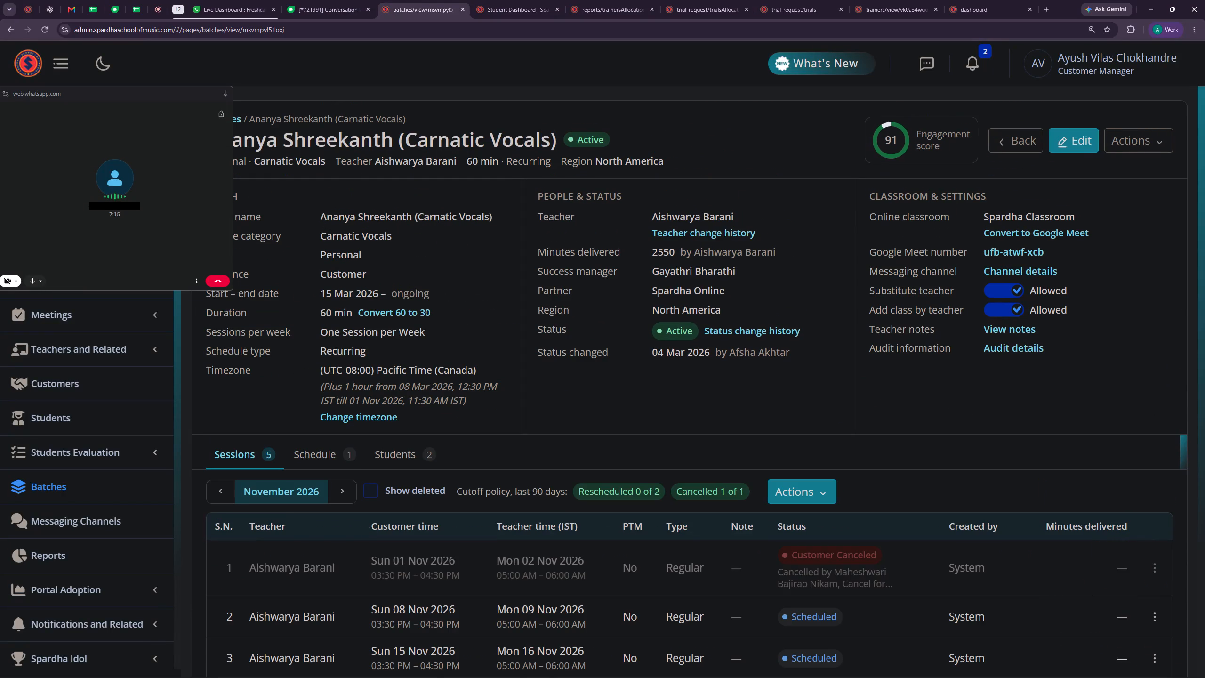
pyautogui.click(236, 451)
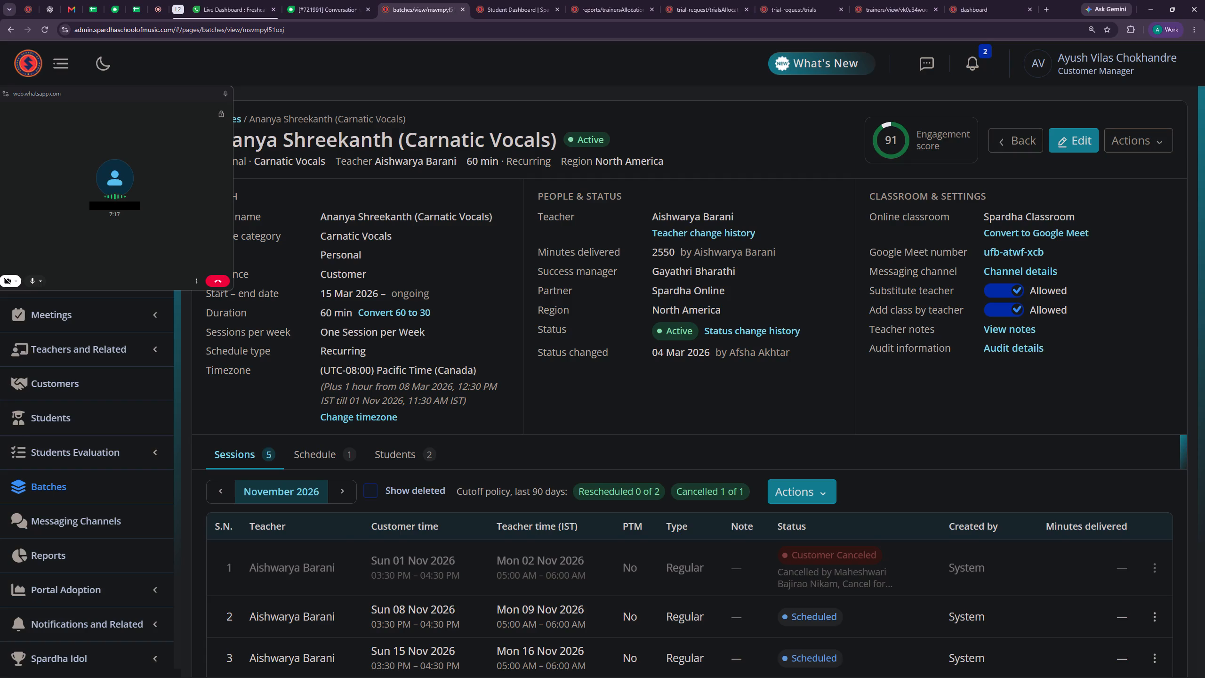
pyautogui.click(315, 454)
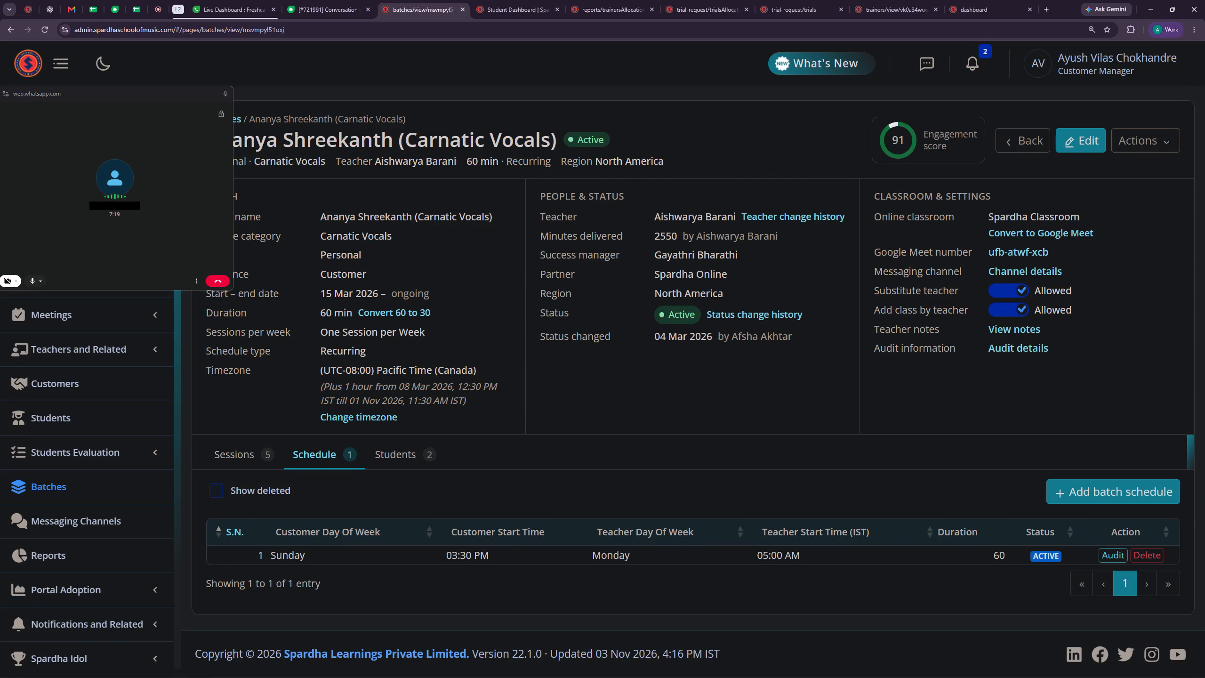
pyautogui.click(236, 451)
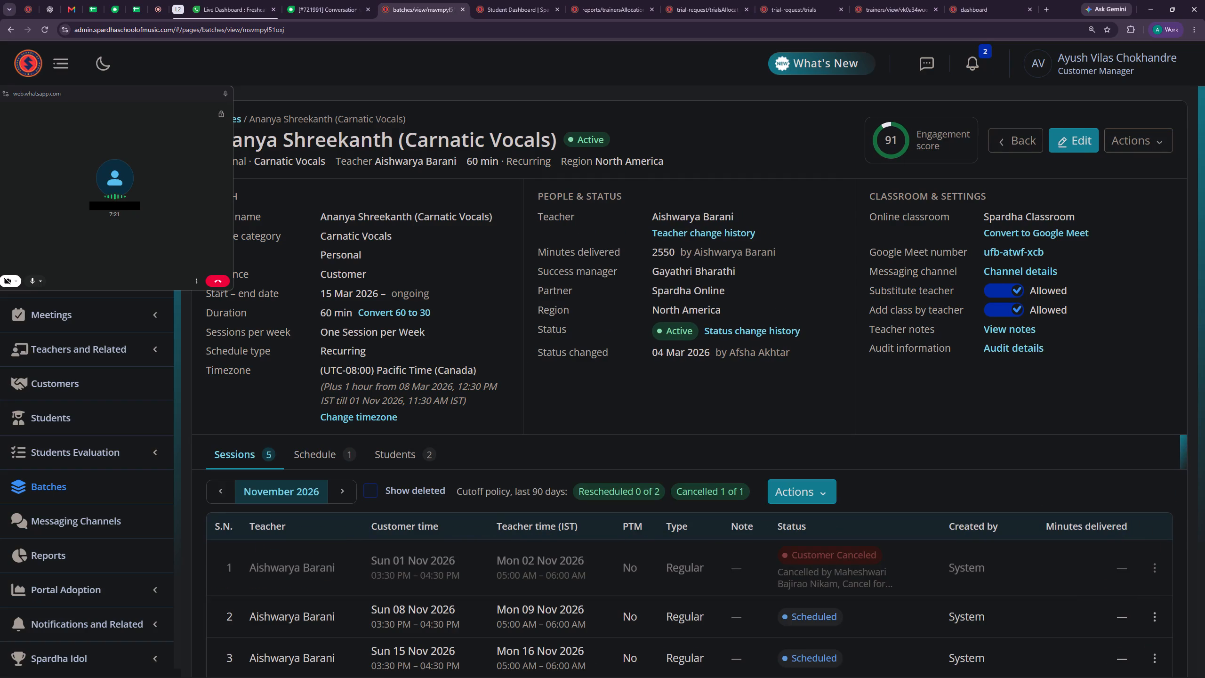
pyautogui.click(314, 452)
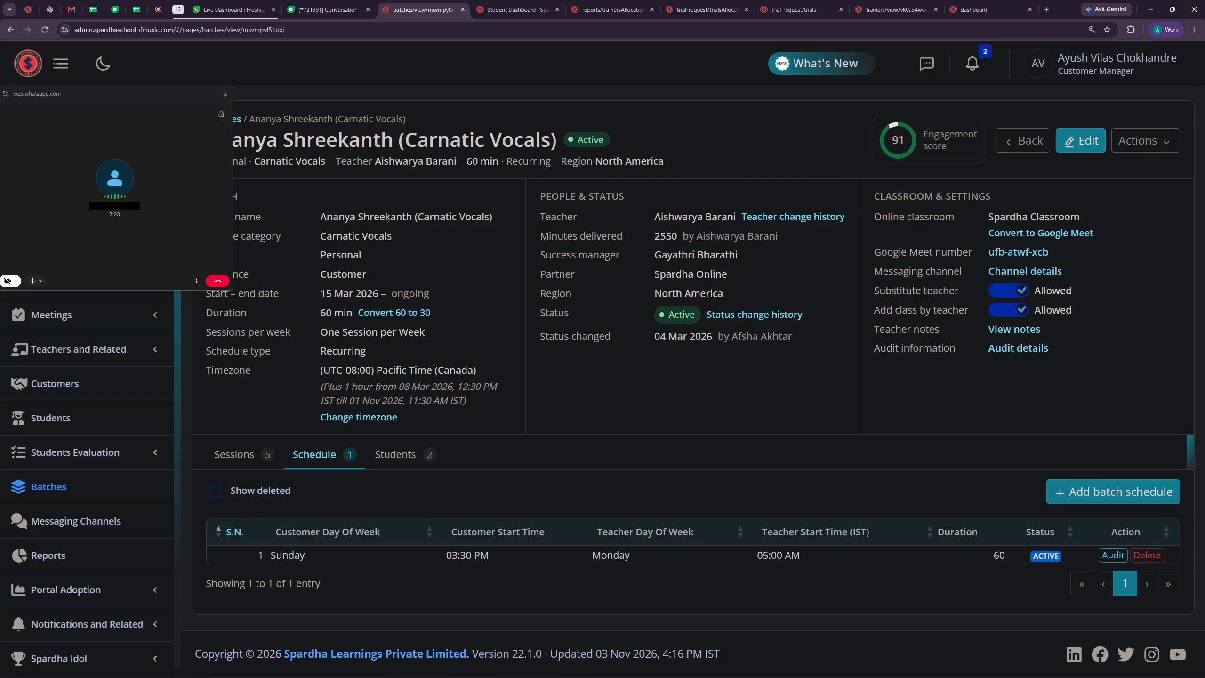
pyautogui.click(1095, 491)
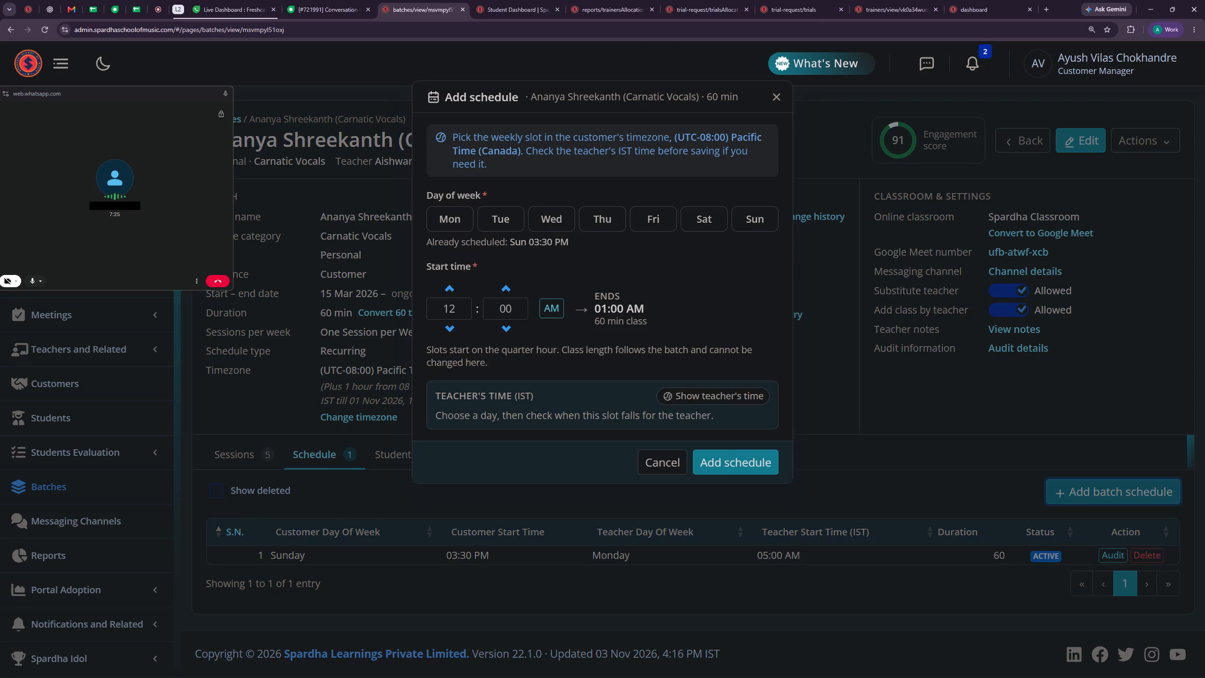
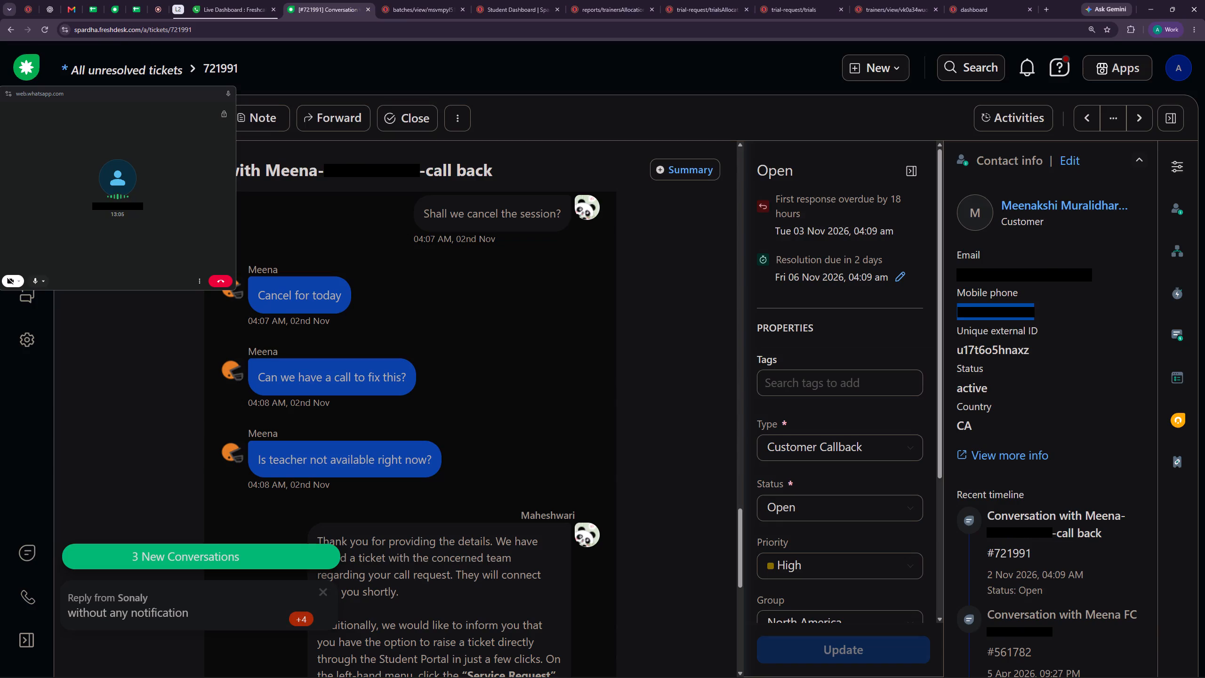
pyautogui.click(434, 0)
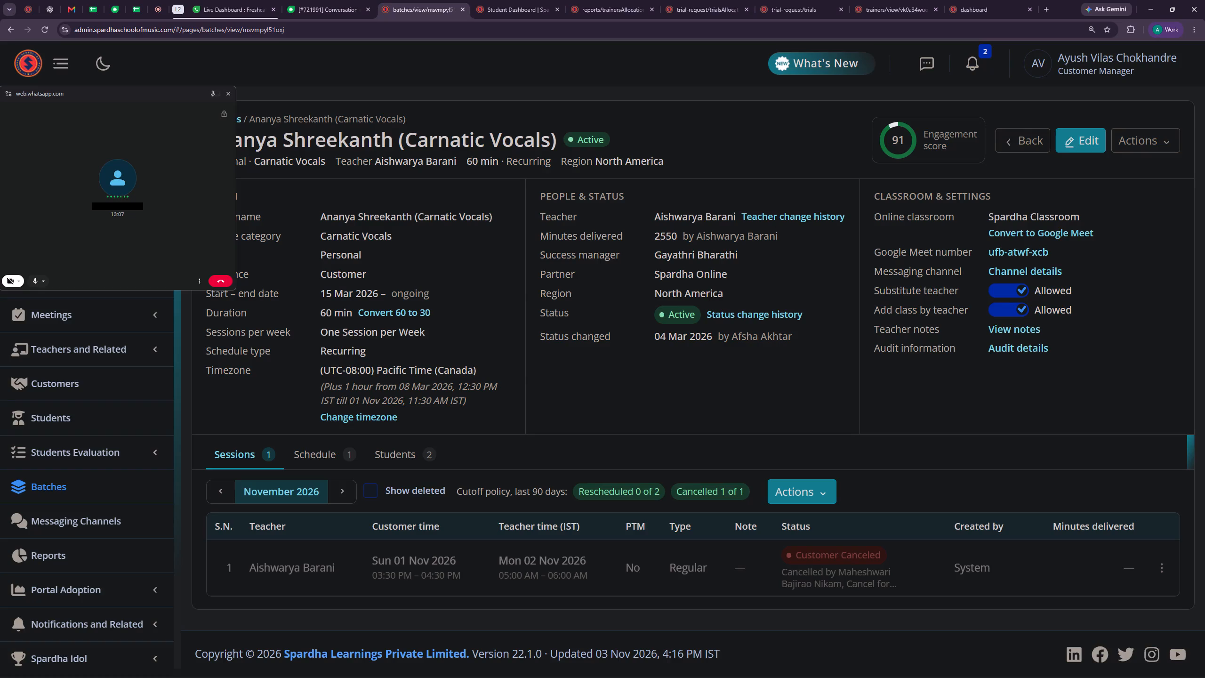
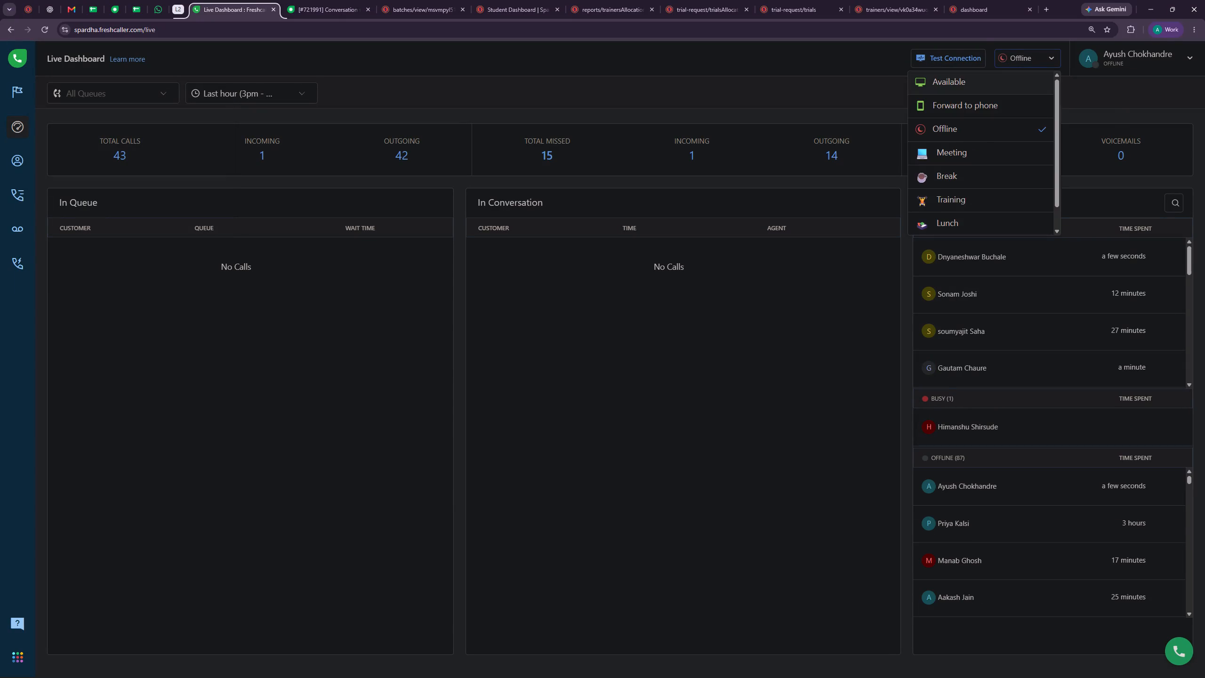
# Set the calling status to Available and check the list of available agents on the live dashboard.
pyautogui.scroll(16, 1047, 436)
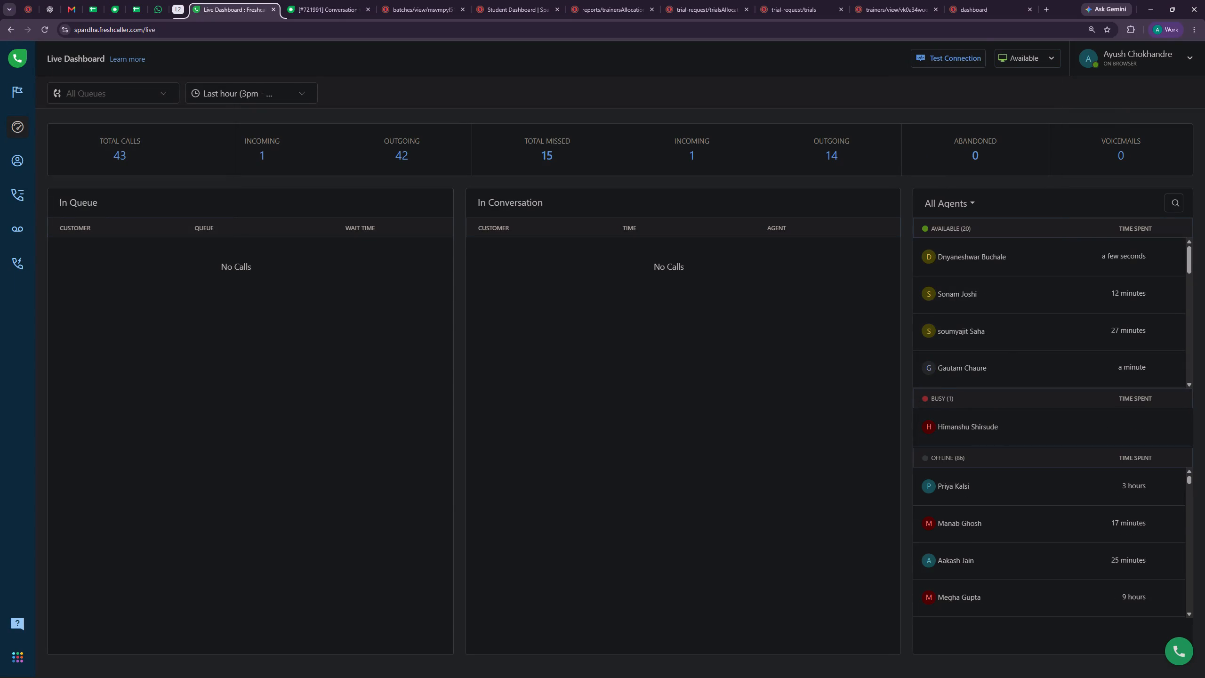
pyautogui.moveTo(1189, 257); pyautogui.dragTo(1189, 269)
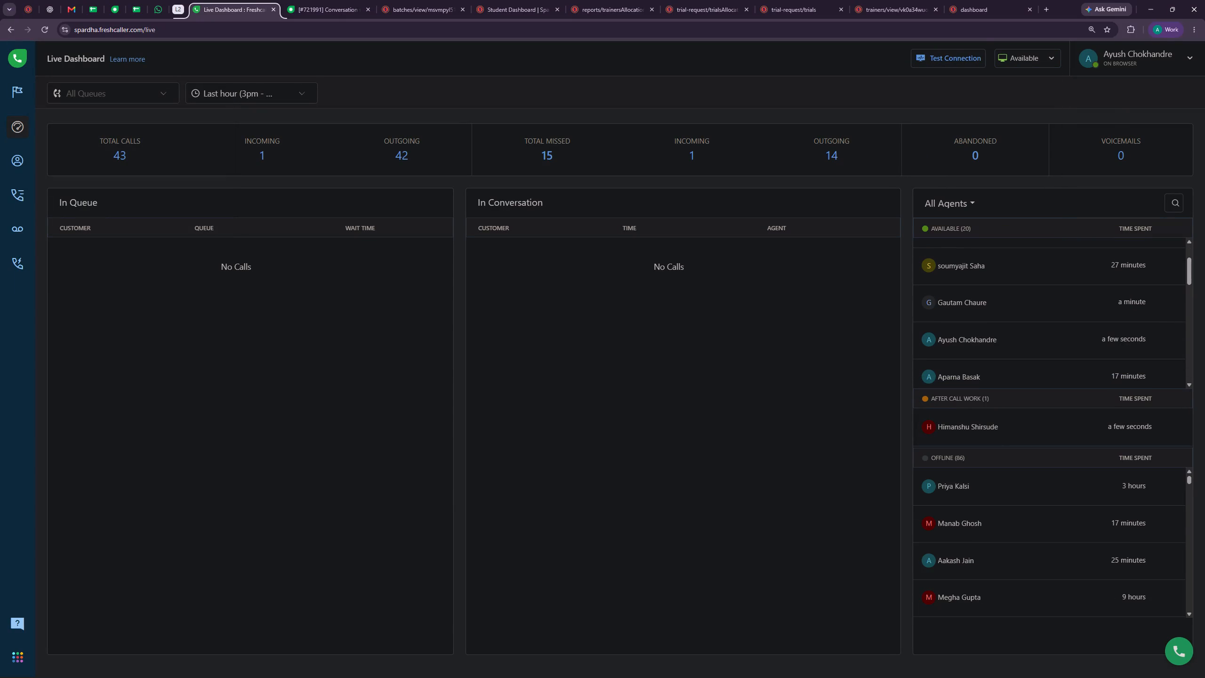
pyautogui.click(332, 3)
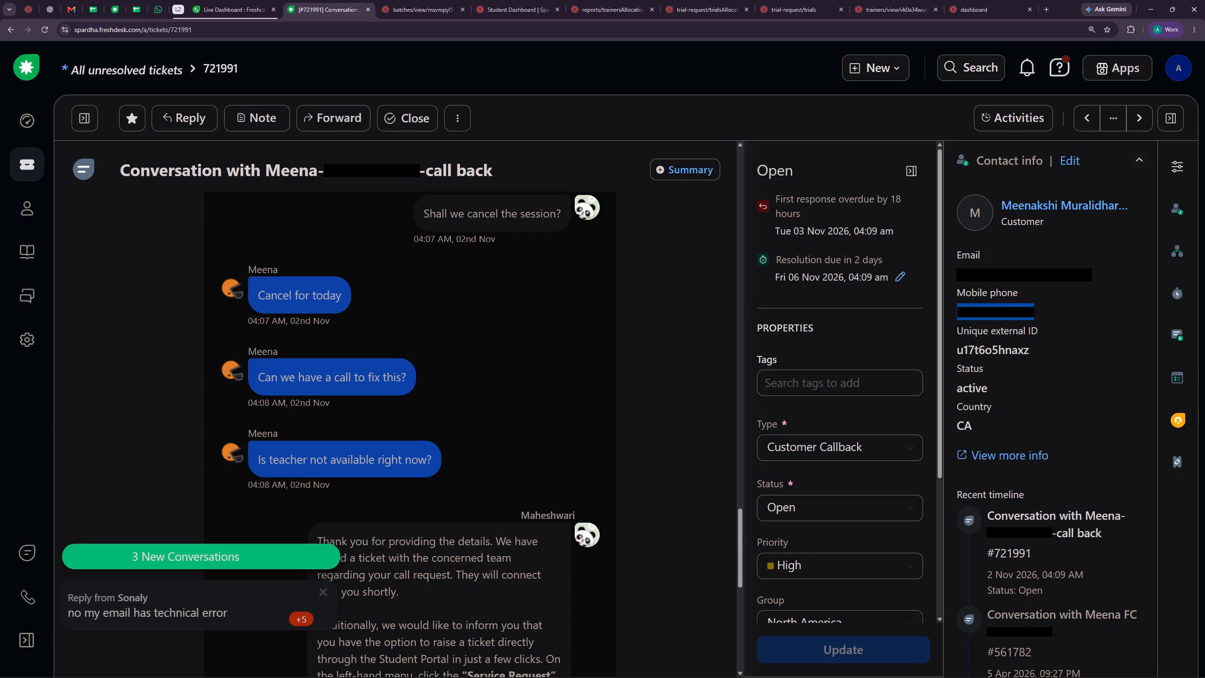
pyautogui.click(321, 594)
pyautogui.scroll(-13, 470, 429)
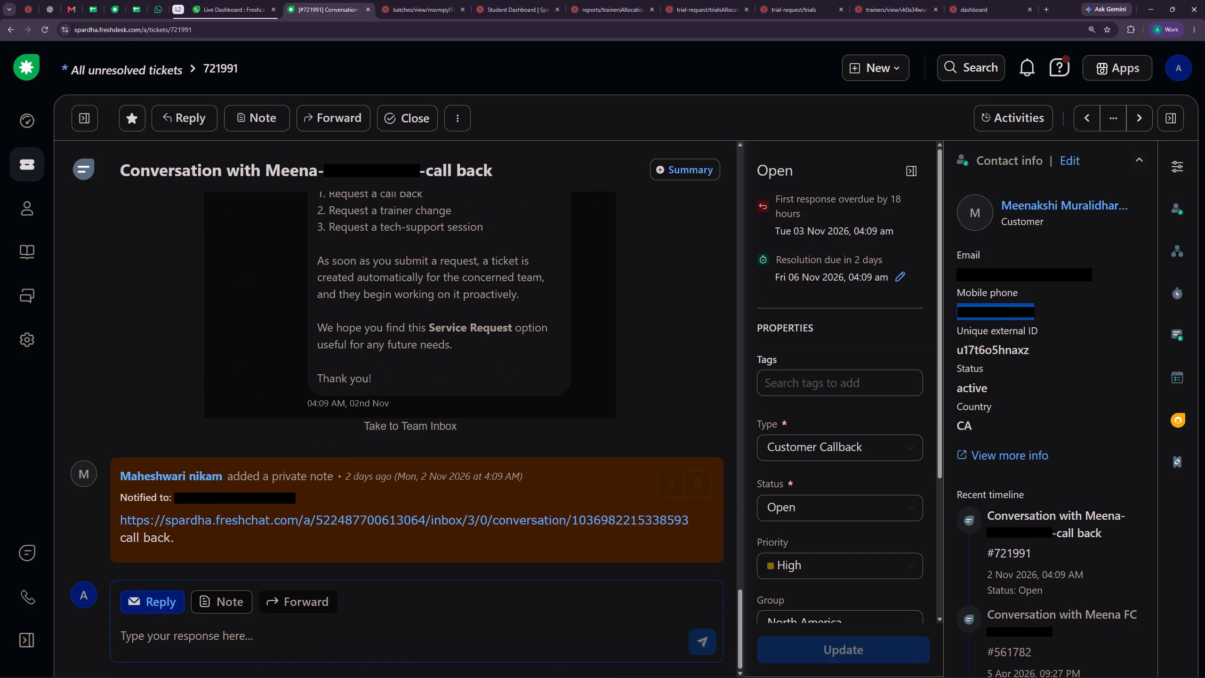
pyautogui.click(242, 601)
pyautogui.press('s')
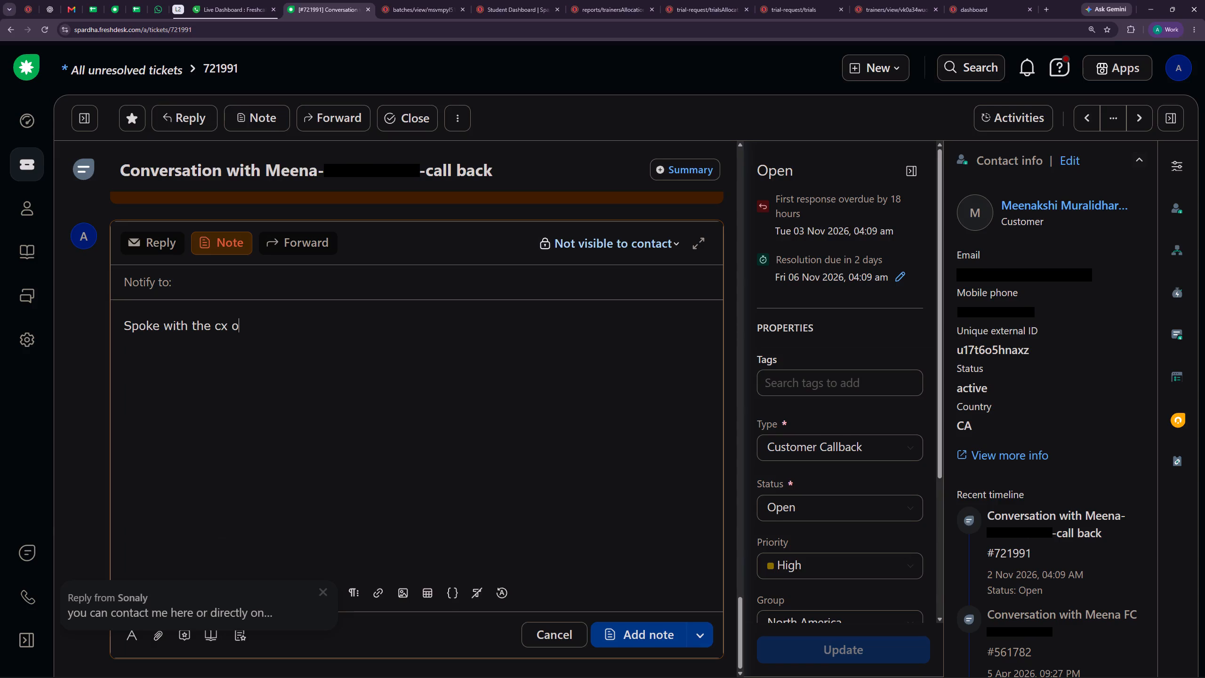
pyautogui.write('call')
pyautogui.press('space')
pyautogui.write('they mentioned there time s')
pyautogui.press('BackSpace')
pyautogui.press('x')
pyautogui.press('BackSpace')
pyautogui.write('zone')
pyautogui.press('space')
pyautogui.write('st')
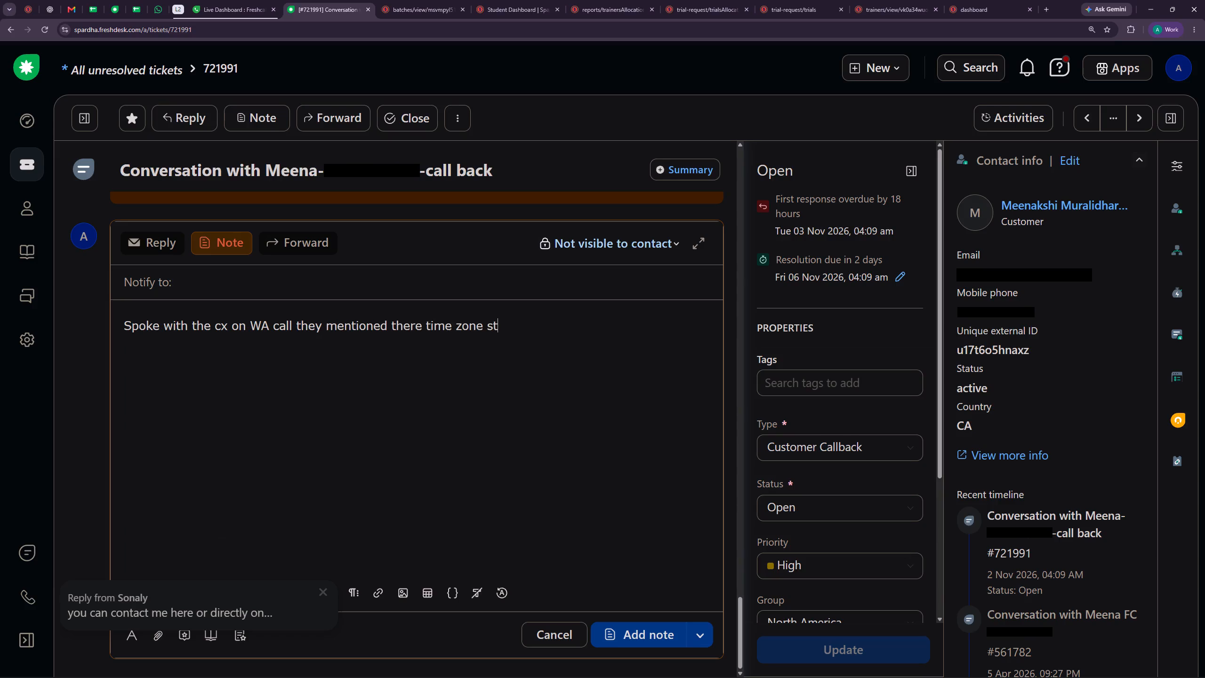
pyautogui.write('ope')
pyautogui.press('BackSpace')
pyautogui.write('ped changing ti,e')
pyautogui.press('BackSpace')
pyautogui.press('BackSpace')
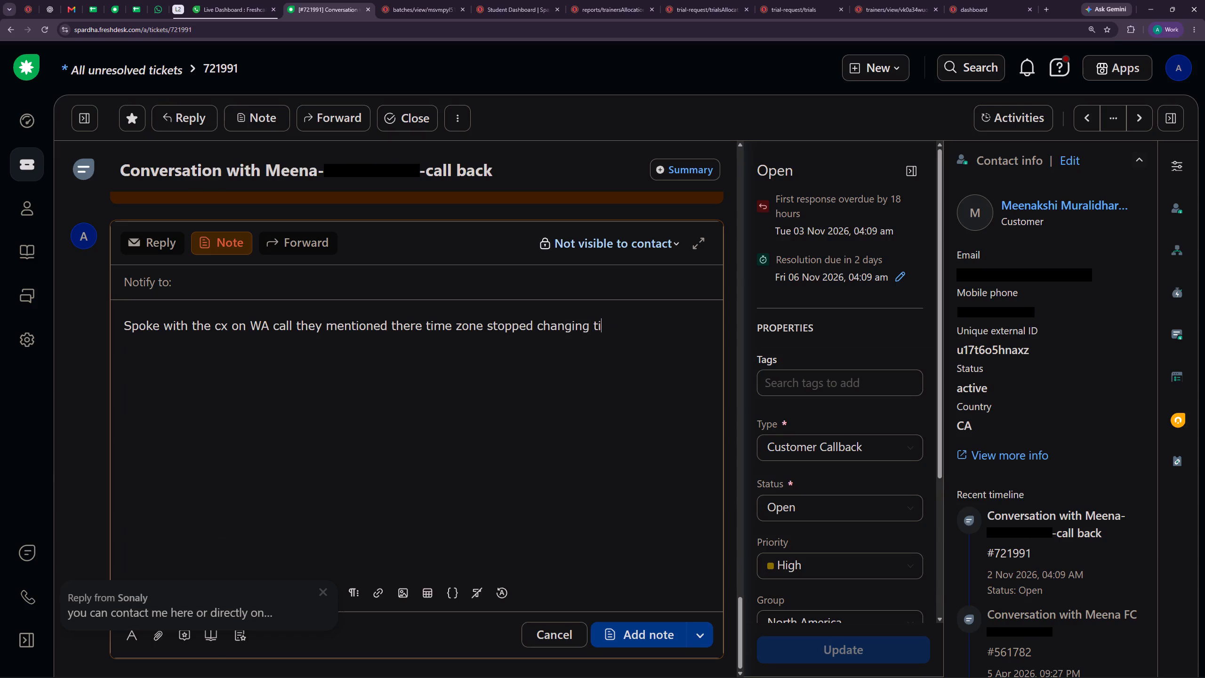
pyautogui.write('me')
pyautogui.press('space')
# Continue the private note with "this year but in our system the time is already been shifted but there time is not been shifted".
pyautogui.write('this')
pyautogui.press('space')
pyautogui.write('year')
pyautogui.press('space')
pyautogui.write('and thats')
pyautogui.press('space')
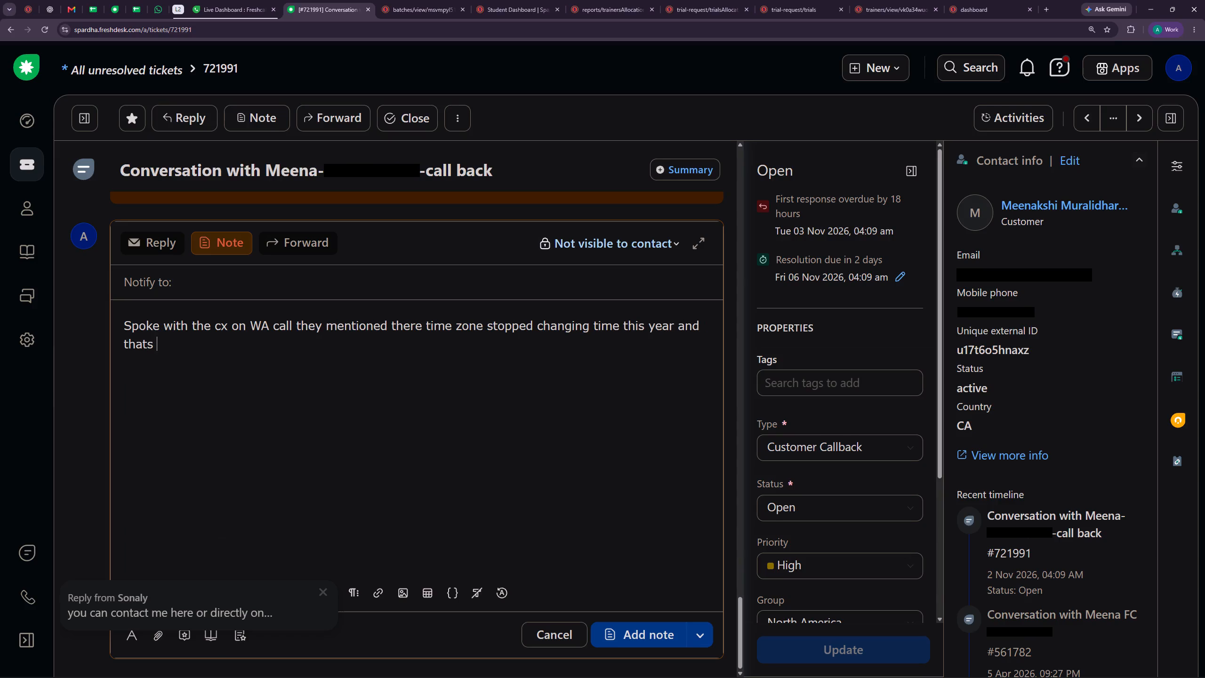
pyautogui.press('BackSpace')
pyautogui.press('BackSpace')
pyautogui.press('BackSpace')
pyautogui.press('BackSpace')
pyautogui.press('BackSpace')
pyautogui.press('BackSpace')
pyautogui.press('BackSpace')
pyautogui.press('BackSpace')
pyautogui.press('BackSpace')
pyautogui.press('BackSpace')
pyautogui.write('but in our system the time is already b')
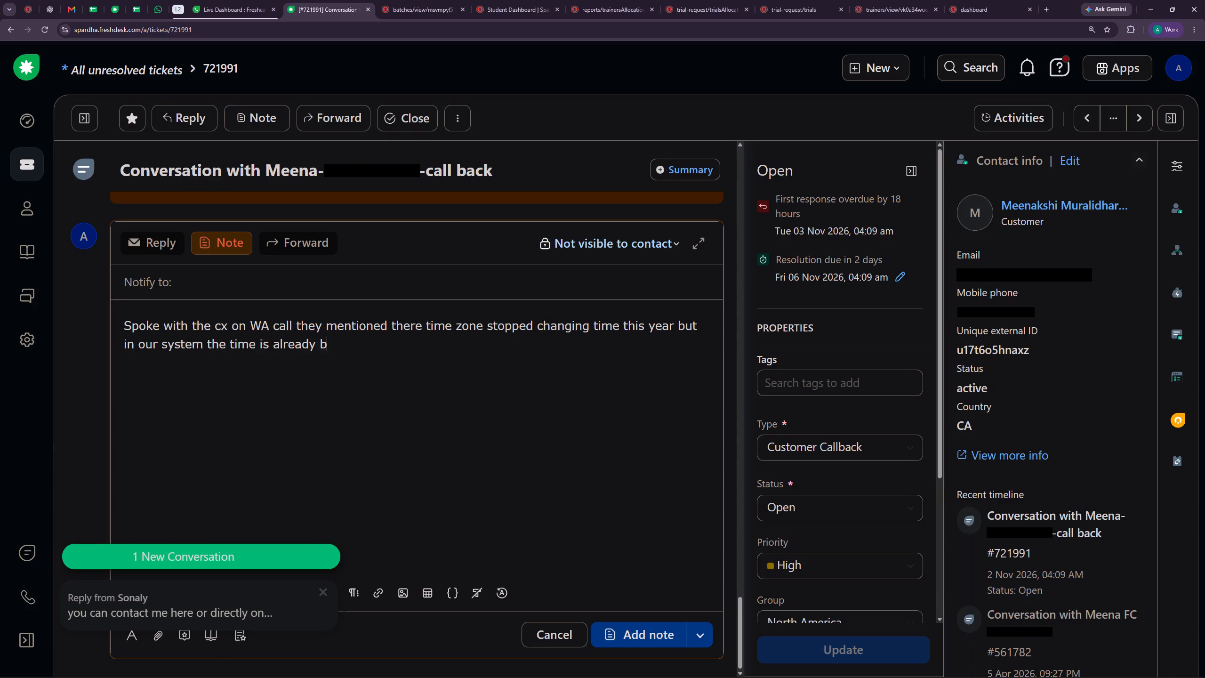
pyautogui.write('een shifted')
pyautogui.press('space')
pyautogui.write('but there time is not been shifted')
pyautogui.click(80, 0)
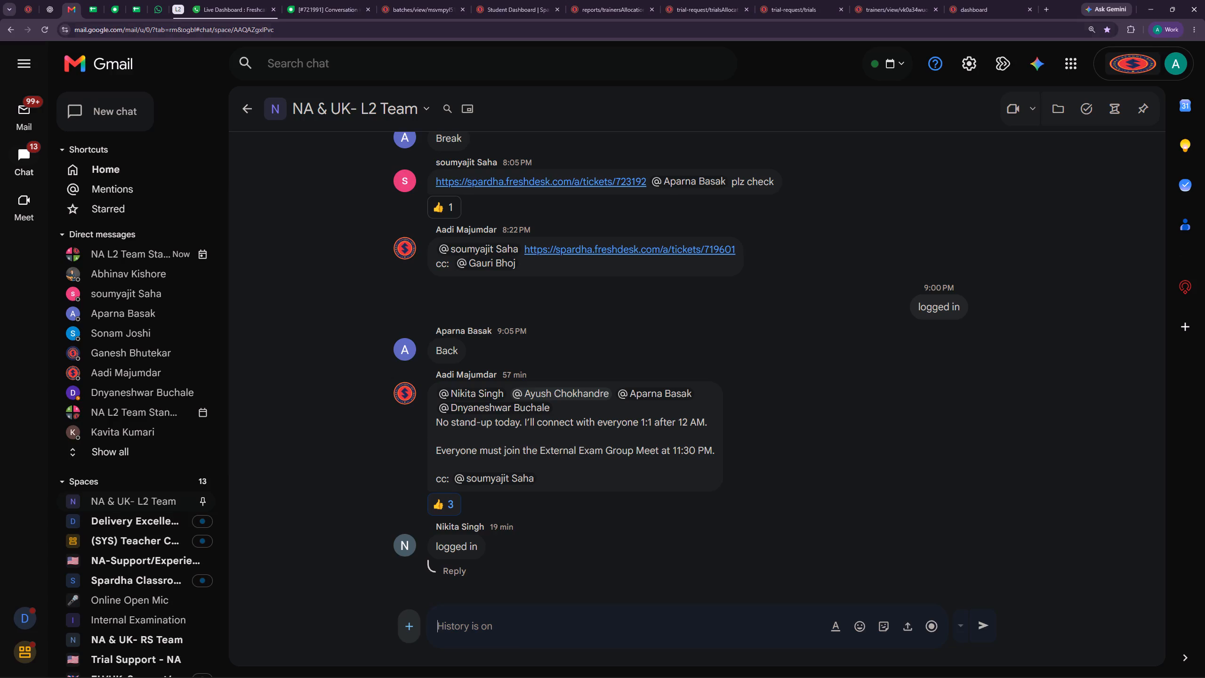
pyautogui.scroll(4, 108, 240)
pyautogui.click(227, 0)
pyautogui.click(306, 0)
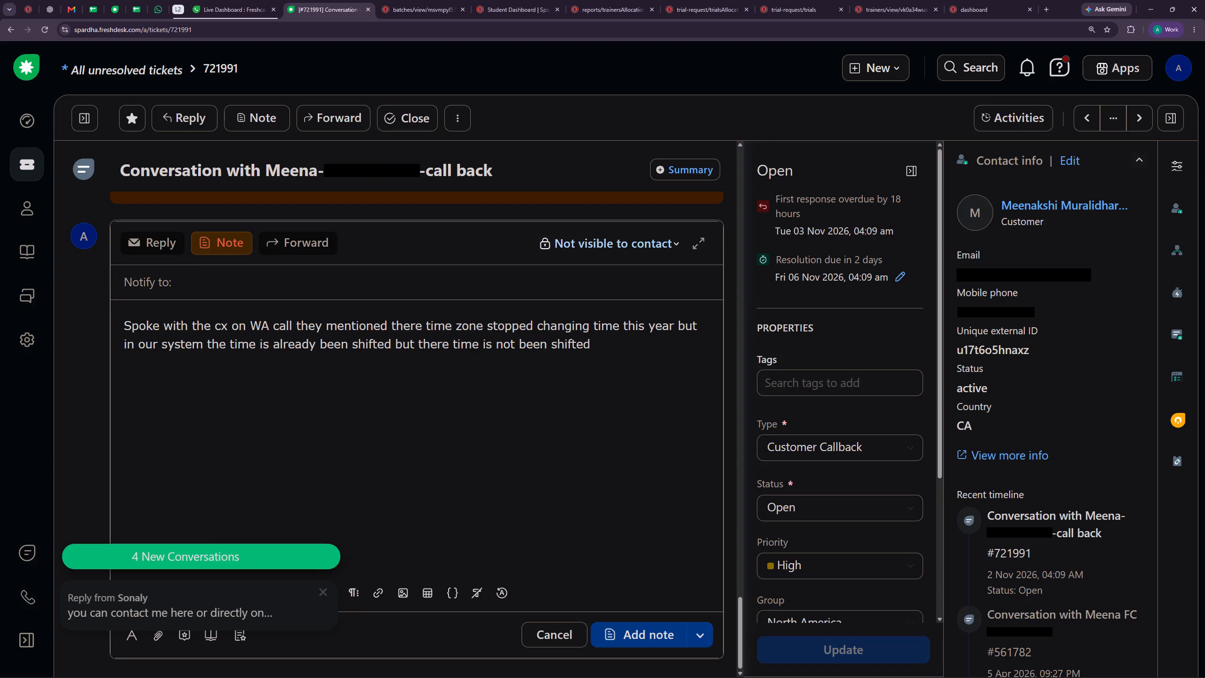
# Extend the private note with "so that's why for the cx the classes has shifted", correcting the misspelled words.
pyautogui.click(604, 347)
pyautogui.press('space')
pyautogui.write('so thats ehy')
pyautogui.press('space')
pyautogui.rightClick(631, 336)
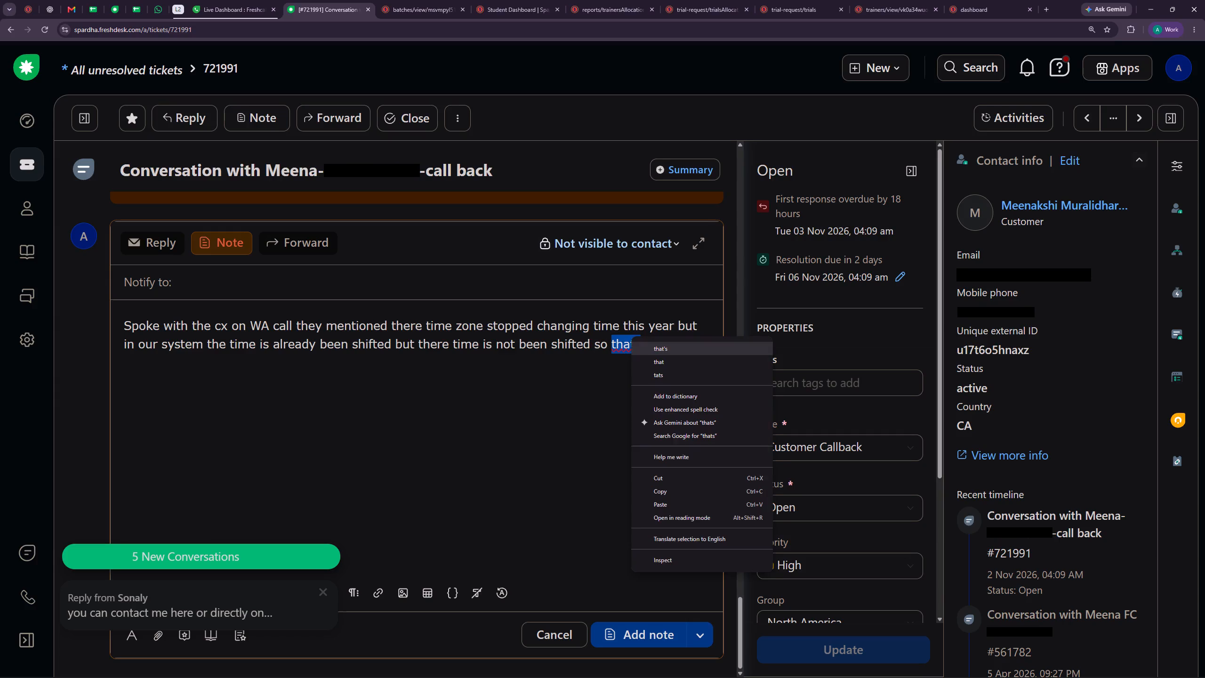
pyautogui.click(665, 346)
pyautogui.rightClick(659, 343)
pyautogui.click(703, 366)
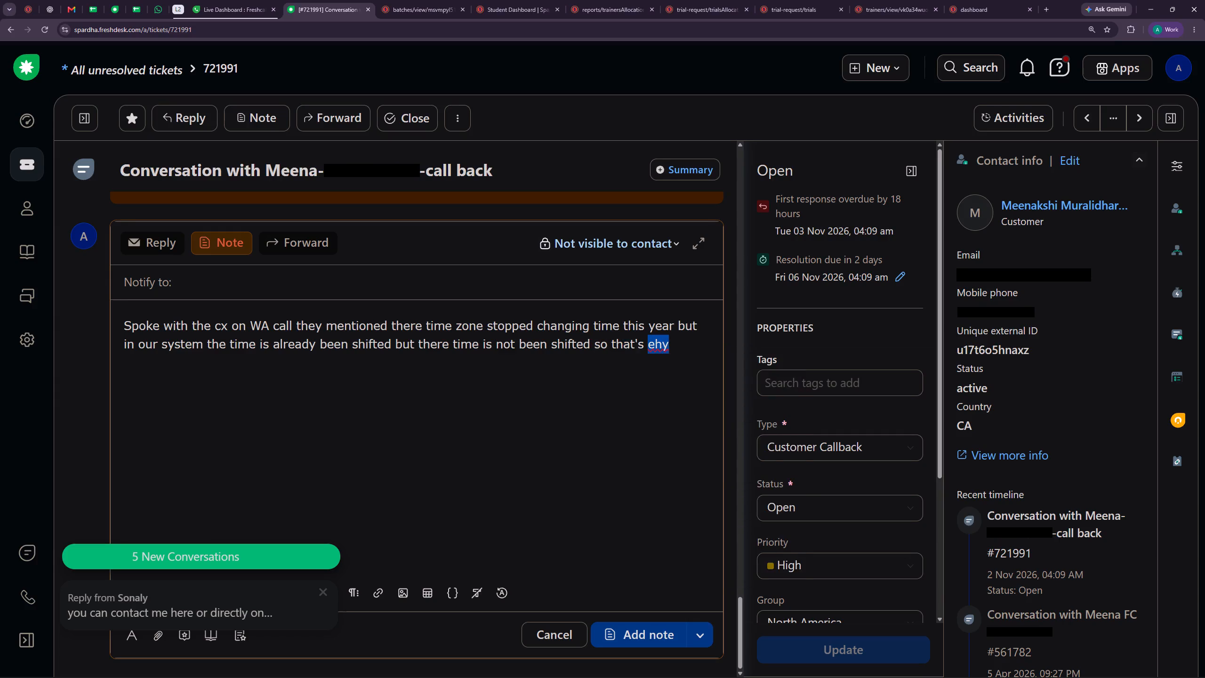
pyautogui.click(694, 356)
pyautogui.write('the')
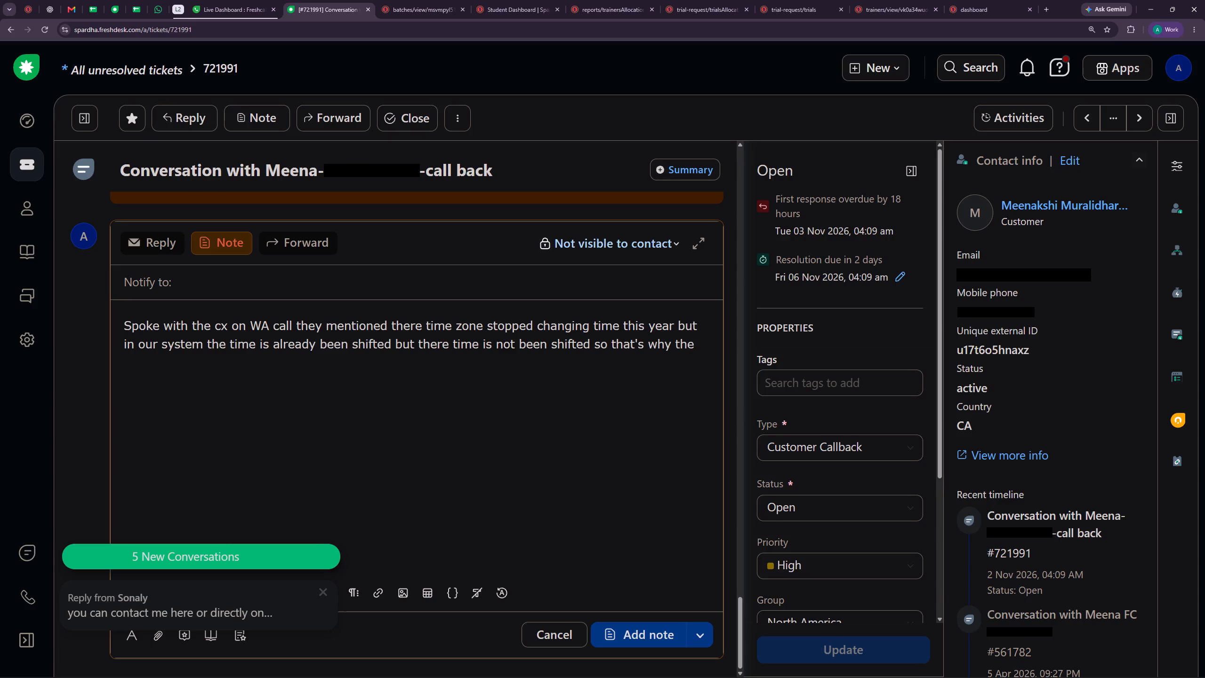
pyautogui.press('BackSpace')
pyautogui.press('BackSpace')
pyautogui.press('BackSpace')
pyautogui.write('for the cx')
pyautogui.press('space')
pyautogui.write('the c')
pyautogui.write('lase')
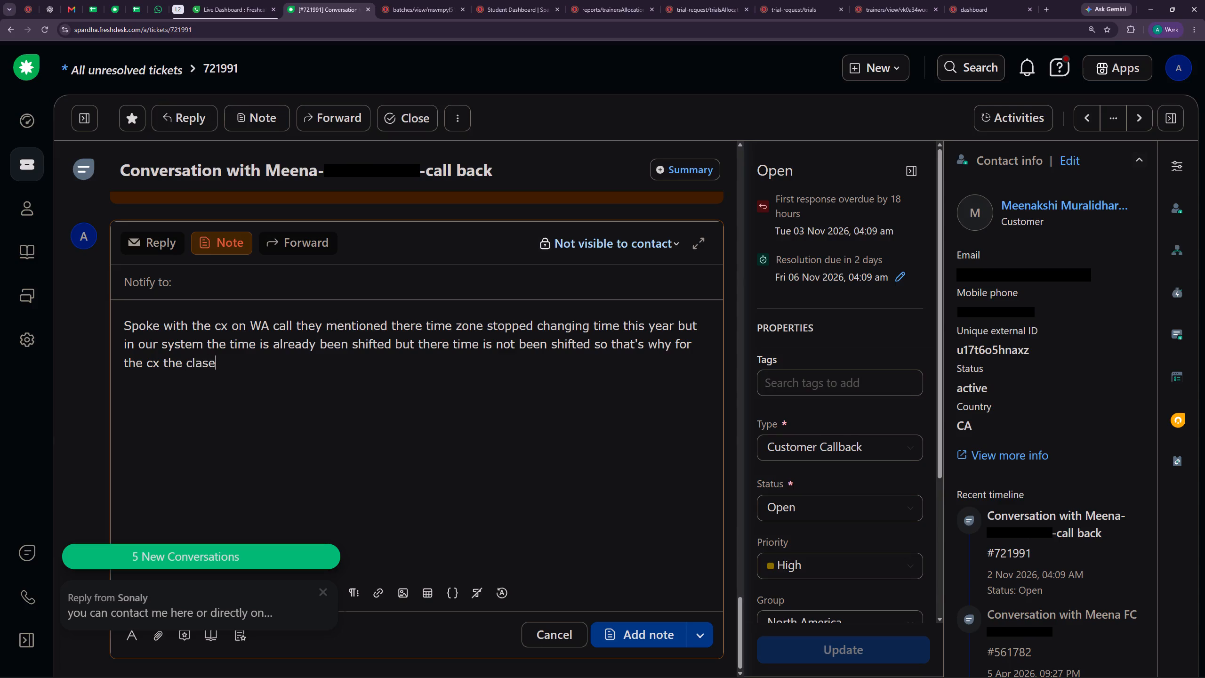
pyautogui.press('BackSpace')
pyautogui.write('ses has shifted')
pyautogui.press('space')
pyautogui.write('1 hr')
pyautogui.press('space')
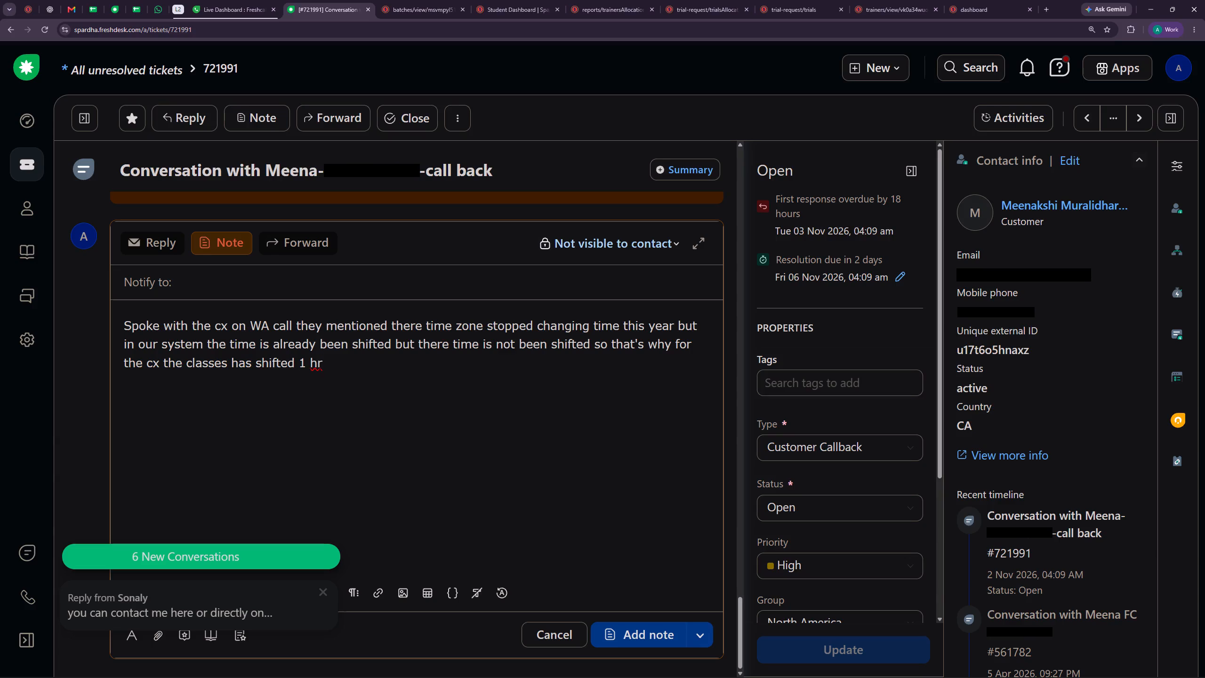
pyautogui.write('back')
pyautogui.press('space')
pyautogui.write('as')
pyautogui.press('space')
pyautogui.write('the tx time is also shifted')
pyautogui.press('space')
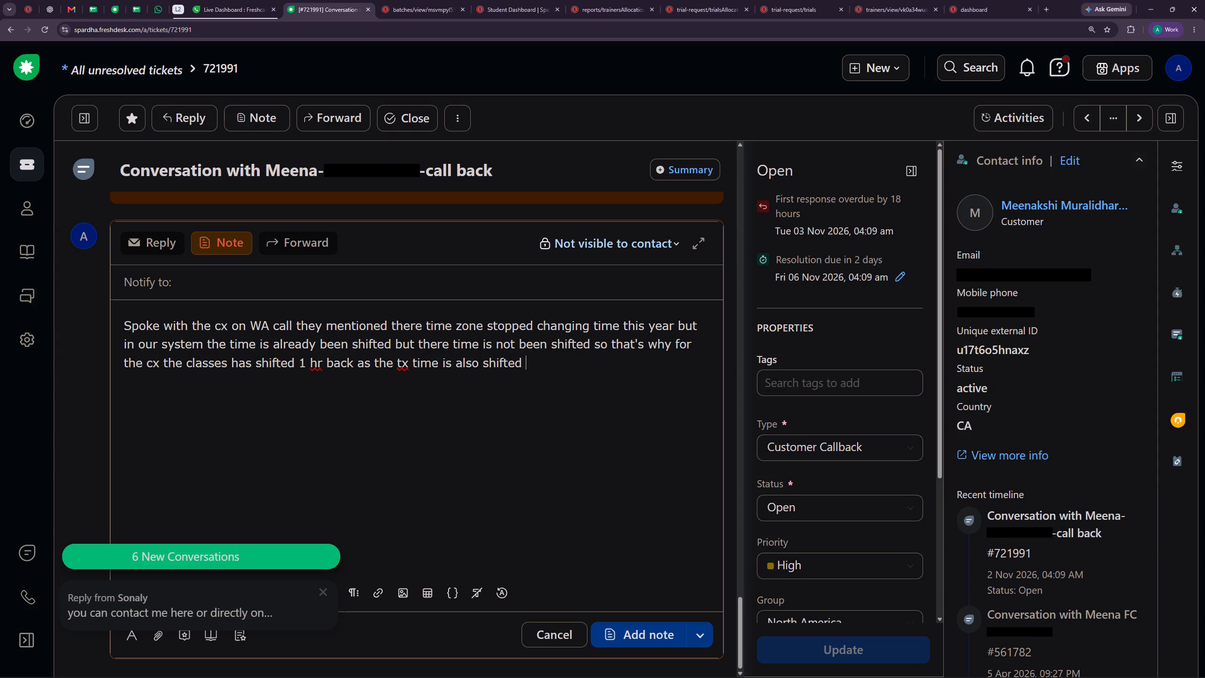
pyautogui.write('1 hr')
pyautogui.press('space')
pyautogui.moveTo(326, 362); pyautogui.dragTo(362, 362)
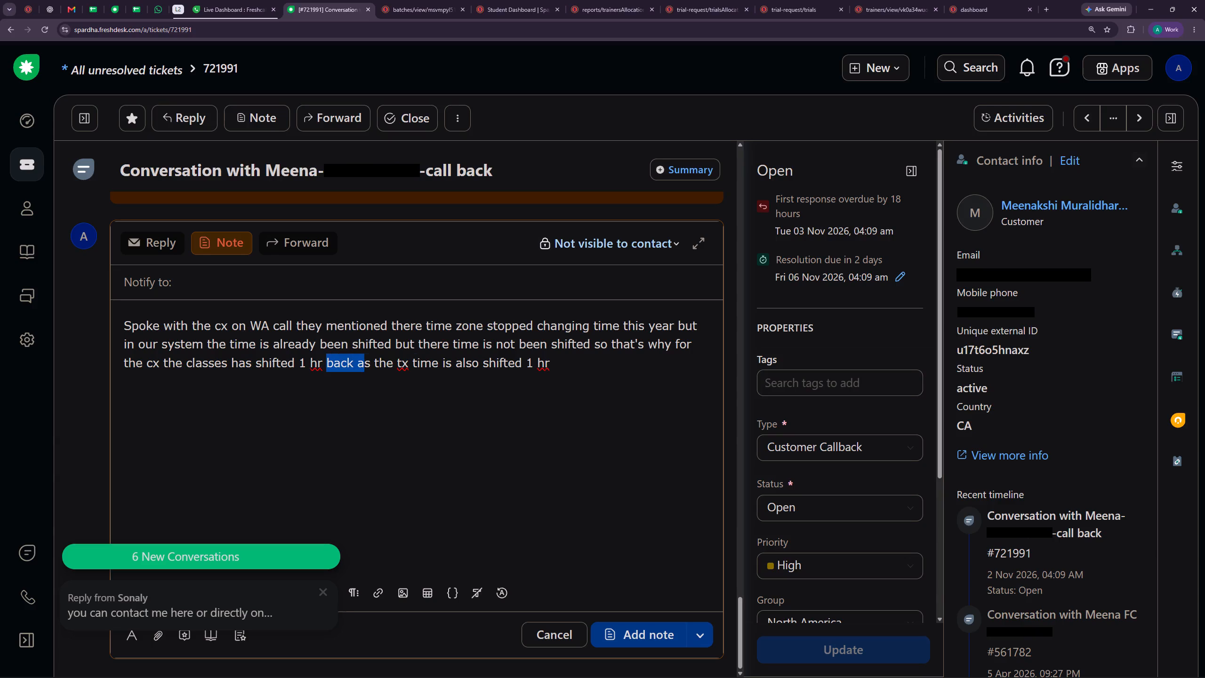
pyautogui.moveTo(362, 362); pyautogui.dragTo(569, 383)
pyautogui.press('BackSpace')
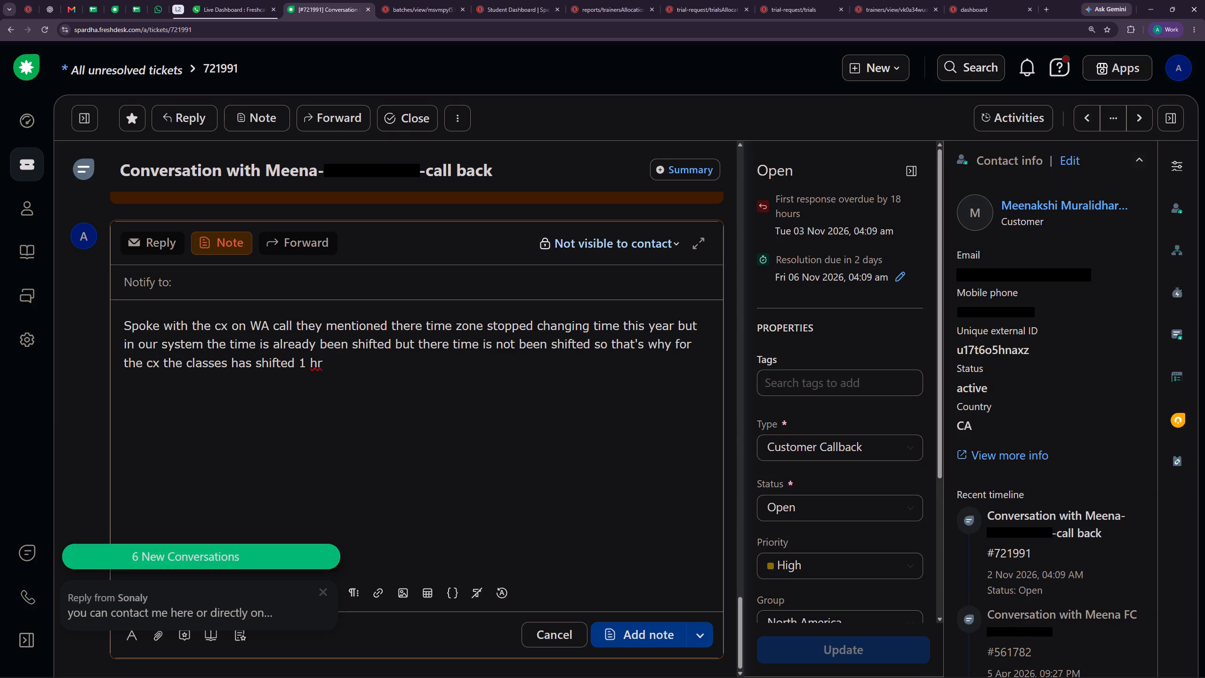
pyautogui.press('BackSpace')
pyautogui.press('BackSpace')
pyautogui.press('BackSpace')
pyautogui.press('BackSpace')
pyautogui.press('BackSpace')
# Finish the private note's sentence with "1 hr after as the tx timing is also shifted 1 hr after.".
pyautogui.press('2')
pyautogui.press('BackSpace')
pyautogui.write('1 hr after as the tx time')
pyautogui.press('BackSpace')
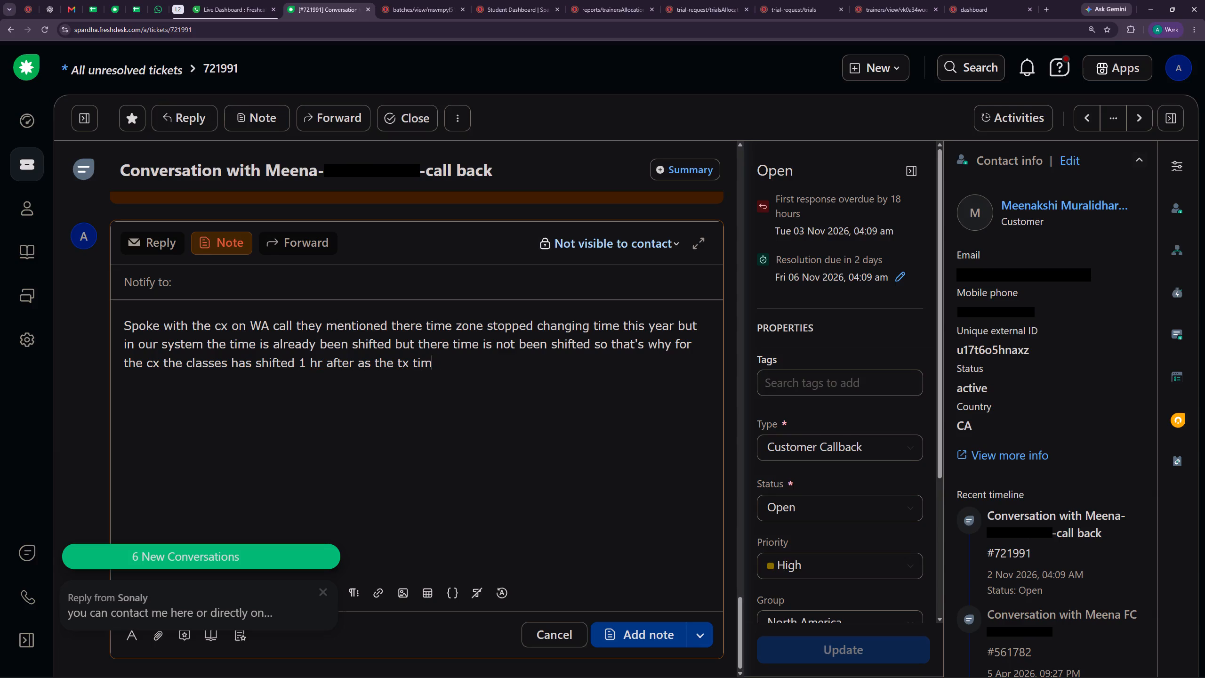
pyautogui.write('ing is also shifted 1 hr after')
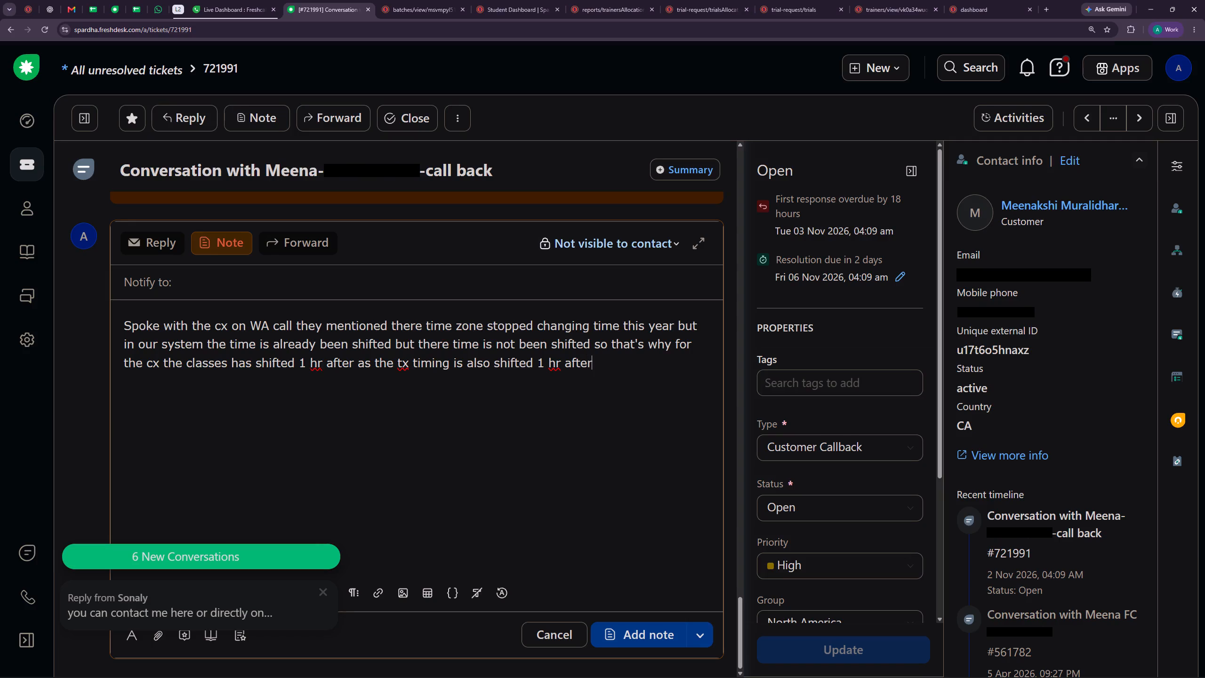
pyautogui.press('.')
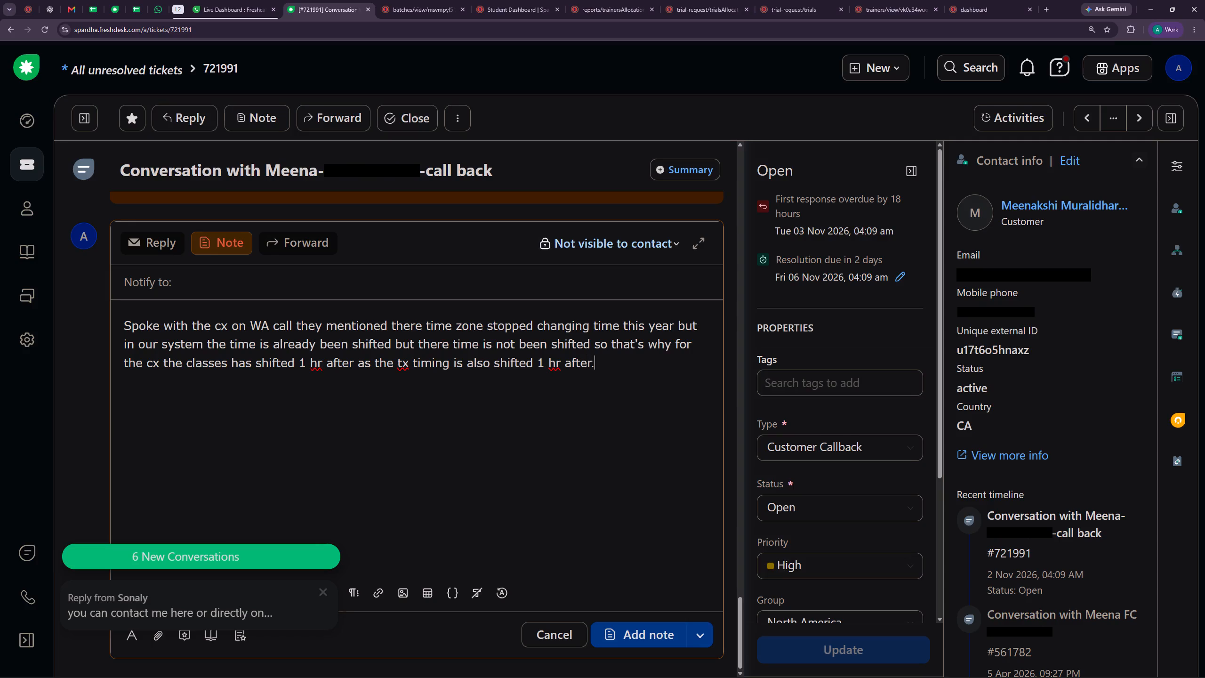
pyautogui.click(635, 633)
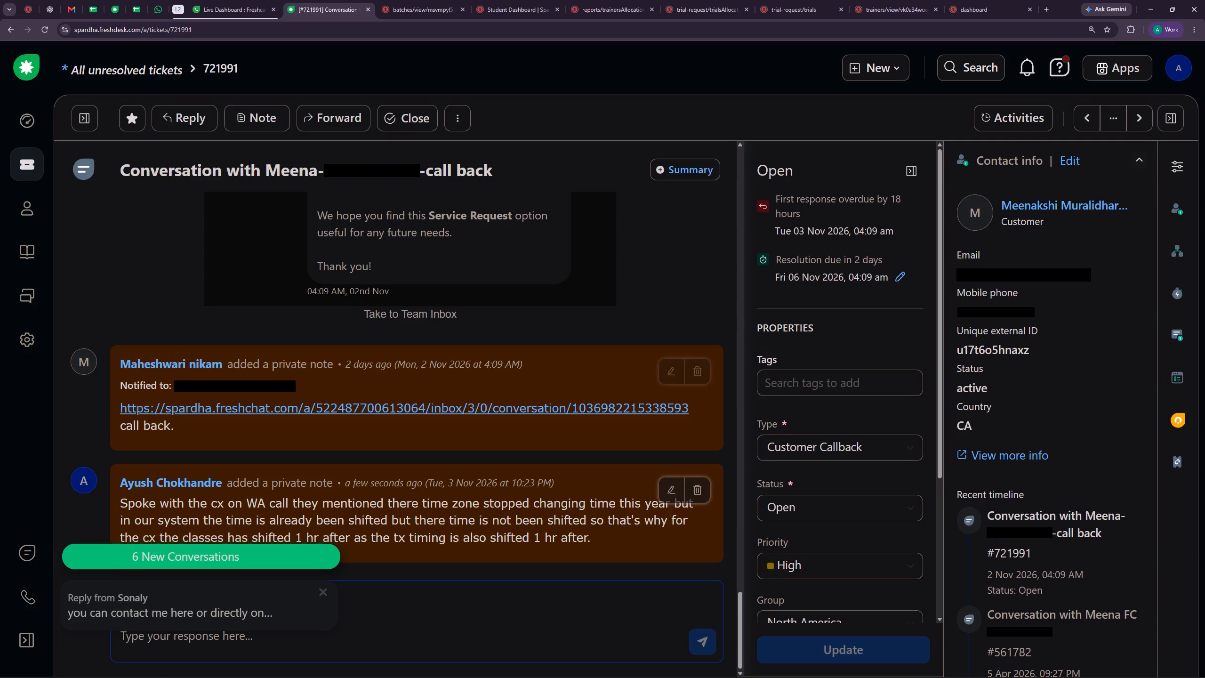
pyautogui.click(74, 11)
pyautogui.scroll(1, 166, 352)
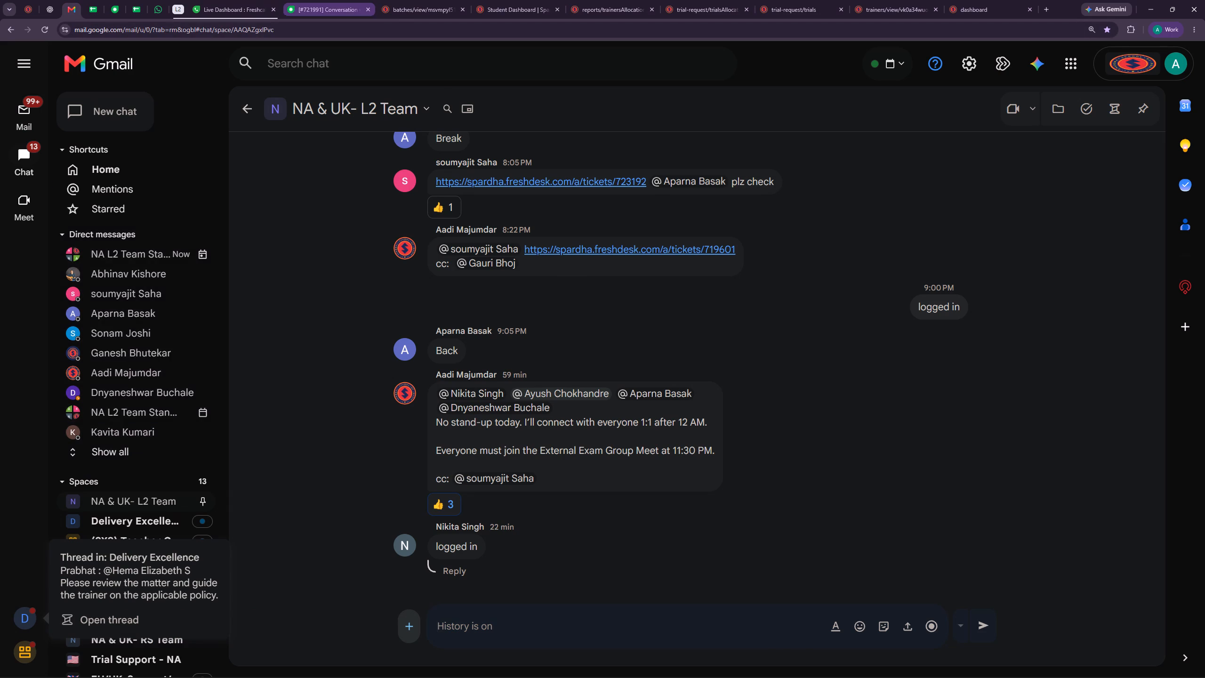
# Return to ticket #721991, set its status to Waiting on Customer, and save the updated properties.
pyautogui.click(316, 0)
pyautogui.click(824, 503)
pyautogui.click(821, 475)
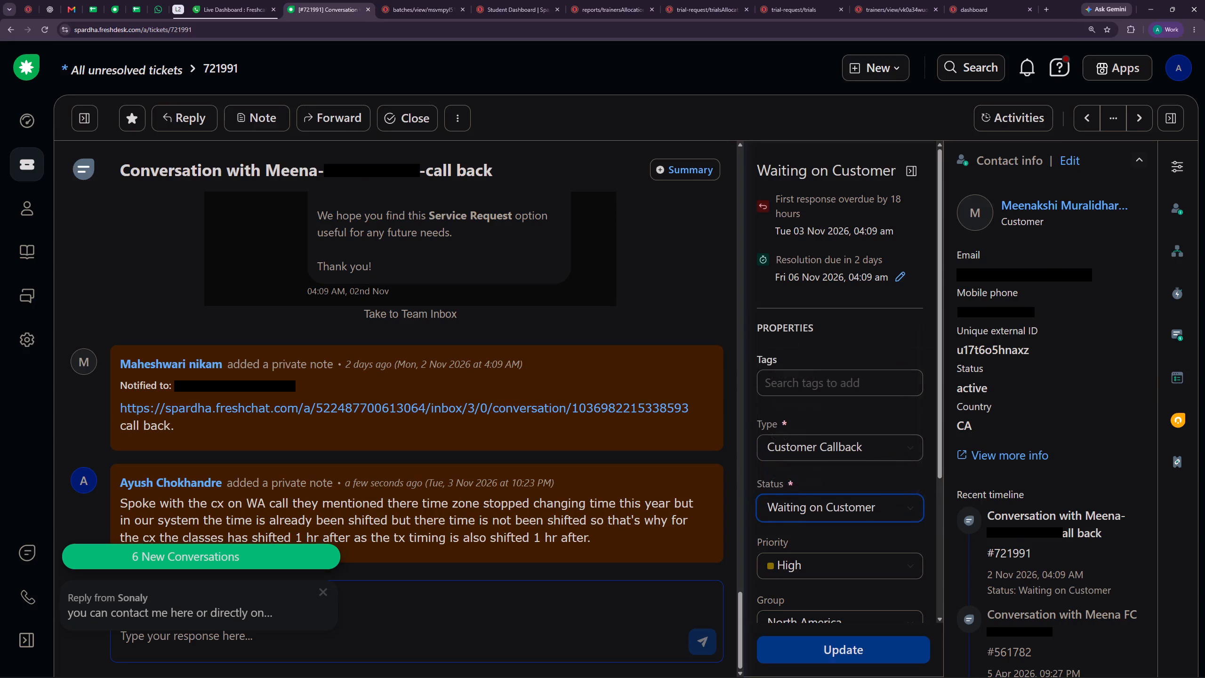
pyautogui.click(829, 661)
pyautogui.click(320, 590)
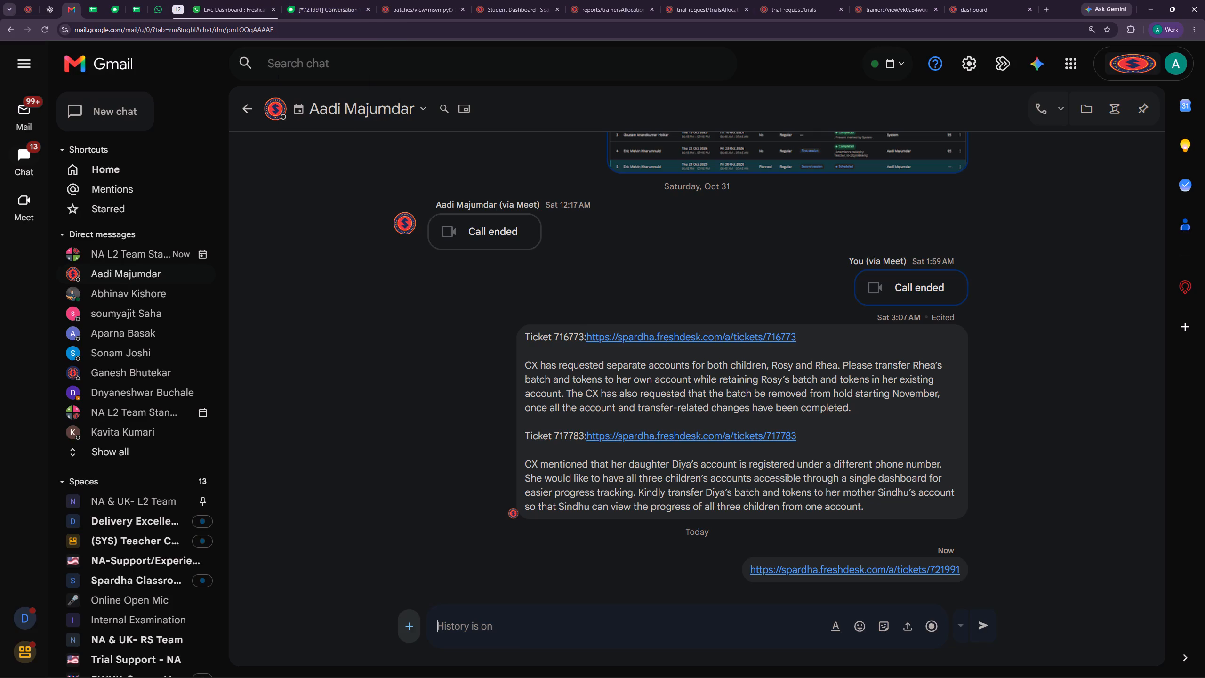
pyautogui.click(308, 0)
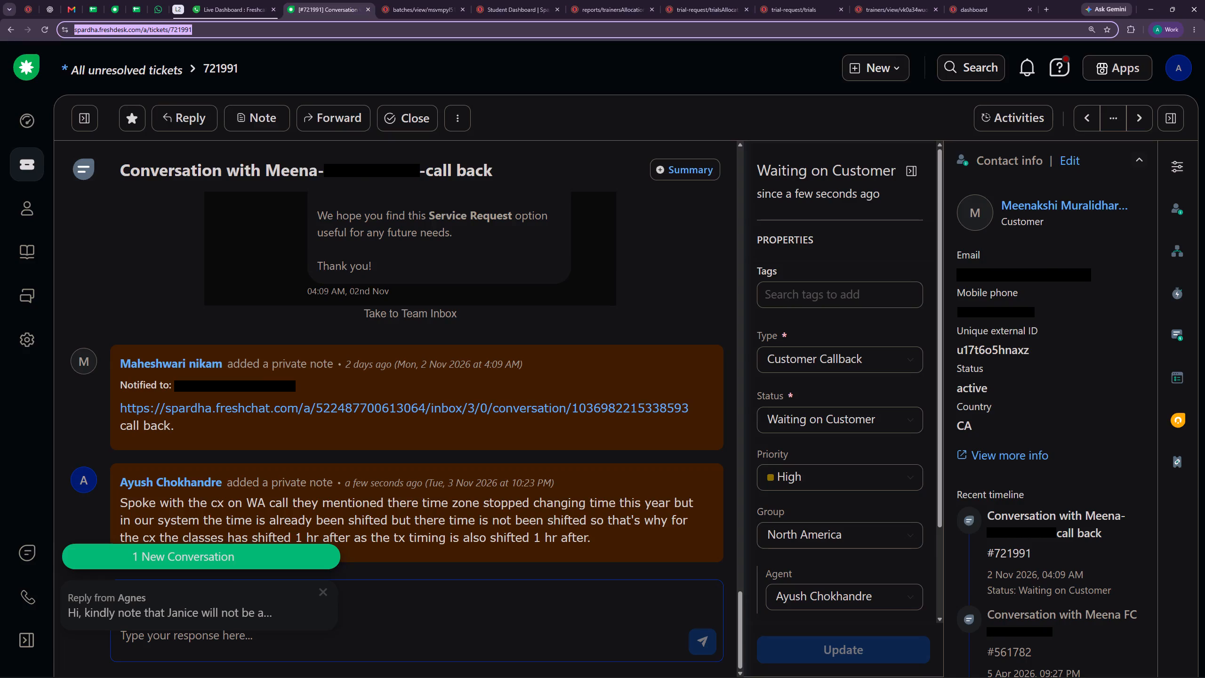
pyautogui.click(321, 595)
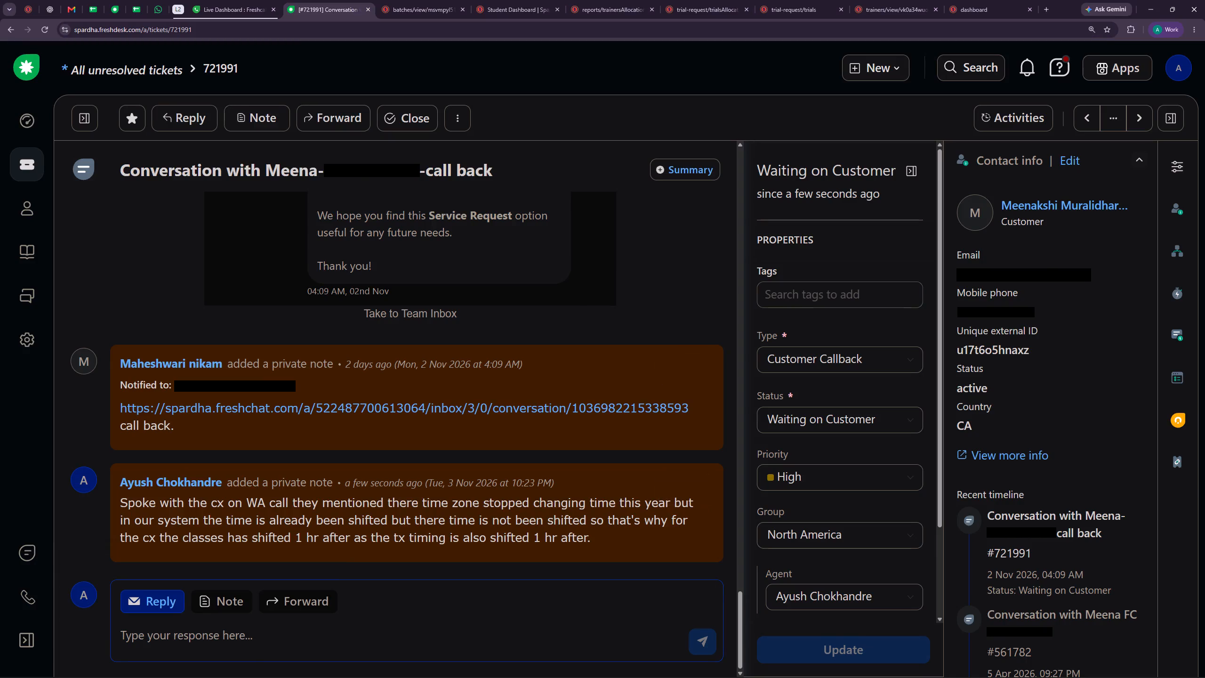
pyautogui.click(1084, 117)
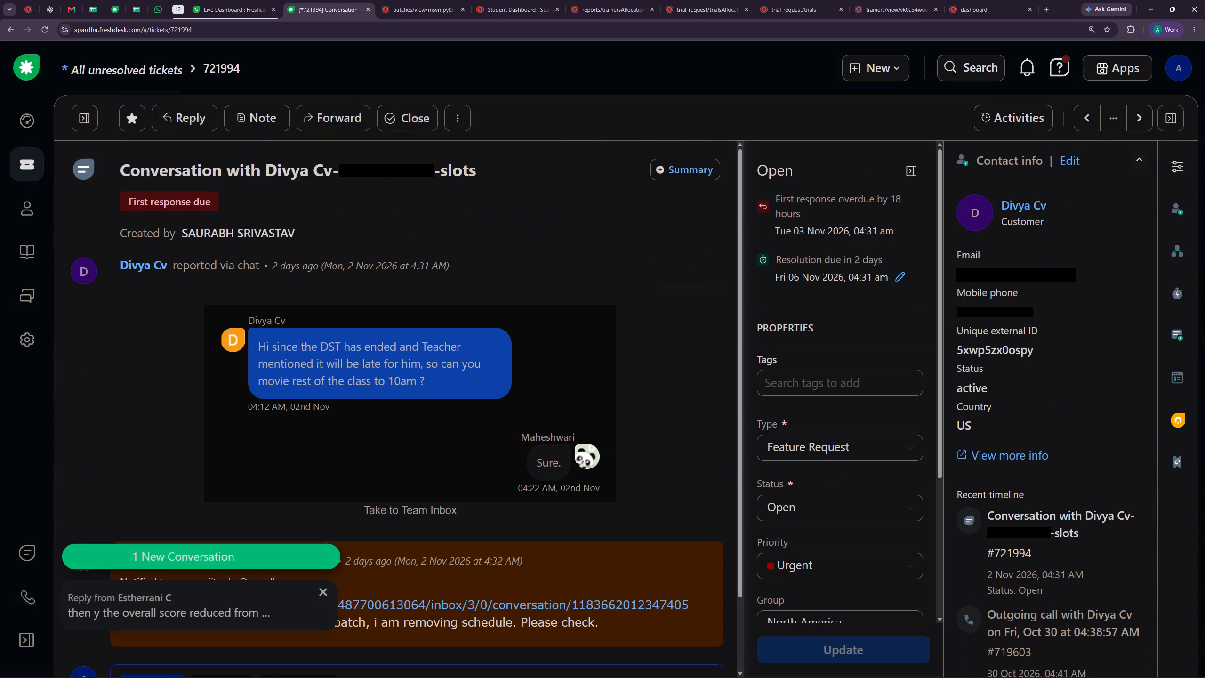
pyautogui.click(322, 591)
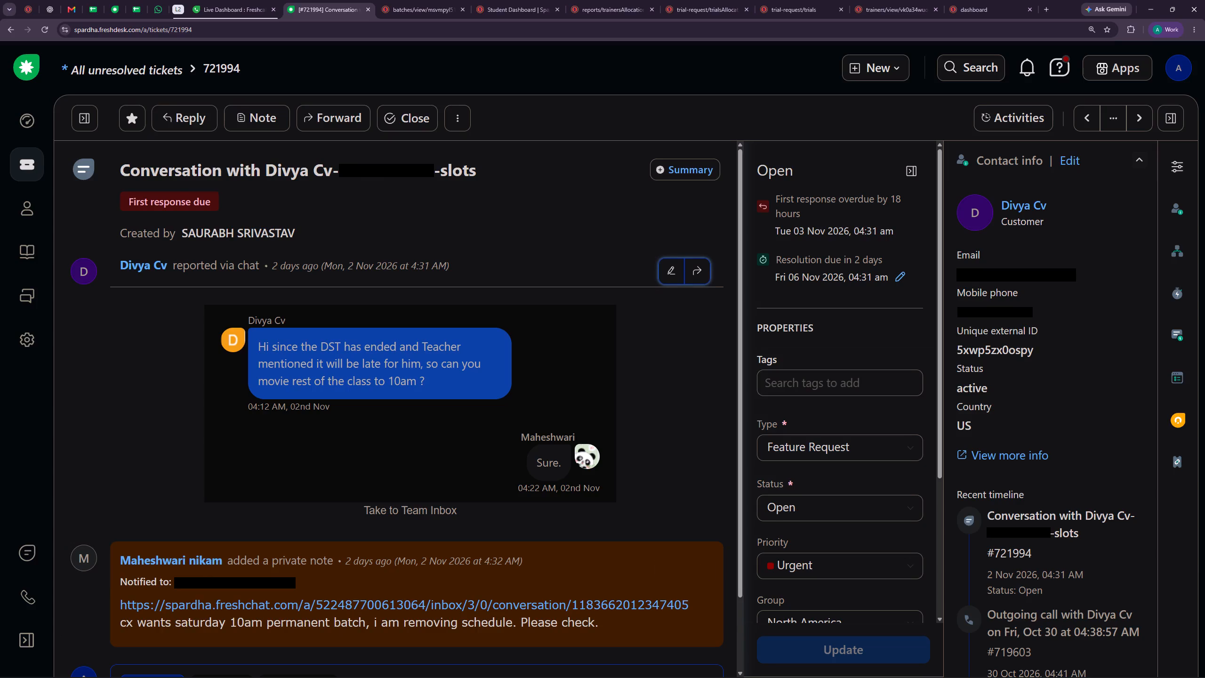
pyautogui.scroll(-1, 590, 492)
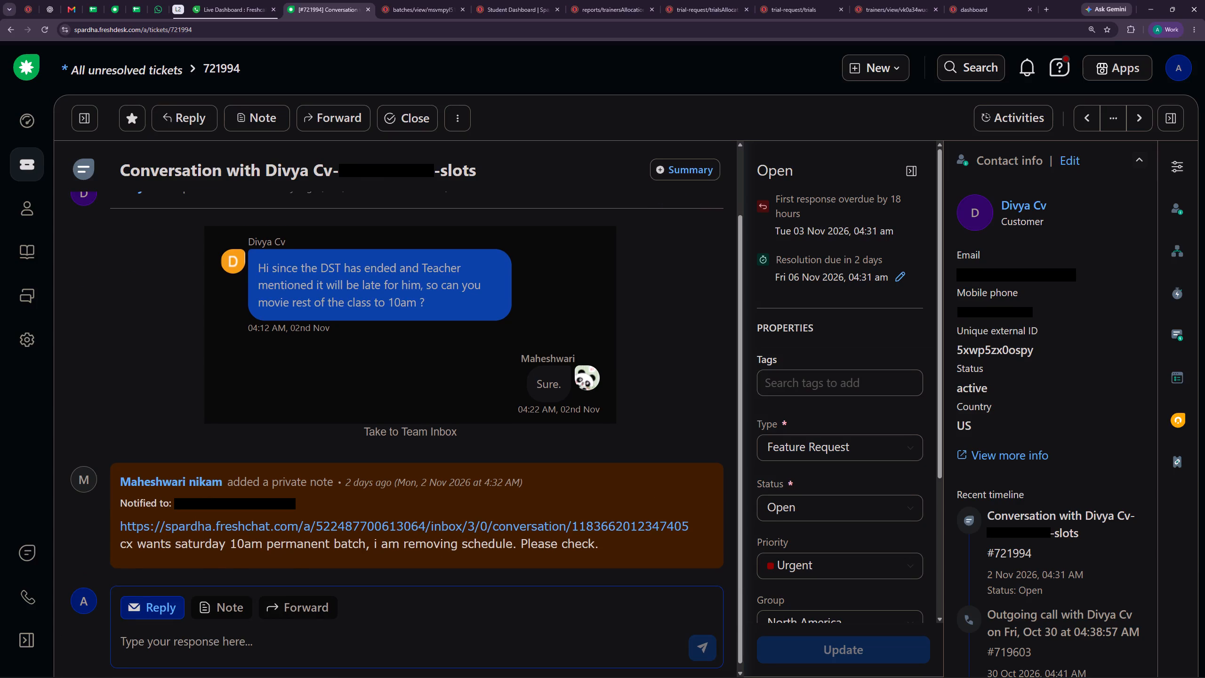
pyautogui.moveTo(1050, 306); pyautogui.dragTo(971, 312)
pyautogui.hotkey('ctrl', 'c')
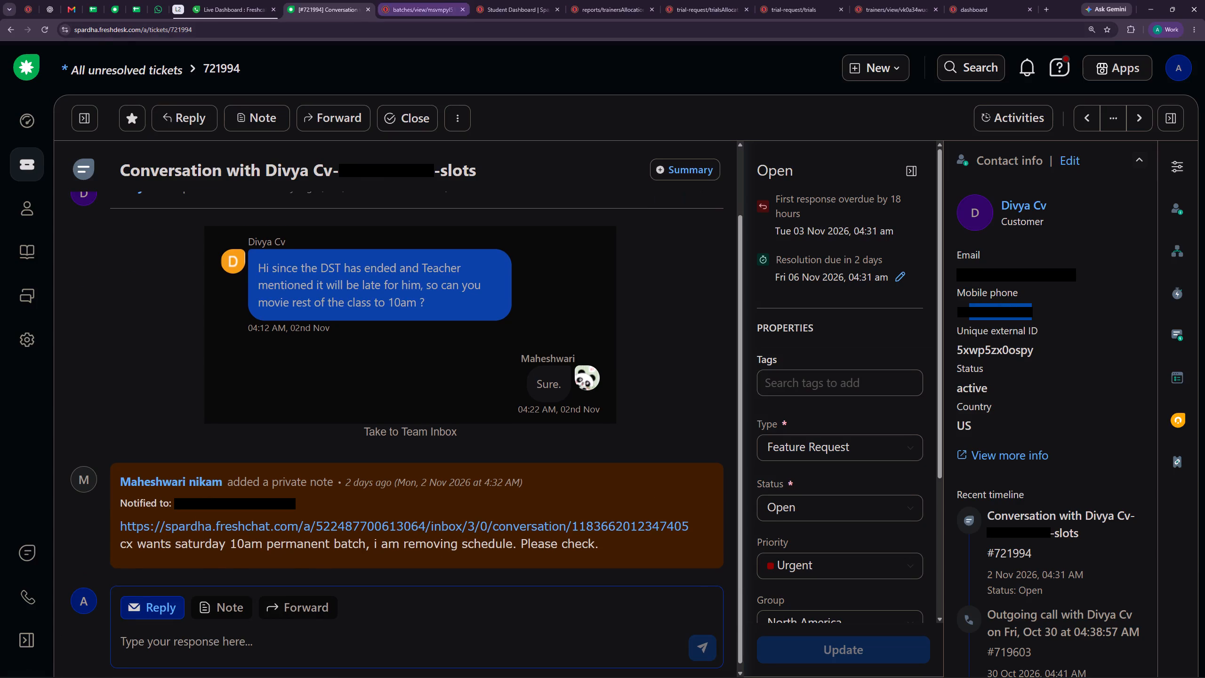
pyautogui.click(410, 0)
pyautogui.click(66, 496)
pyautogui.moveTo(632, 174); pyautogui.dragTo(461, 174)
pyautogui.hotkey('ctrl', 'v')
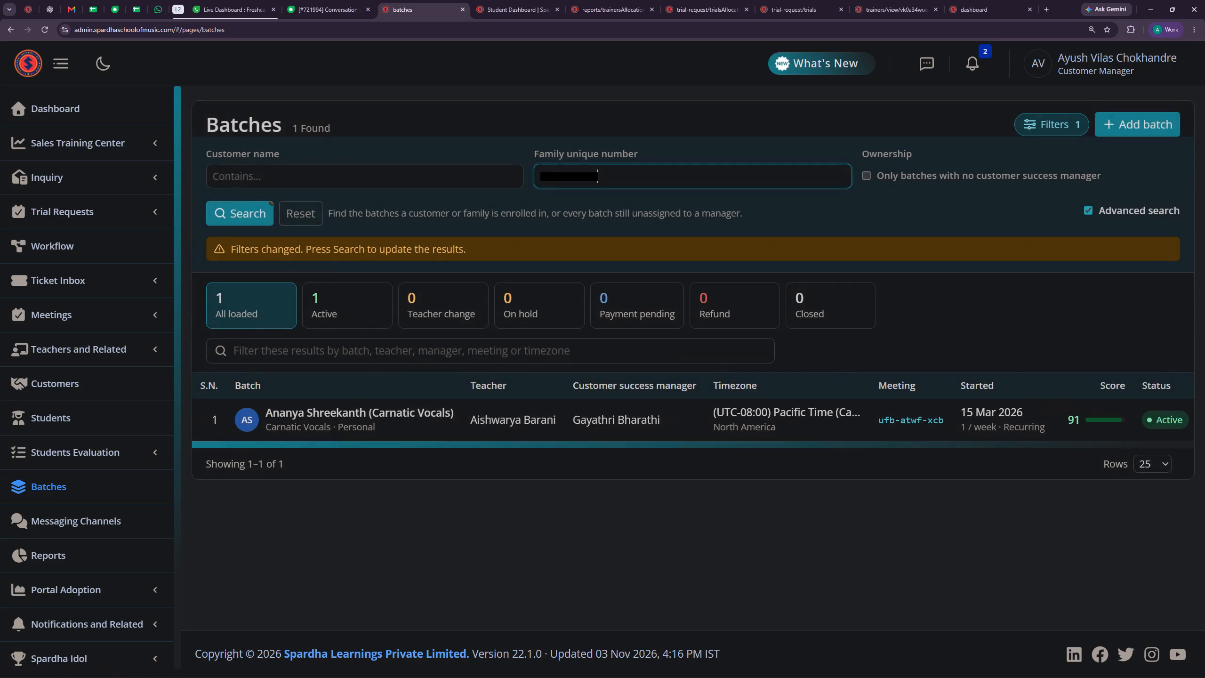
pyautogui.click(232, 210)
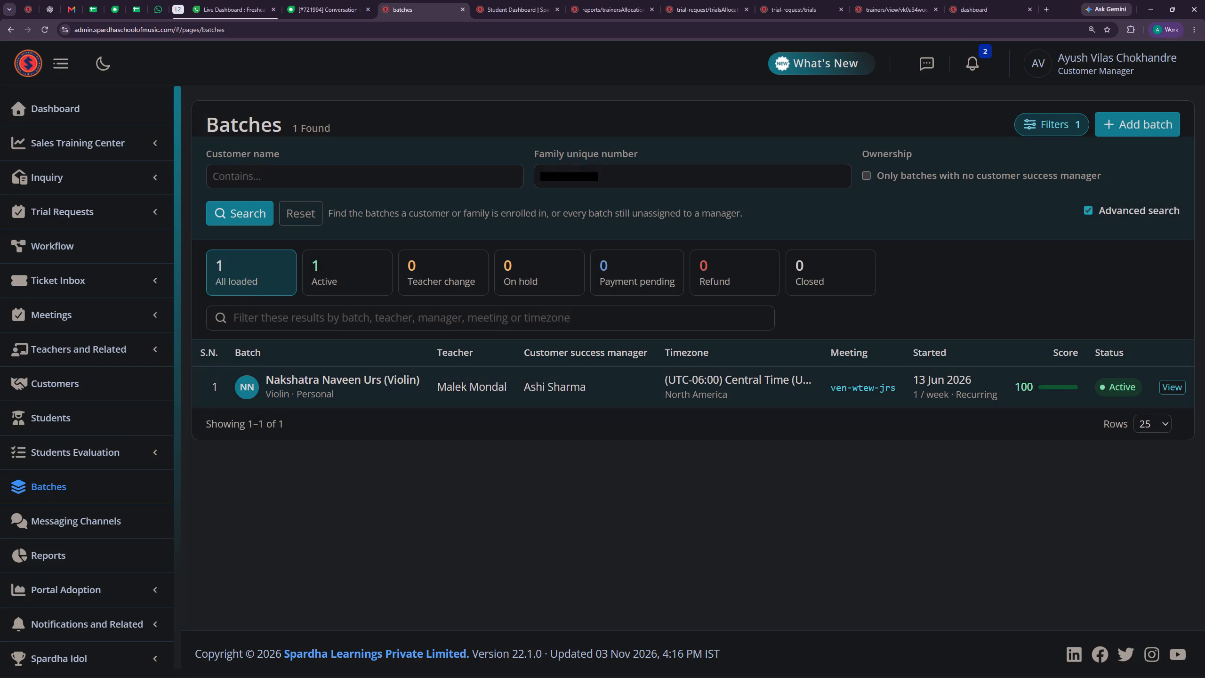
pyautogui.click(1163, 388)
pyautogui.scroll(-1, 433, 446)
pyautogui.click(329, 447)
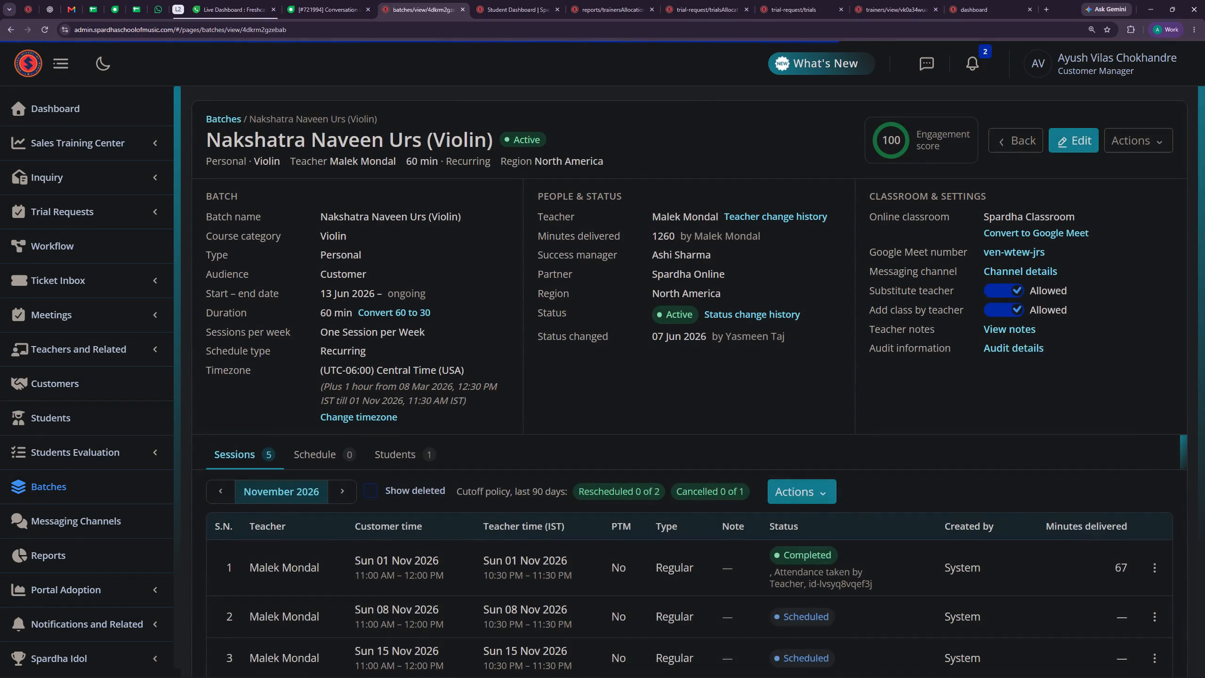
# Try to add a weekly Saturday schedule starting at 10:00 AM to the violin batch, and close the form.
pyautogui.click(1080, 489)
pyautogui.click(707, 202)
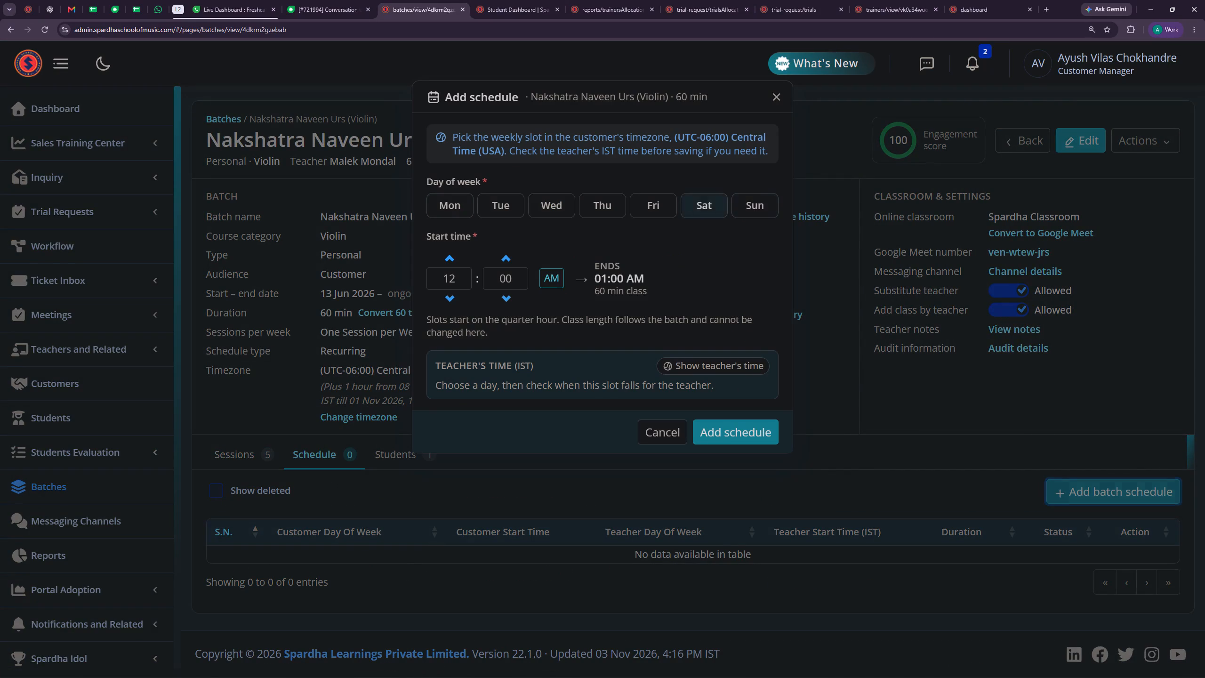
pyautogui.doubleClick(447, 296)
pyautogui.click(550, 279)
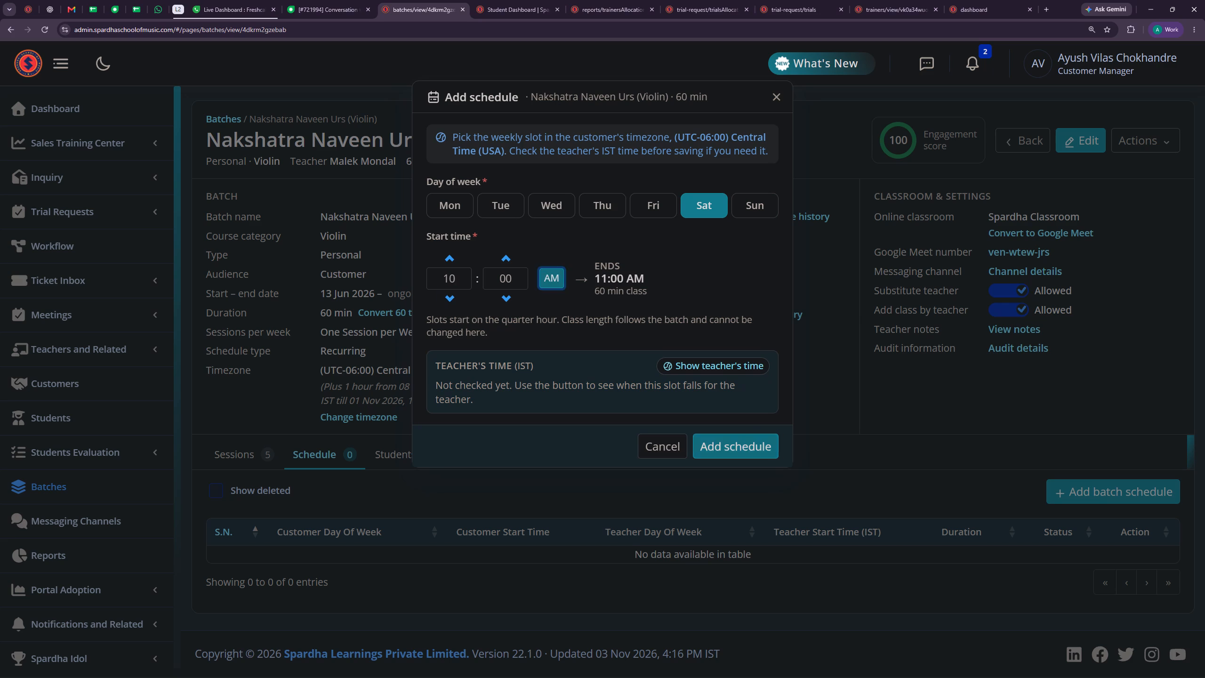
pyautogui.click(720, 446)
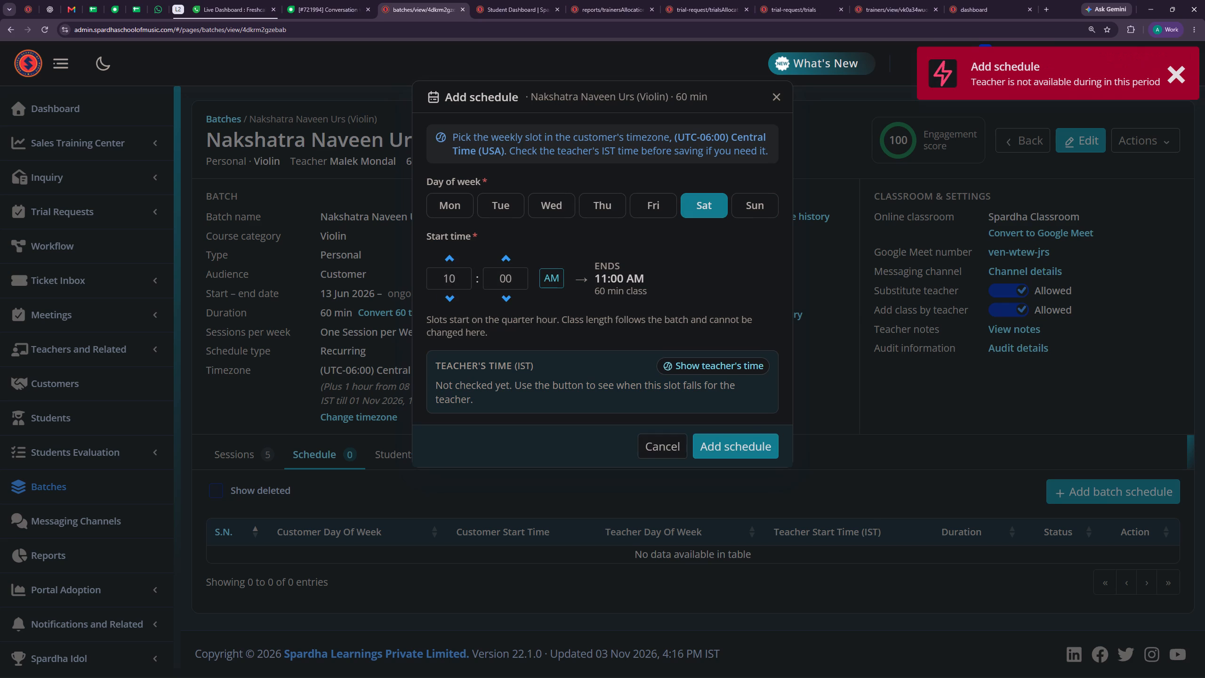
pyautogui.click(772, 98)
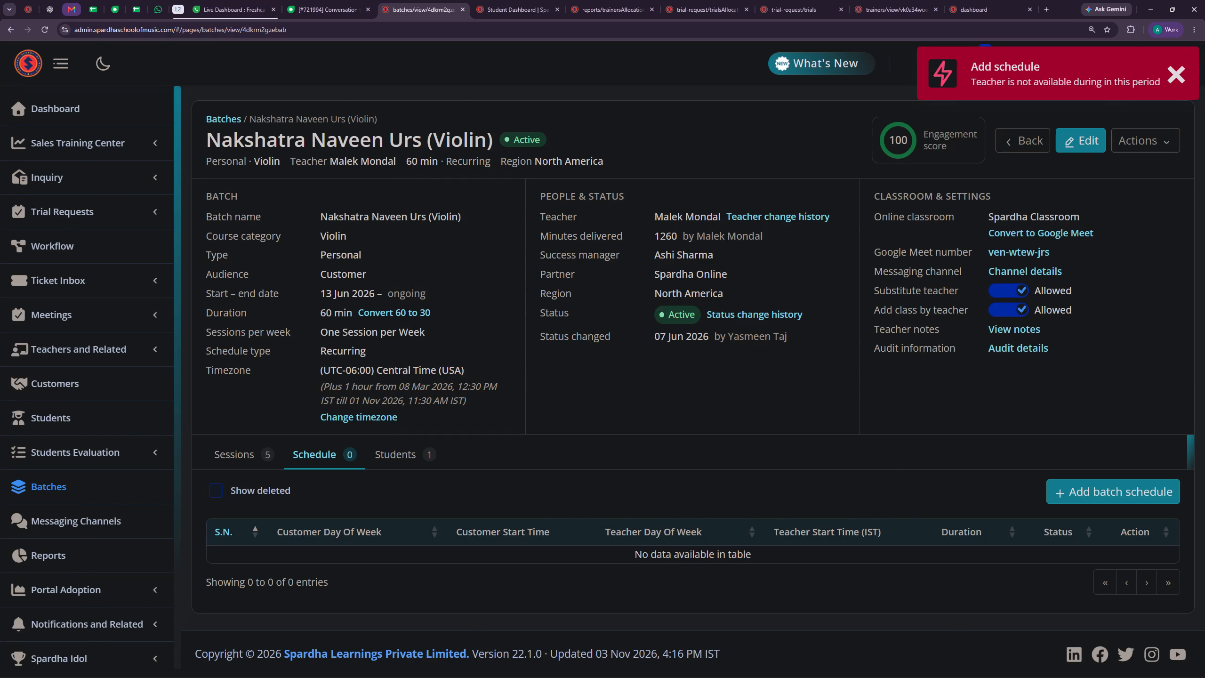
# Switch to Gmail chat and check the NA & UK- L2 Team space and a colleague's direct messages.
pyautogui.click(69, 0)
pyautogui.scroll(3, 125, 347)
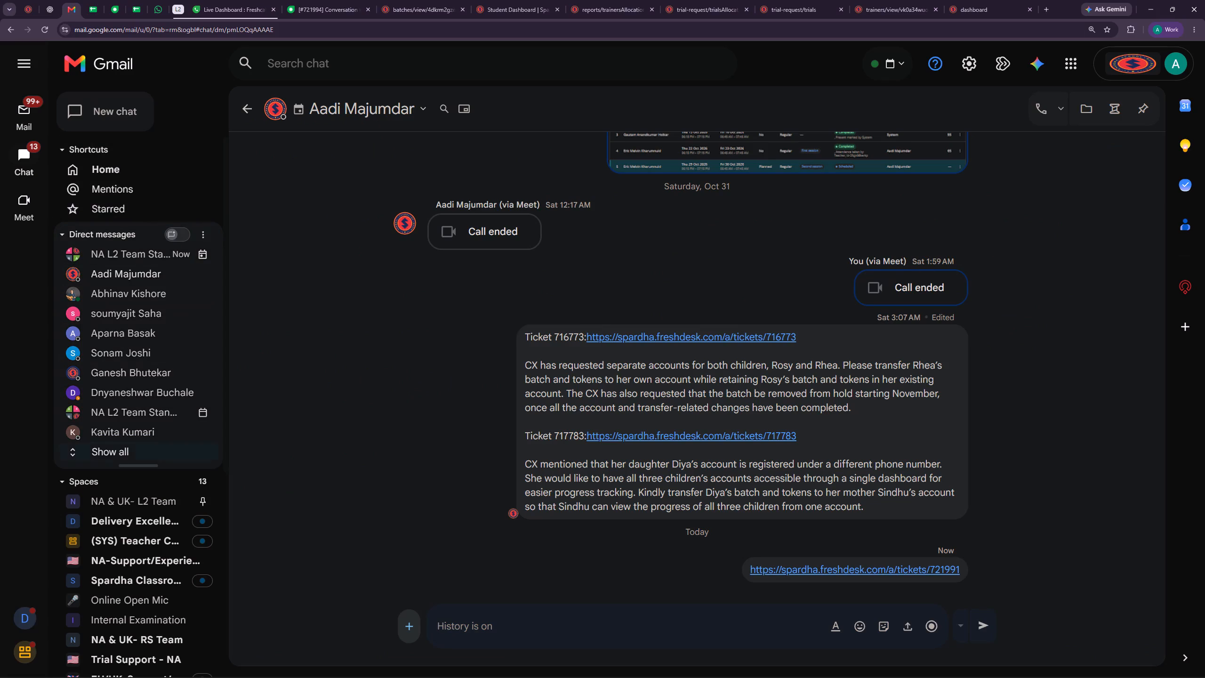
pyautogui.click(132, 498)
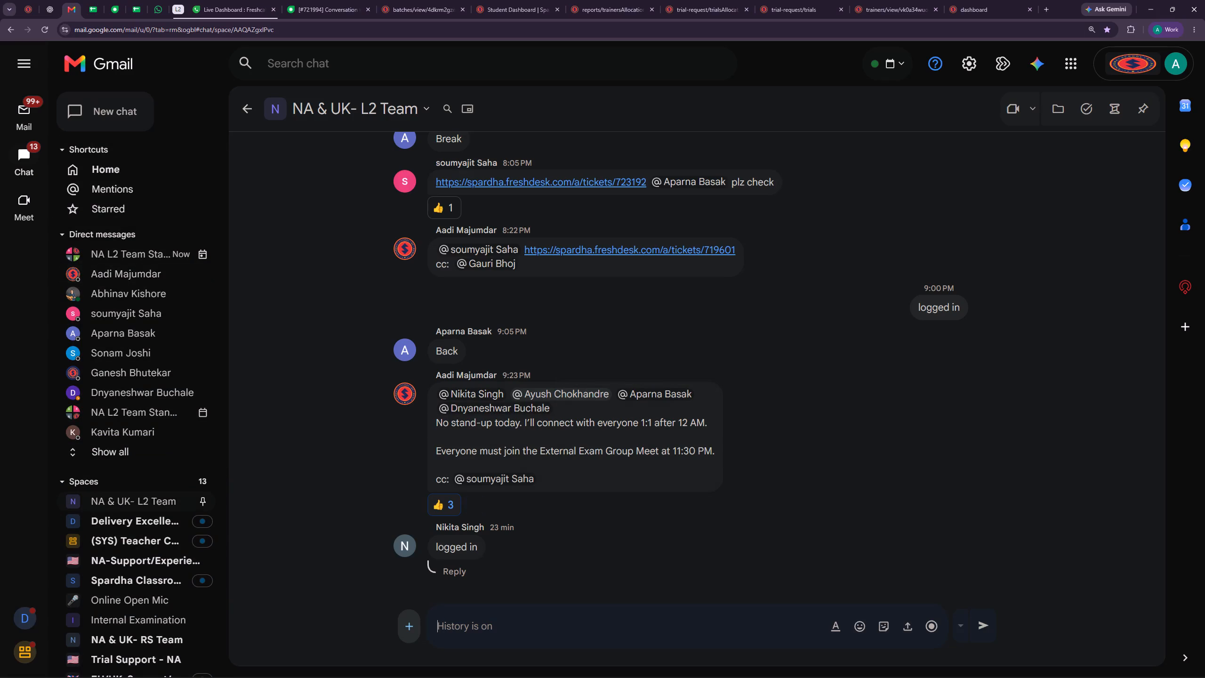
pyautogui.click(122, 289)
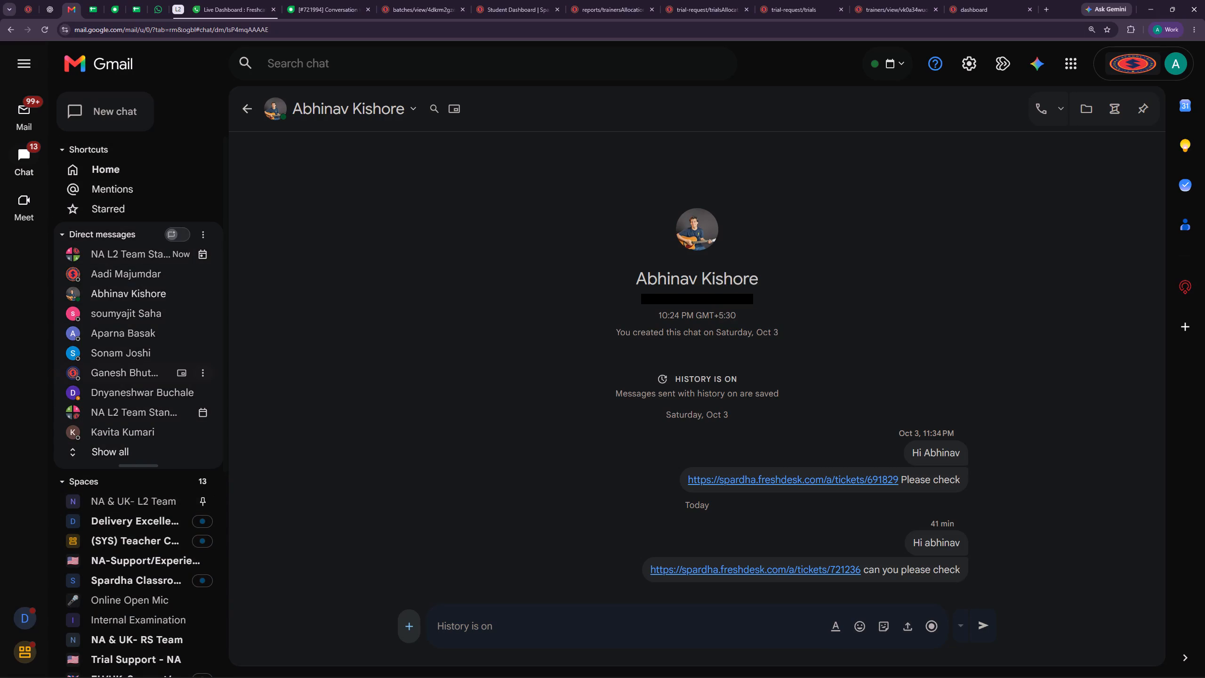
pyautogui.click(134, 499)
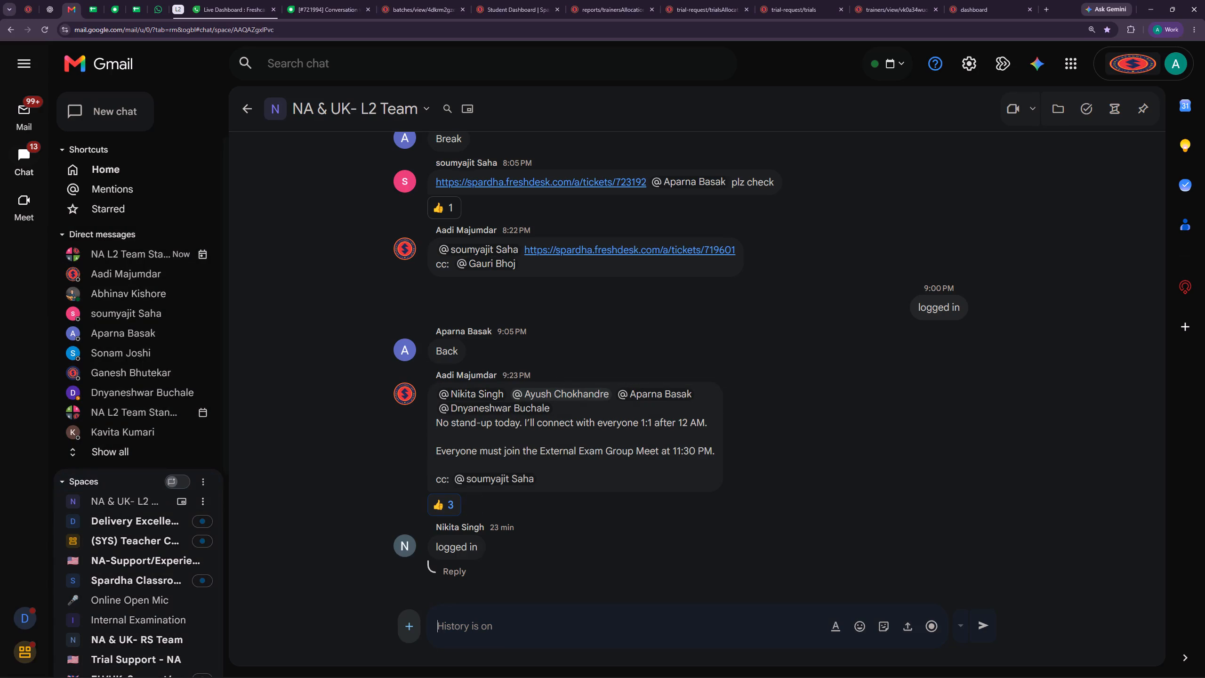
# Return to ticket #721994 and select the customer's mobile phone number in the contact info.
pyautogui.click(332, 0)
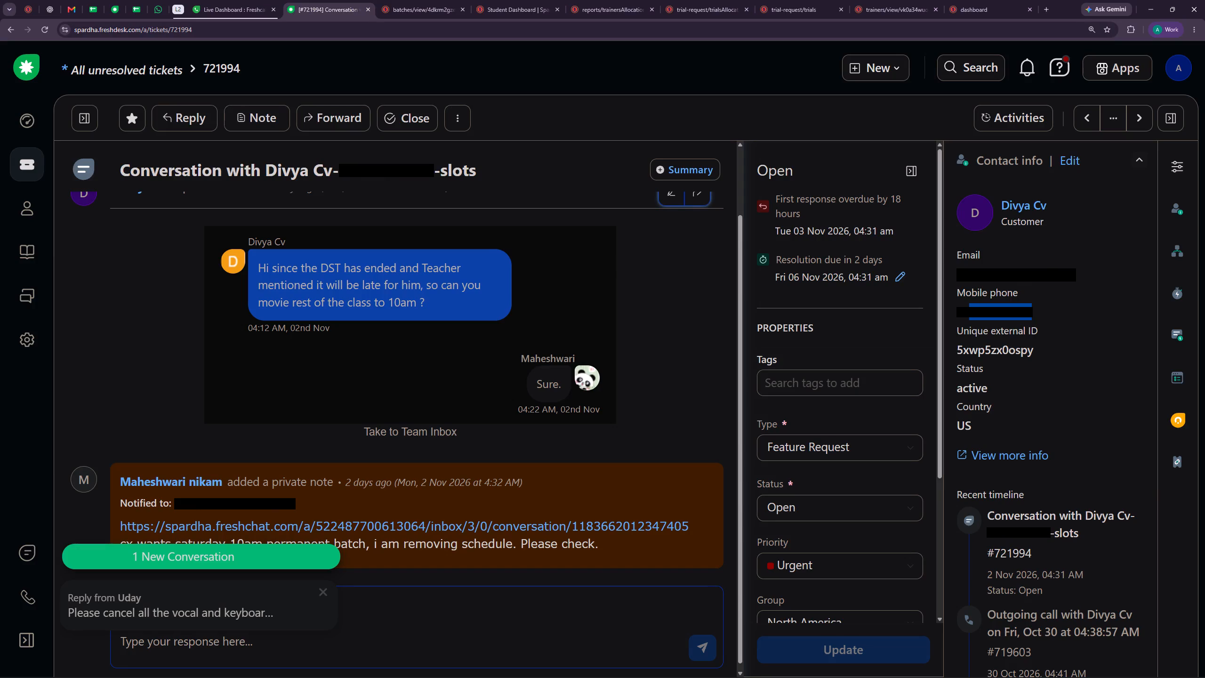
pyautogui.click(1081, 324)
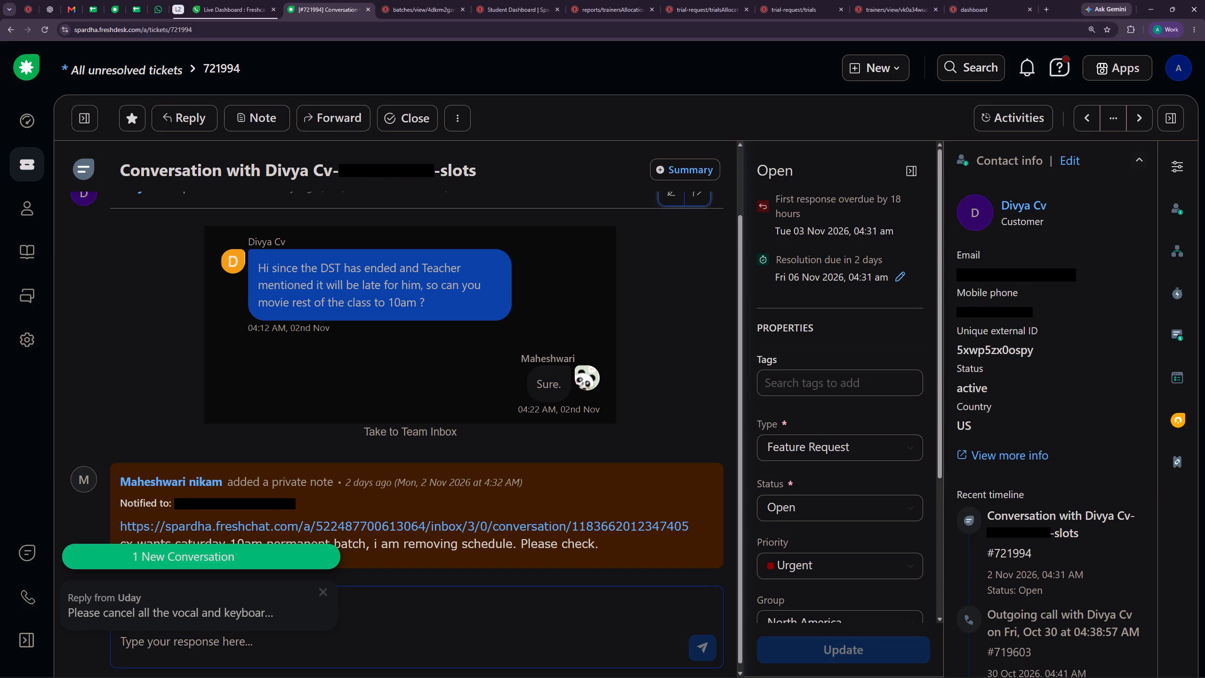
pyautogui.moveTo(1042, 310); pyautogui.dragTo(971, 313)
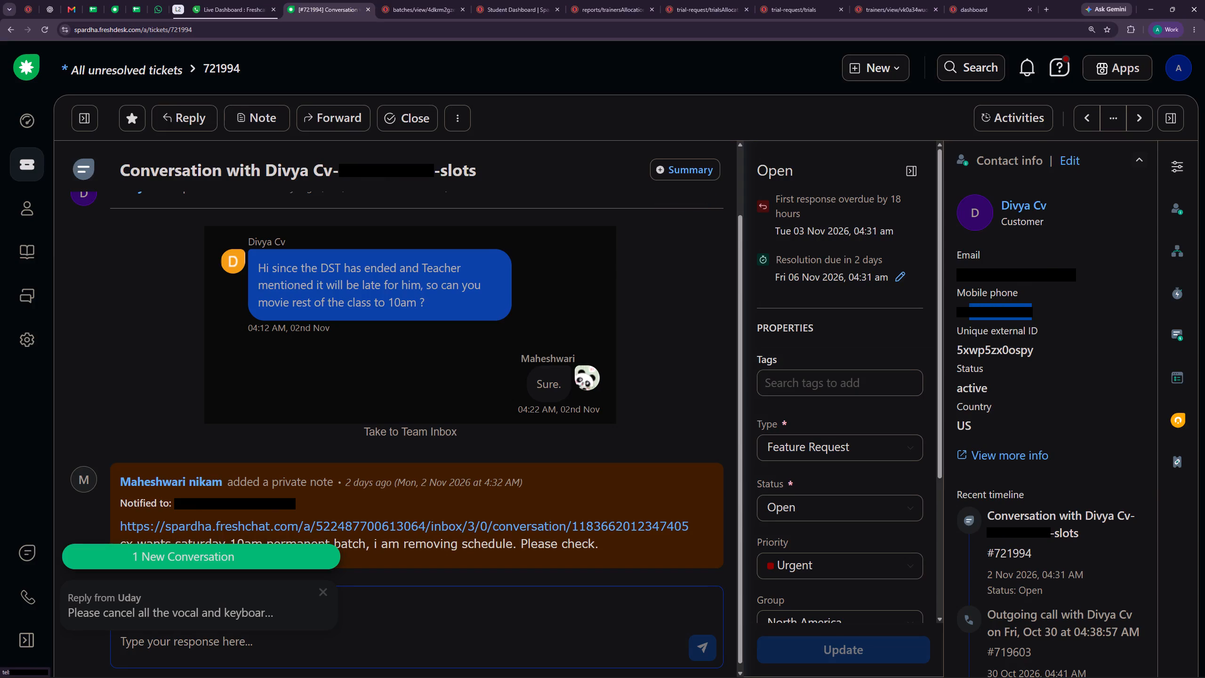
# Show the deleted schedules of the violin batch.
pyautogui.click(384, 0)
pyautogui.click(225, 488)
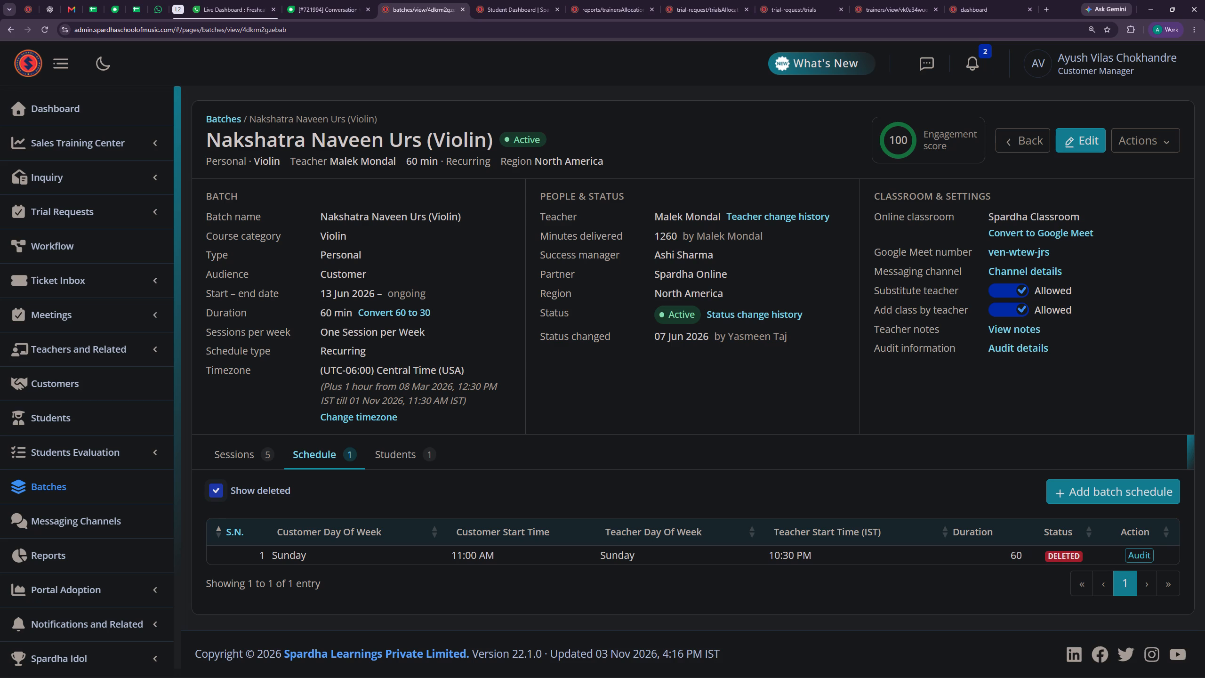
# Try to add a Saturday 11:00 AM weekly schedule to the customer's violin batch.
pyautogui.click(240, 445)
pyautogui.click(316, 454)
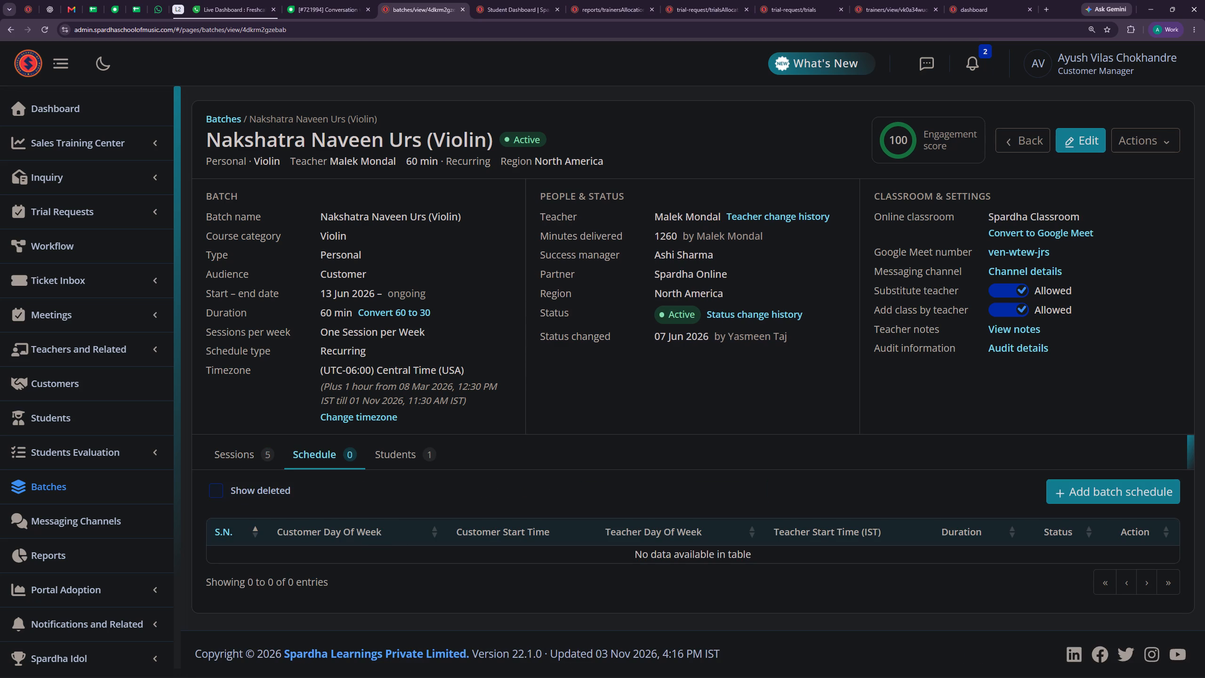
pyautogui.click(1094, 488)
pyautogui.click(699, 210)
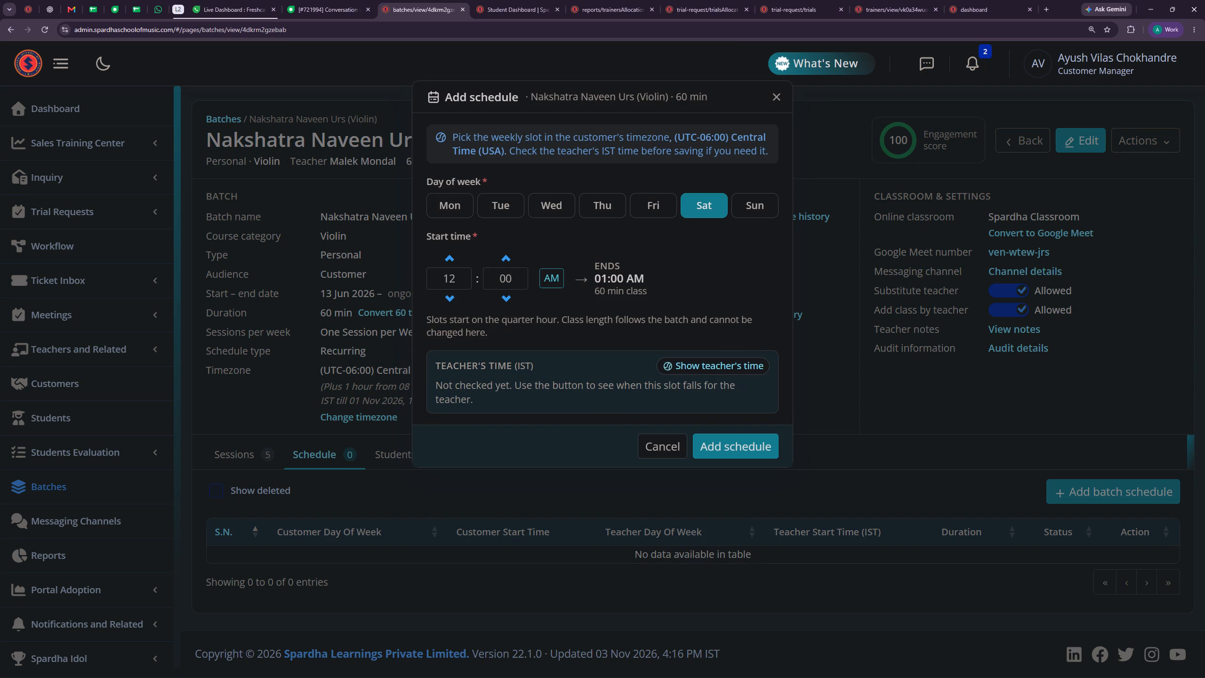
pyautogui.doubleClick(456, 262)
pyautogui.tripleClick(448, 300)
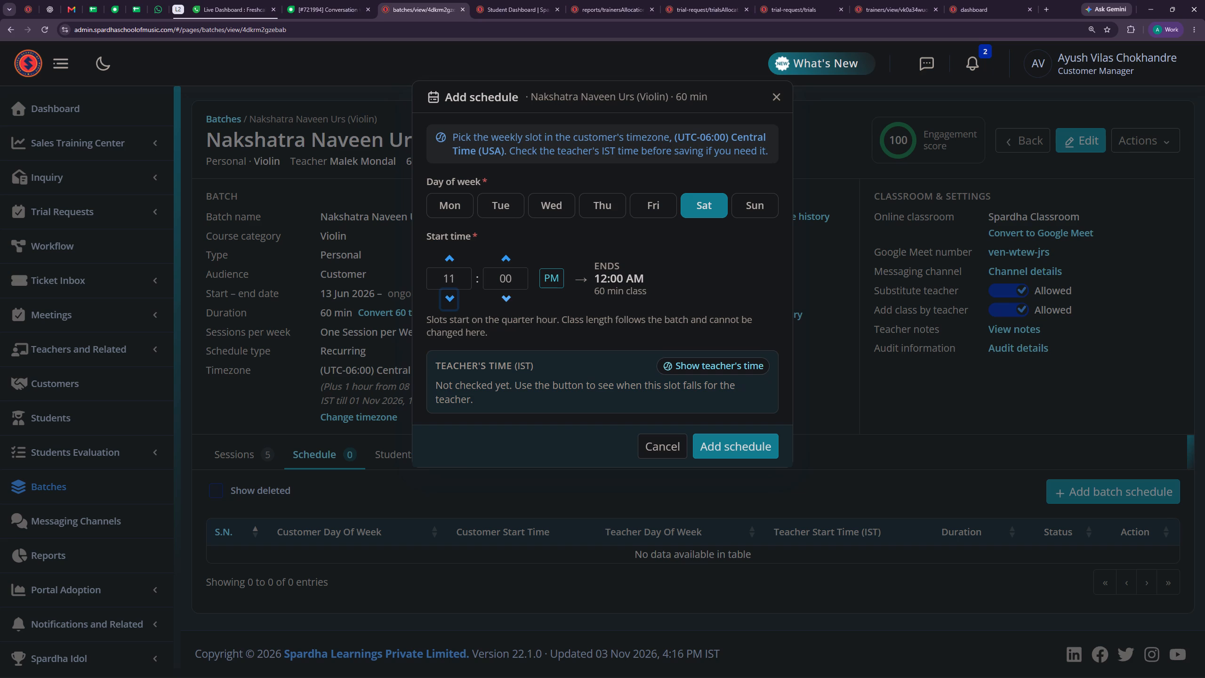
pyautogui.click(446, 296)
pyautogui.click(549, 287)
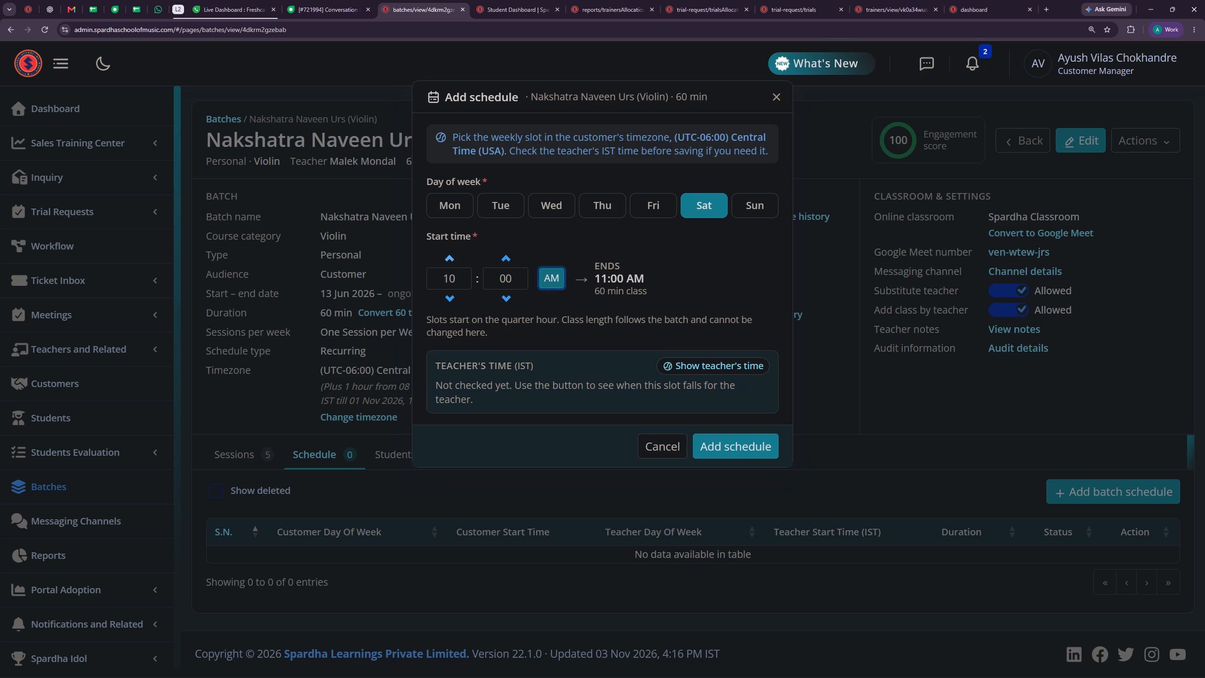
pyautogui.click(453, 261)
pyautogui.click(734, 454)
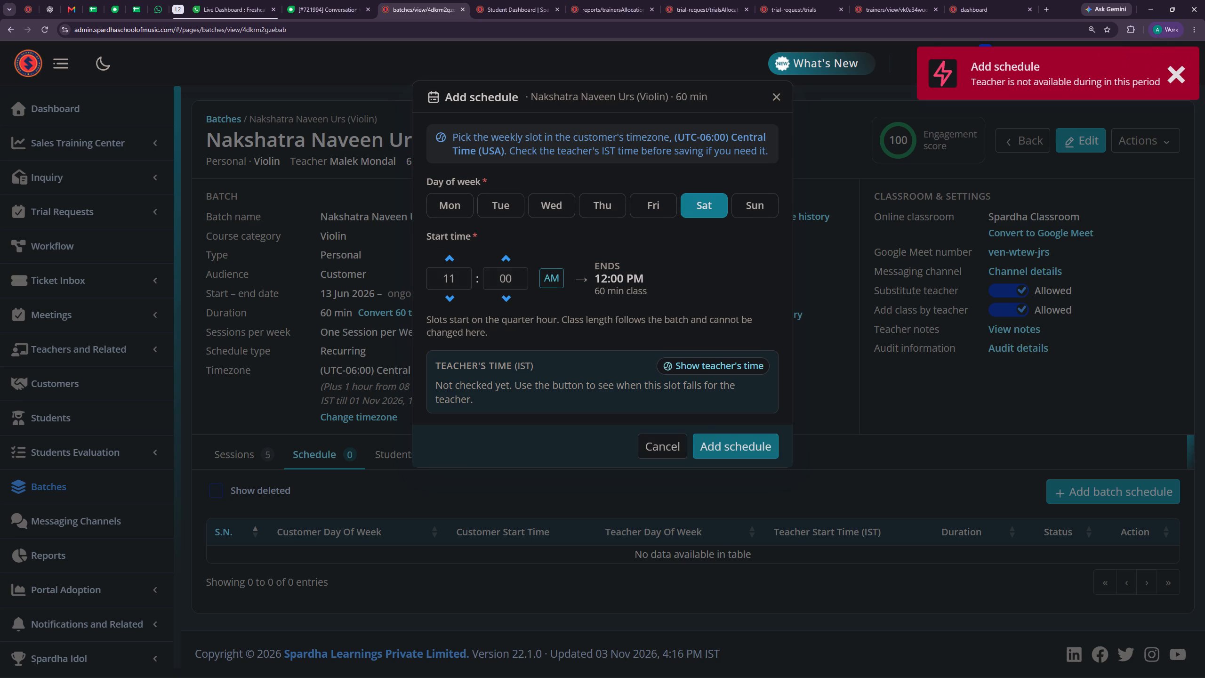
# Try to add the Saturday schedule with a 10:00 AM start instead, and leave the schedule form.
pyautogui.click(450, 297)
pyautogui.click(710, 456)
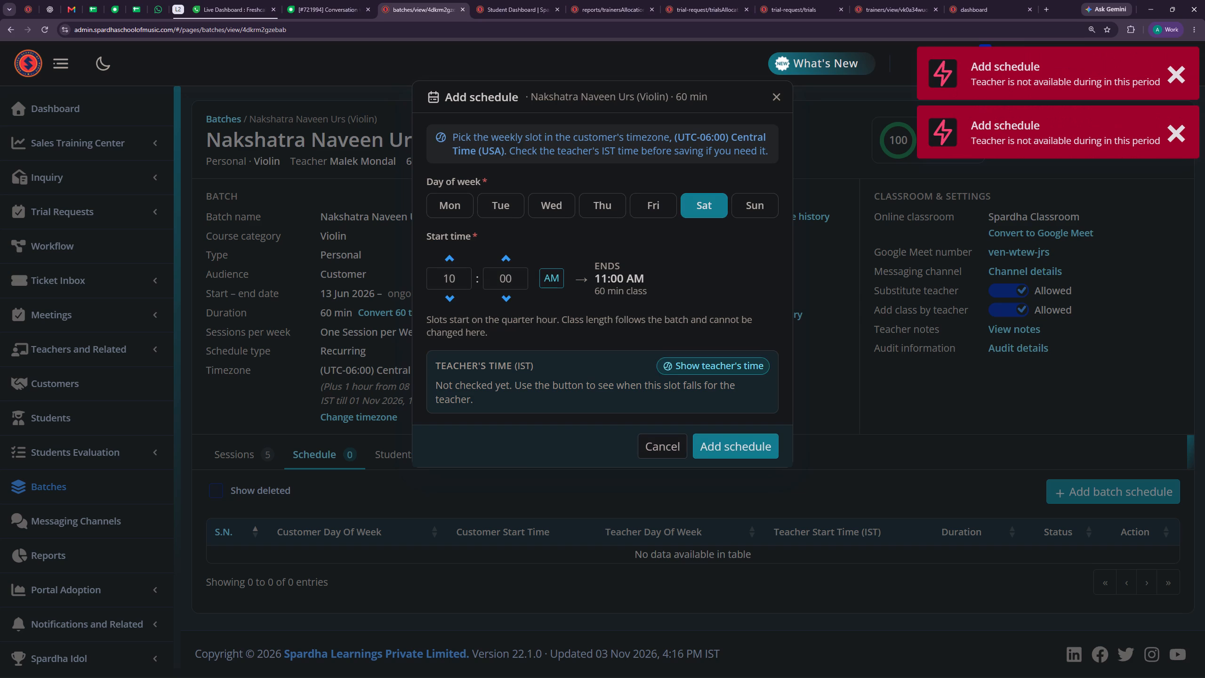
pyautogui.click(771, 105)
# Return to ticket 721994, start a child ticket from it and assign the child ticket to the TSM Desk group.
pyautogui.click(316, 0)
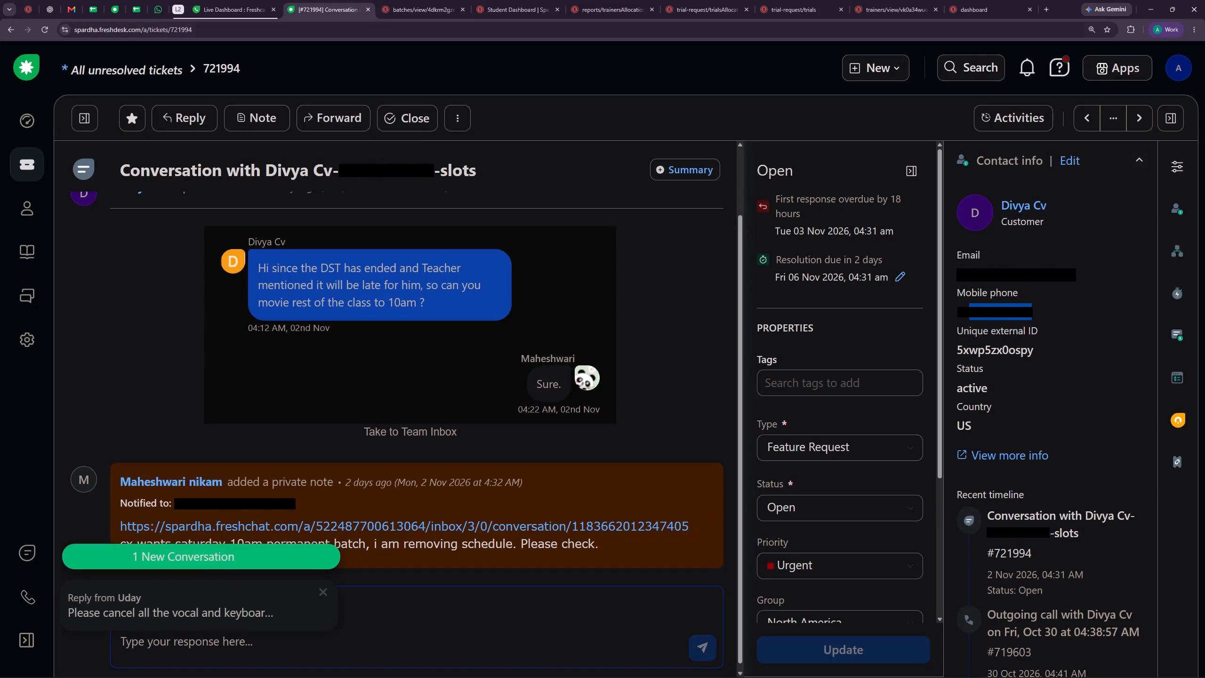
pyautogui.click(314, 596)
pyautogui.click(335, 597)
pyautogui.click(327, 595)
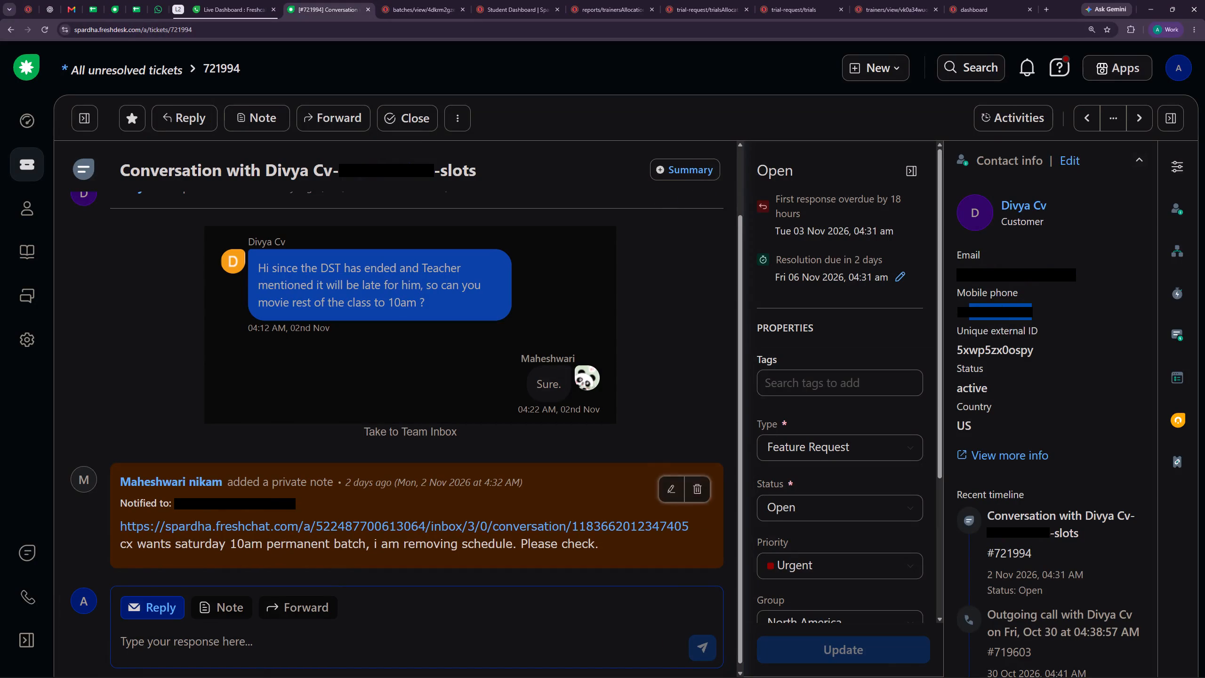
pyautogui.scroll(-7, 993, 489)
pyautogui.click(1012, 496)
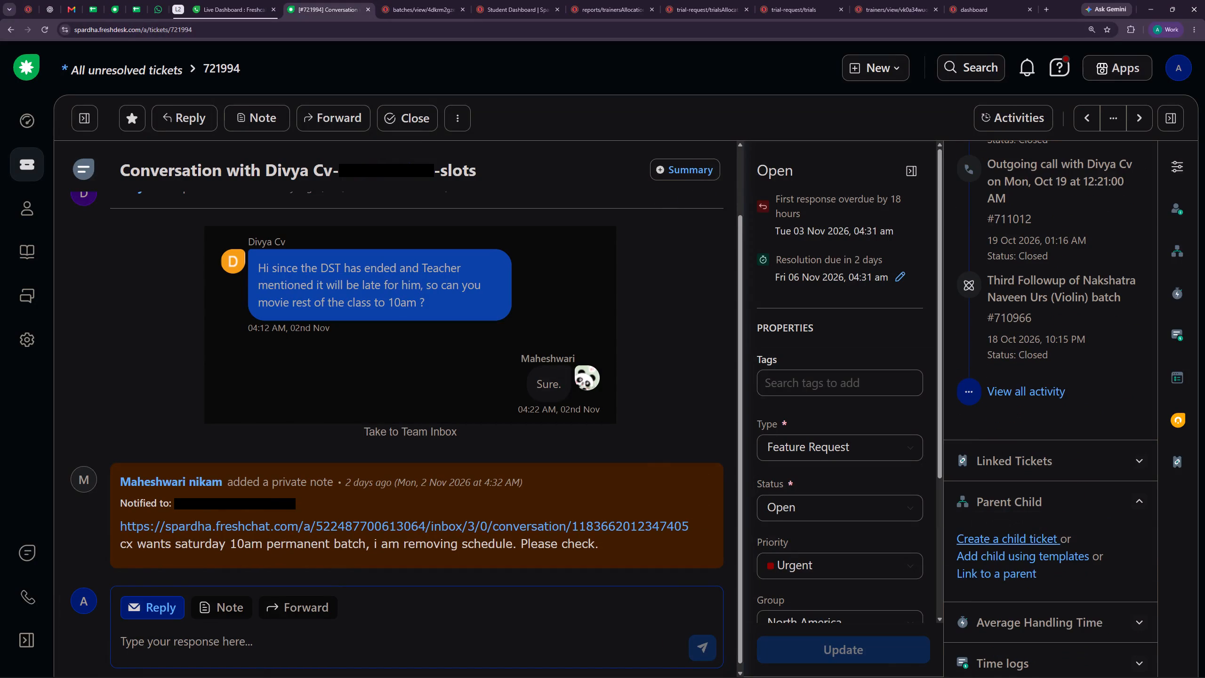
pyautogui.click(995, 534)
pyautogui.scroll(-1, 856, 410)
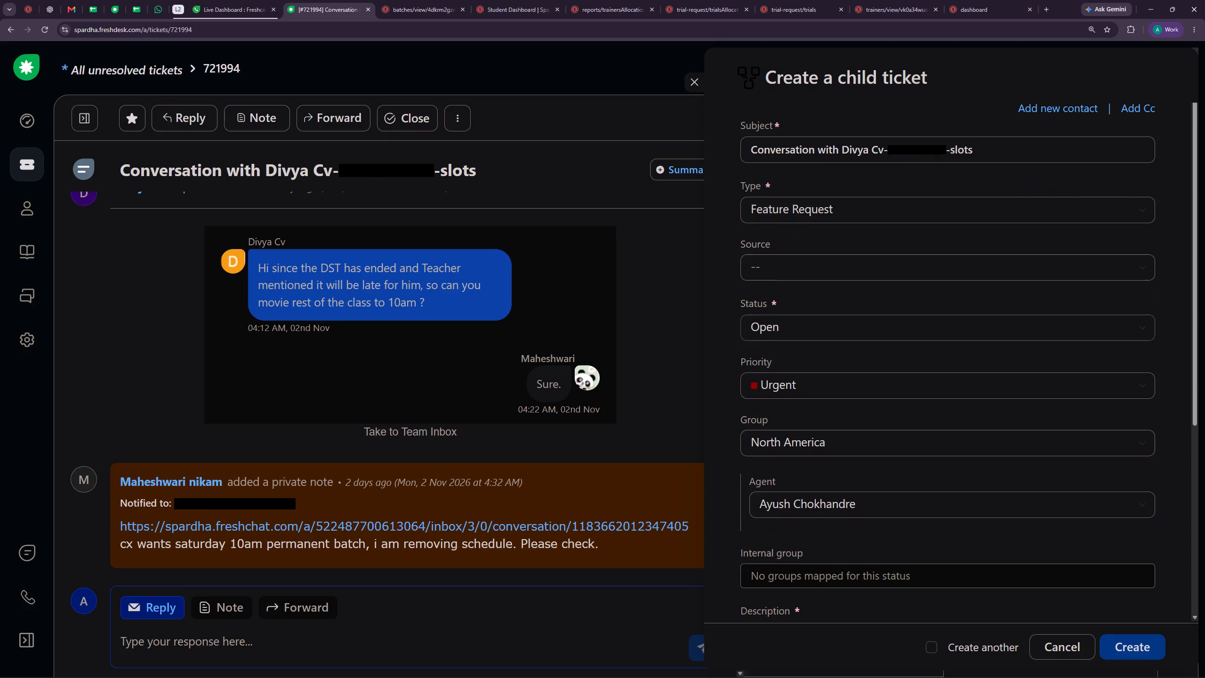
pyautogui.click(844, 447)
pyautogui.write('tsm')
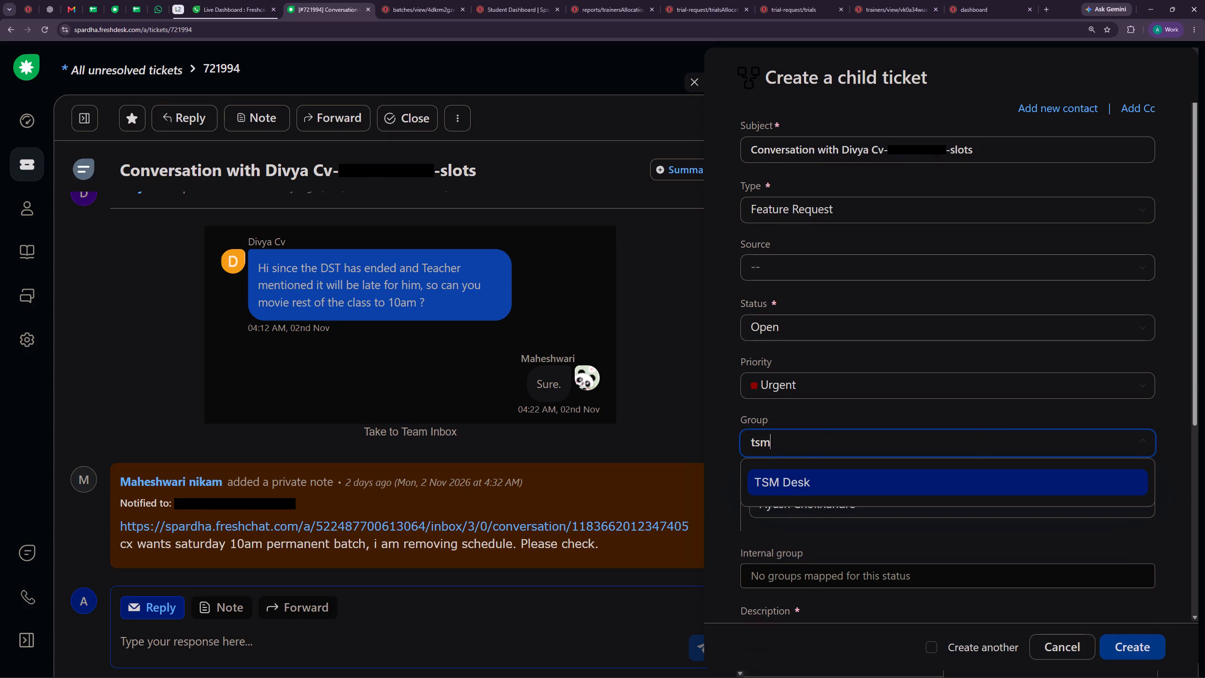
pyautogui.click(860, 485)
# Clear the prefilled conversation content from the child ticket's description.
pyautogui.scroll(-2, 860, 487)
pyautogui.click(900, 524)
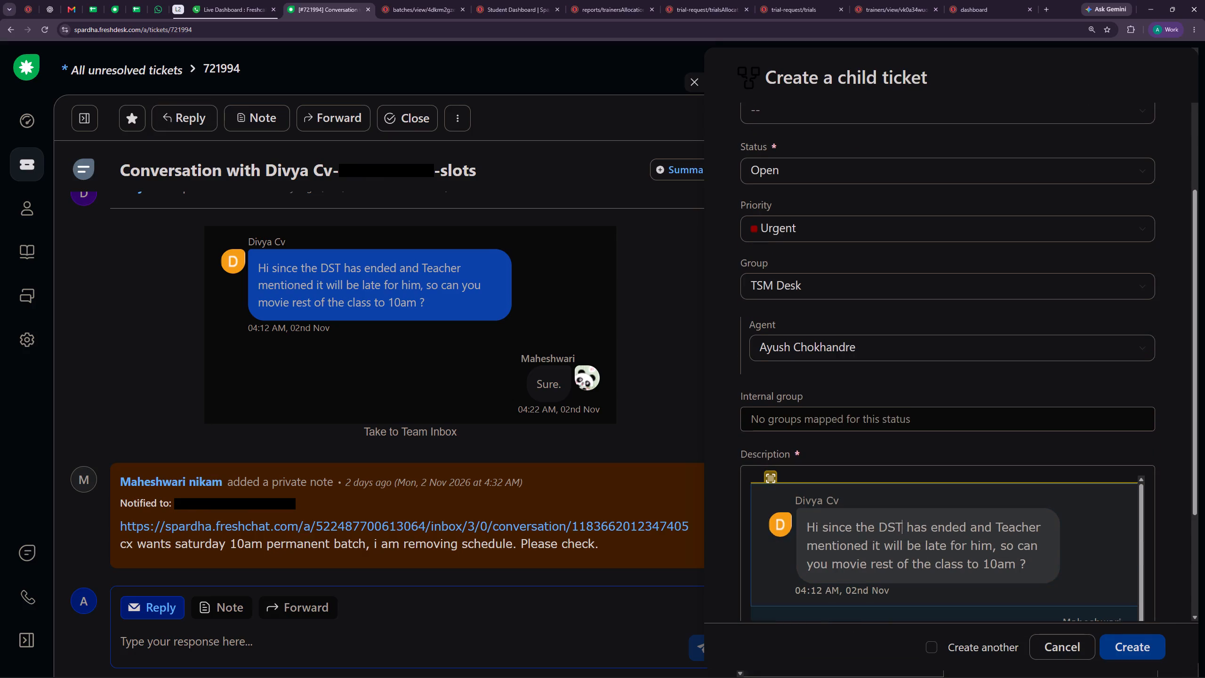
pyautogui.hotkey('ctrl', 'a')
pyautogui.hotkey('ctrl', 'BackSpace')
pyautogui.hotkey('ctrl', 'a')
pyautogui.hotkey('ctrl', 'BackSpace')
pyautogui.hotkey('ctrl', 'a')
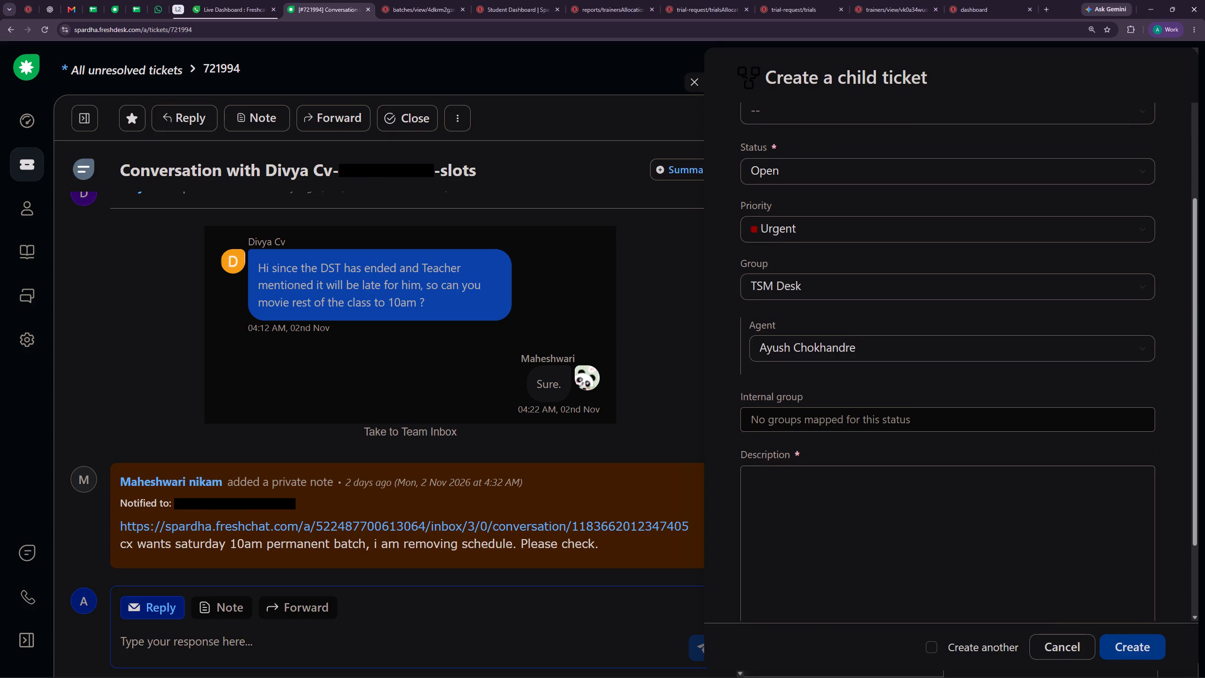
# Enter two label lines in the child ticket's description: "Batch -" and "Concern -".
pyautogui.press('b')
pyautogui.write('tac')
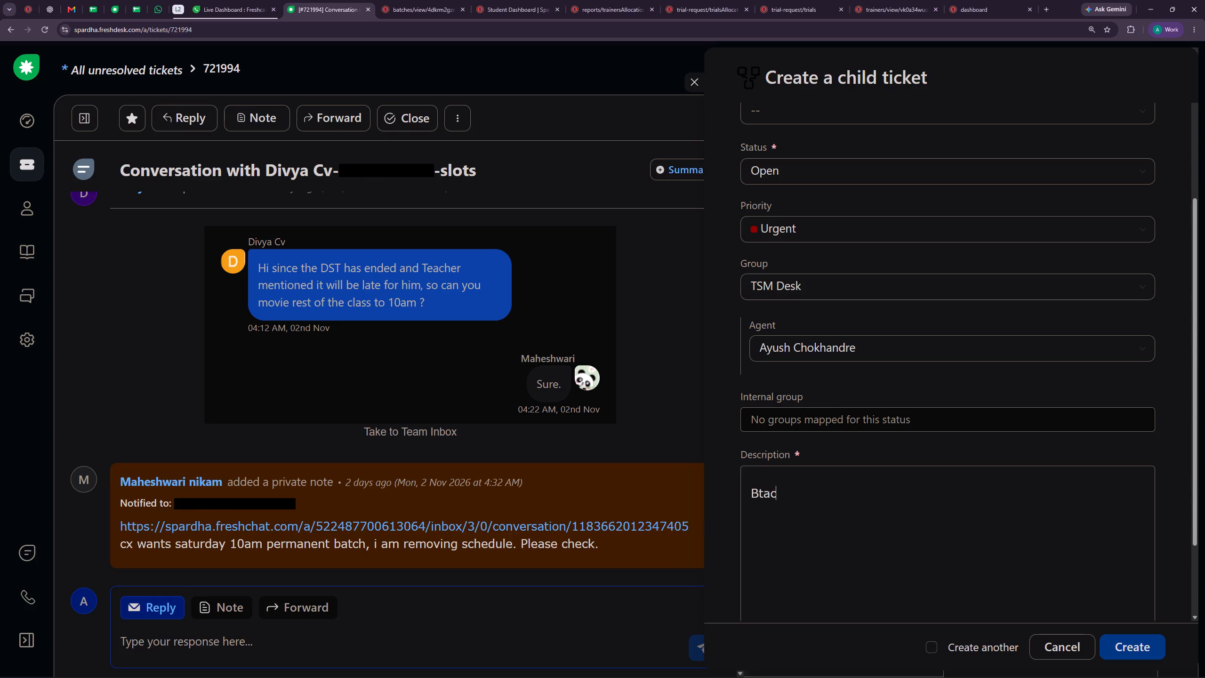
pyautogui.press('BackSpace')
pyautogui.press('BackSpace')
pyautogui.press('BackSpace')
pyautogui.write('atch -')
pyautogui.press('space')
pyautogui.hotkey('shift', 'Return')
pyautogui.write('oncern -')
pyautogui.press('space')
# Look up the batch name on the customer's violin batch page and return to the child ticket.
pyautogui.click(433, 0)
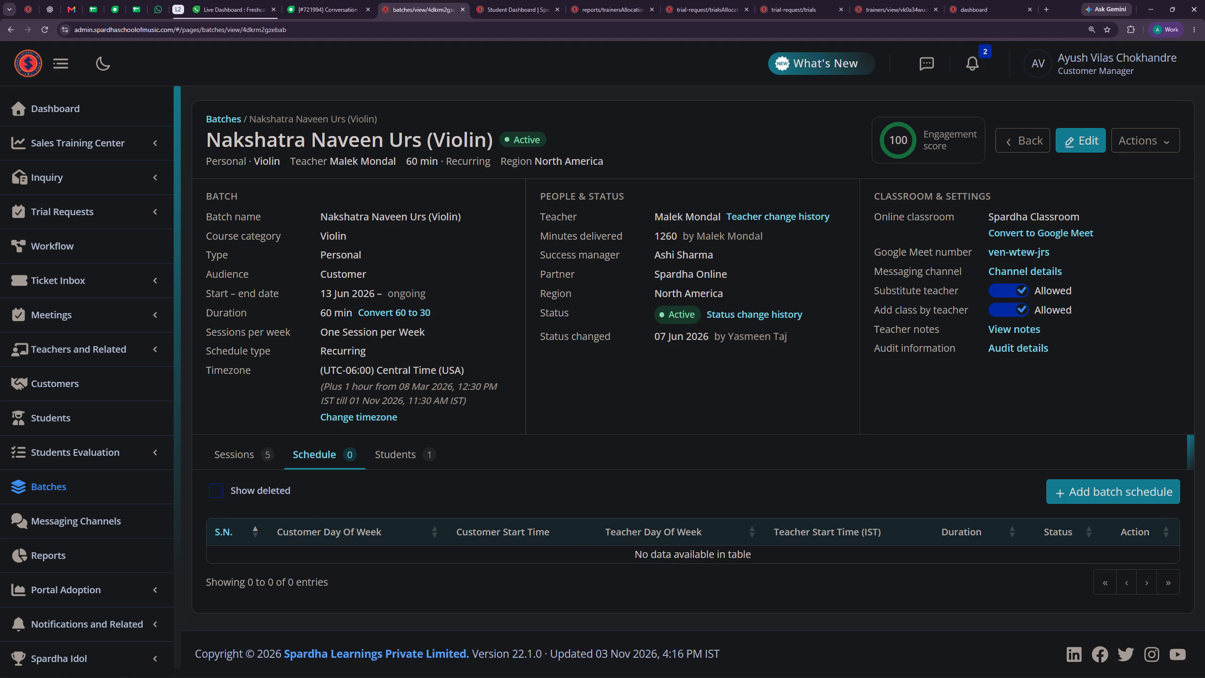
pyautogui.moveTo(299, 215); pyautogui.dragTo(425, 215)
pyautogui.click(474, 253)
pyautogui.scroll(-2, 458, 380)
pyautogui.click(340, 9)
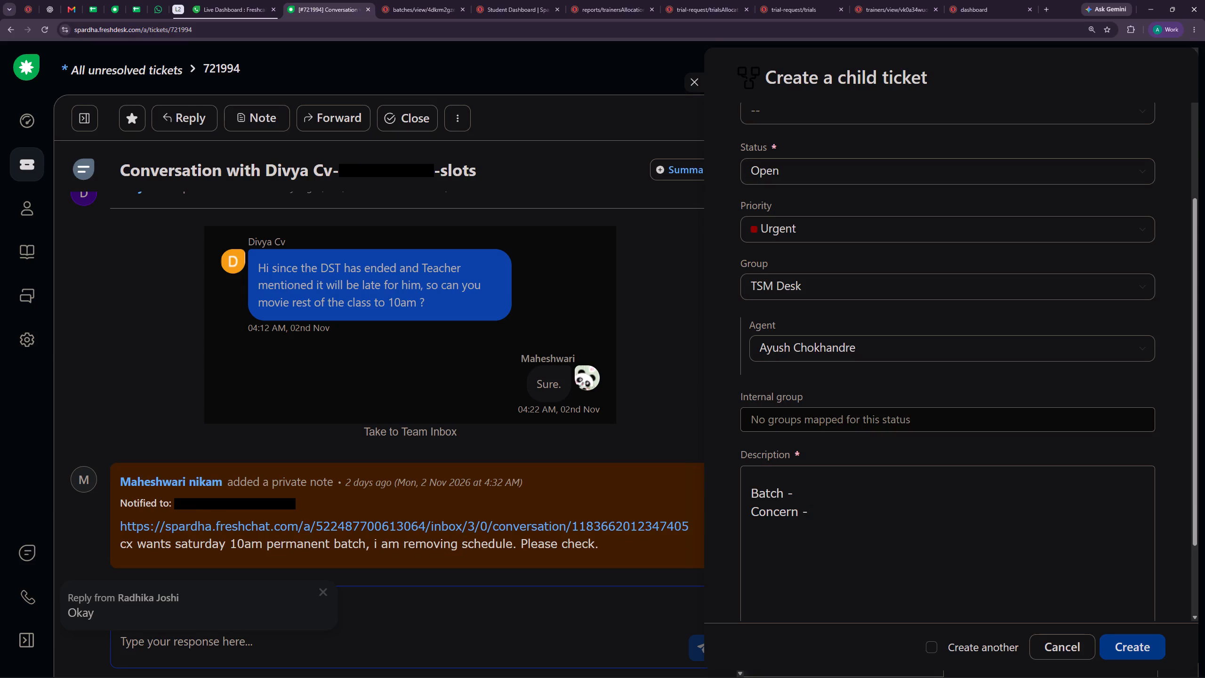
# Begin the text after "Concern -" with "Cx wants Saturday", correcting the mistyped letters.
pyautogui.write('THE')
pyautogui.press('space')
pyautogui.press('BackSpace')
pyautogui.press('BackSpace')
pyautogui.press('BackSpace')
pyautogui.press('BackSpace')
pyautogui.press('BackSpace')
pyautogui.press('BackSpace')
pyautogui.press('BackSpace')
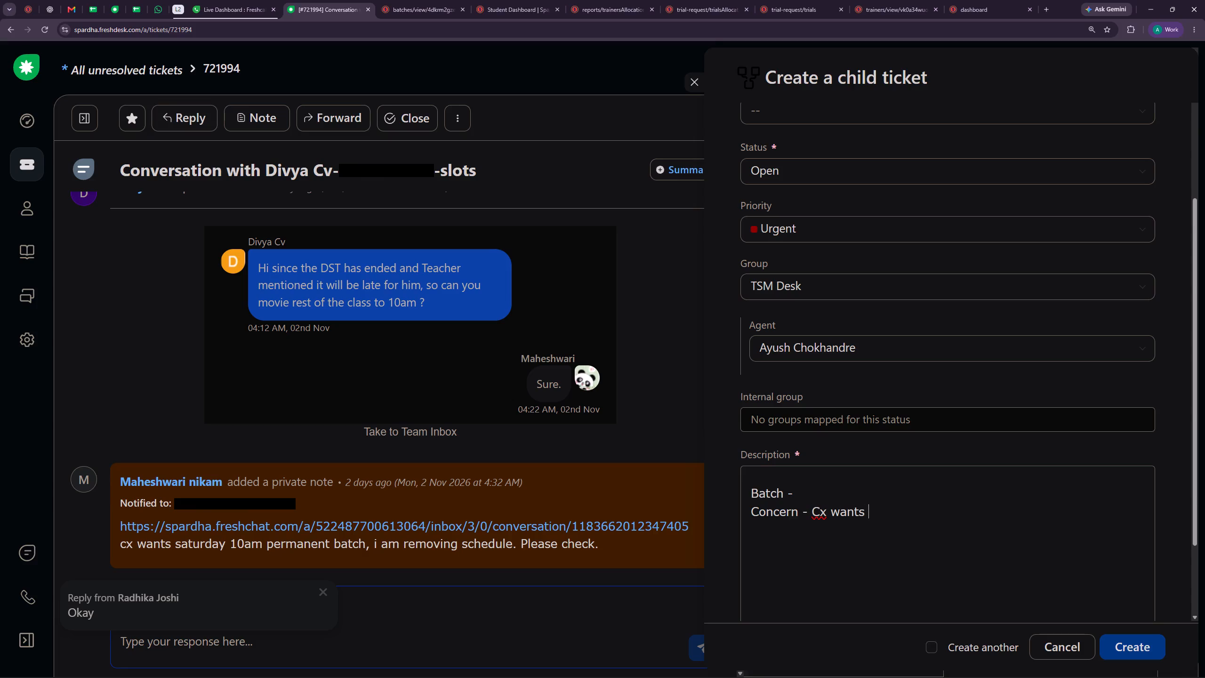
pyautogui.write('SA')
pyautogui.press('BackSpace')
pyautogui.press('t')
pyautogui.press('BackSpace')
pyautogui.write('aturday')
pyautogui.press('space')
# Add the time "10AM" after "Saturday" in the concern line, with AM in capitals.
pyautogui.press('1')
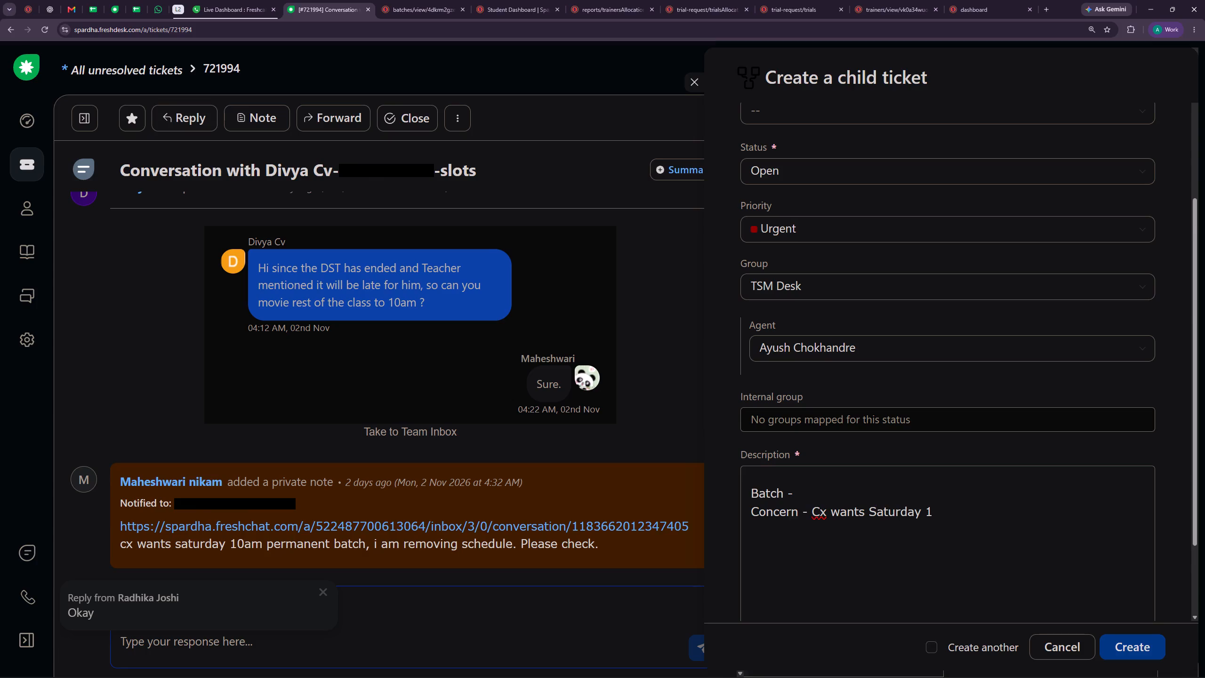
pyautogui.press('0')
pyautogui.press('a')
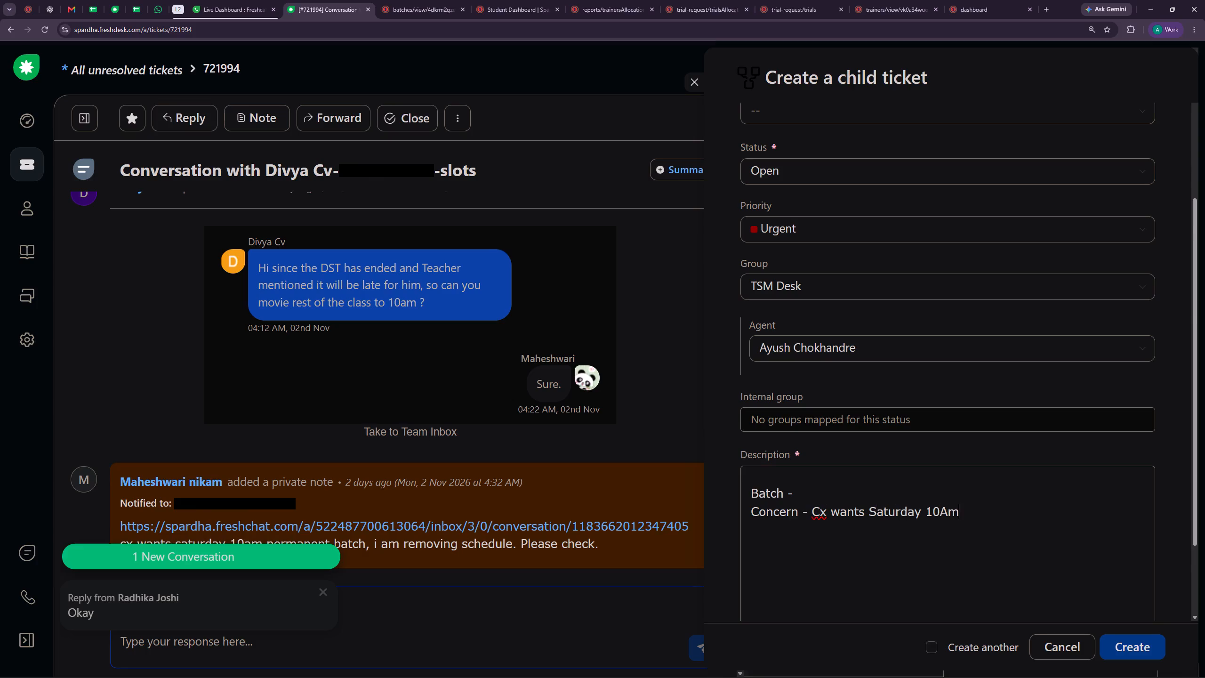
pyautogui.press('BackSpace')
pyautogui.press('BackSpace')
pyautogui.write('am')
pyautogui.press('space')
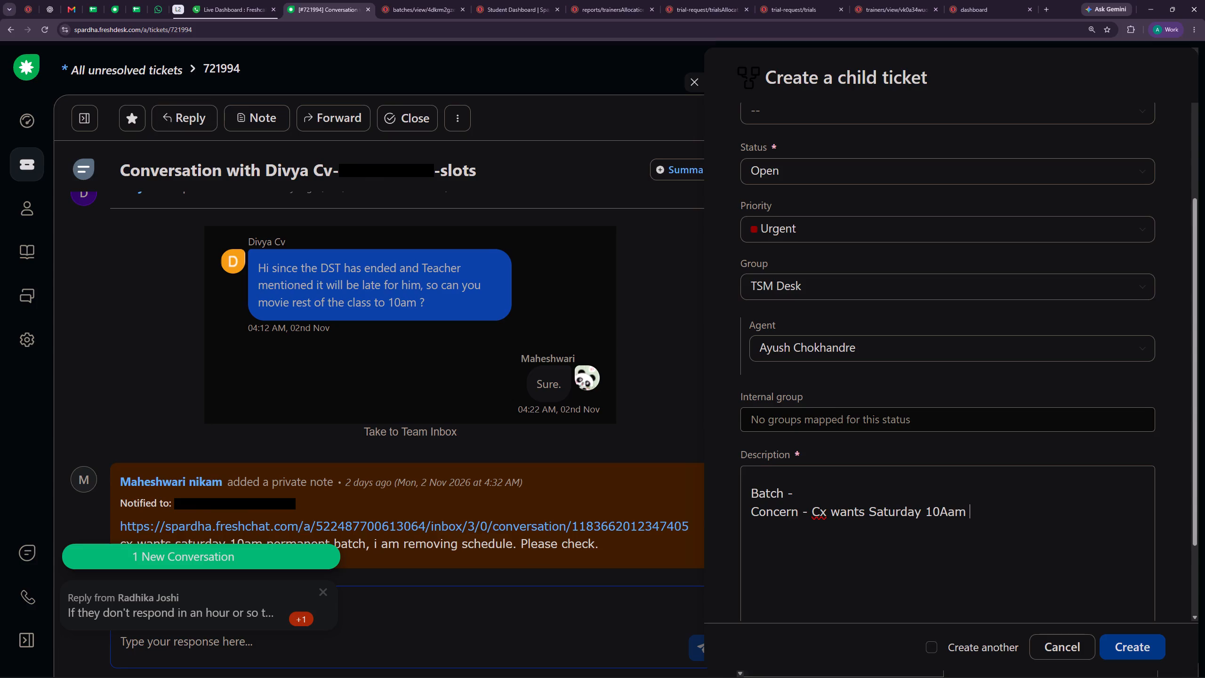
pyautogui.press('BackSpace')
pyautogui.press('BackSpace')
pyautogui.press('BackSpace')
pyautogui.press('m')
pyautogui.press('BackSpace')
# Check the timezone on the violin batch page and continue the concern line with "CST slot as the".
pyautogui.click(452, 0)
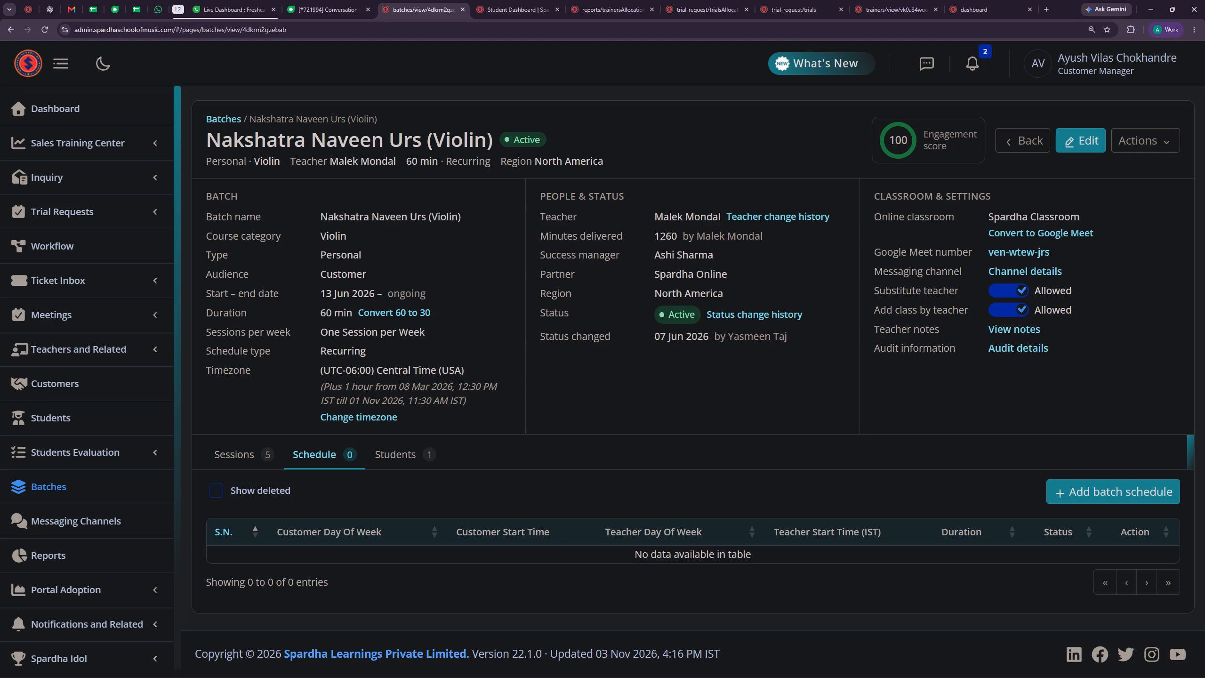
pyautogui.click(330, 4)
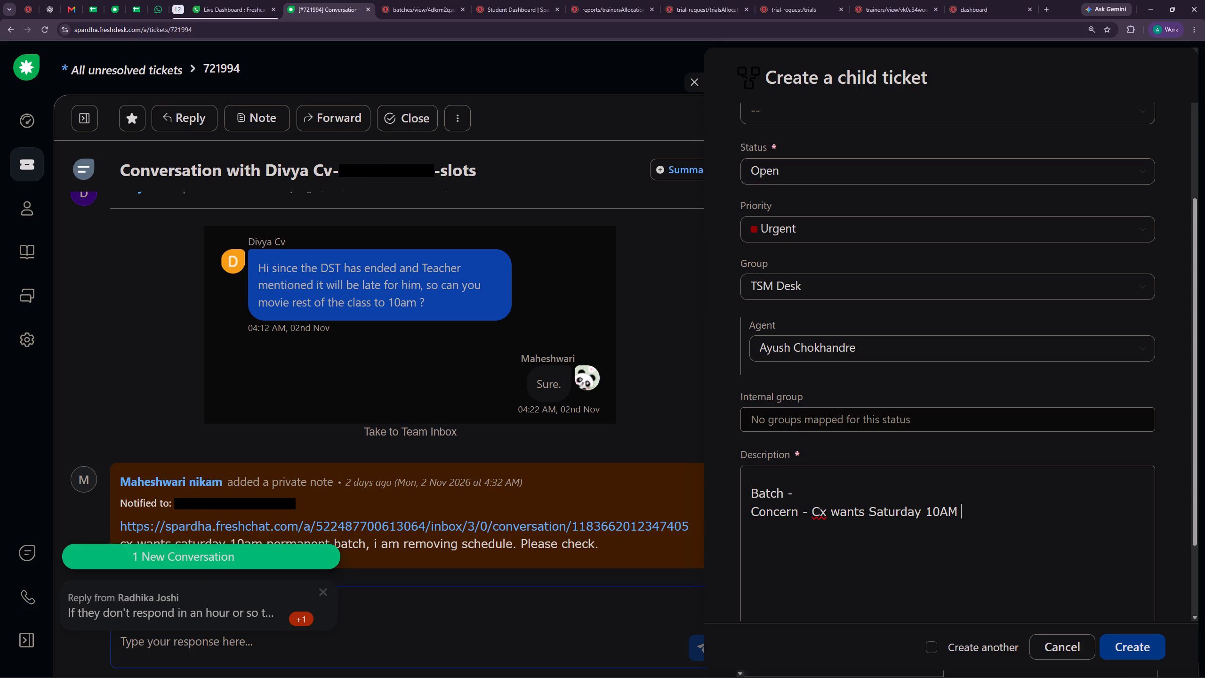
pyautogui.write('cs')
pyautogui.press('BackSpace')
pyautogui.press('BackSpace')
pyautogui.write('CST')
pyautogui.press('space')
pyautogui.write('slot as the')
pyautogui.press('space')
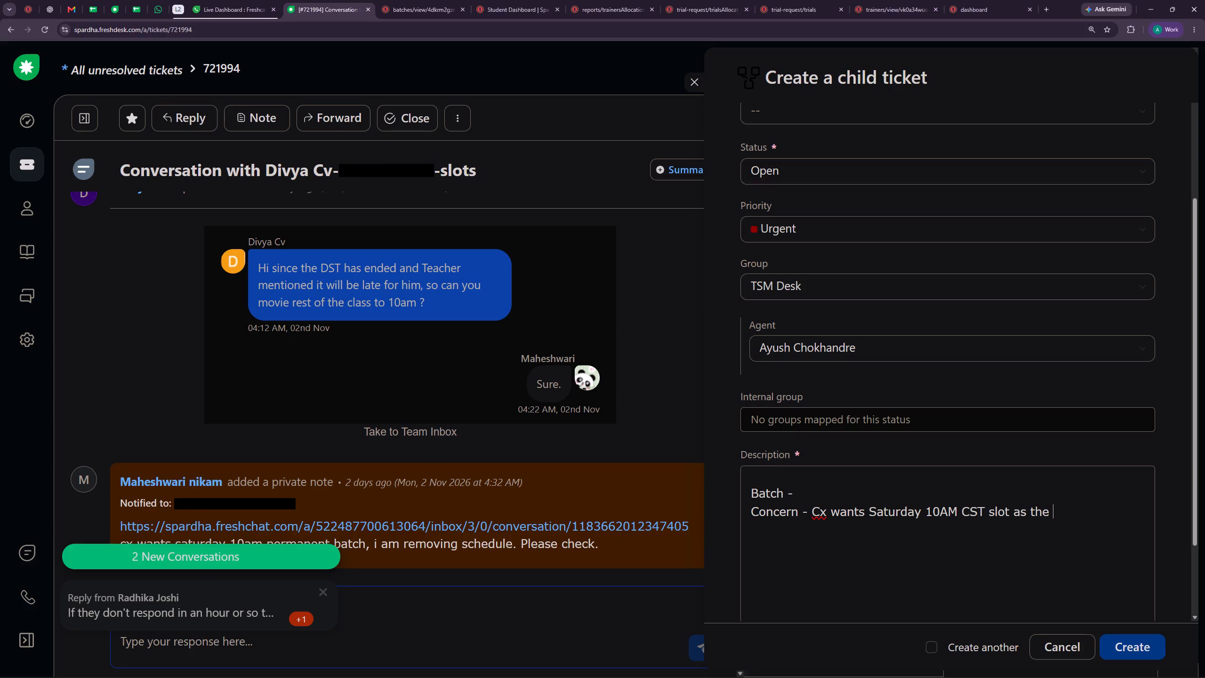
# Replace "as the" at the end of the concern line with "but the tx is not available".
pyautogui.click(321, 593)
pyautogui.click(1059, 513)
pyautogui.moveTo(1057, 514); pyautogui.dragTo(992, 514)
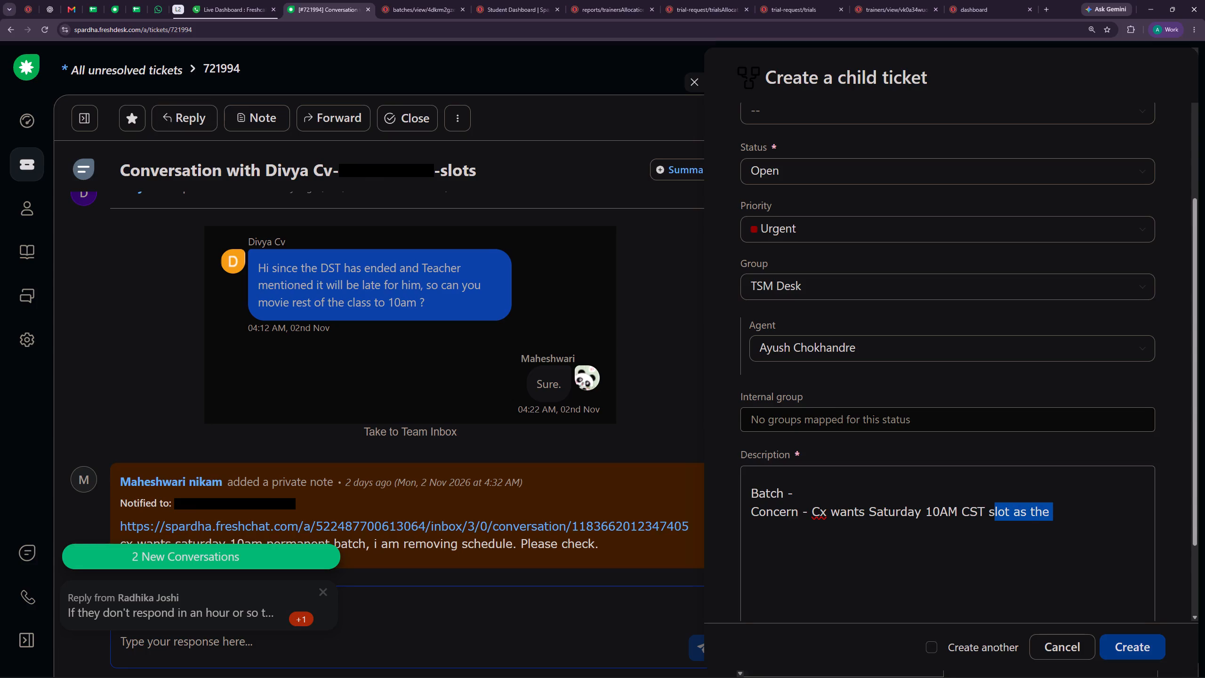
pyautogui.click(1060, 511)
pyautogui.press('BackSpace')
pyautogui.press('BackSpace')
pyautogui.press('BackSpace')
pyautogui.press('BackSpace')
pyautogui.press('BackSpace')
pyautogui.press('BackSpace')
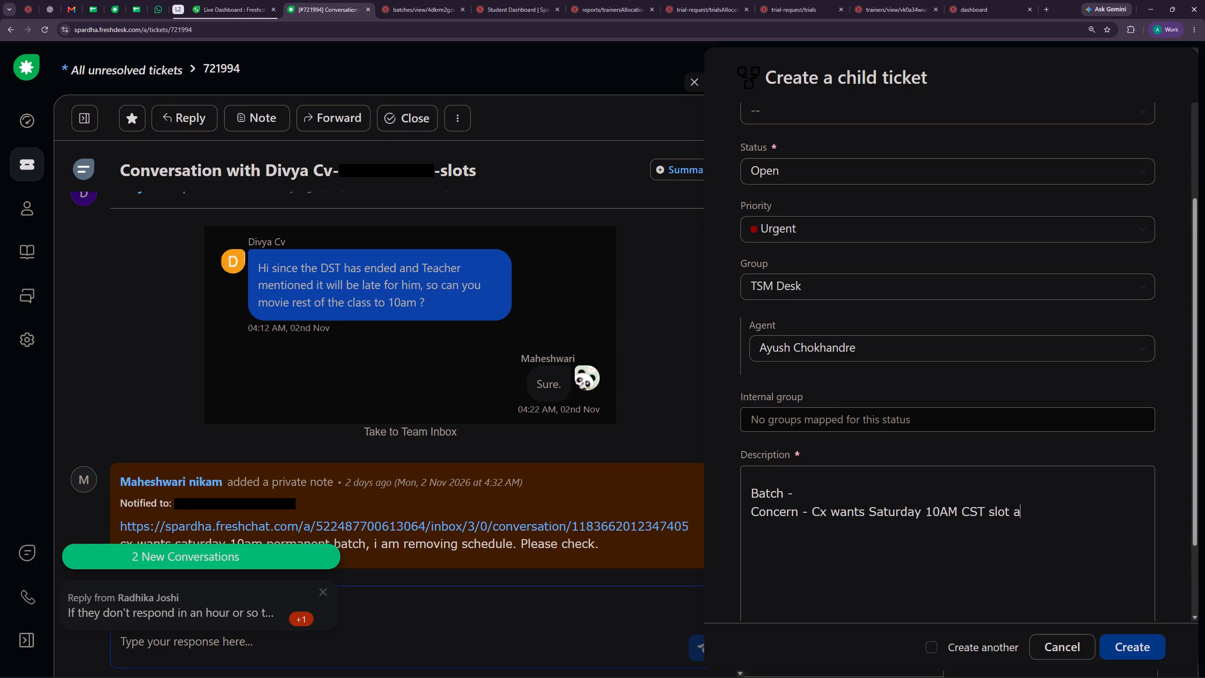
pyautogui.press('BackSpace')
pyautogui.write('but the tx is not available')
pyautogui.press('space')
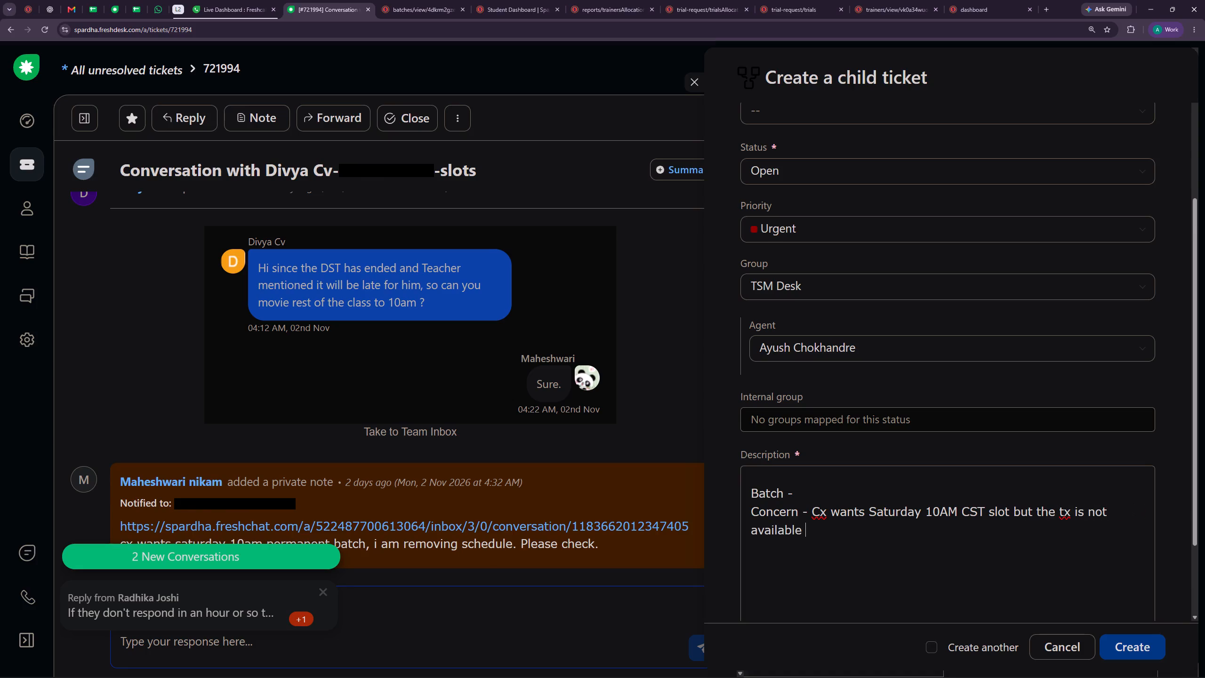
# Finish the concern line with "during the time can you please ask the tx to open the slots.".
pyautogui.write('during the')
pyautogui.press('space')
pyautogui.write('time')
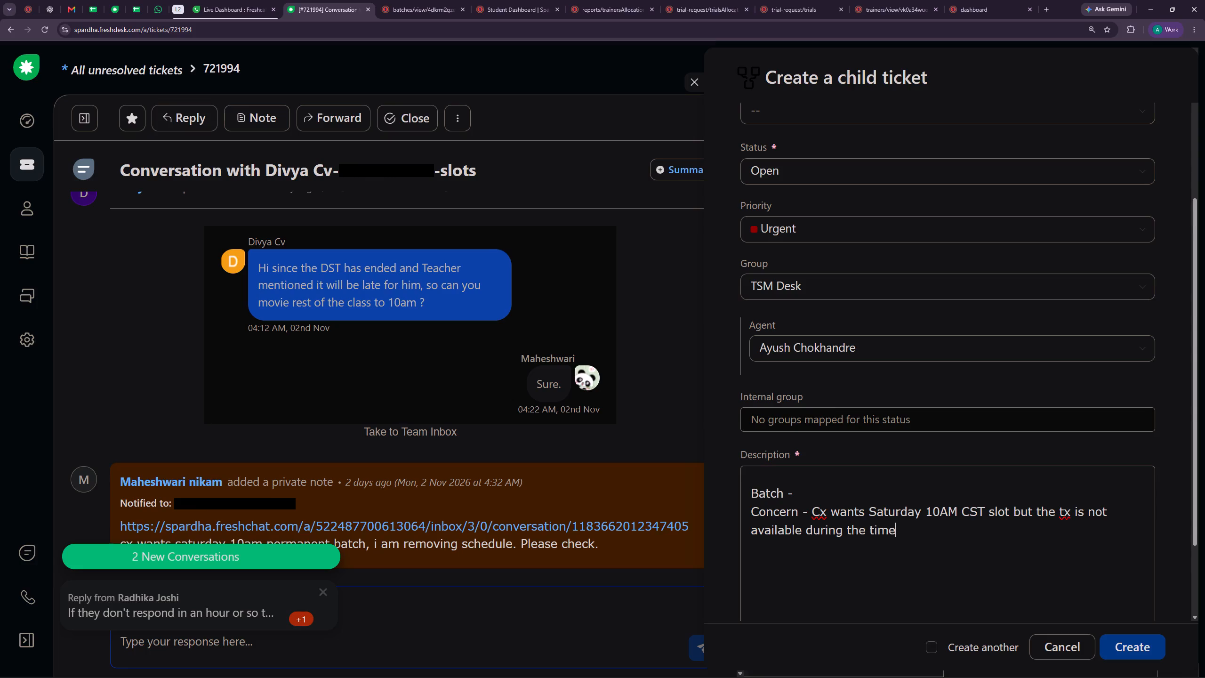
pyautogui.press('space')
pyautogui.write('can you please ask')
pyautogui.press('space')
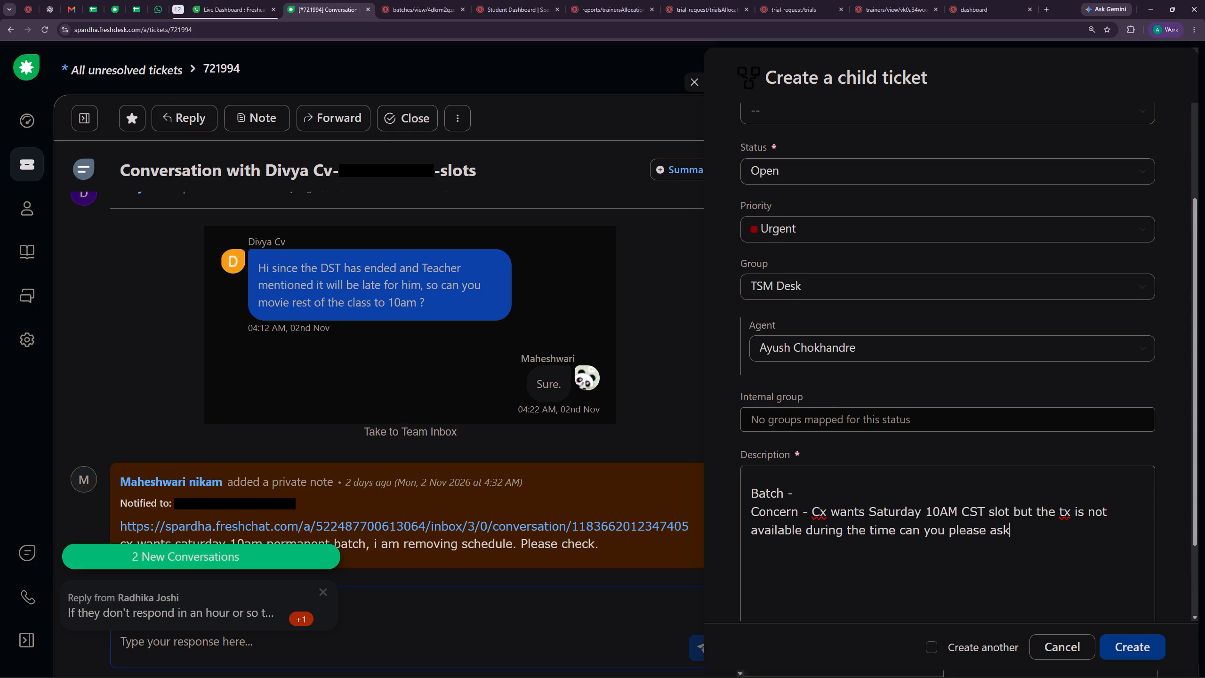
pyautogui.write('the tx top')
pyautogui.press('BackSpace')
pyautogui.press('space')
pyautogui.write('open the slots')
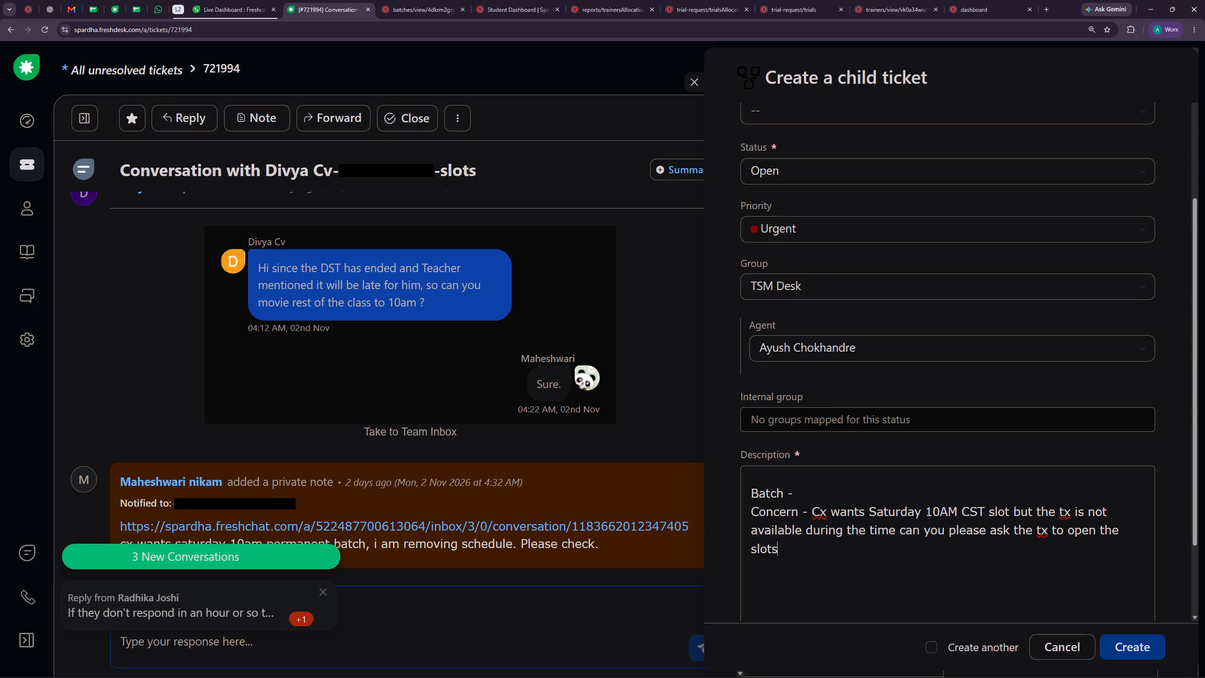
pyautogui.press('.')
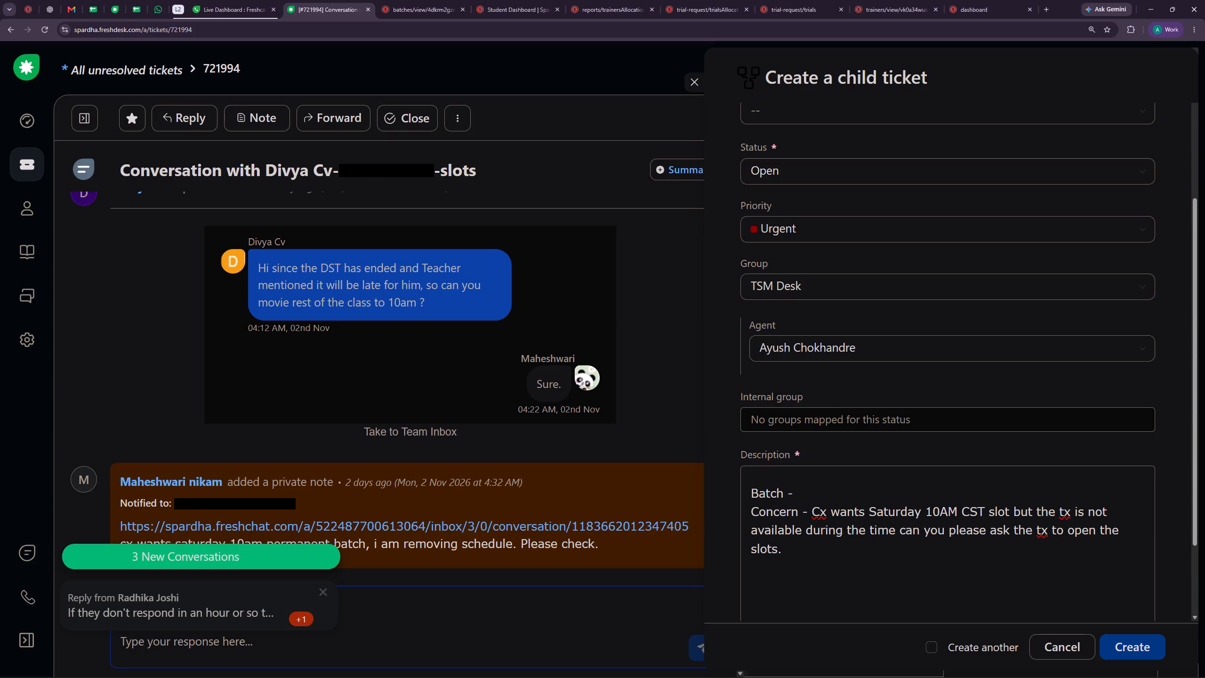
# Copy the batch name from the violin batch page.
pyautogui.click(820, 494)
pyautogui.click(430, 3)
pyautogui.moveTo(304, 212); pyautogui.dragTo(453, 215)
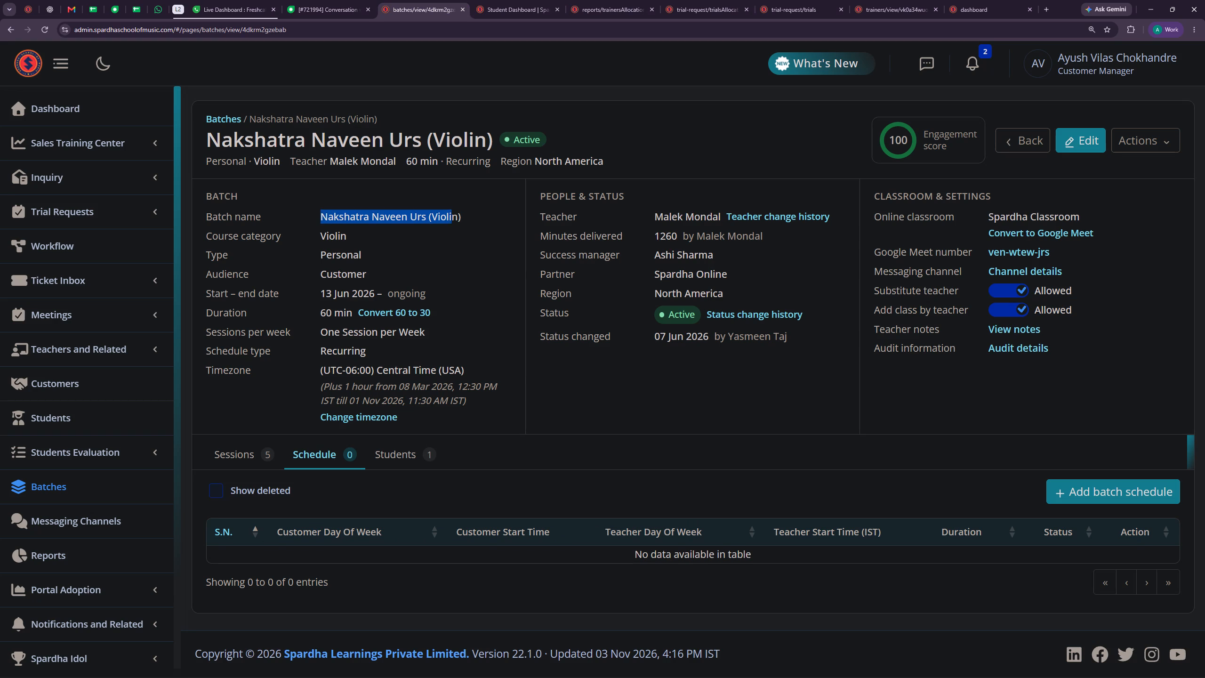
pyautogui.moveTo(453, 215); pyautogui.dragTo(473, 215)
pyautogui.hotkey('ctrl', 'c')
# Close the Student Dashboard browser tab and return to the child ticket form.
pyautogui.click(532, 0)
pyautogui.click(355, 0)
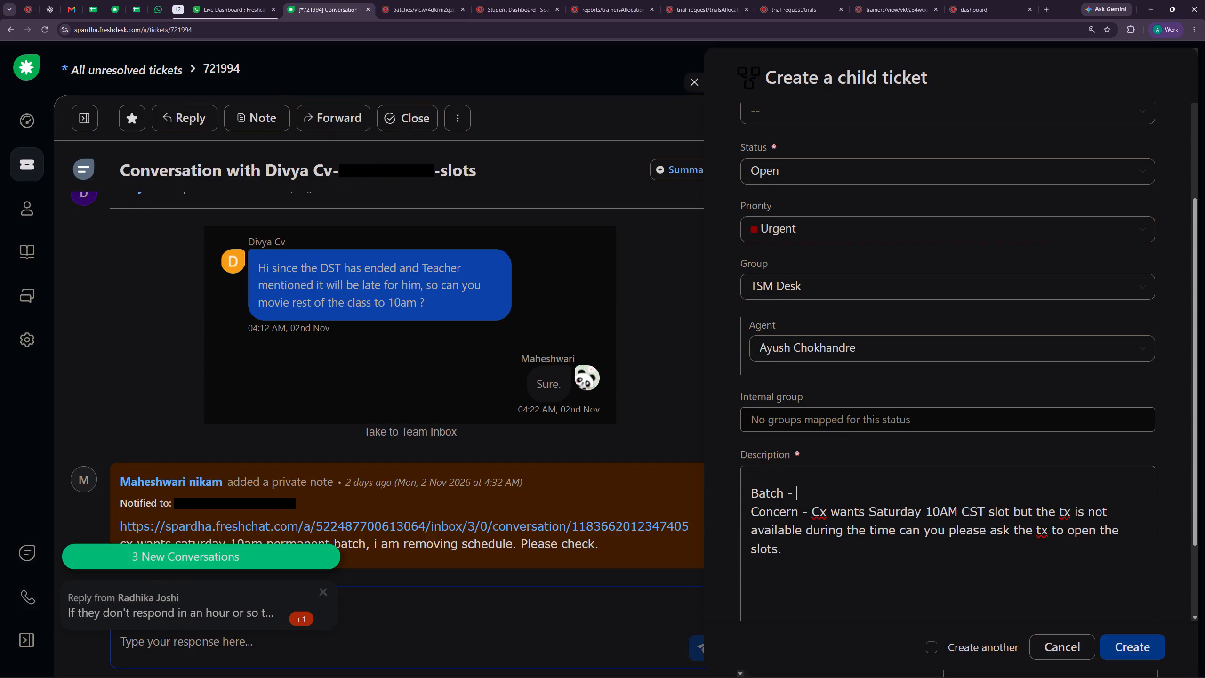
pyautogui.click(525, 0)
pyautogui.click(558, 8)
pyautogui.click(377, 0)
pyautogui.click(335, 0)
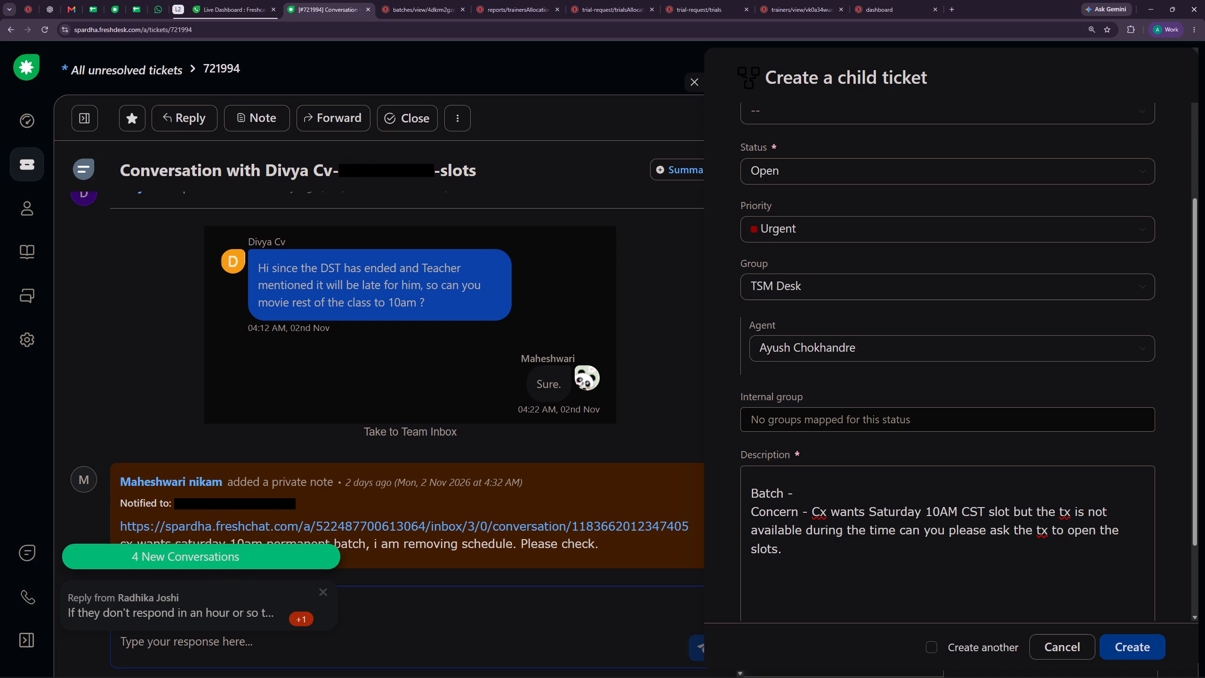
# Paste the copied batch name into the description, keeping it on the same line as "Batch -".
pyautogui.keyDown('ctrl'); pyautogui.click(813, 485); pyautogui.keyUp('ctrl')
pyautogui.hotkey('ctrl', 'v')
pyautogui.click(755, 515)
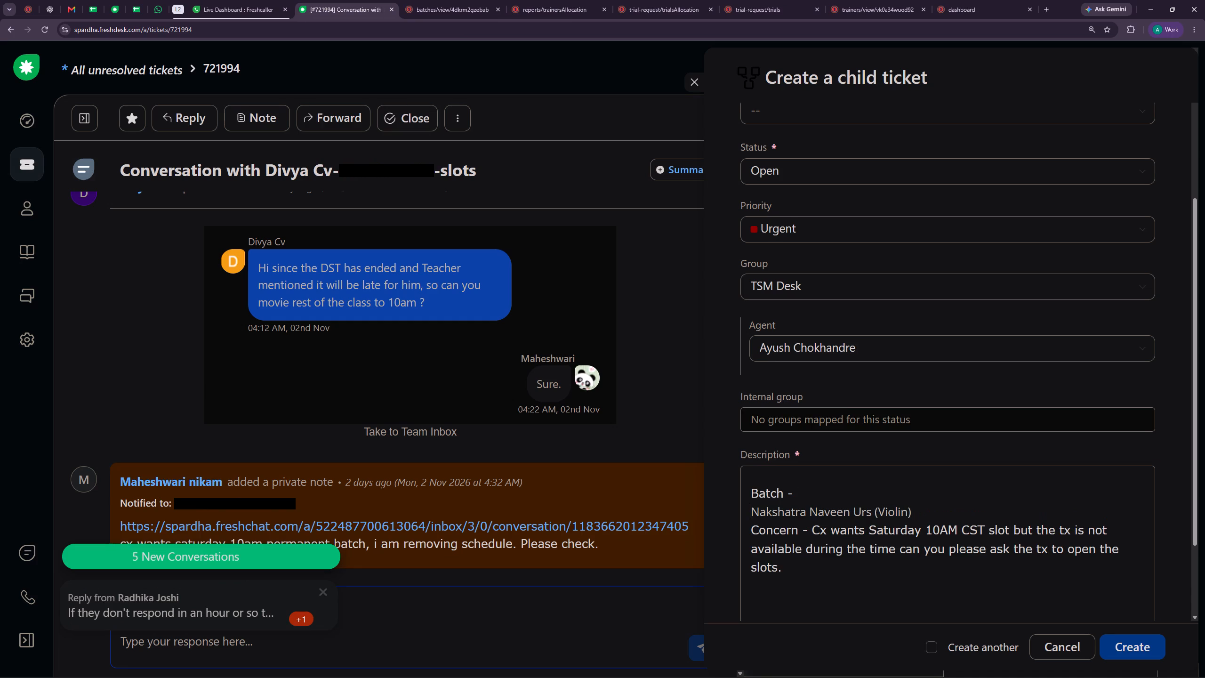
pyautogui.press('BackSpace')
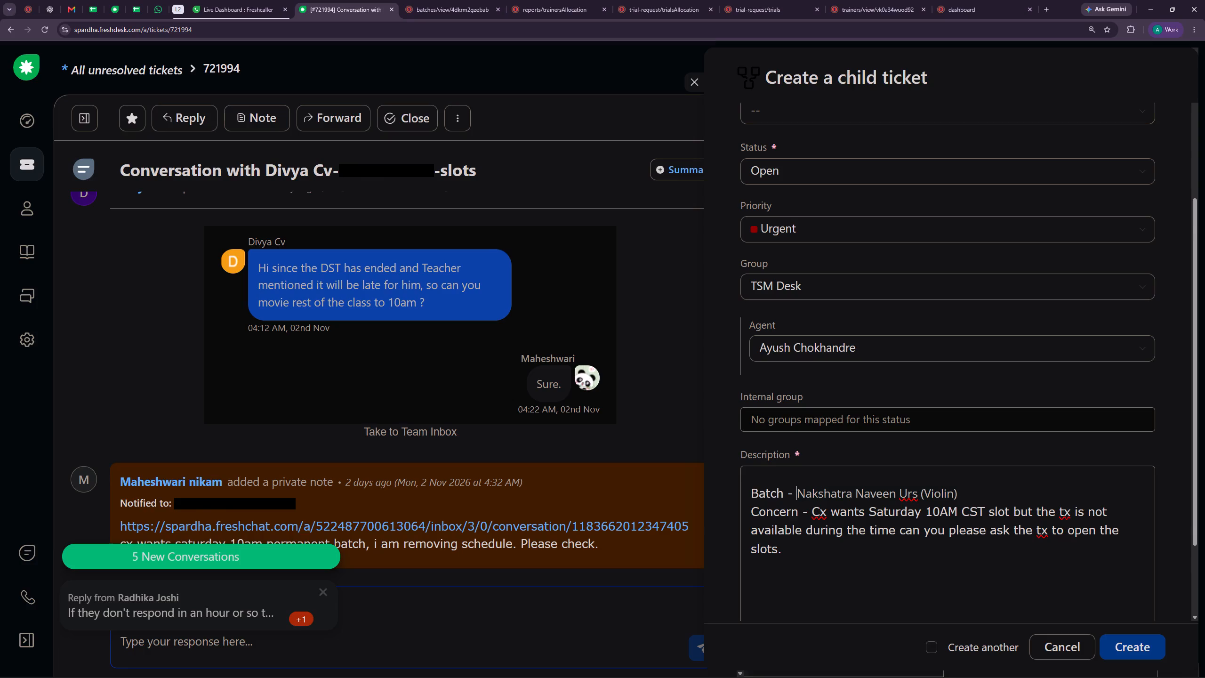
# Submit the completed child ticket to TSM Desk.
pyautogui.click(1134, 650)
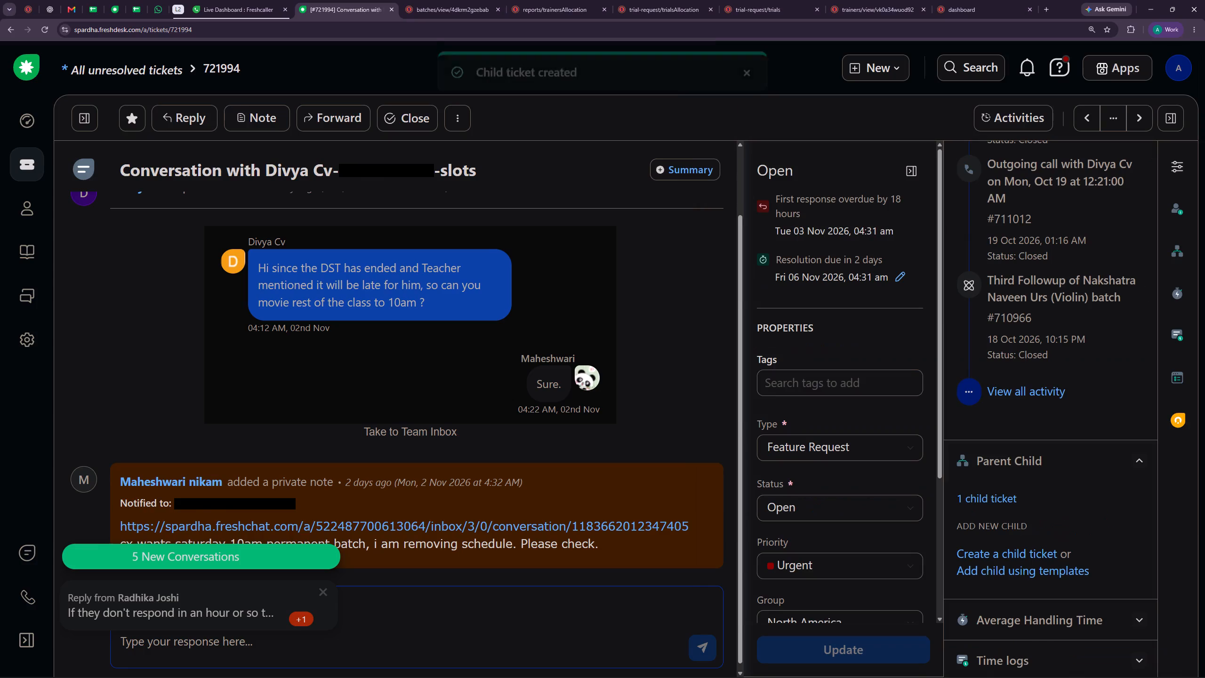
# Add a private note reading "Created a child ticket." to parent ticket 721994.
pyautogui.click(324, 589)
pyautogui.click(231, 605)
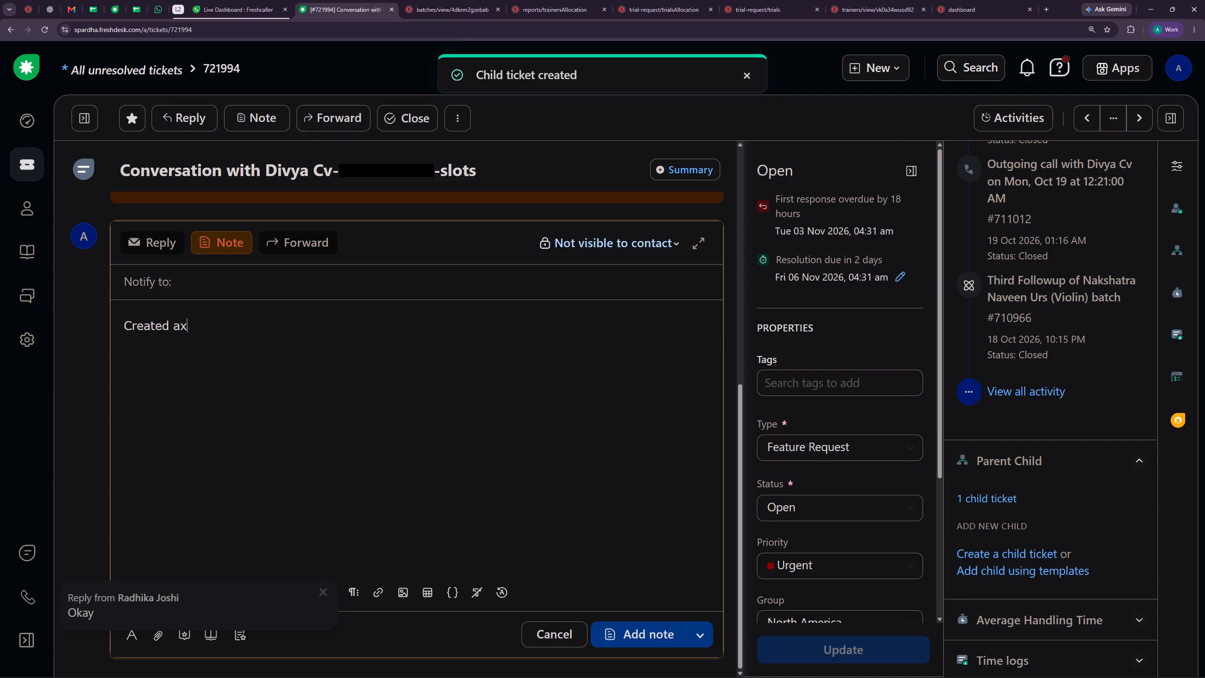
pyautogui.press('BackSpace')
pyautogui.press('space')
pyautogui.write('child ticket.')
pyautogui.click(656, 630)
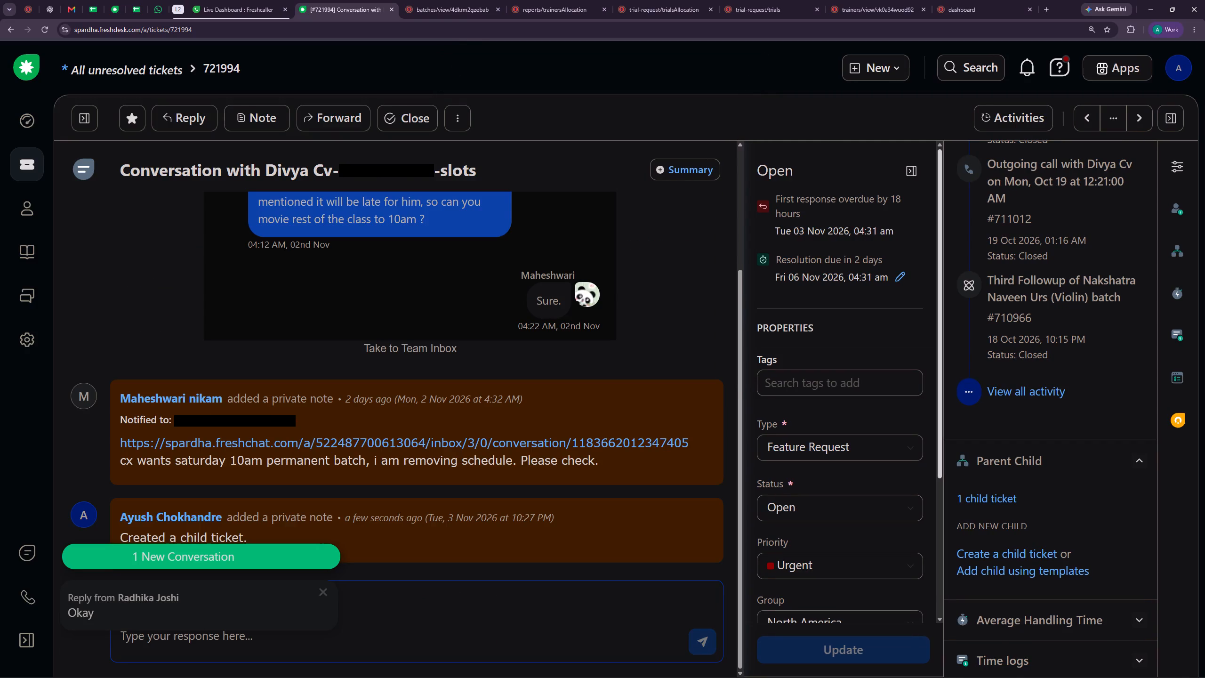
# Set the status of ticket 721994 to Waiting on Customer and update its properties.
pyautogui.moveTo(938, 349); pyautogui.dragTo(940, 355)
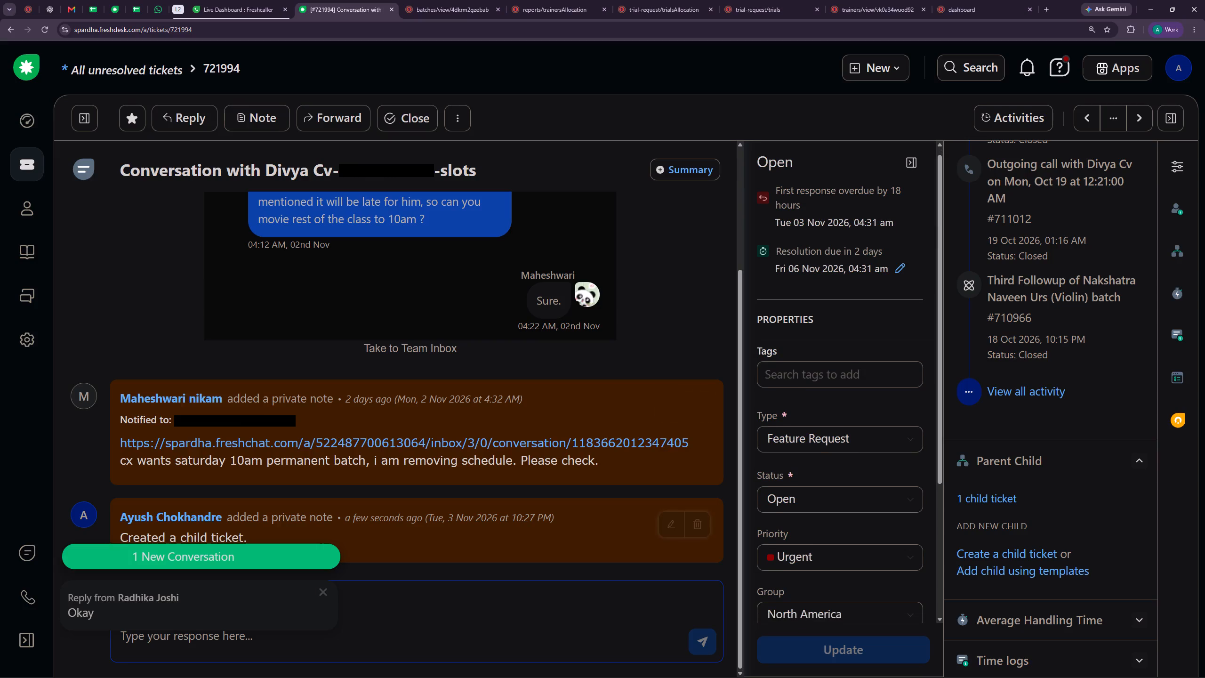
pyautogui.click(323, 596)
pyautogui.scroll(-1, 563, 490)
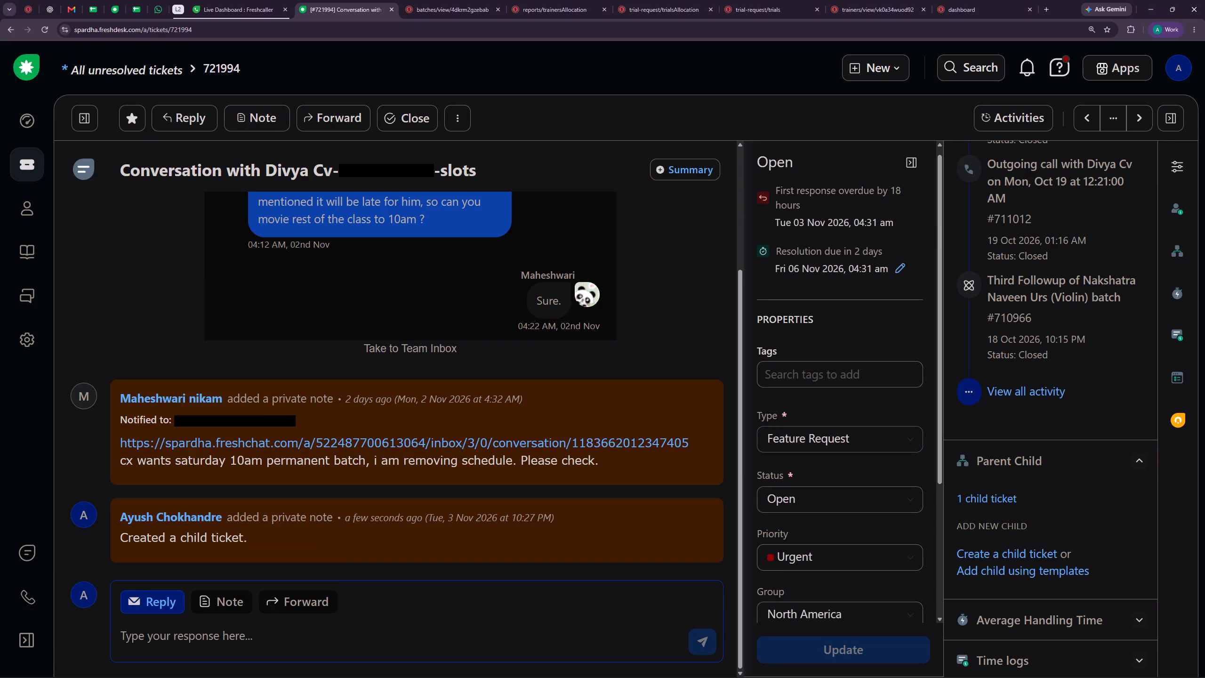
pyautogui.click(829, 500)
pyautogui.click(821, 462)
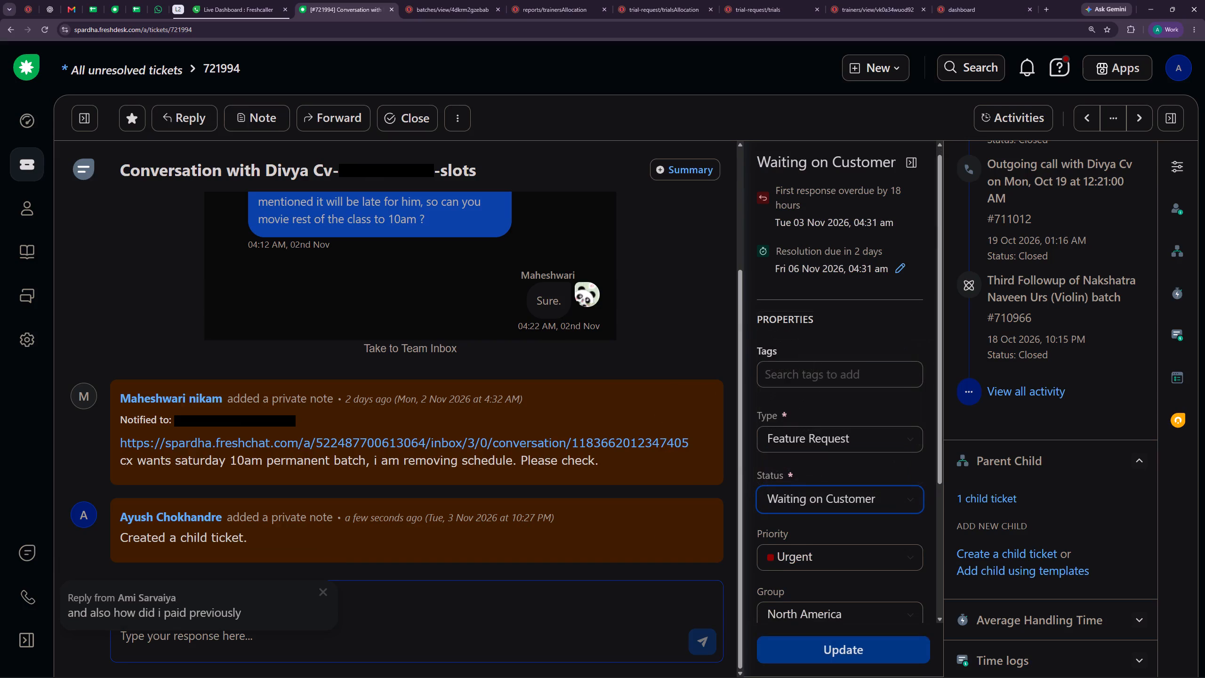
pyautogui.click(852, 644)
pyautogui.scroll(11, 417, 477)
pyautogui.scroll(-5, 787, 432)
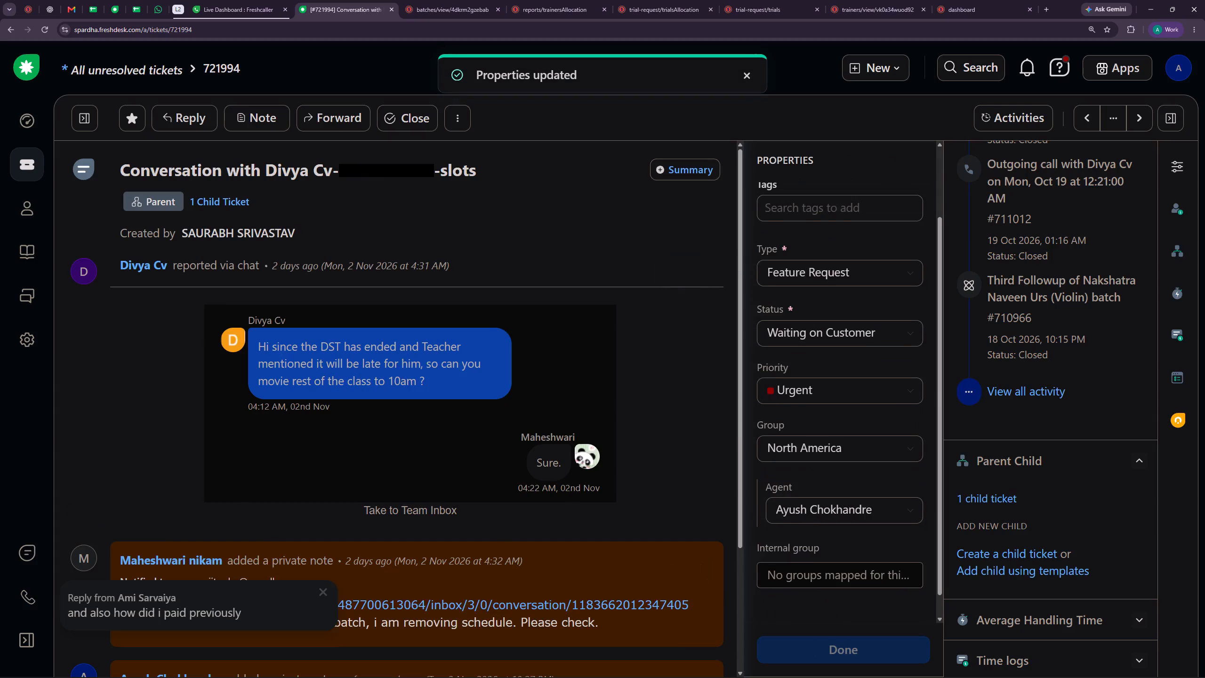
pyautogui.scroll(-6, 598, 503)
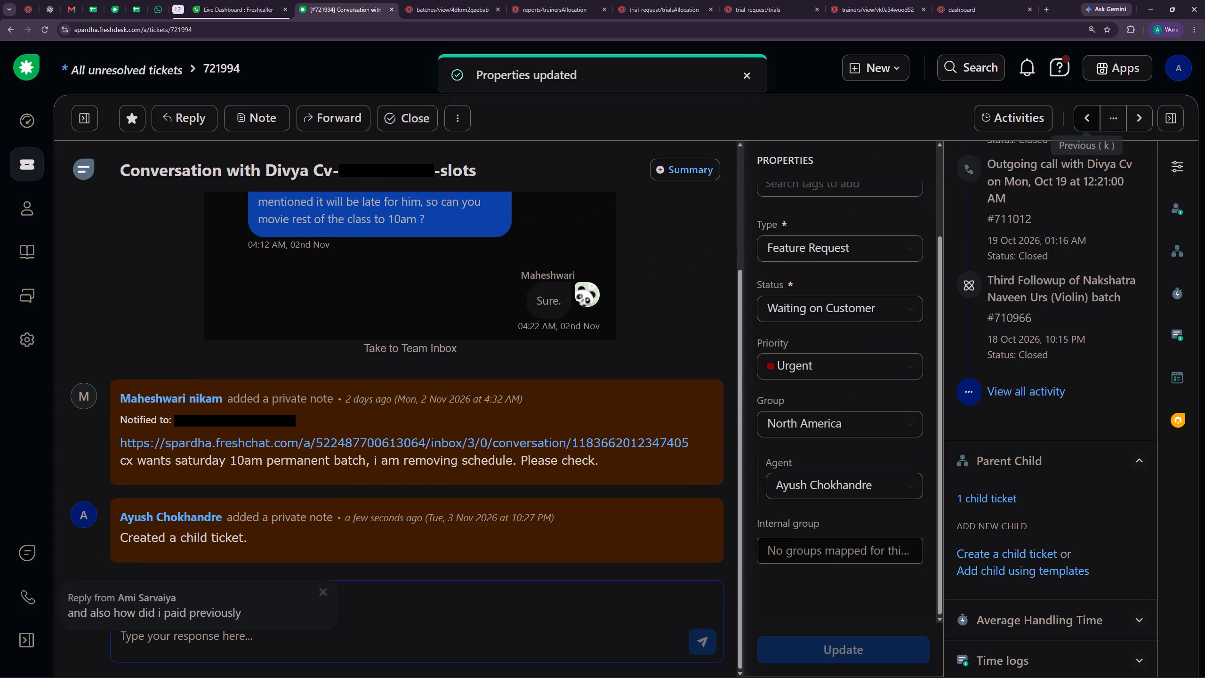
# Open ticket 721998 about the DST issue and copy the mobile phone number from its contact info.
pyautogui.click(1084, 117)
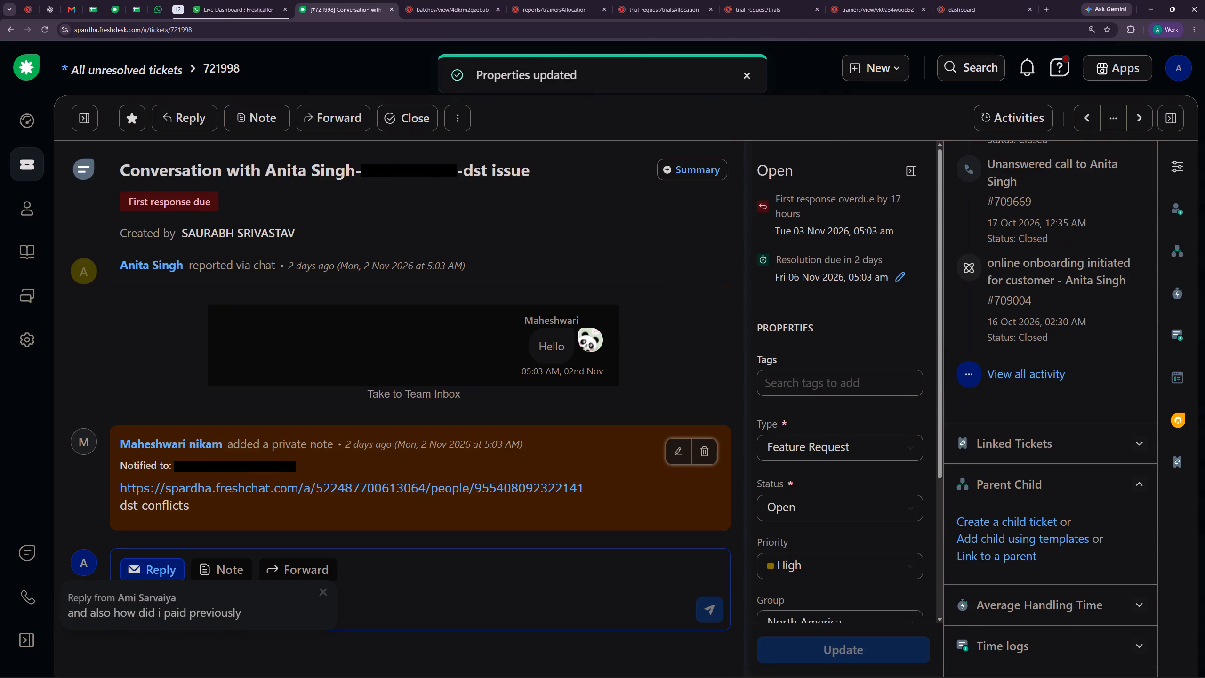
pyautogui.scroll(-2, 439, 470)
pyautogui.click(324, 591)
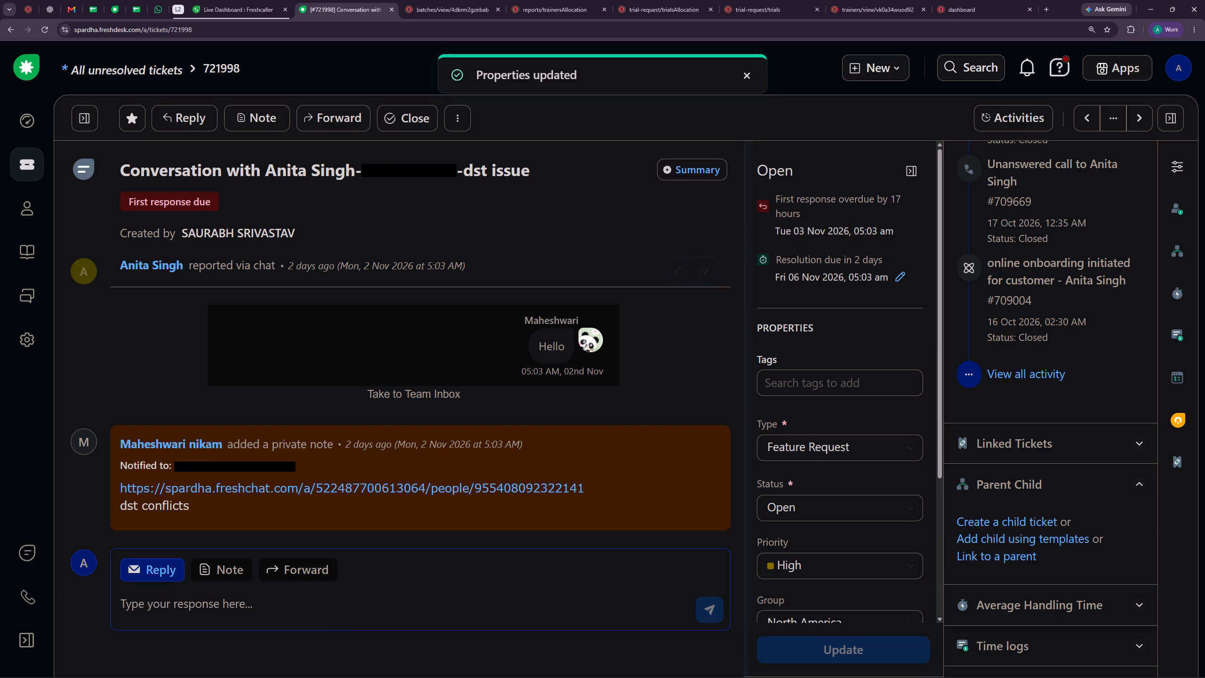
pyautogui.scroll(10, 1002, 388)
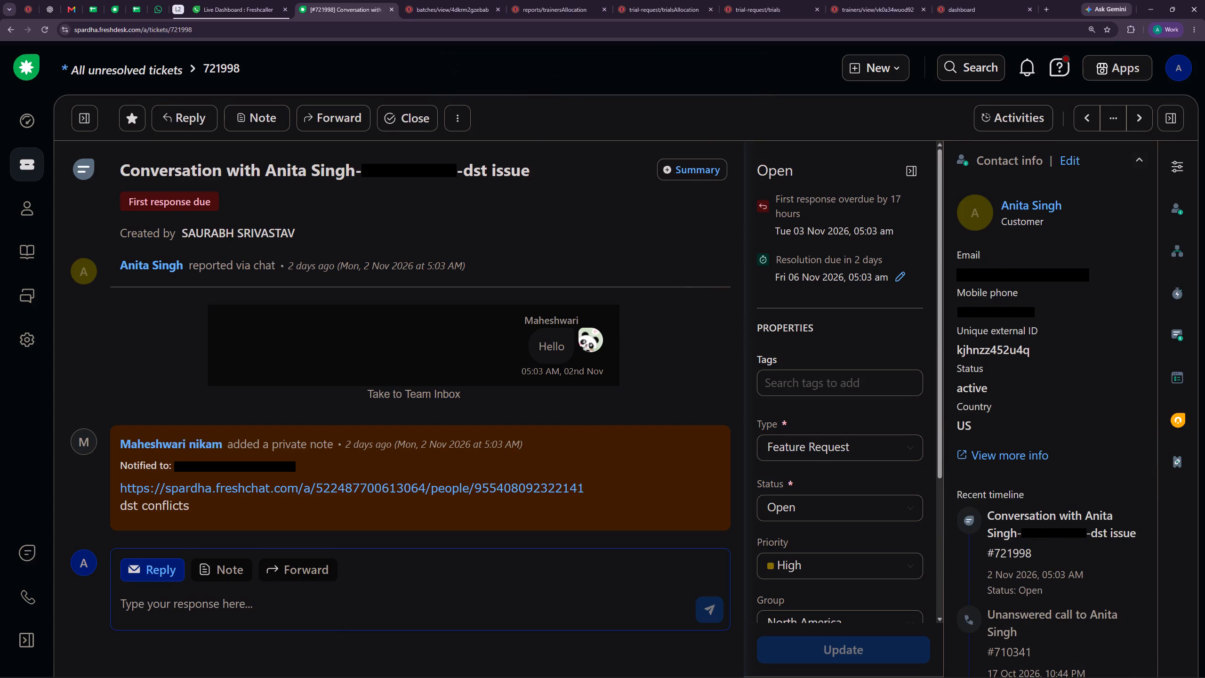
pyautogui.moveTo(1050, 307); pyautogui.dragTo(971, 314)
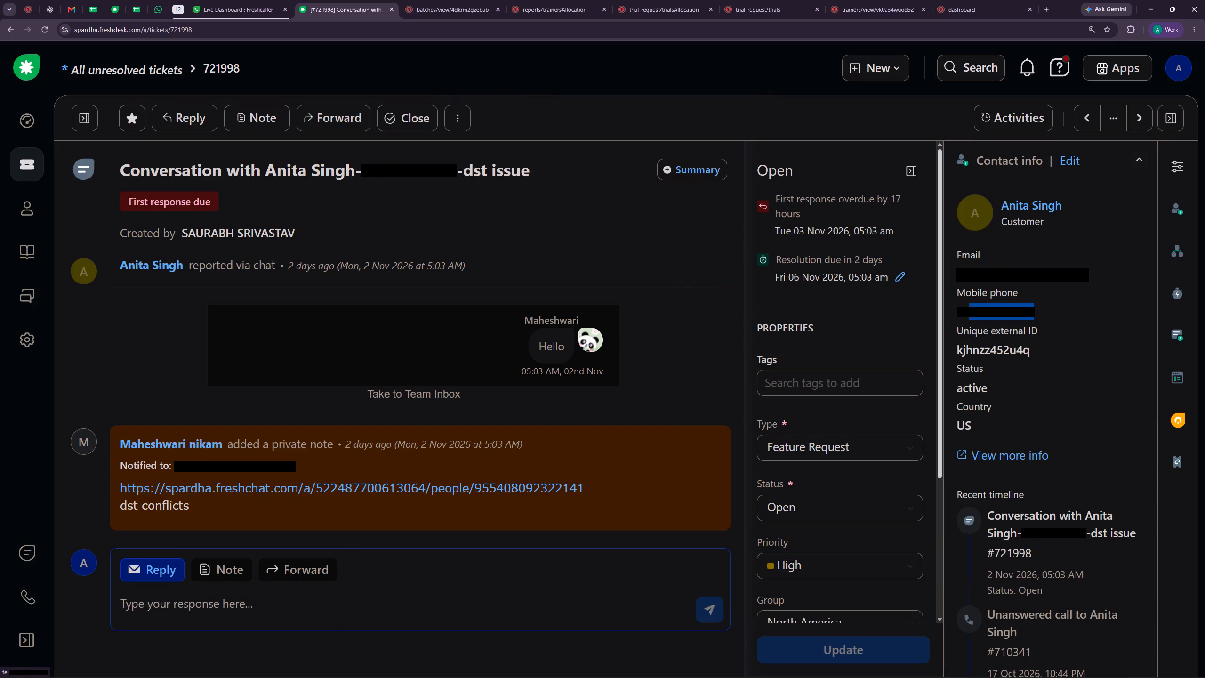
pyautogui.hotkey('ctrl', 'c')
# Search the batches by family unique number with the copied number, then examine the Indian Vocals batch's sessions and schedule.
pyautogui.click(433, 3)
pyautogui.click(48, 479)
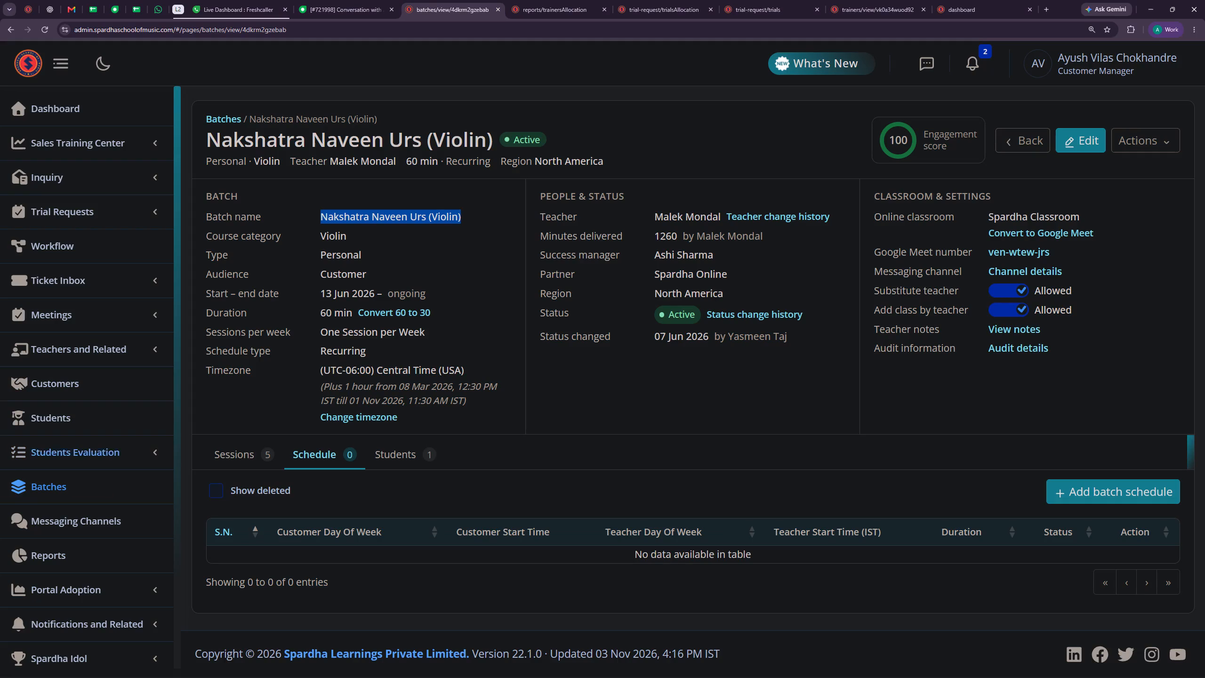
pyautogui.click(65, 487)
pyautogui.moveTo(647, 178); pyautogui.dragTo(499, 178)
pyautogui.hotkey('ctrl', 'v')
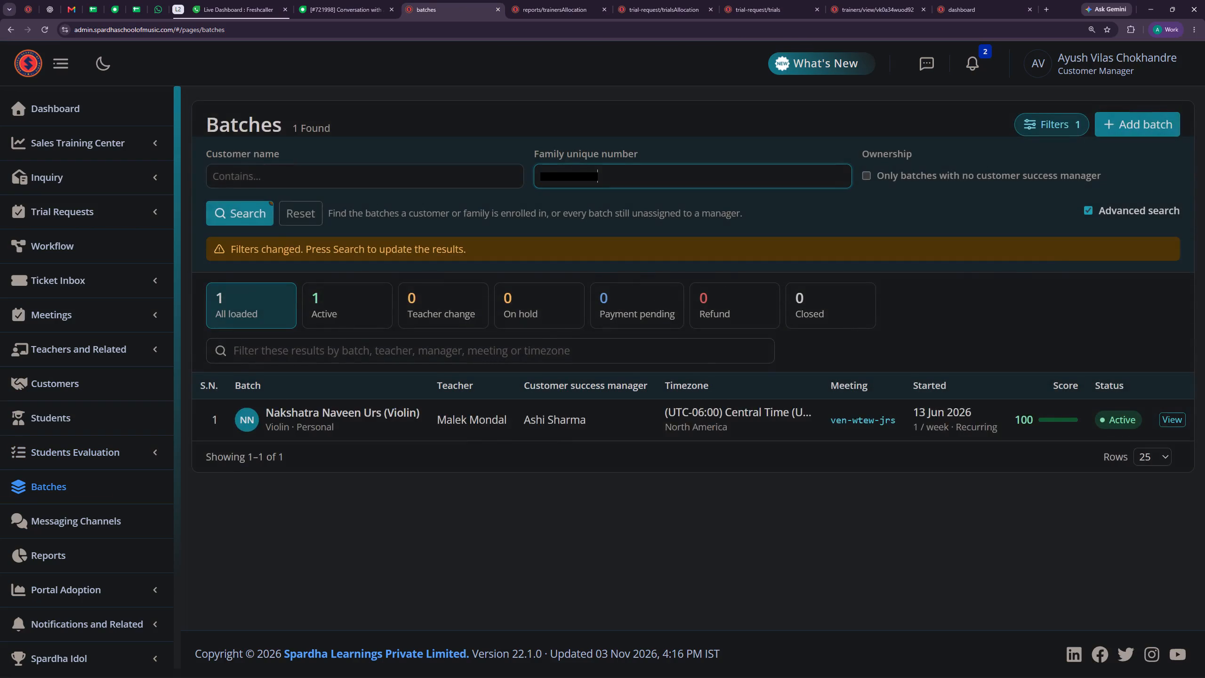
pyautogui.click(250, 213)
pyautogui.click(1176, 388)
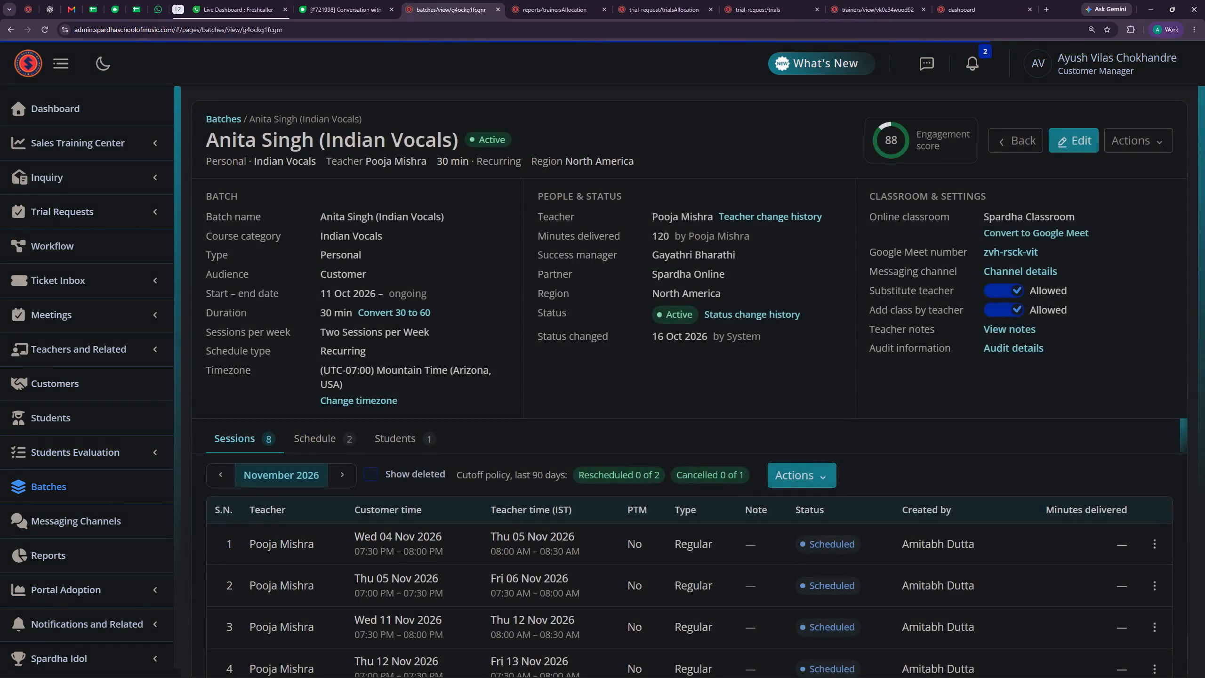
pyautogui.scroll(-3, 493, 415)
pyautogui.scroll(2, 493, 415)
pyautogui.click(321, 362)
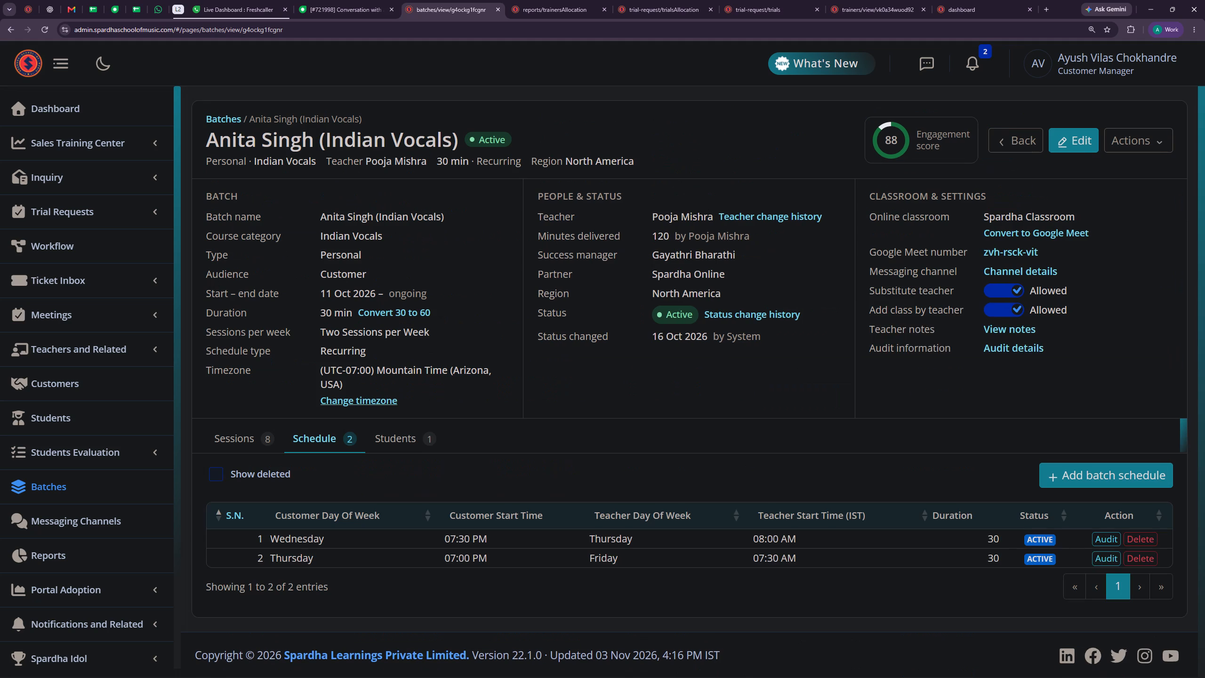
pyautogui.click(243, 440)
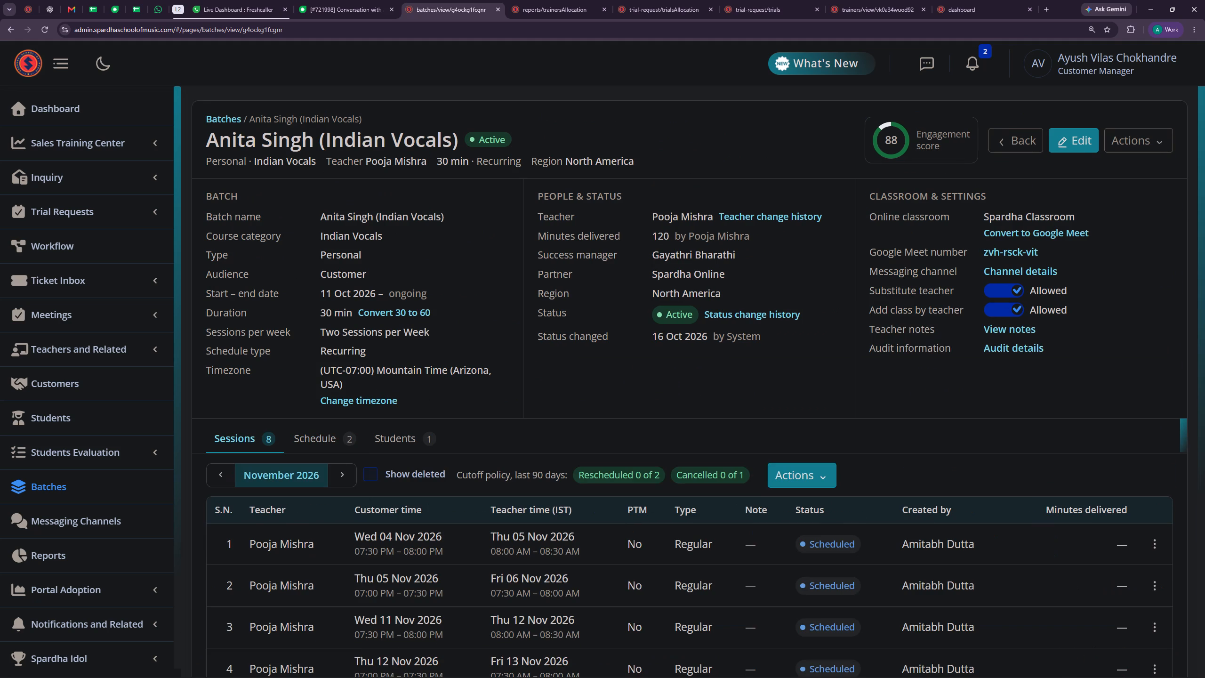
# Return to the tickets and examine the conversations and private notes of 722000, 722001 and 722004.
pyautogui.click(352, 0)
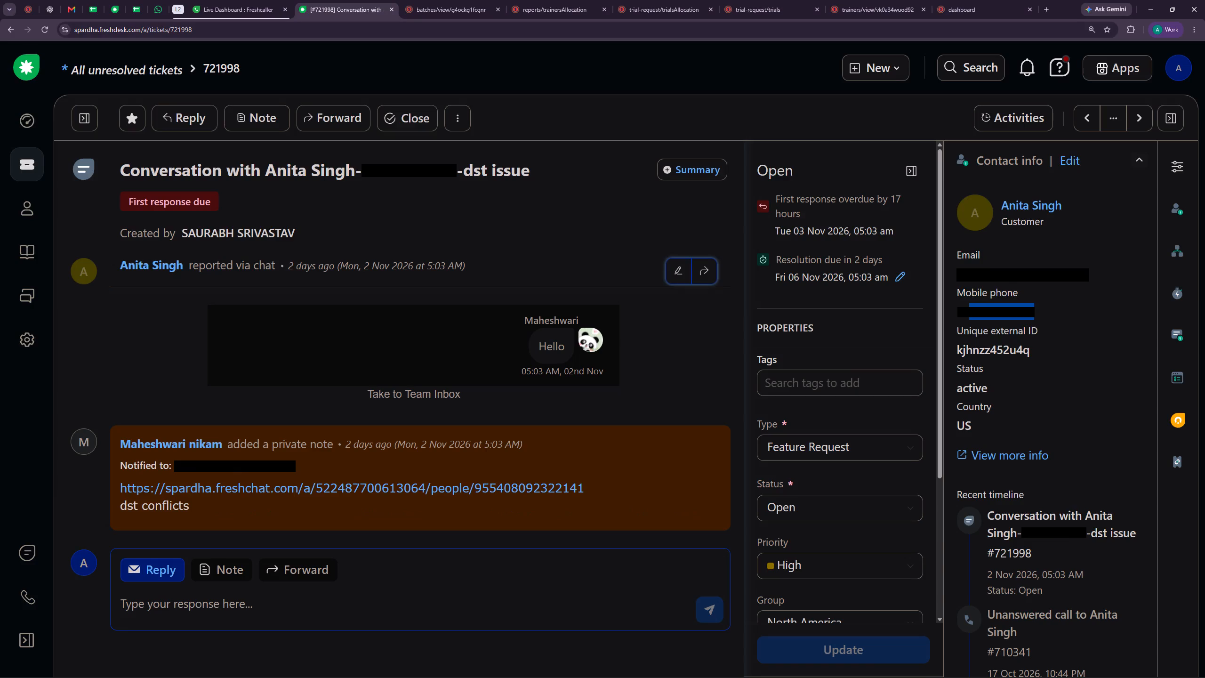
pyautogui.click(1083, 119)
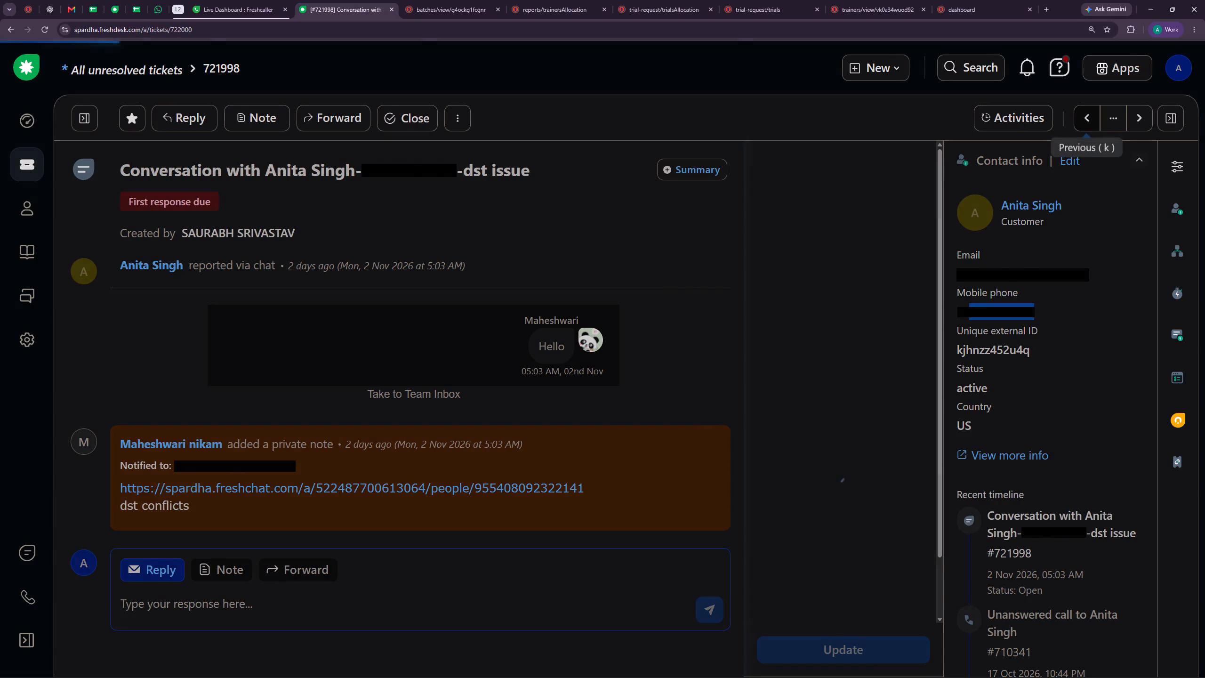
pyautogui.scroll(-13, 583, 461)
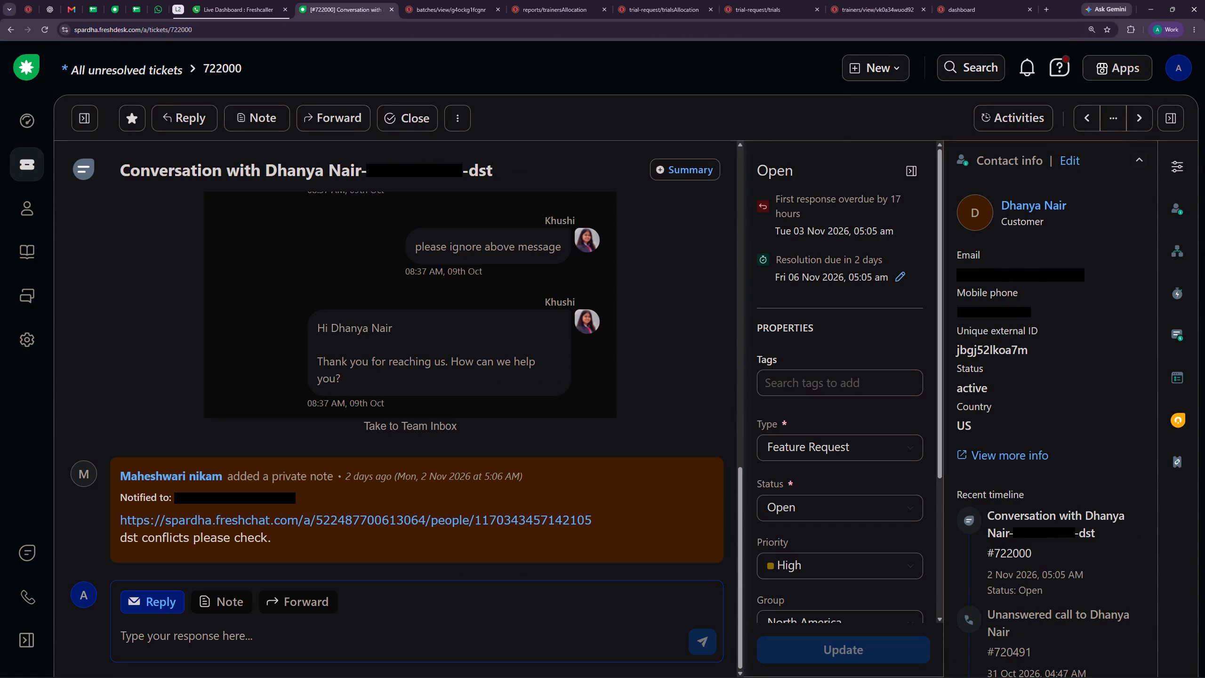
pyautogui.click(1084, 120)
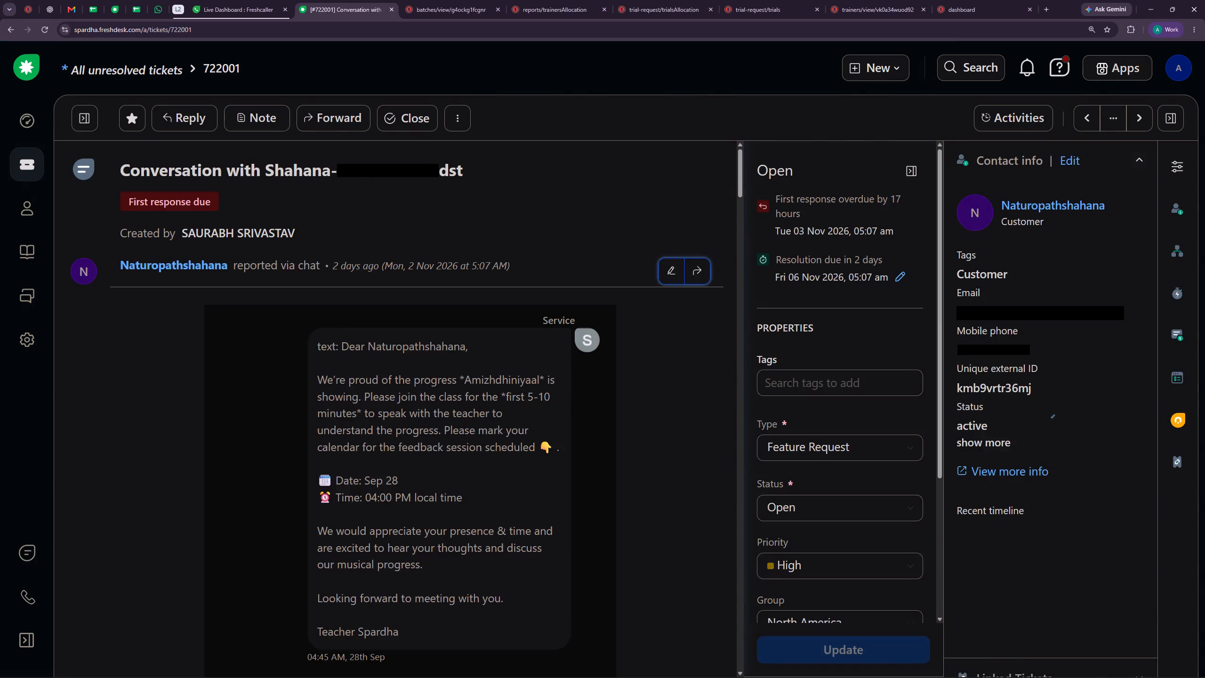
pyautogui.scroll(-20, 457, 424)
pyautogui.scroll(-20, 457, 424)
pyautogui.scroll(-3, 457, 424)
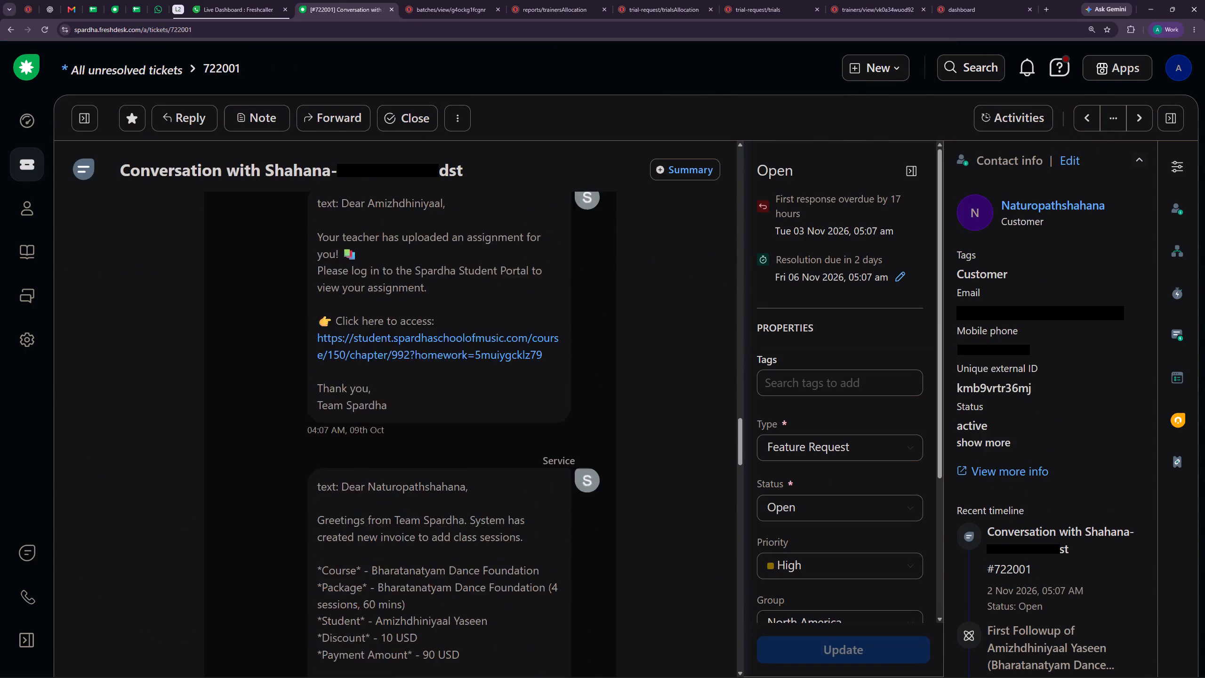
pyautogui.scroll(-20, 472, 435)
pyautogui.scroll(-7, 472, 435)
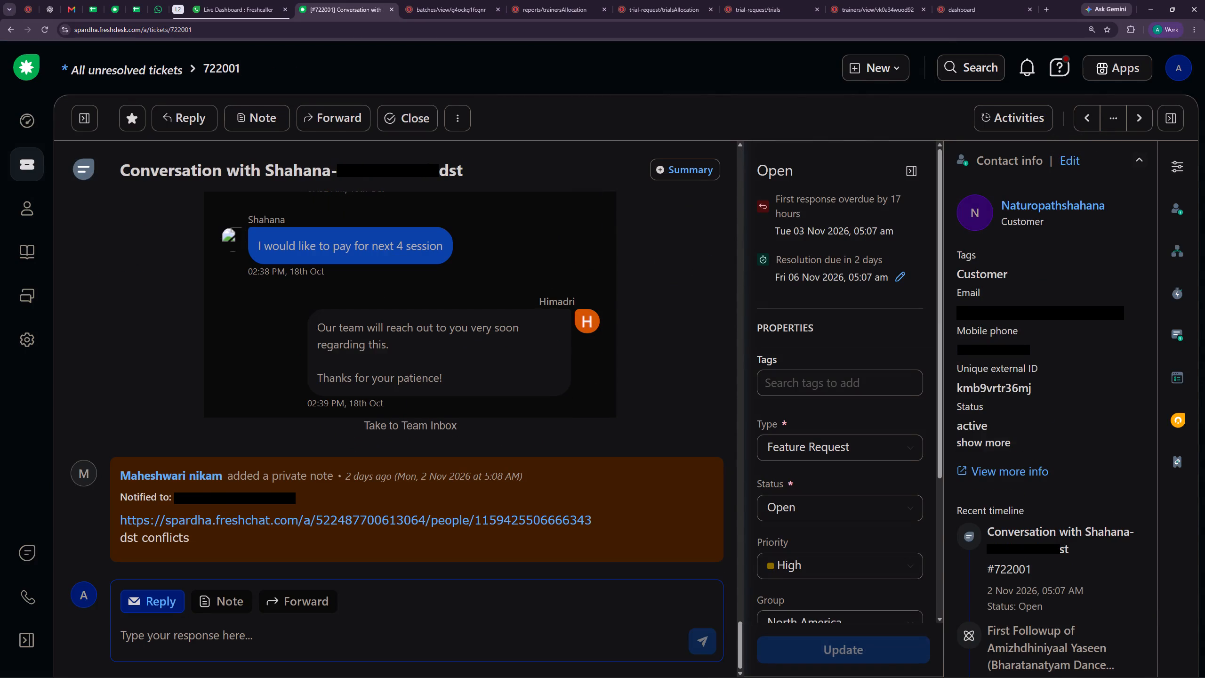
pyautogui.click(1080, 115)
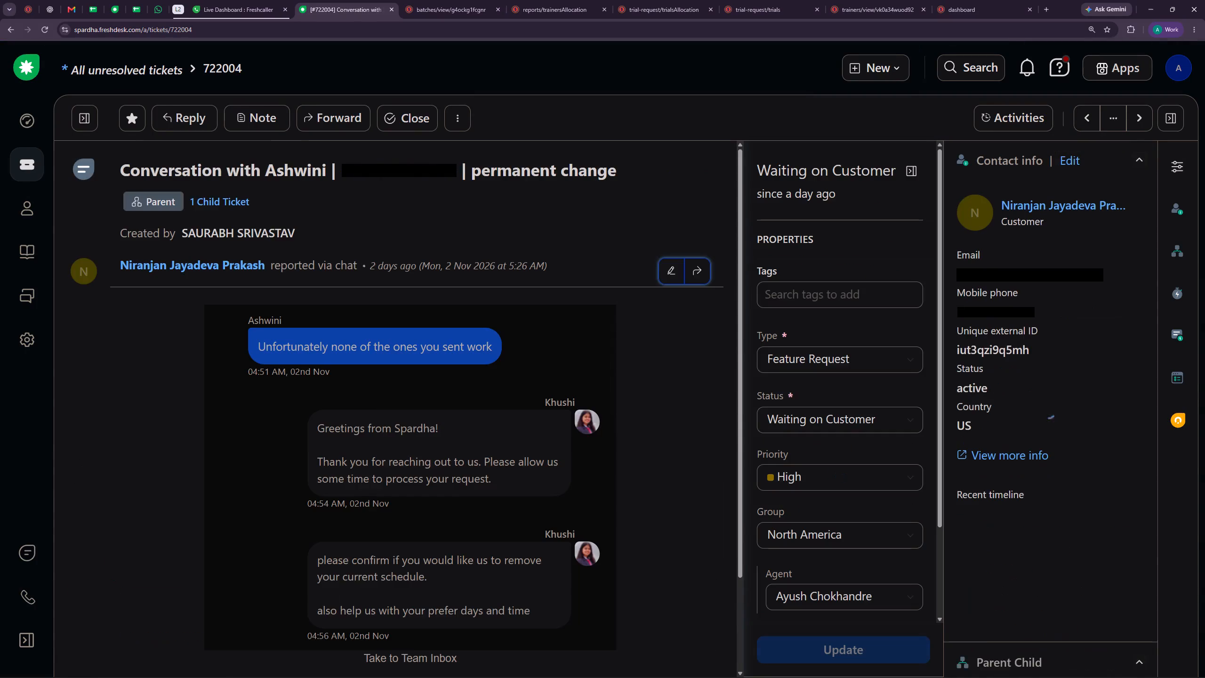
pyautogui.scroll(-6, 329, 435)
pyautogui.scroll(3, 355, 439)
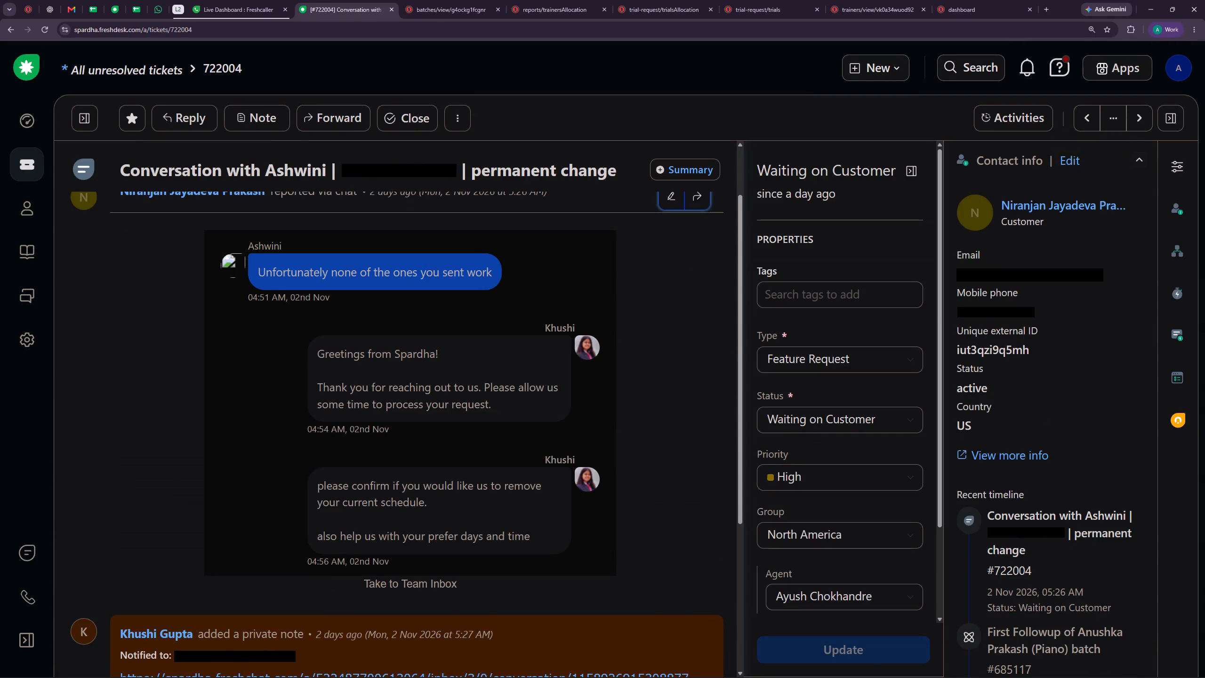
pyautogui.scroll(-5, 432, 457)
pyautogui.scroll(-4, 975, 491)
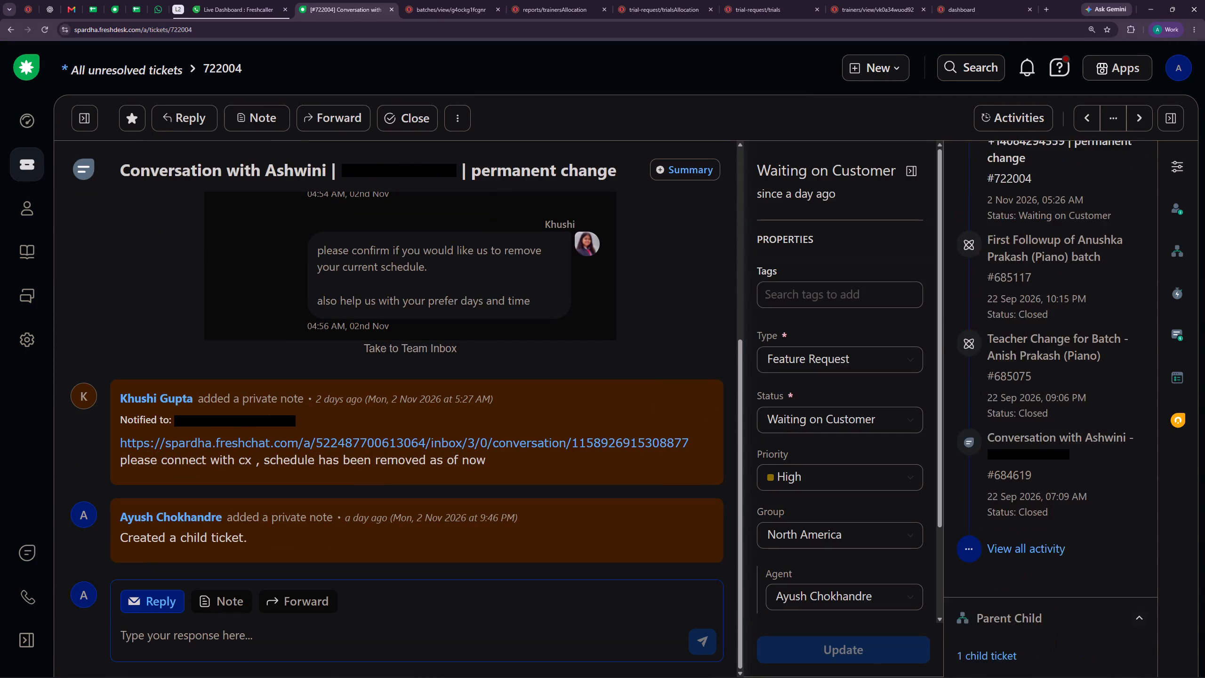
# Open child ticket 722443 of ticket 722004 and read its concern and TSM Desk notes.
pyautogui.scroll(-7, 982, 493)
pyautogui.click(989, 401)
pyautogui.click(916, 163)
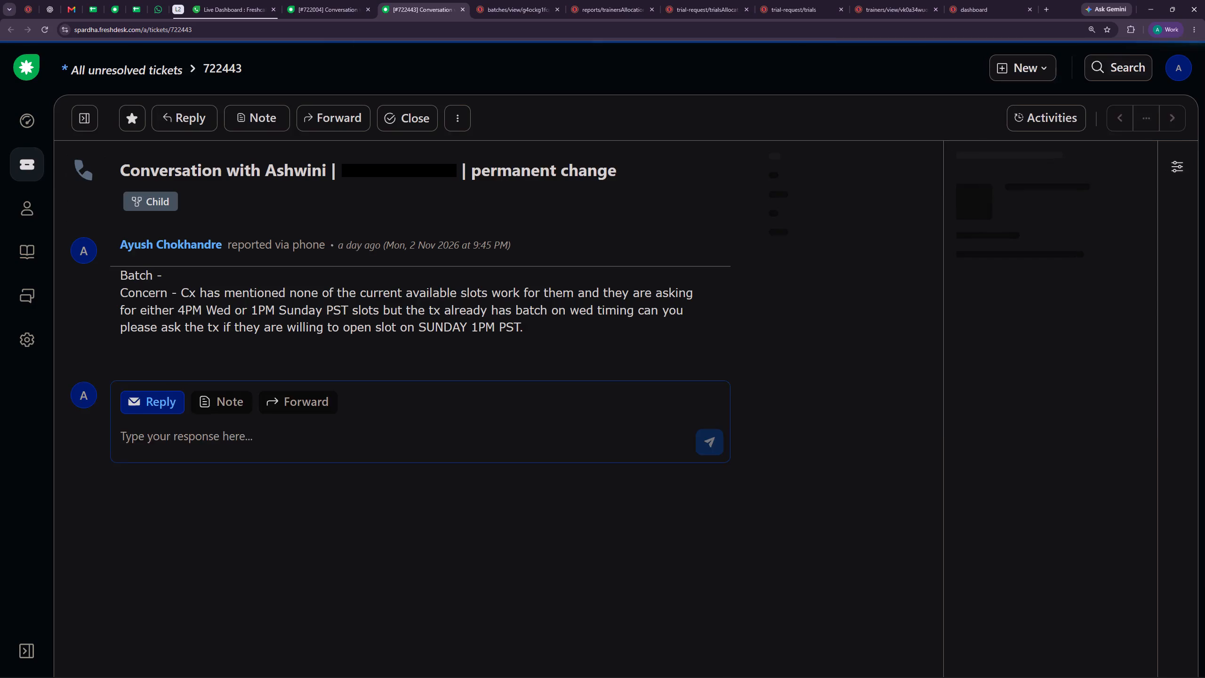
pyautogui.scroll(-1, 422, 466)
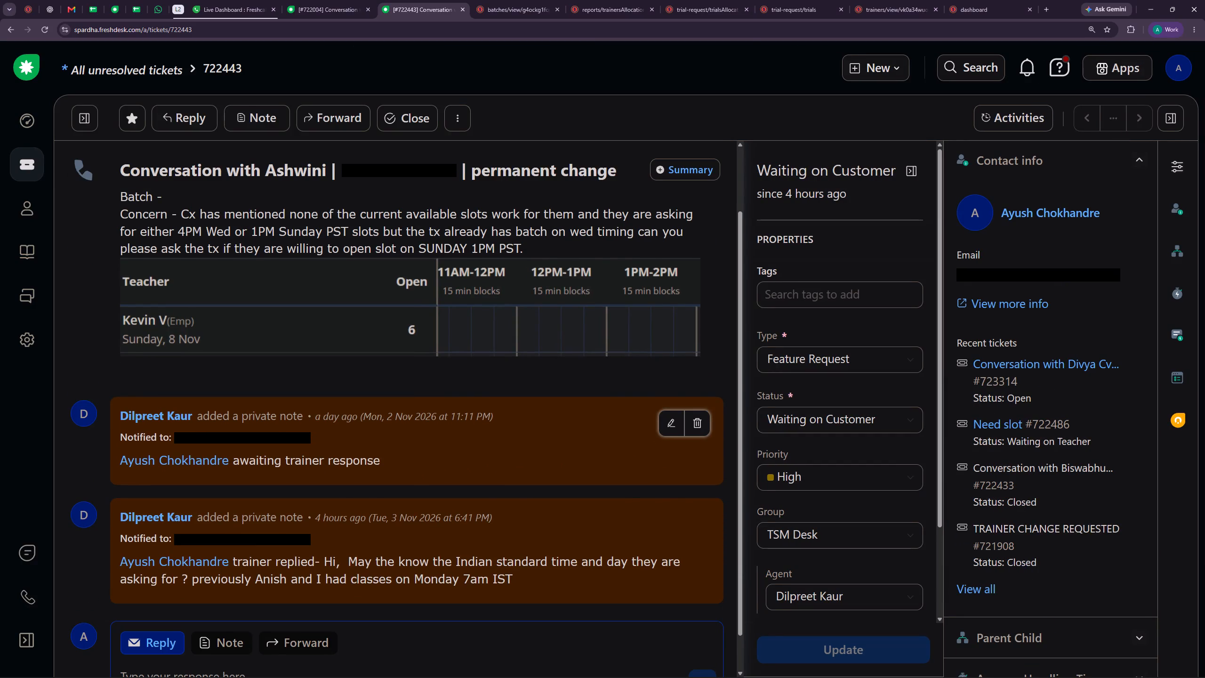
pyautogui.scroll(2, 473, 485)
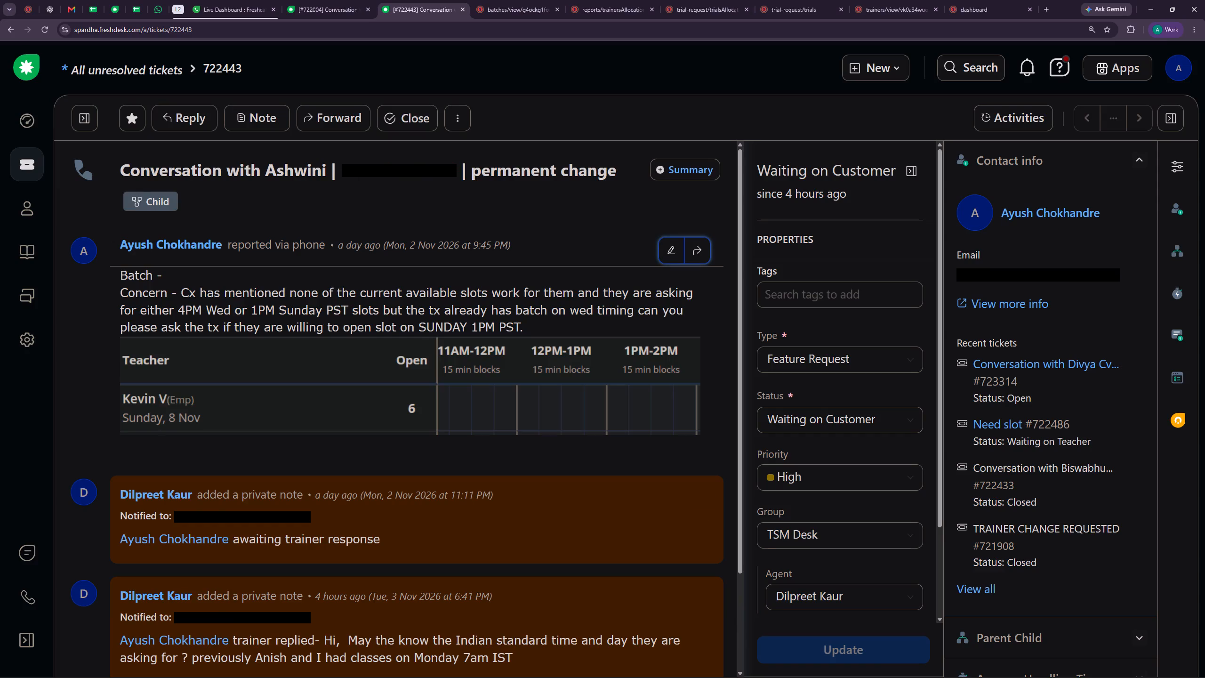
# Reread the slot request and the trainer's reply in the private notes of child ticket 722443.
pyautogui.scroll(1, 426, 439)
pyautogui.scroll(-1, 426, 439)
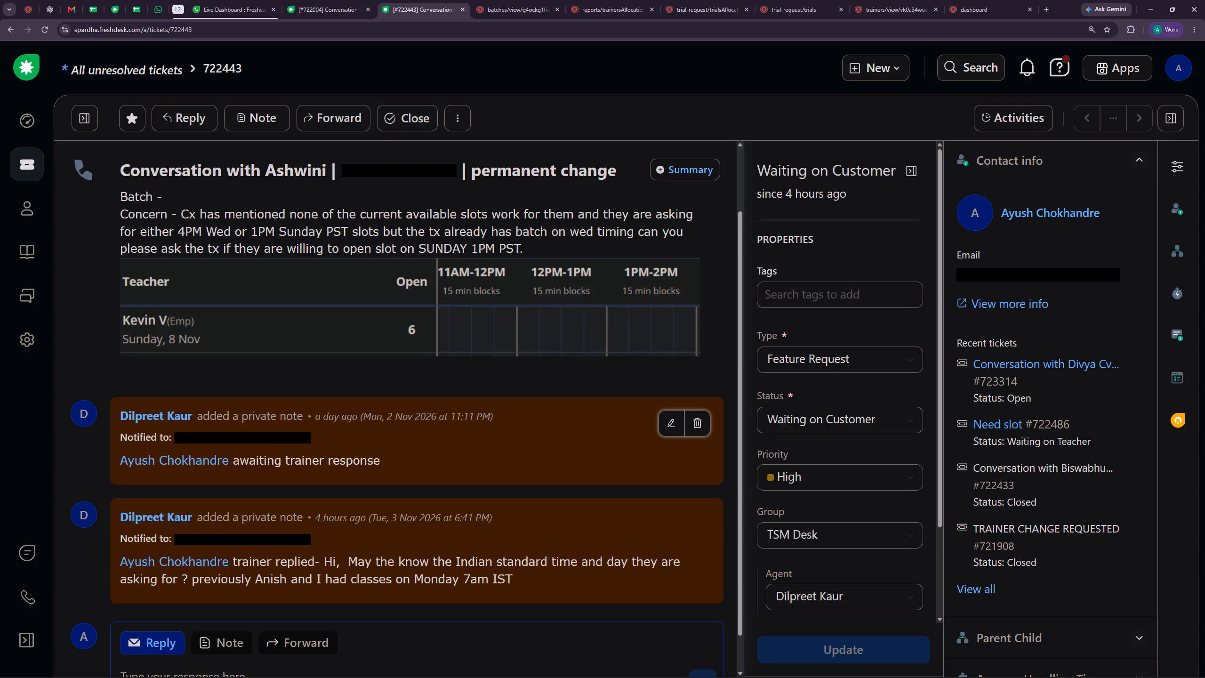
pyautogui.click(545, 0)
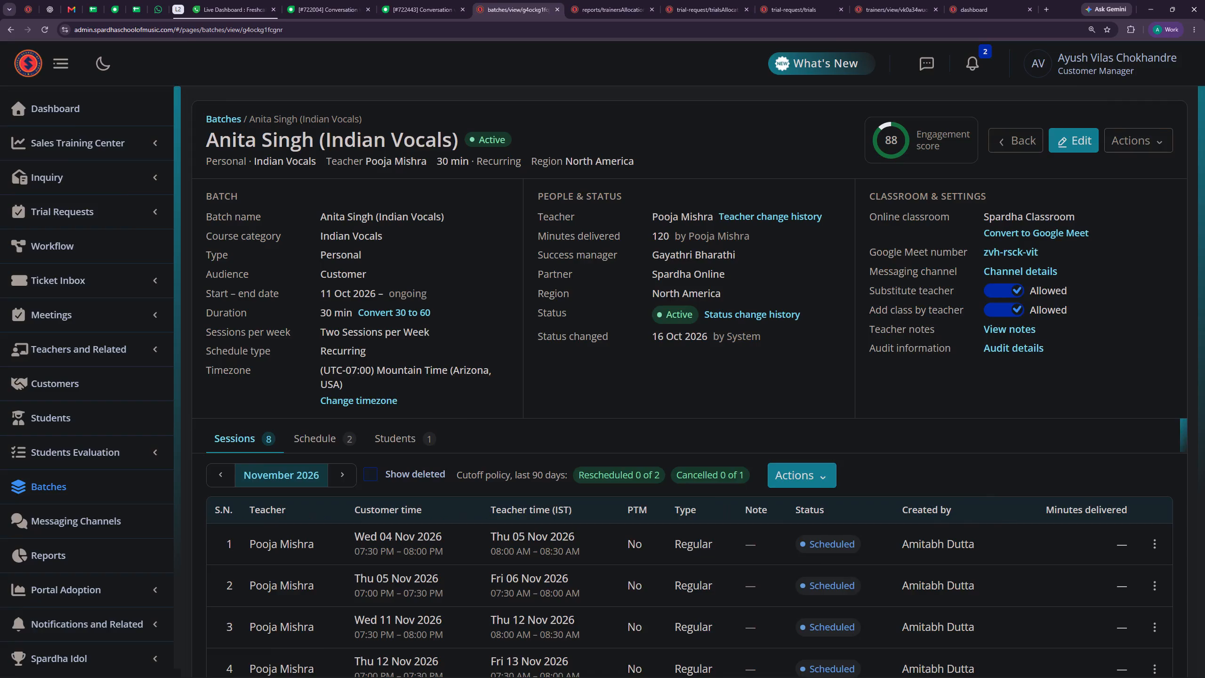
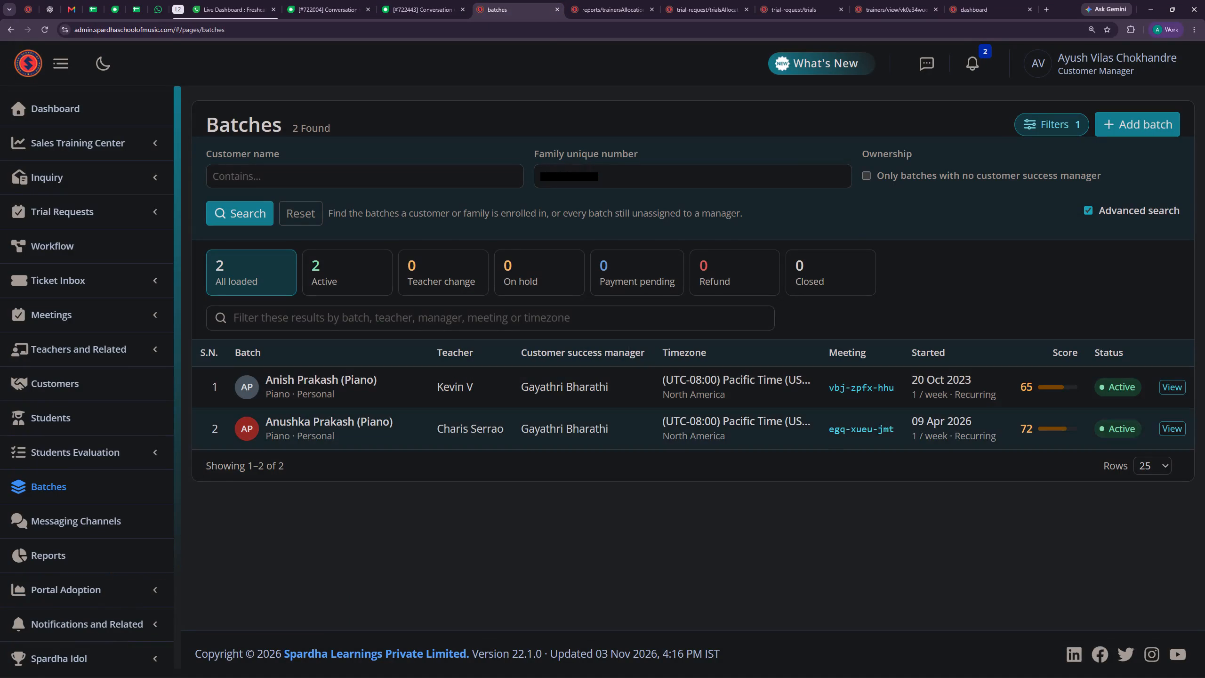
# Open the Piano batch started on 20 Oct 2023, check its schedule, and open the form for adding a batch schedule.
pyautogui.click(1163, 392)
pyautogui.scroll(-1, 605, 430)
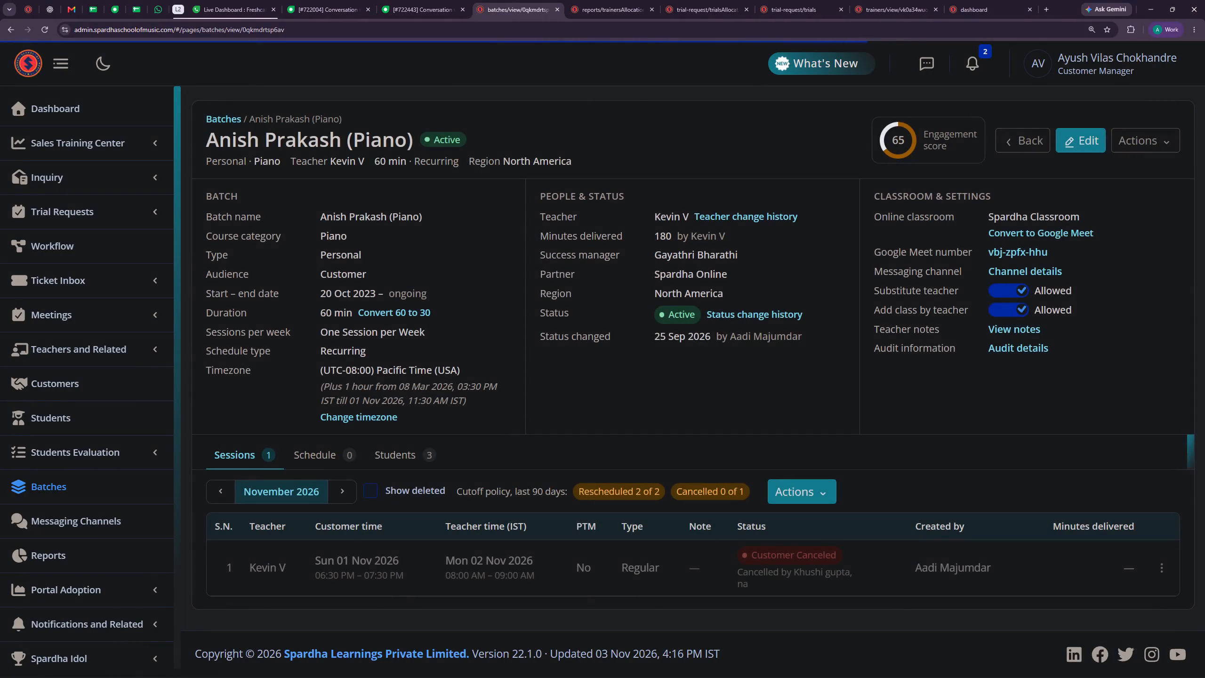
pyautogui.click(309, 455)
pyautogui.click(1098, 502)
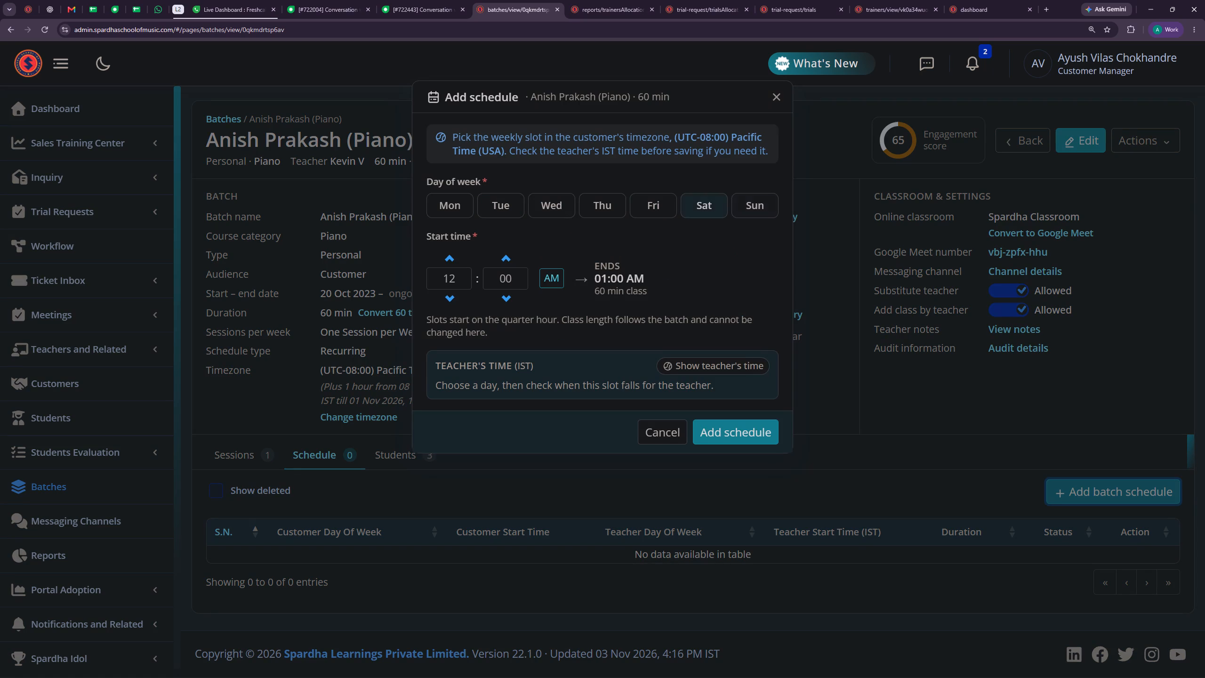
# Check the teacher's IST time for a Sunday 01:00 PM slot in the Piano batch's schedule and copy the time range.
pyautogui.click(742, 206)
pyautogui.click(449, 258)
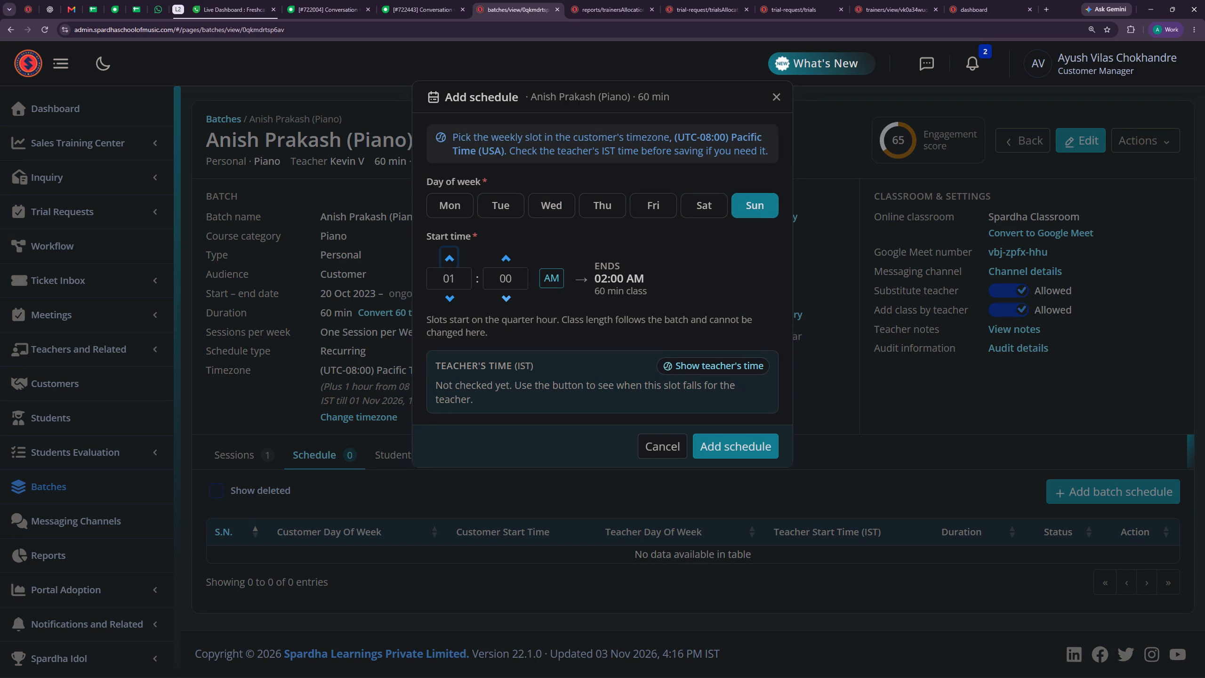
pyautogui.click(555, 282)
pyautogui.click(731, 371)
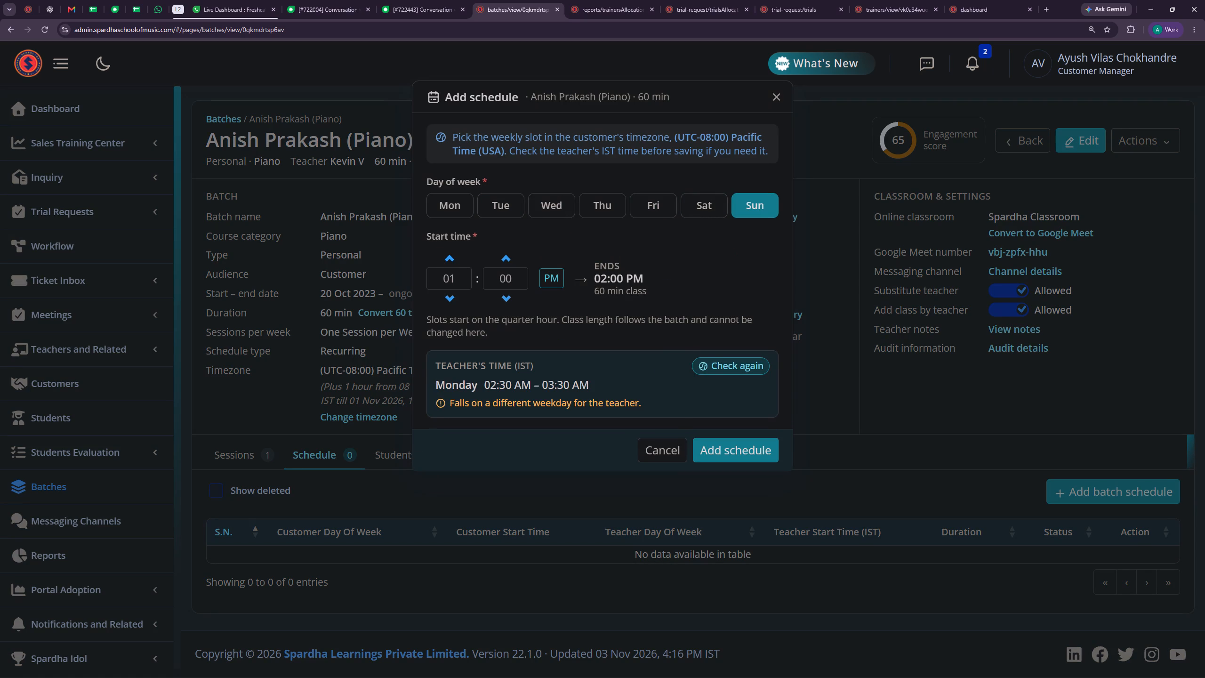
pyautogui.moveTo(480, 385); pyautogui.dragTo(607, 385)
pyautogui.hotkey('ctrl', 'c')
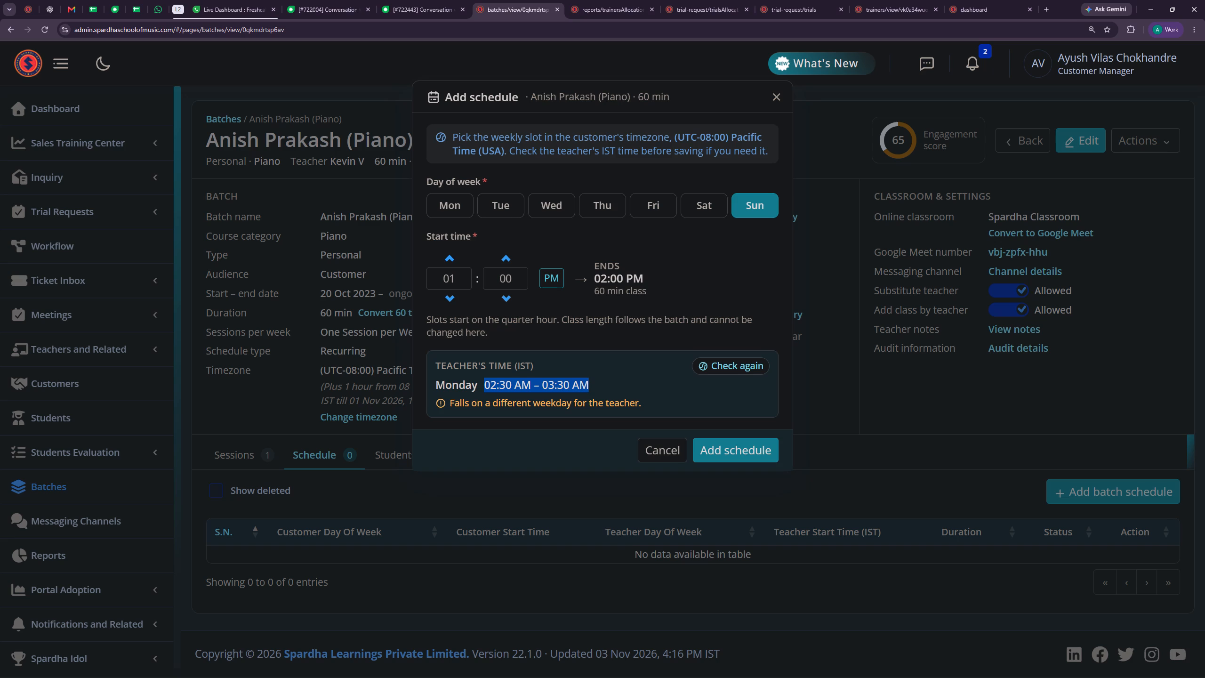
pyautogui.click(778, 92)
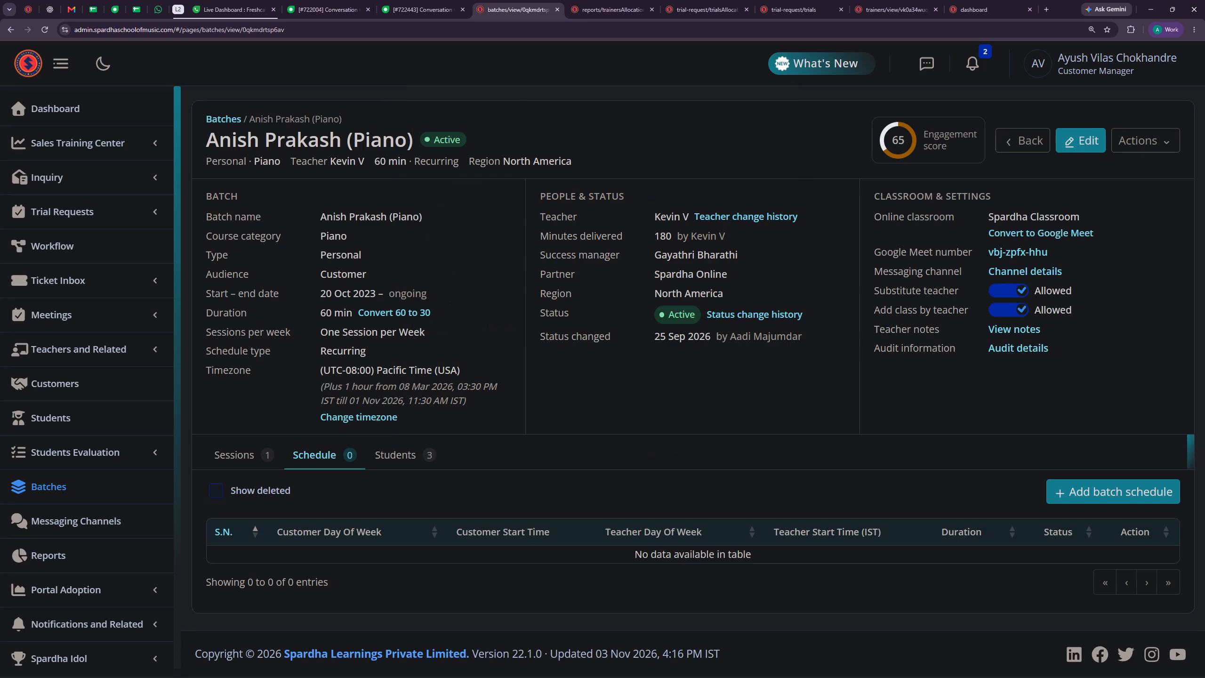
# Check the teacher's IST equivalent of a Sunday 01:00 PM slot for the Piano batch and copy the weekday with the time range.
pyautogui.click(1094, 496)
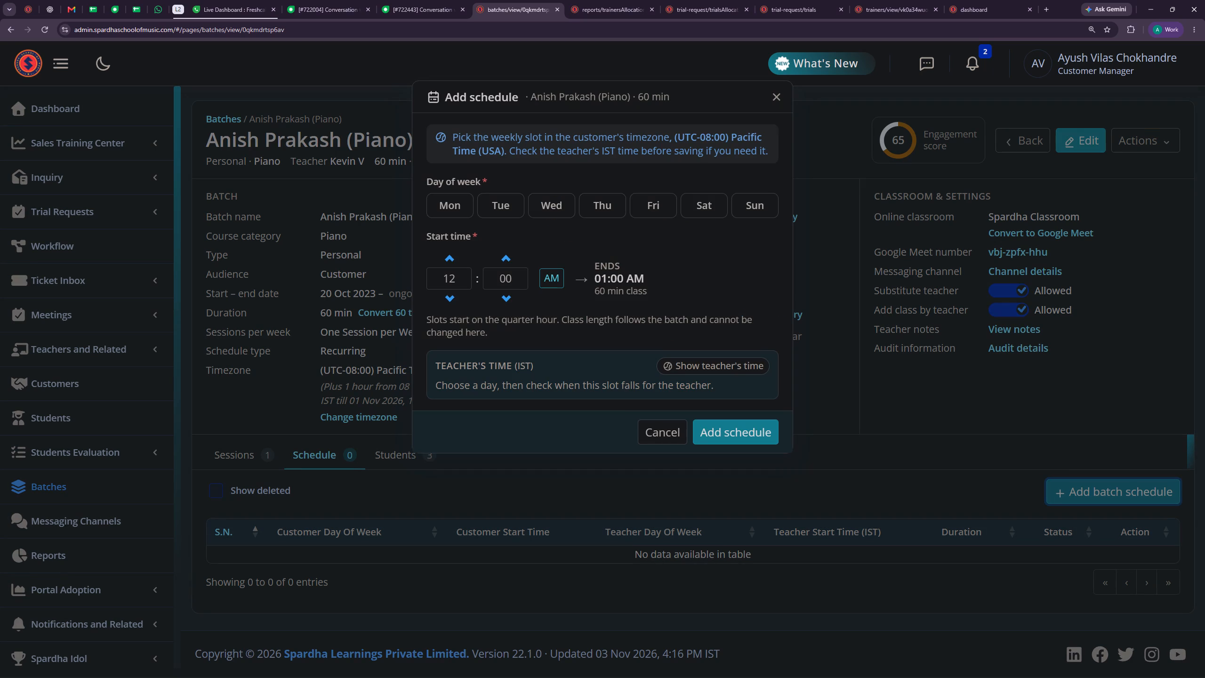
pyautogui.click(745, 210)
pyautogui.click(449, 252)
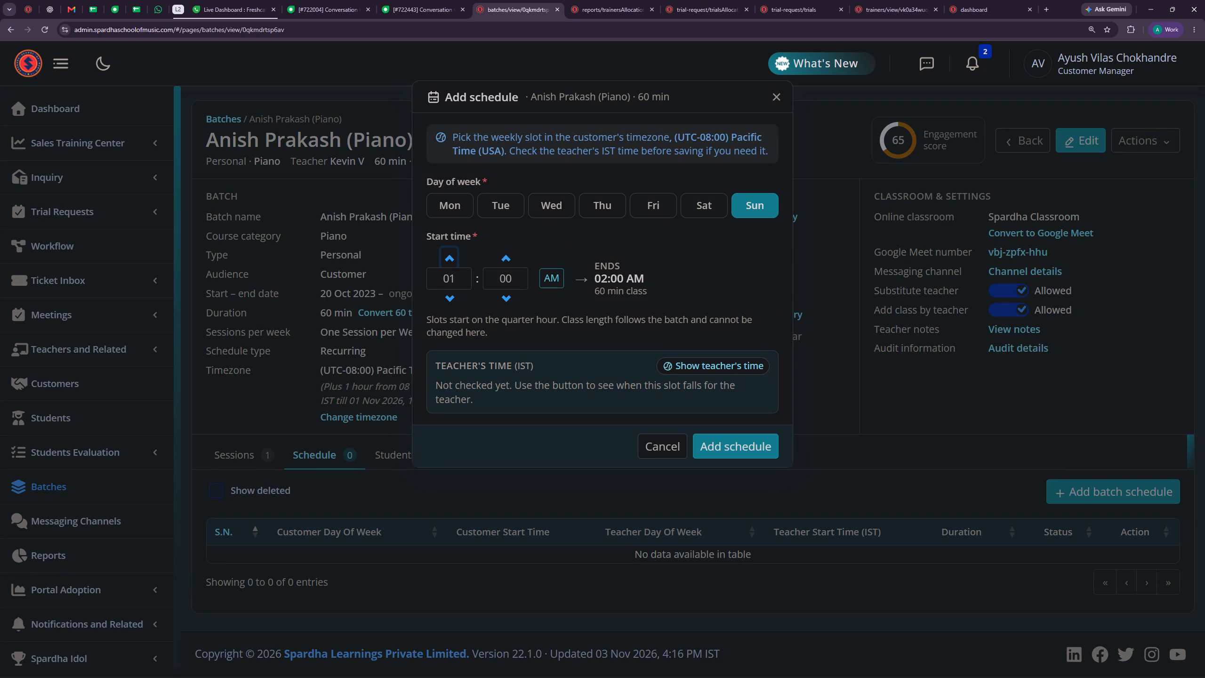
pyautogui.click(554, 277)
pyautogui.click(691, 373)
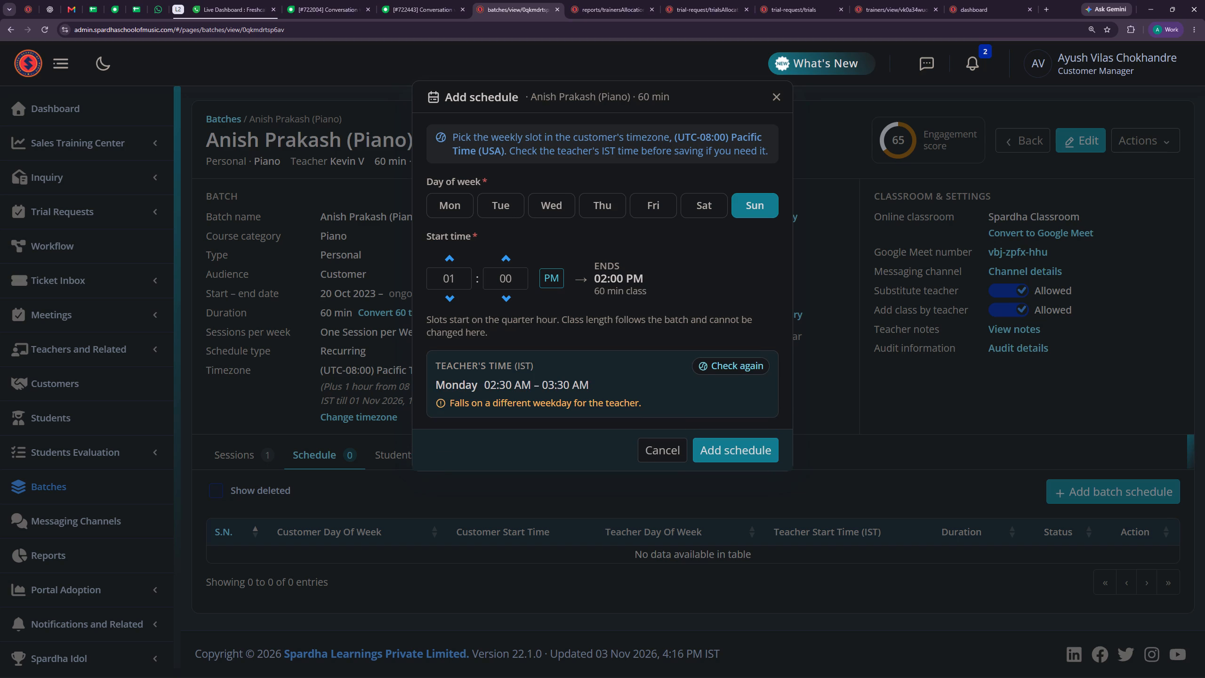
pyautogui.moveTo(429, 382); pyautogui.dragTo(591, 382)
pyautogui.hotkey('ctrl', 'c')
pyautogui.click(410, 0)
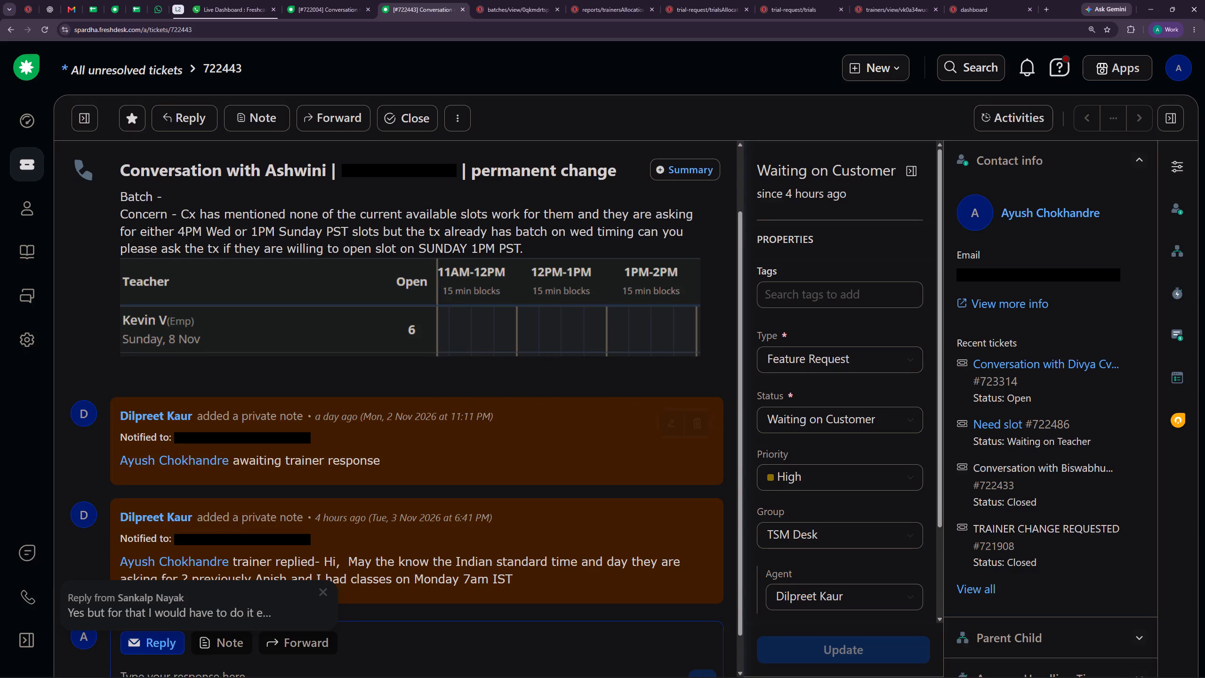
pyautogui.scroll(-7, 440, 474)
pyautogui.click(322, 592)
pyautogui.click(225, 602)
pyautogui.hotkey('ctrl', 'v')
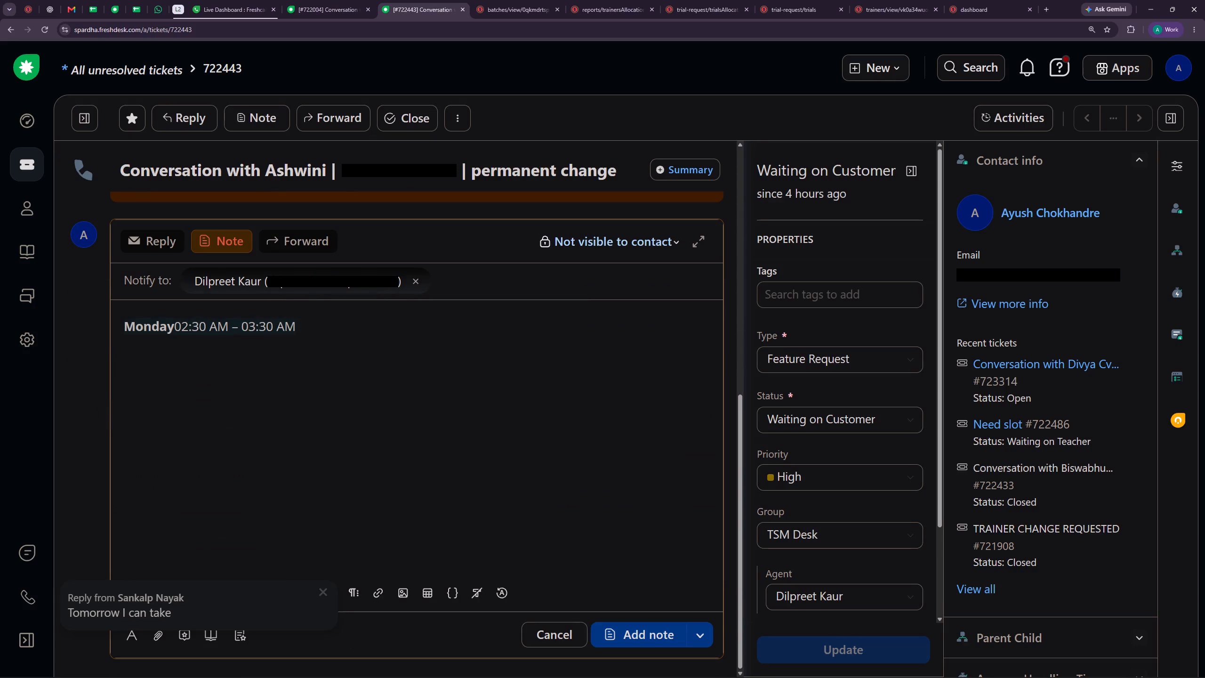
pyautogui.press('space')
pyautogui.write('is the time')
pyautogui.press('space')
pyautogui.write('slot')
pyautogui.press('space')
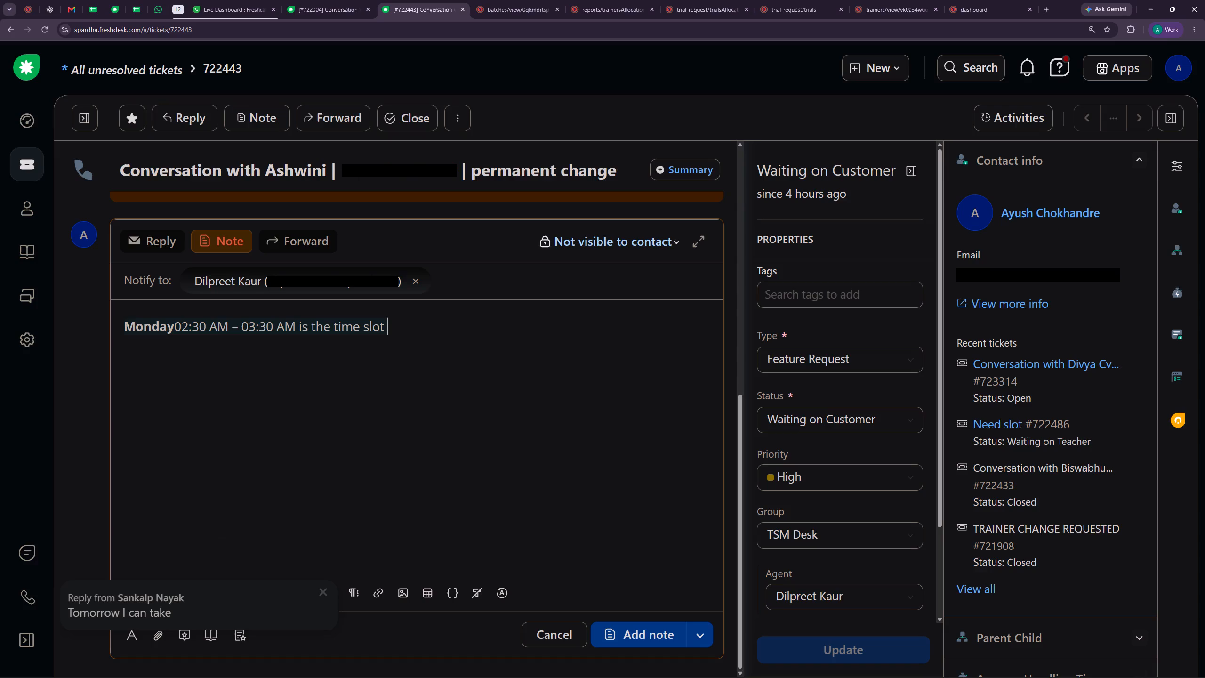
pyautogui.click(297, 323)
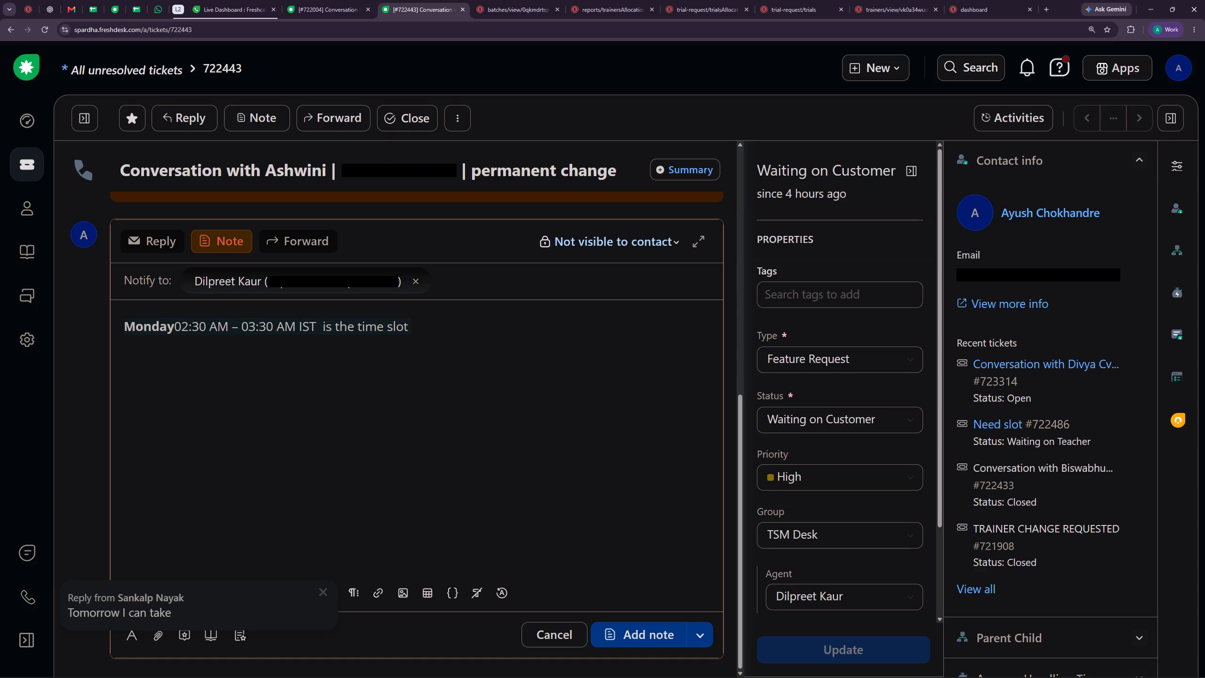
pyautogui.click(440, 331)
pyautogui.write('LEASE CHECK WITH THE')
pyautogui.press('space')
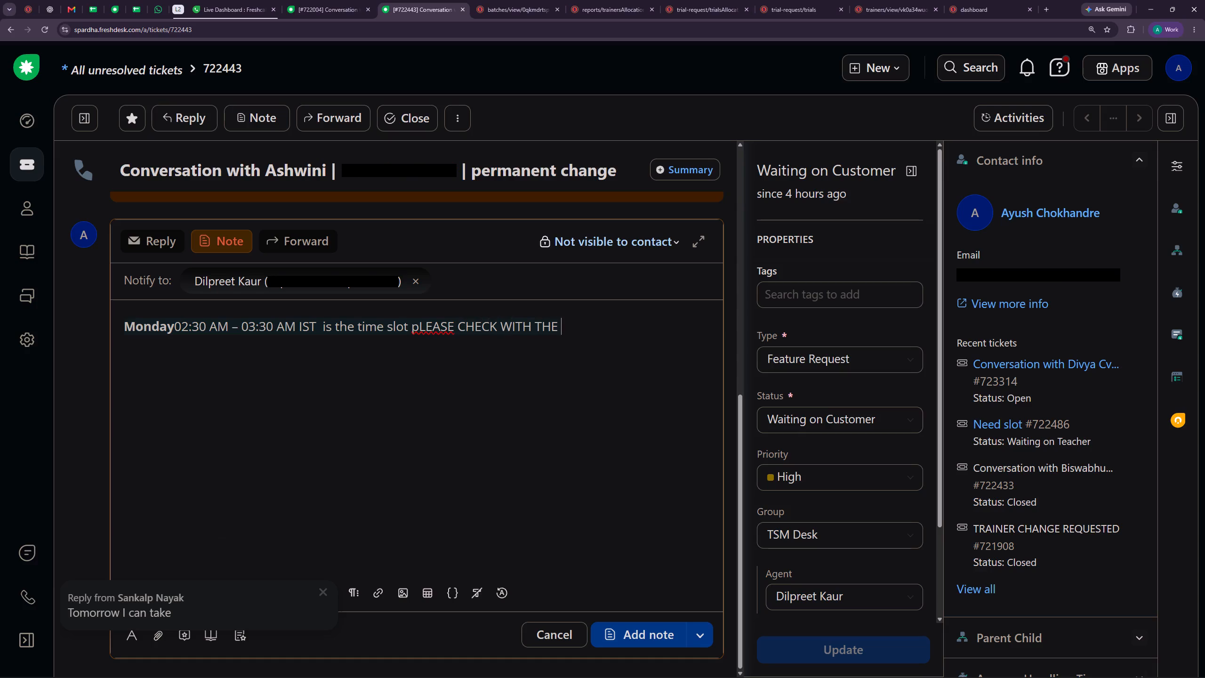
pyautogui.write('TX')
pyautogui.click(419, 322)
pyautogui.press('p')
pyautogui.press('BackSpace')
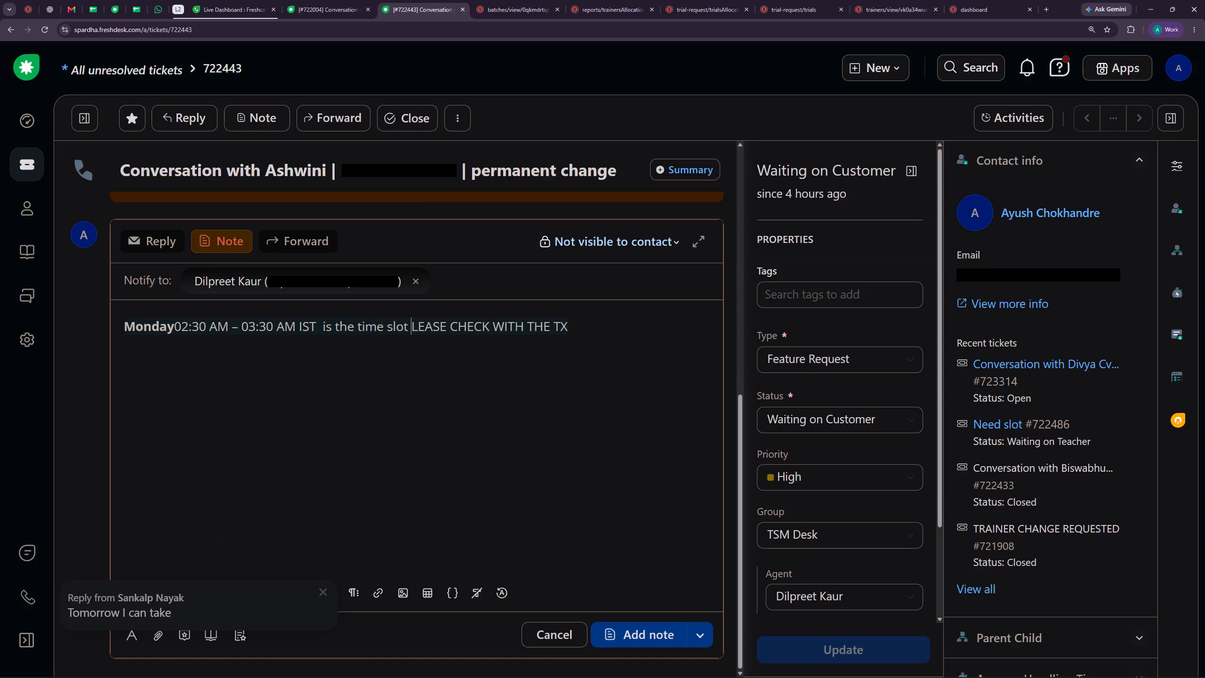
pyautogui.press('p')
pyautogui.press('BackSpace')
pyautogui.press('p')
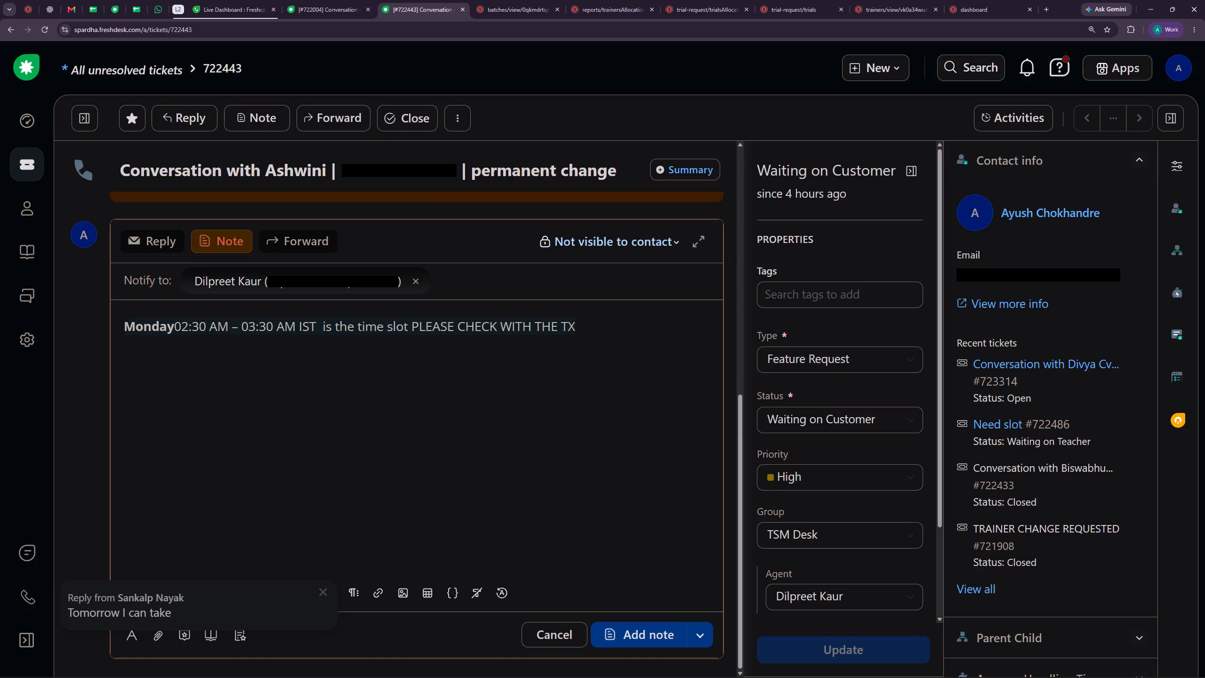
pyautogui.click(586, 318)
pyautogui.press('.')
pyautogui.click(175, 323)
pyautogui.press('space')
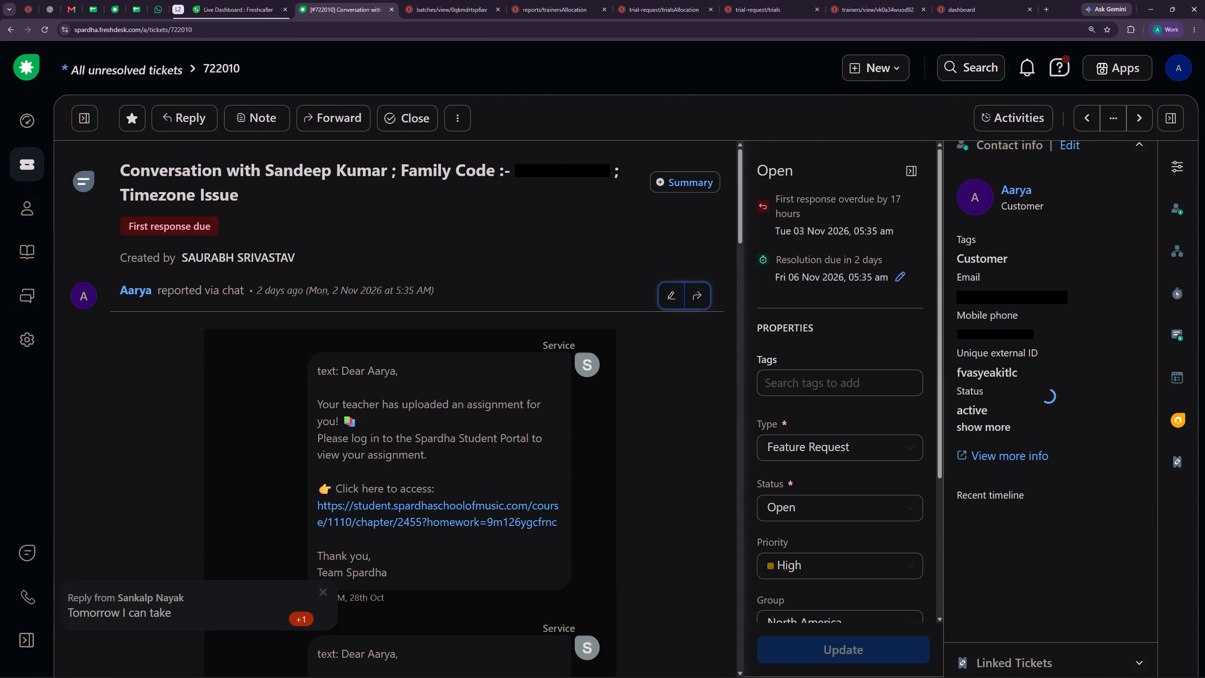
pyautogui.scroll(-5, 456, 444)
pyautogui.click(327, 591)
pyautogui.scroll(-6, 556, 551)
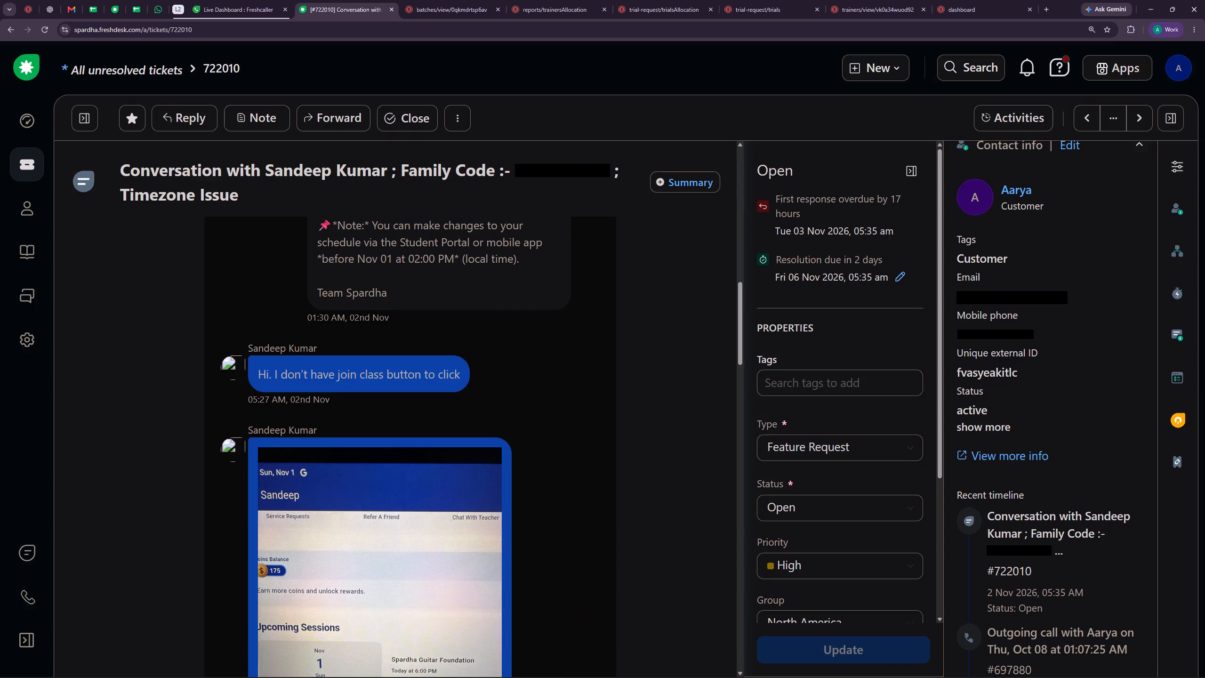
pyautogui.scroll(-3, 505, 529)
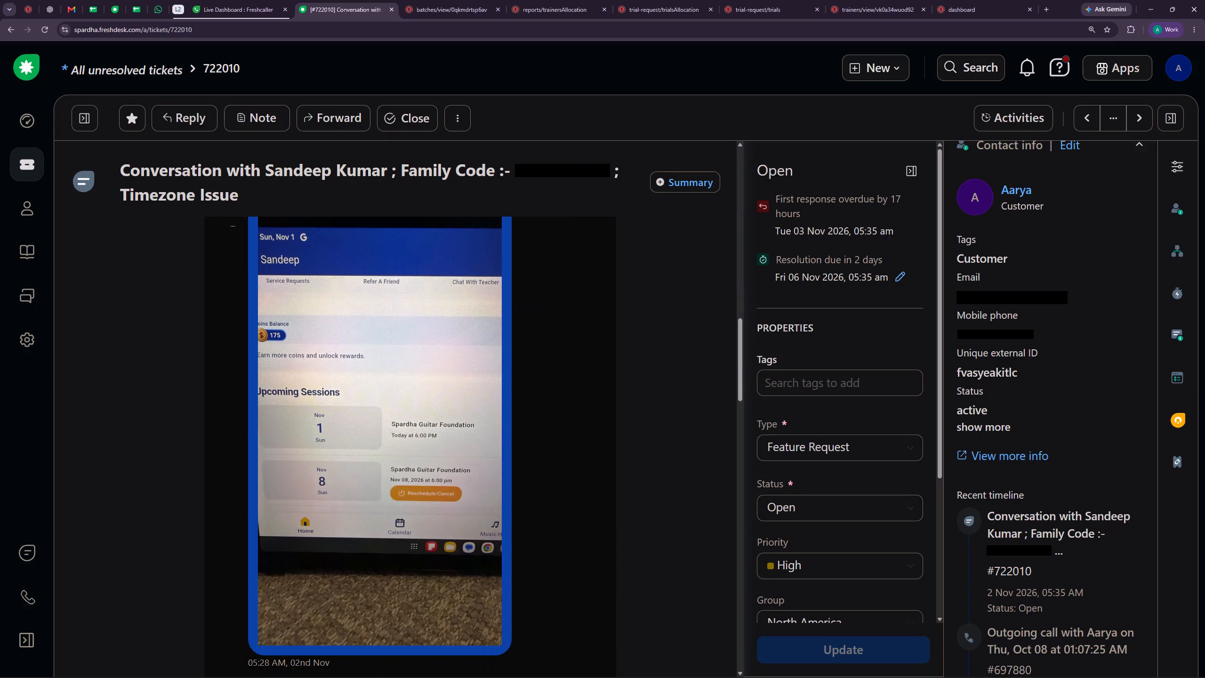
pyautogui.scroll(4, 514, 541)
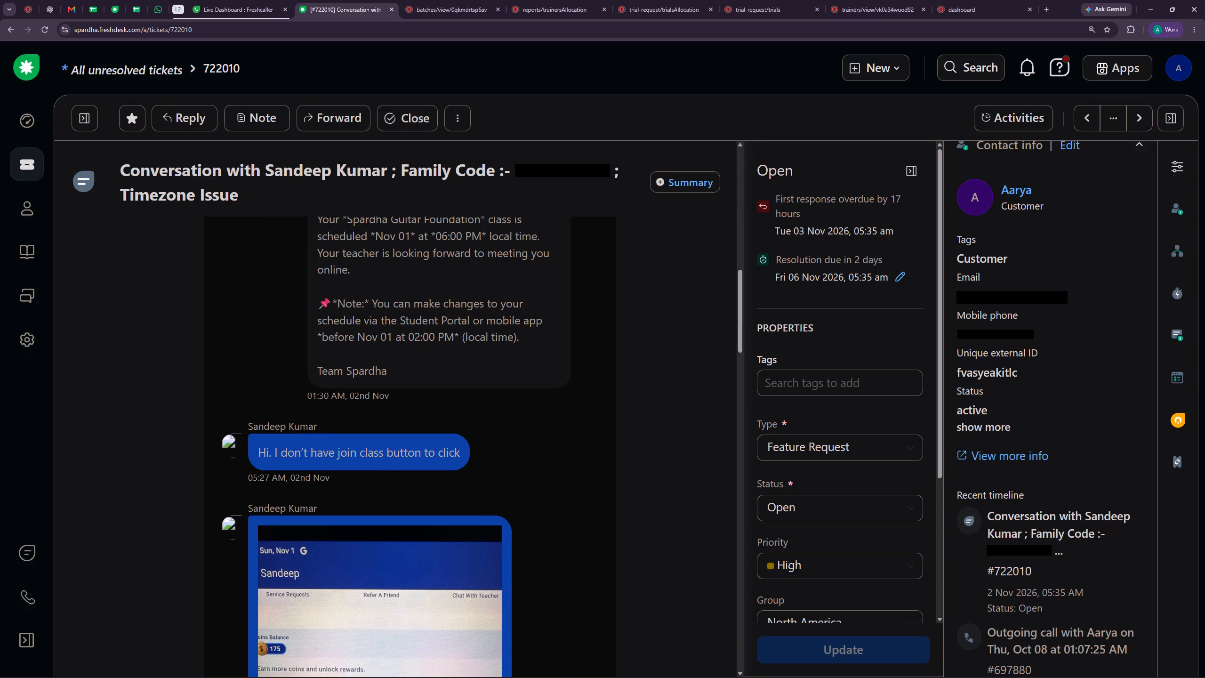
pyautogui.scroll(-3, 478, 524)
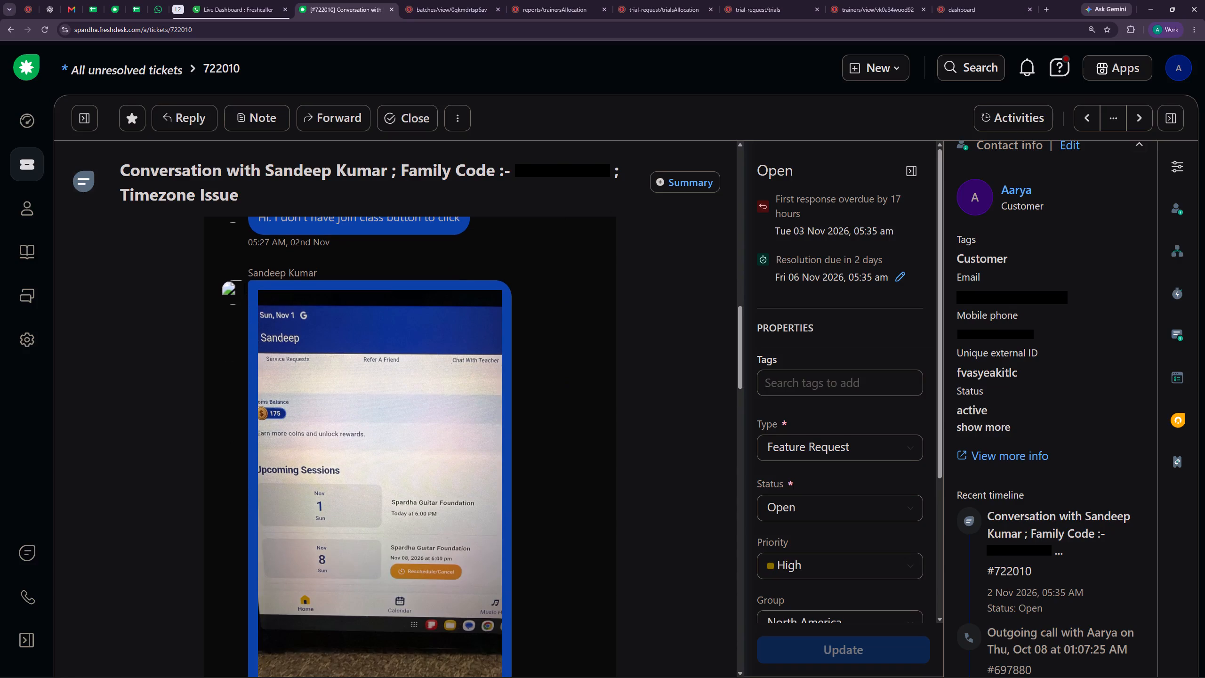
pyautogui.click(368, 522)
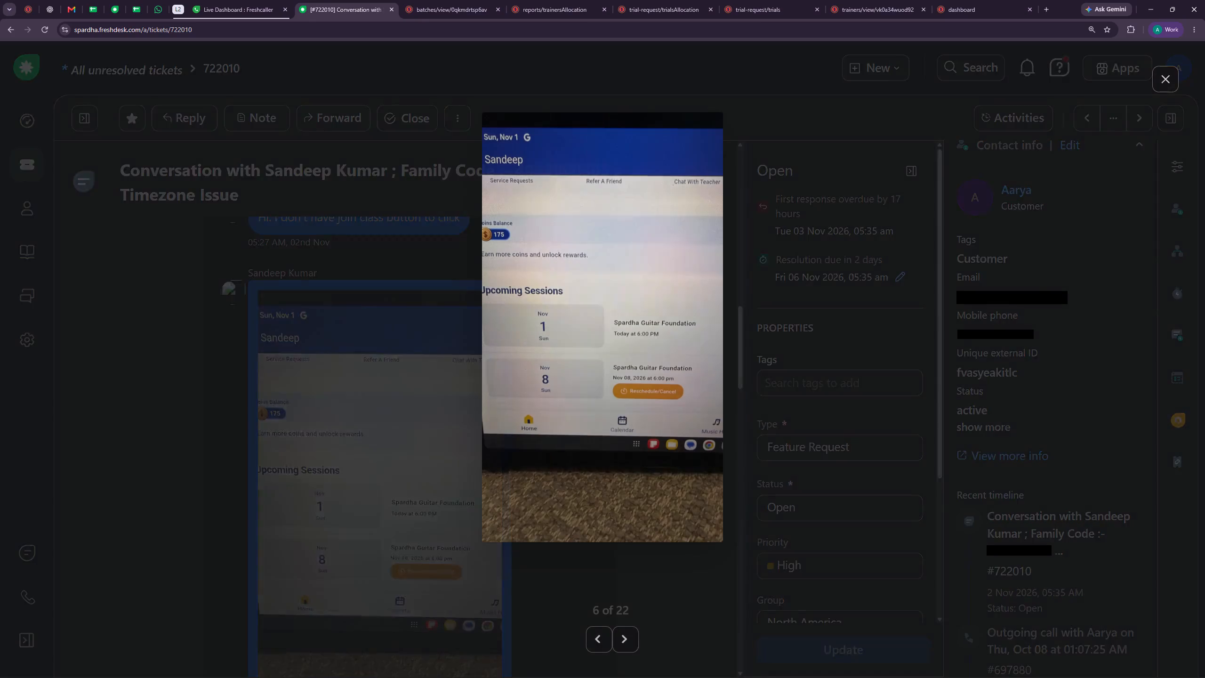
pyautogui.click(805, 408)
pyautogui.scroll(-4, 570, 446)
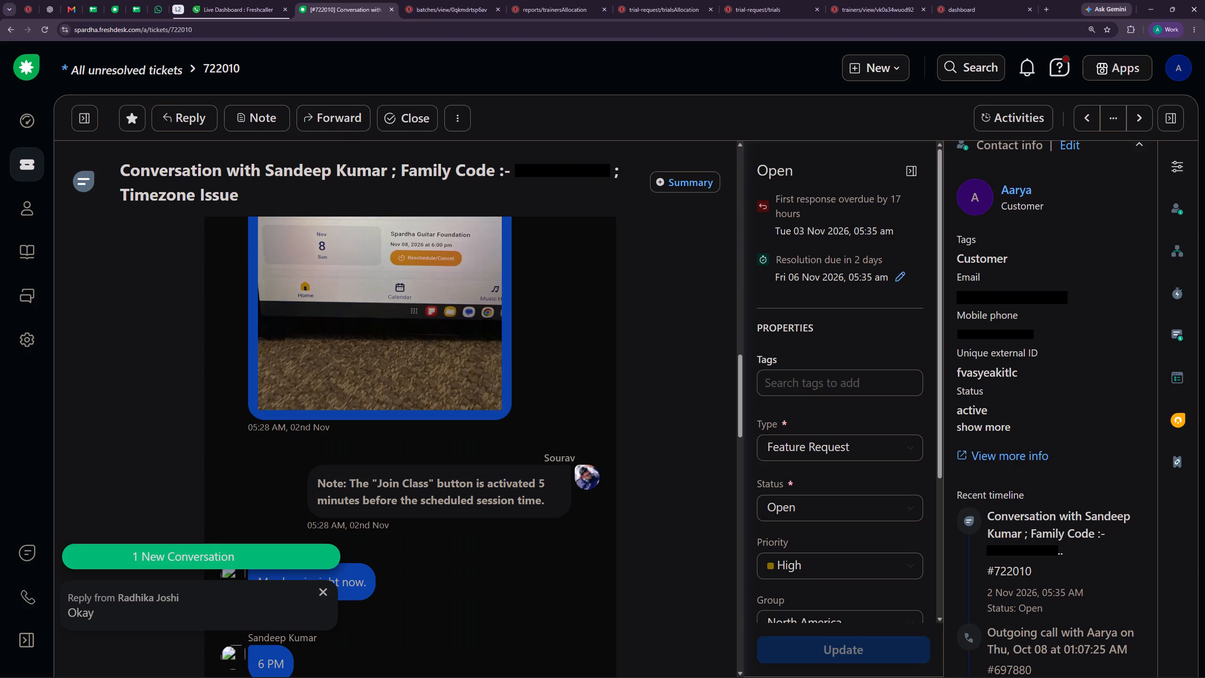
pyautogui.click(328, 596)
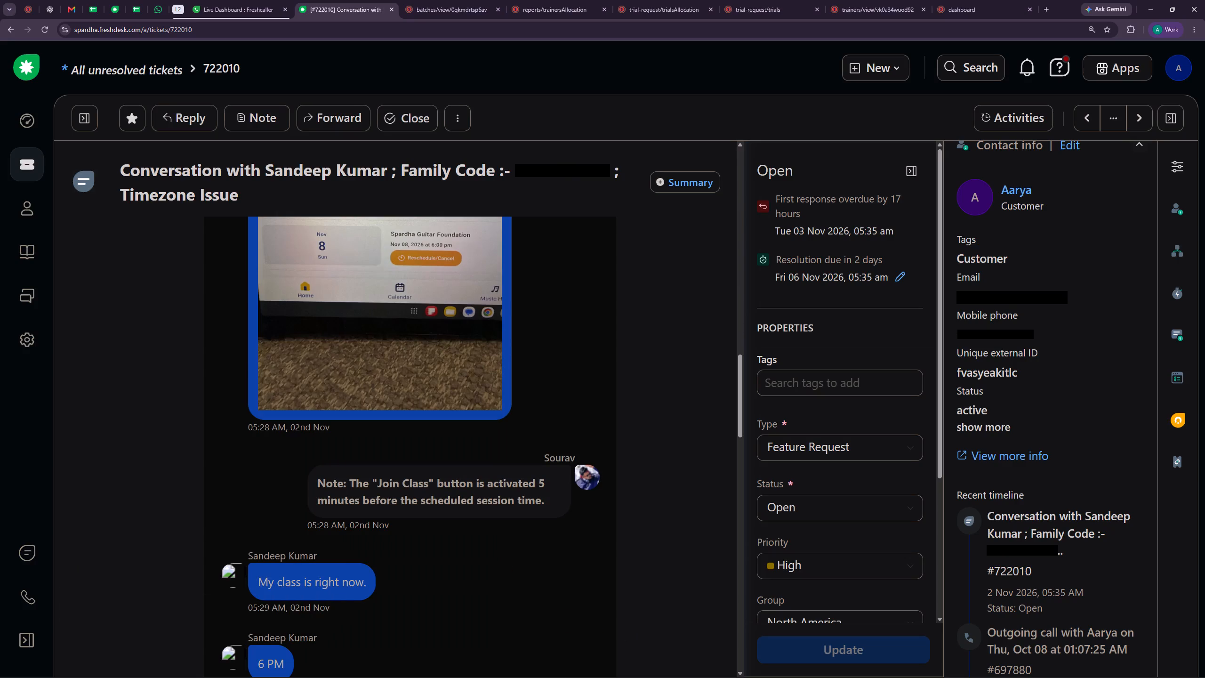
pyautogui.scroll(-3, 538, 524)
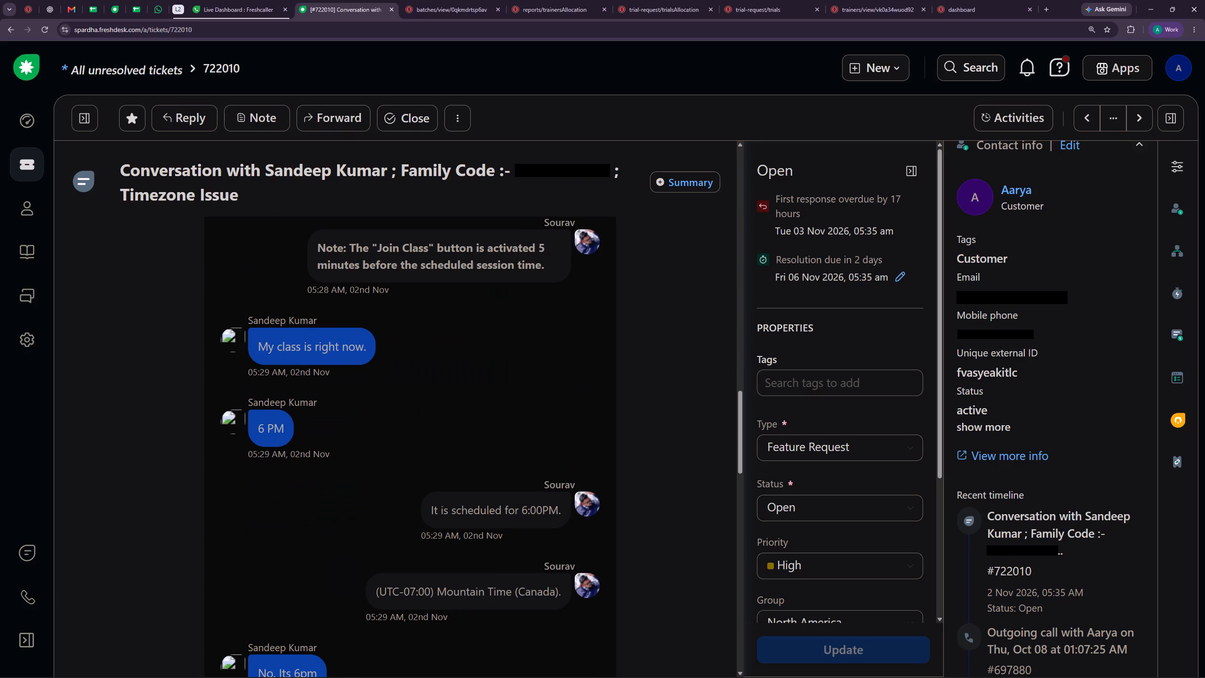
pyautogui.scroll(-2, 545, 539)
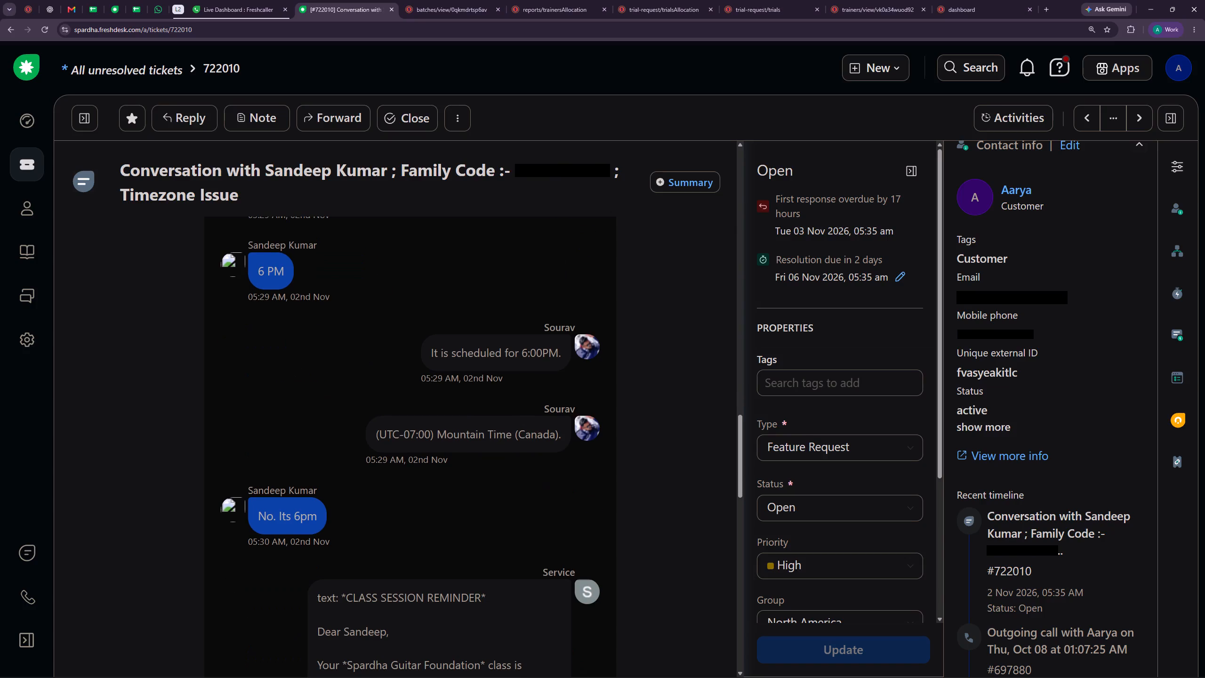
pyautogui.scroll(-2, 545, 539)
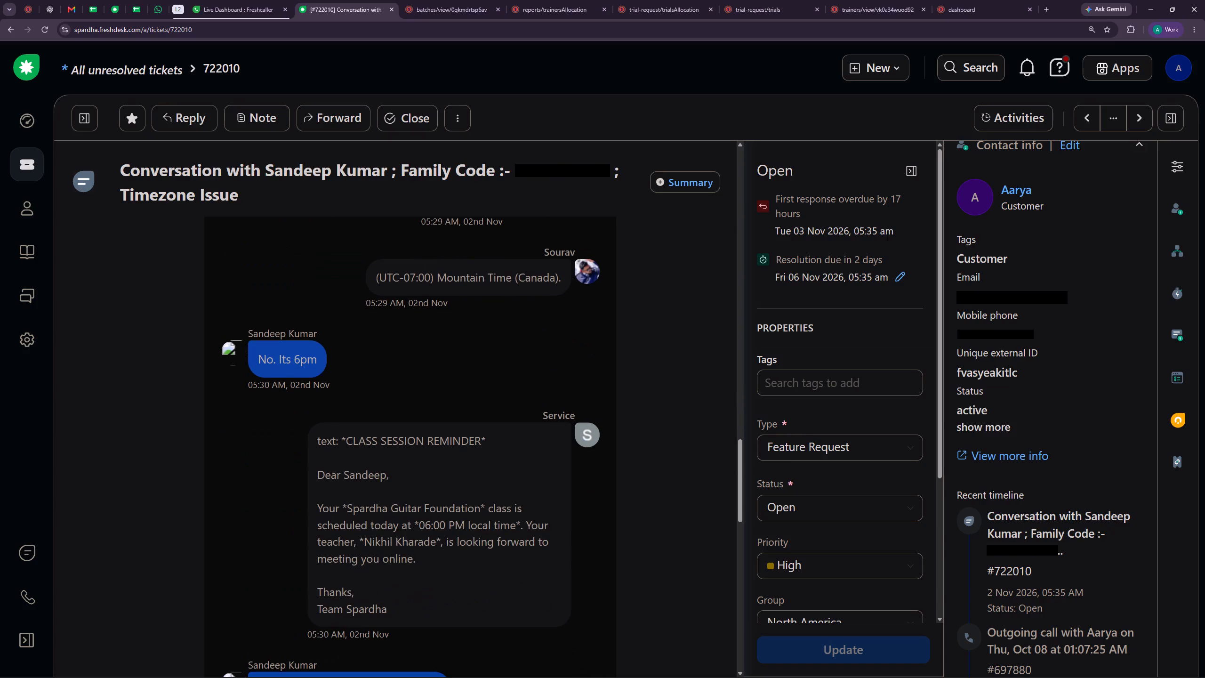
pyautogui.scroll(-1, 550, 542)
pyautogui.scroll(-1, 511, 557)
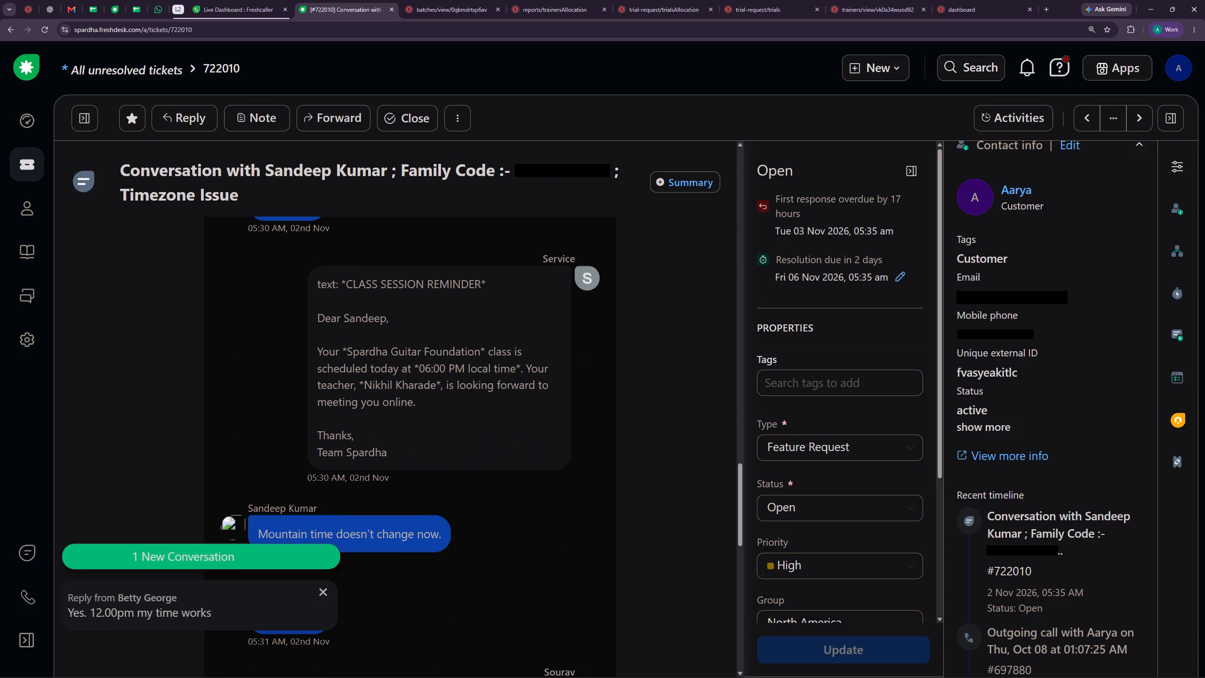
pyautogui.click(329, 594)
pyautogui.scroll(-1, 473, 549)
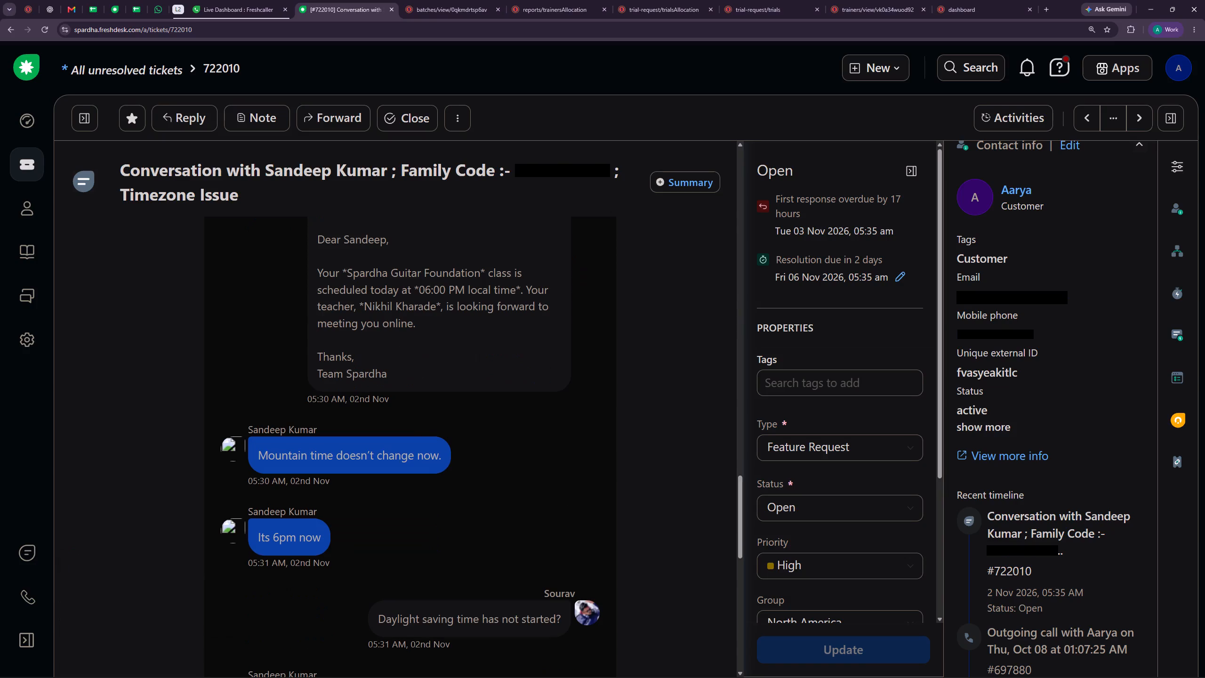
pyautogui.scroll(-1, 490, 546)
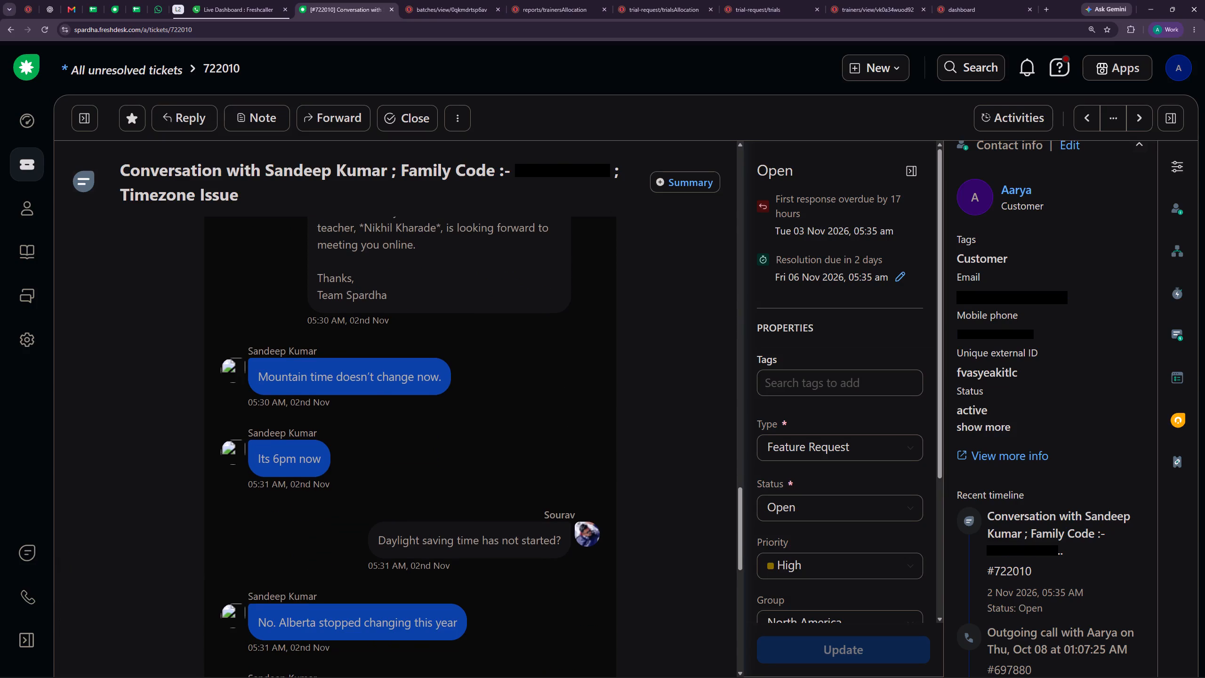
pyautogui.scroll(-1, 504, 545)
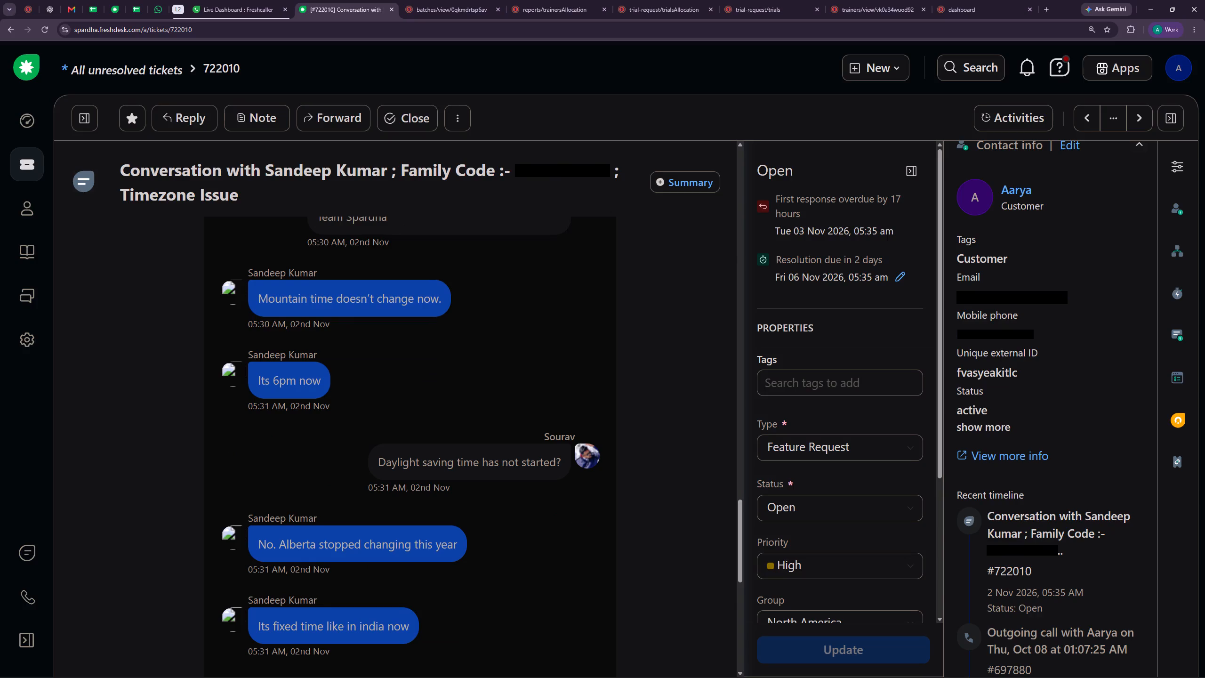
pyautogui.scroll(-2, 485, 549)
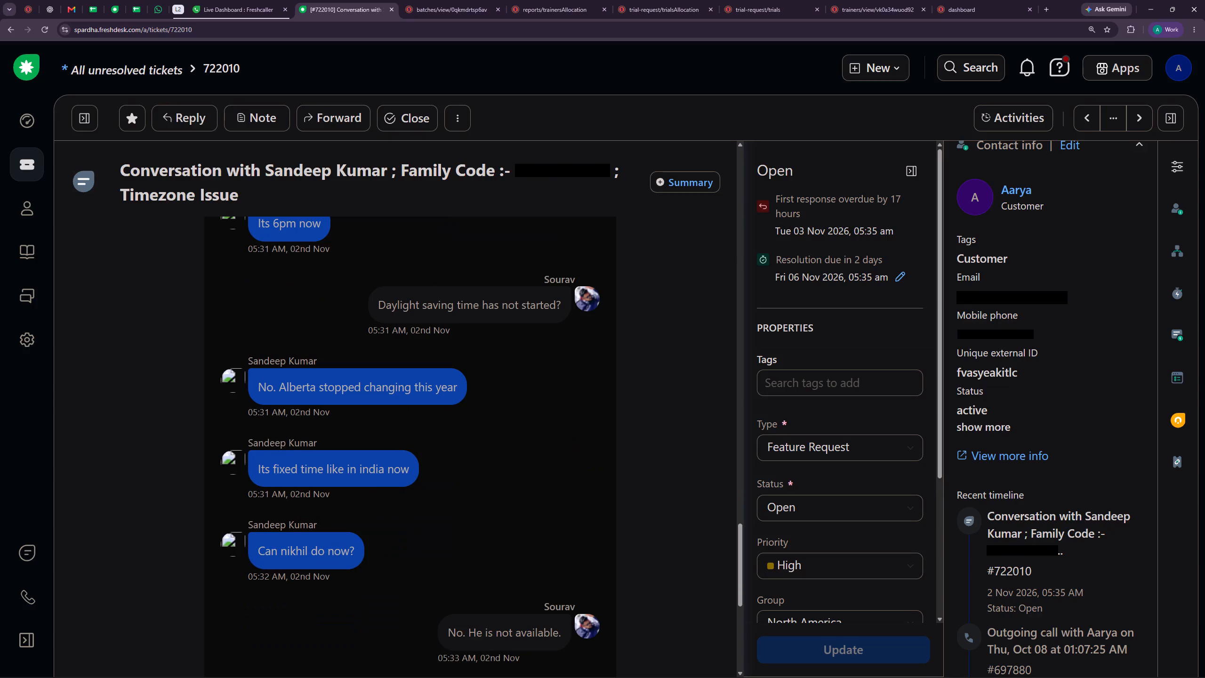
pyautogui.scroll(-2, 504, 543)
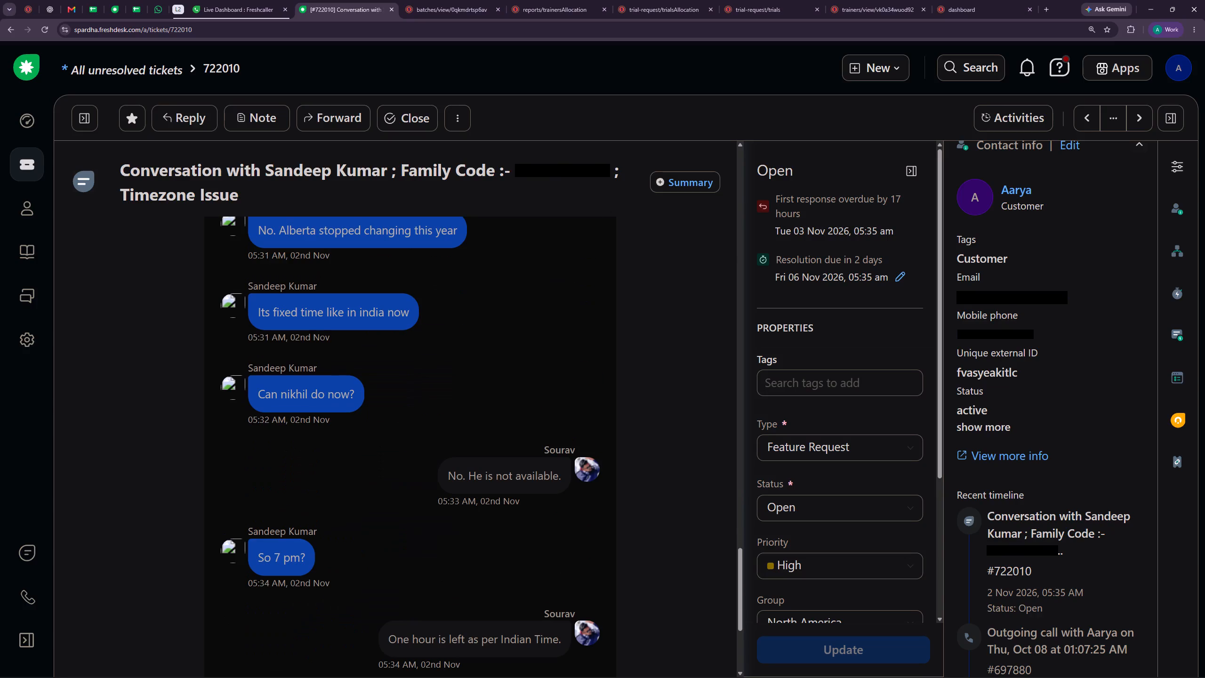
pyautogui.scroll(-1, 504, 543)
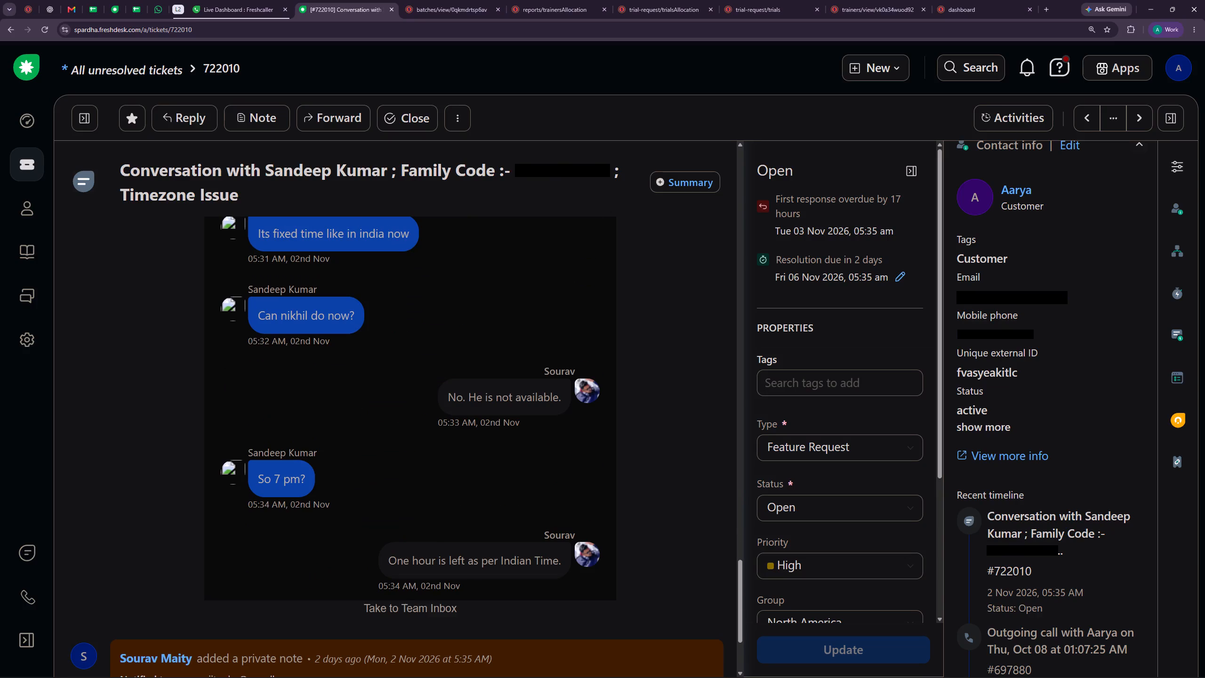
pyautogui.scroll(-2, 517, 578)
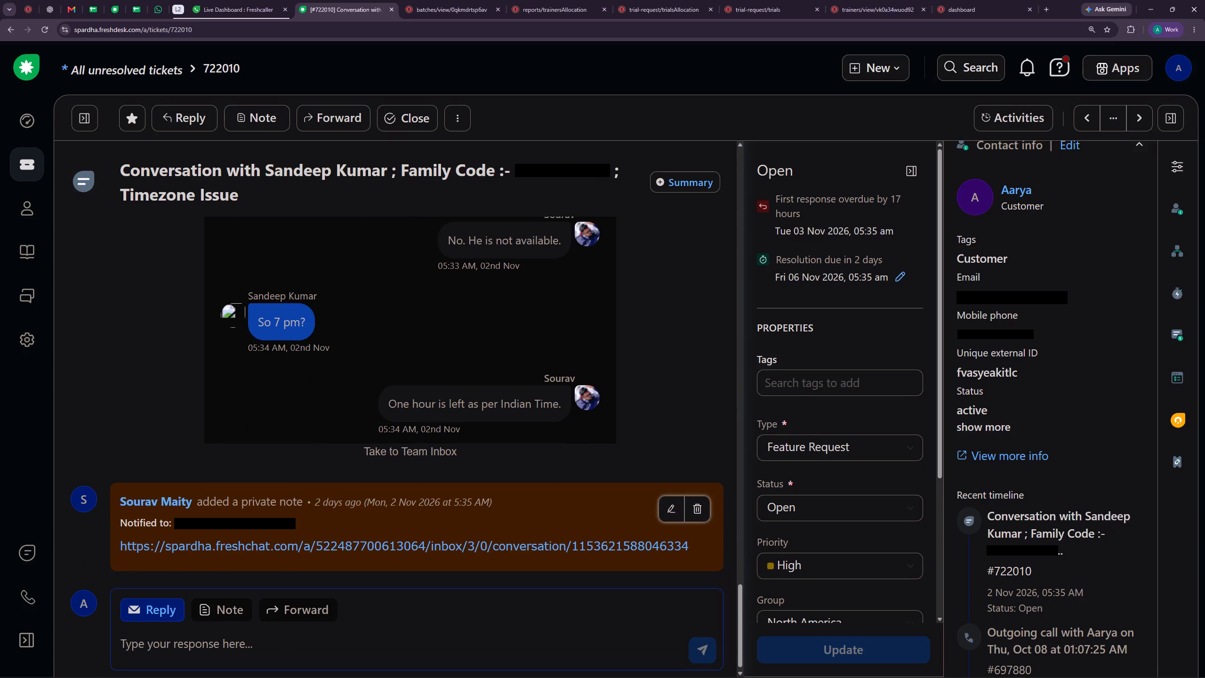
pyautogui.scroll(4, 531, 462)
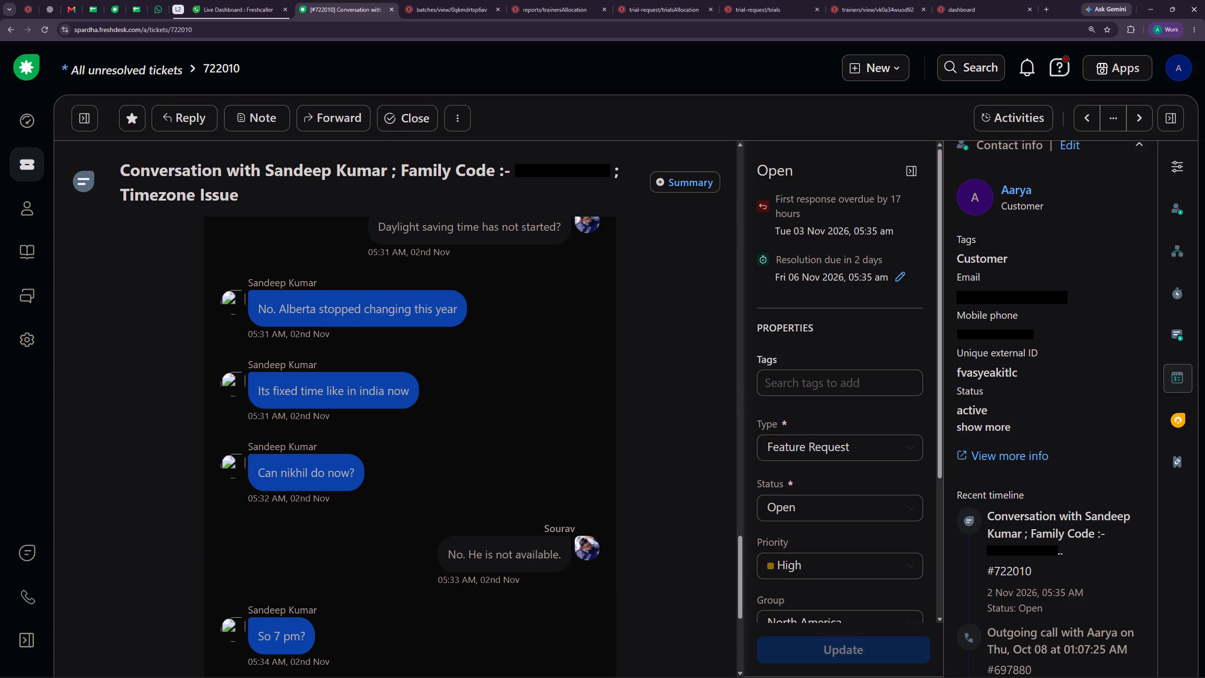
pyautogui.scroll(-13, 546, 471)
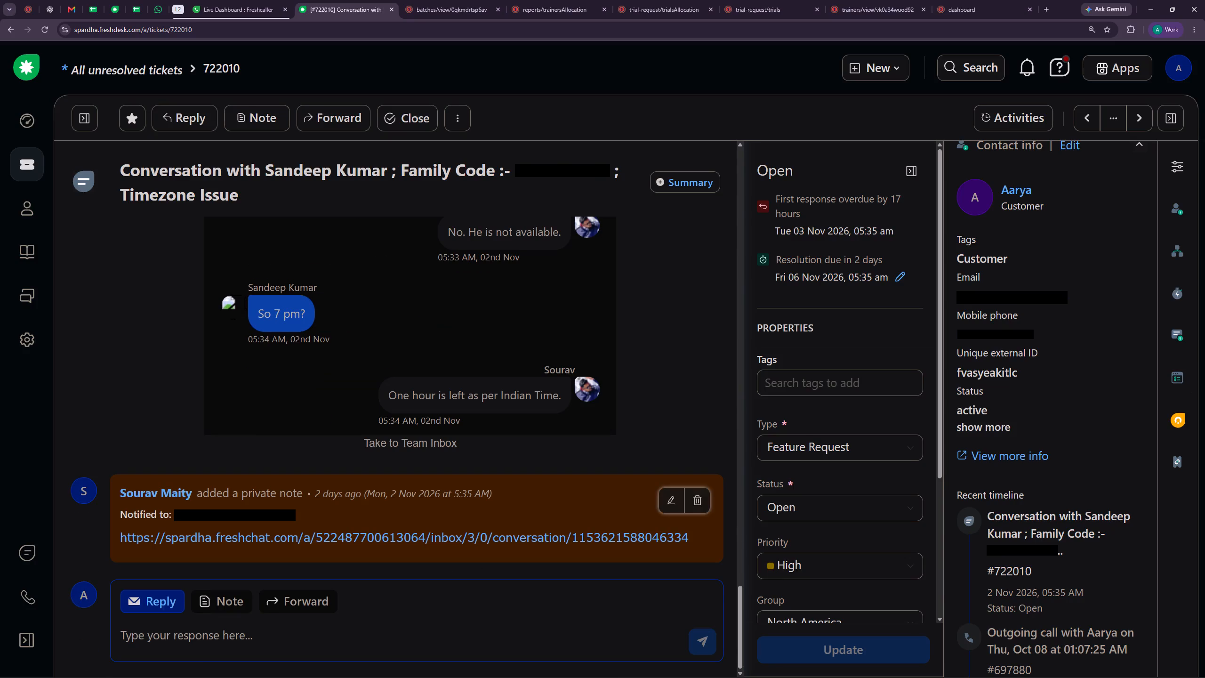
pyautogui.moveTo(1049, 337); pyautogui.dragTo(975, 341)
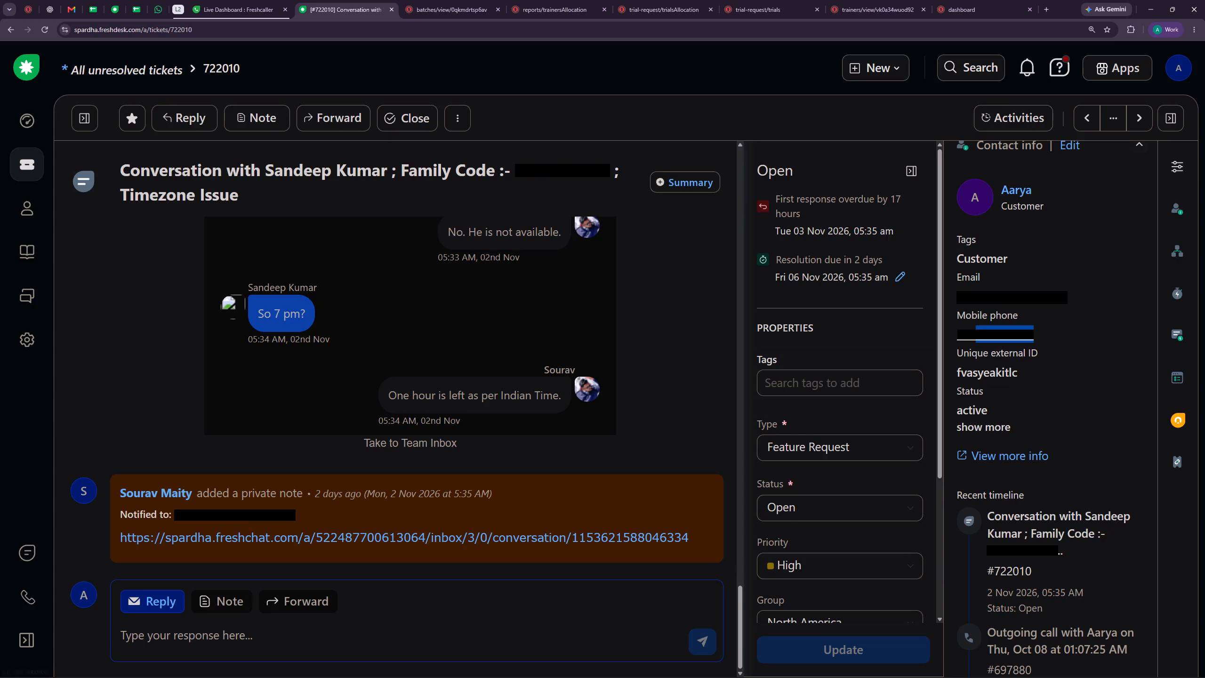
pyautogui.moveTo(975, 341); pyautogui.dragTo(968, 335)
pyautogui.hotkey('ctrl', 'c')
pyautogui.click(448, 6)
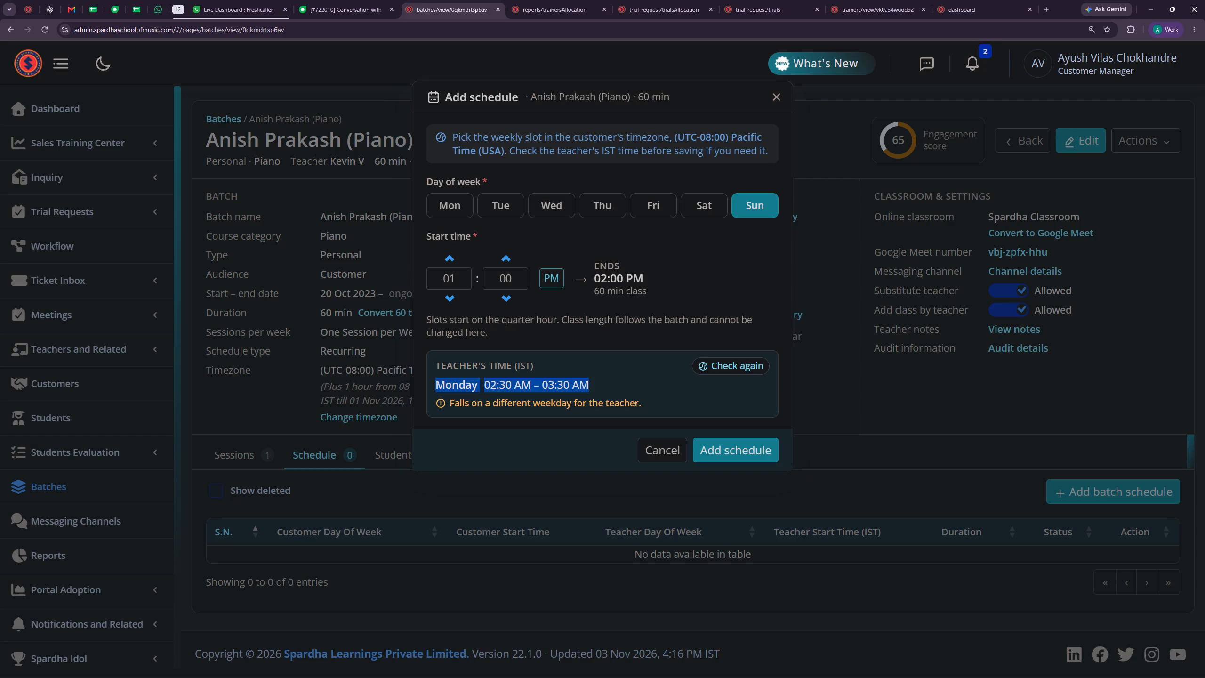
pyautogui.click(778, 98)
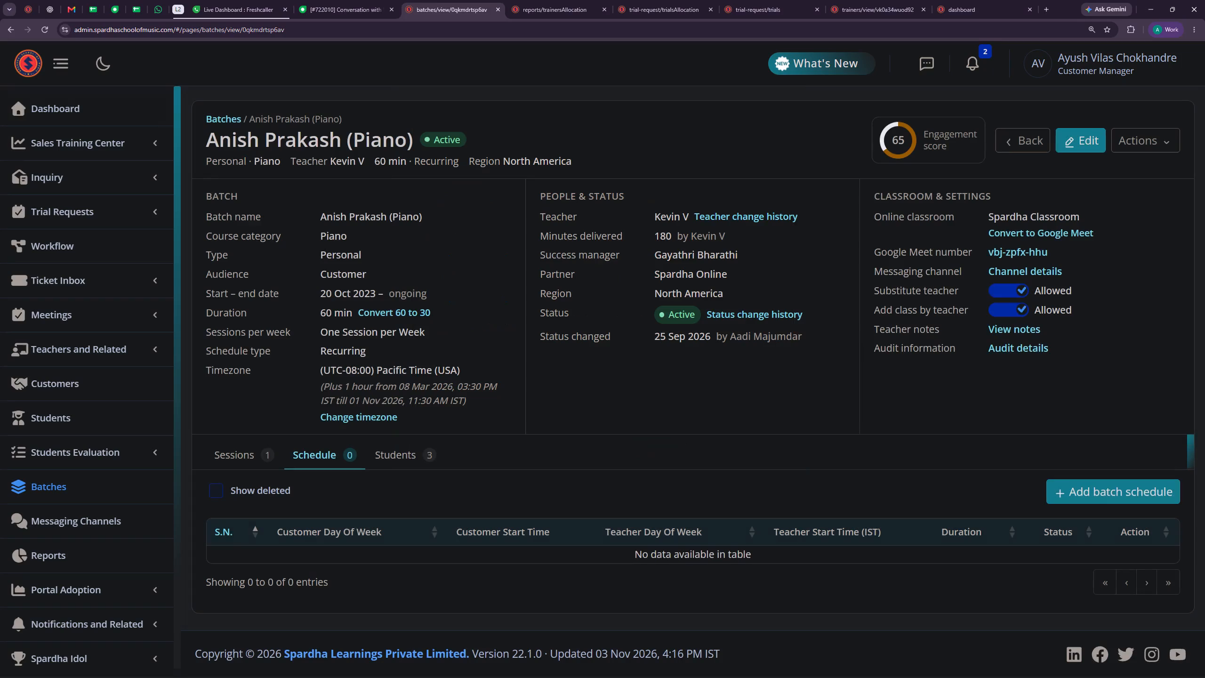
pyautogui.click(69, 493)
pyautogui.moveTo(632, 178); pyautogui.dragTo(507, 177)
pyautogui.hotkey('ctrl', 'v')
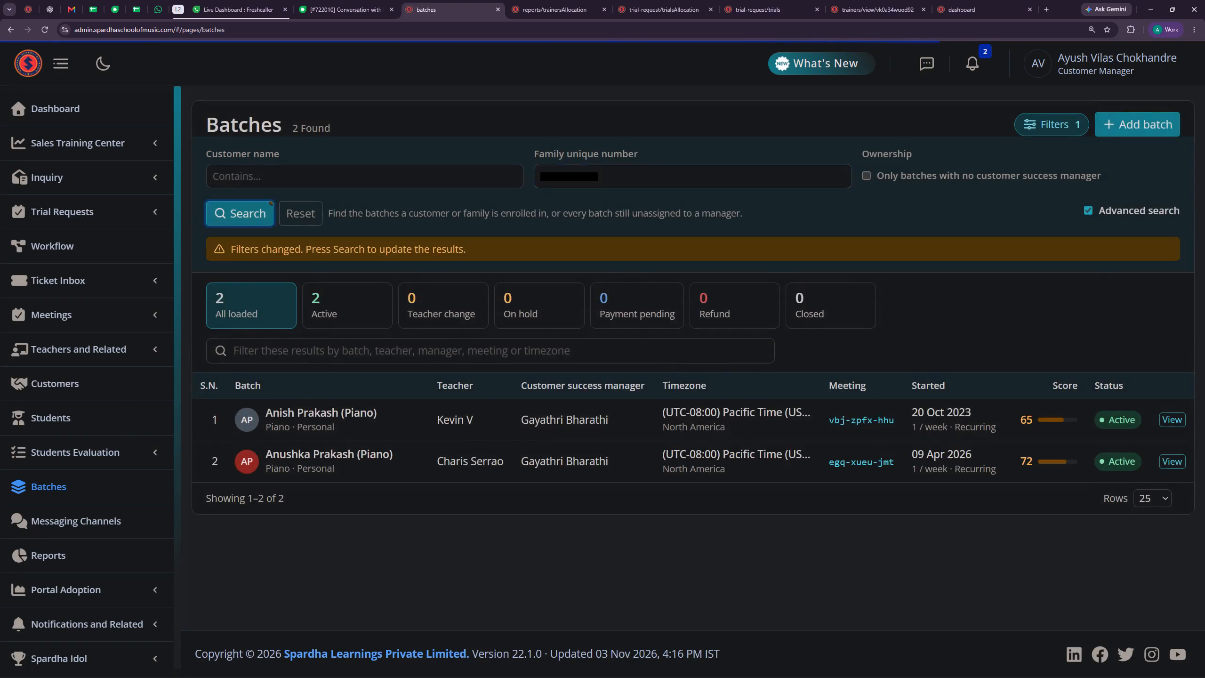
pyautogui.click(241, 214)
pyautogui.moveTo(610, 499); pyautogui.dragTo(658, 499)
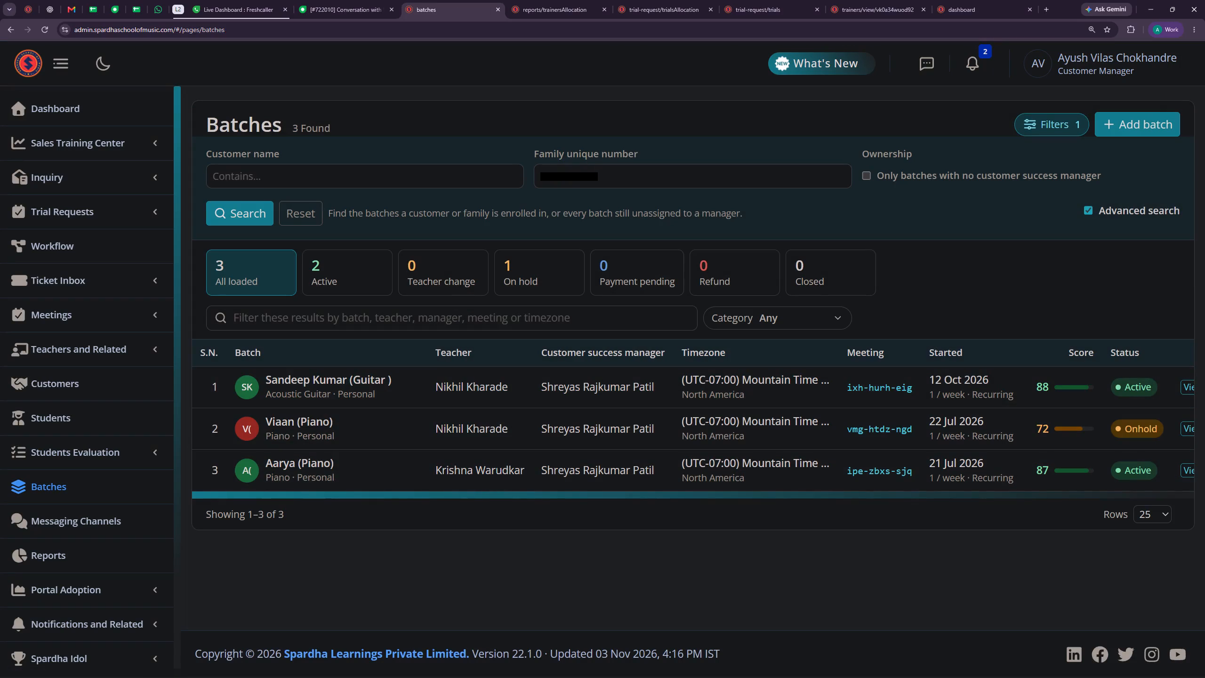
pyautogui.moveTo(658, 499); pyautogui.dragTo(661, 499)
pyautogui.click(355, 0)
pyautogui.scroll(1, 474, 329)
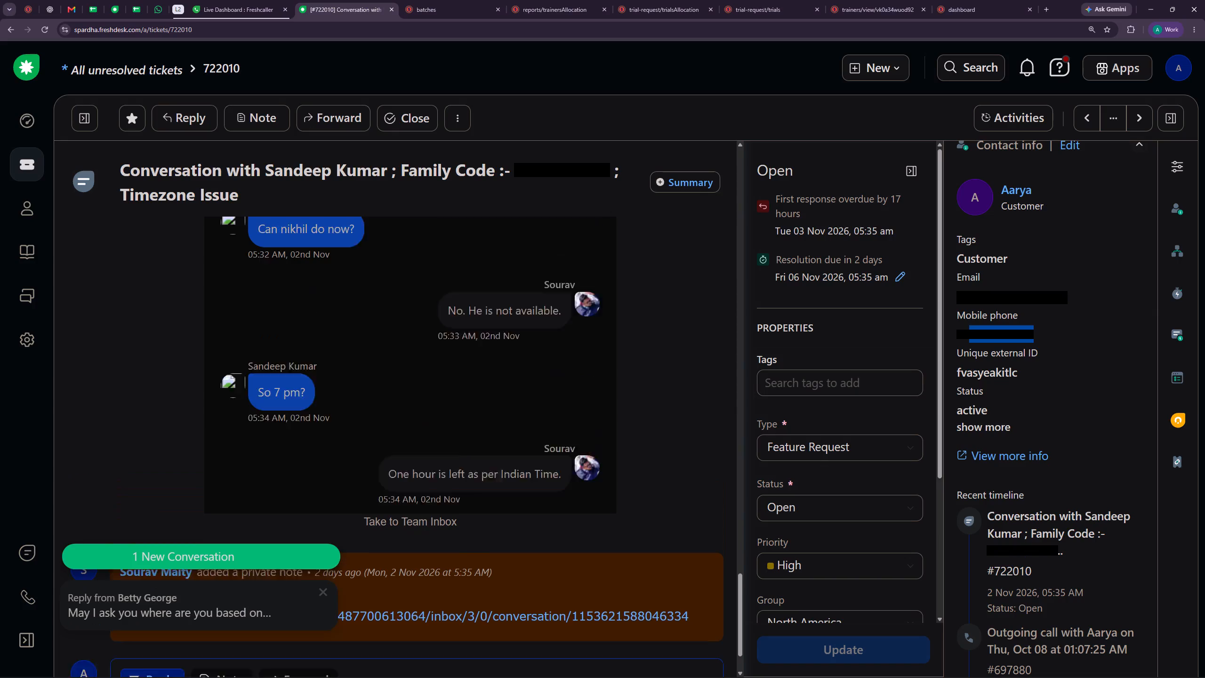
pyautogui.scroll(1, 475, 331)
pyautogui.click(451, 8)
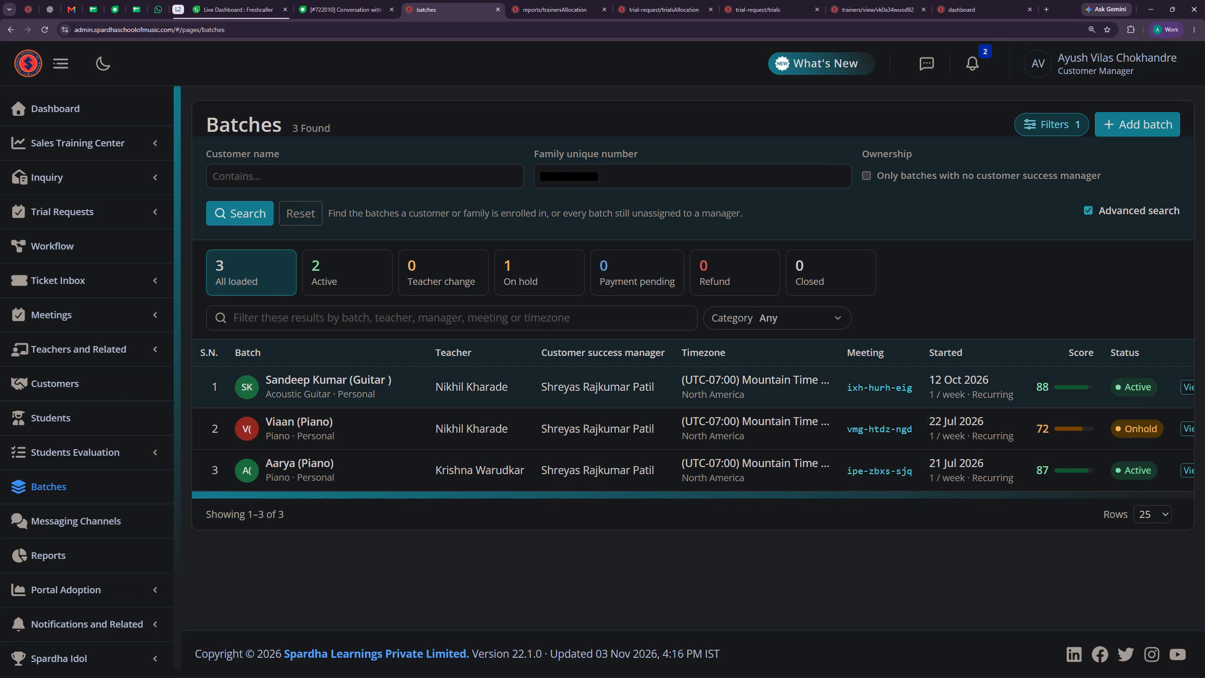
pyautogui.moveTo(528, 494); pyautogui.dragTo(654, 494)
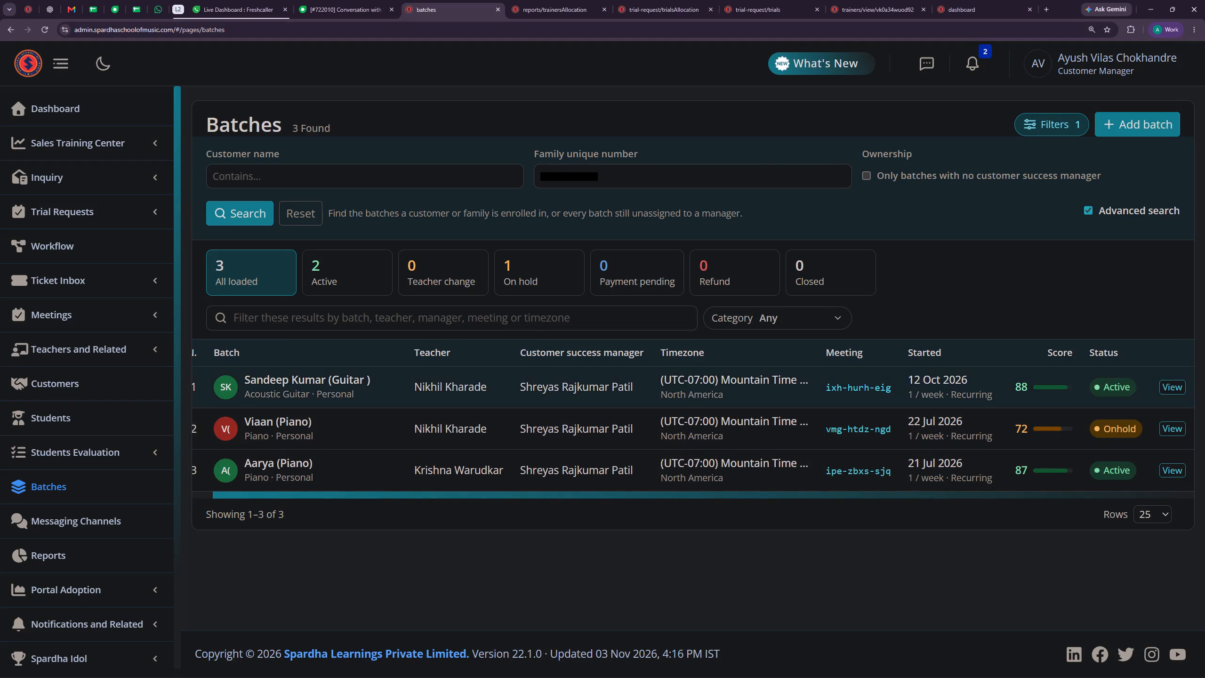
pyautogui.click(1158, 391)
pyautogui.scroll(-5, 592, 506)
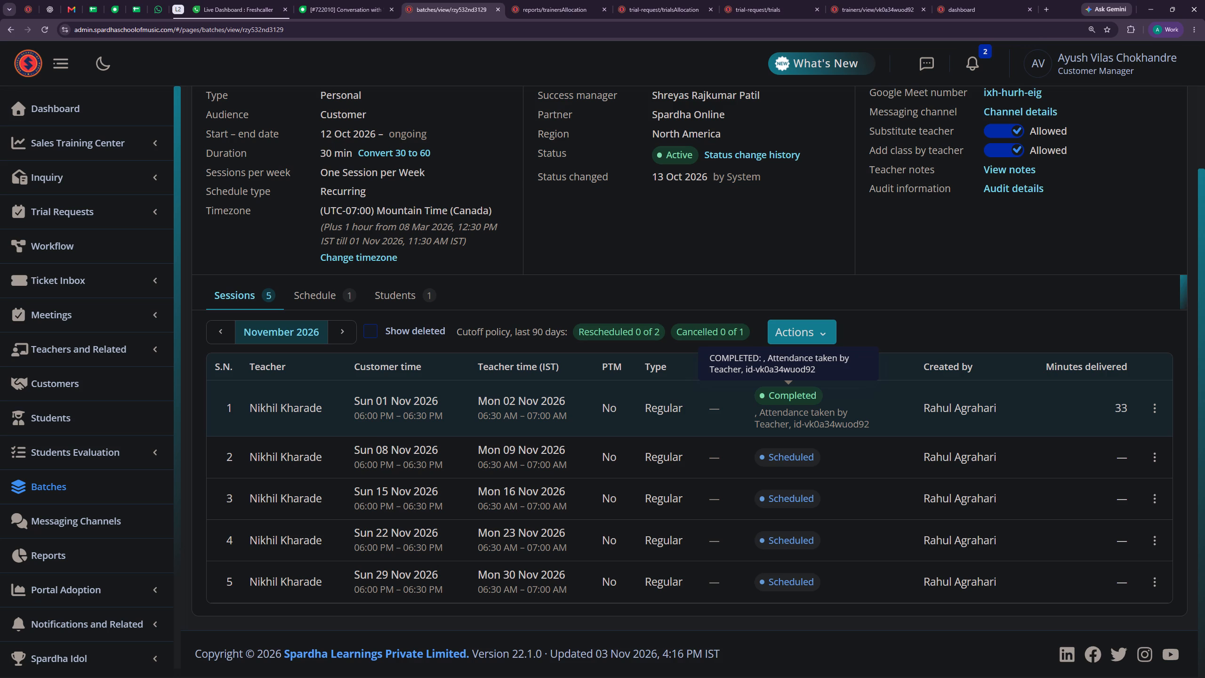
# Start a private note on ticket 722010.
pyautogui.click(364, 0)
pyautogui.scroll(-5, 437, 625)
pyautogui.click(326, 597)
pyautogui.click(224, 598)
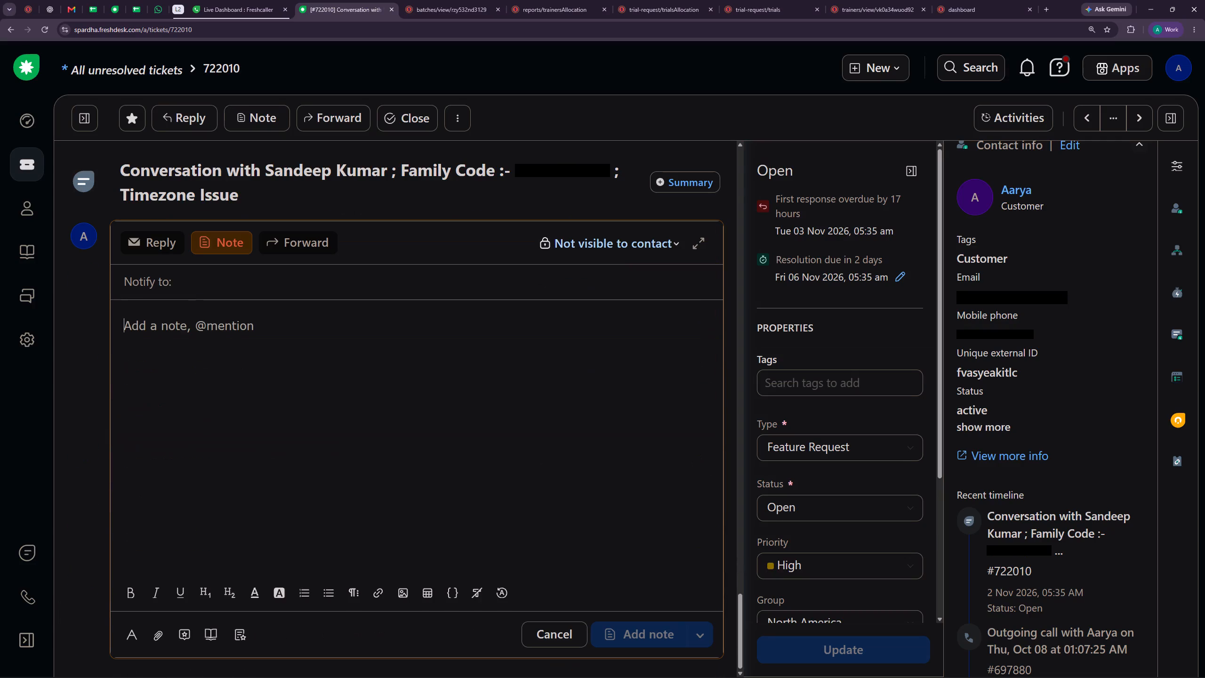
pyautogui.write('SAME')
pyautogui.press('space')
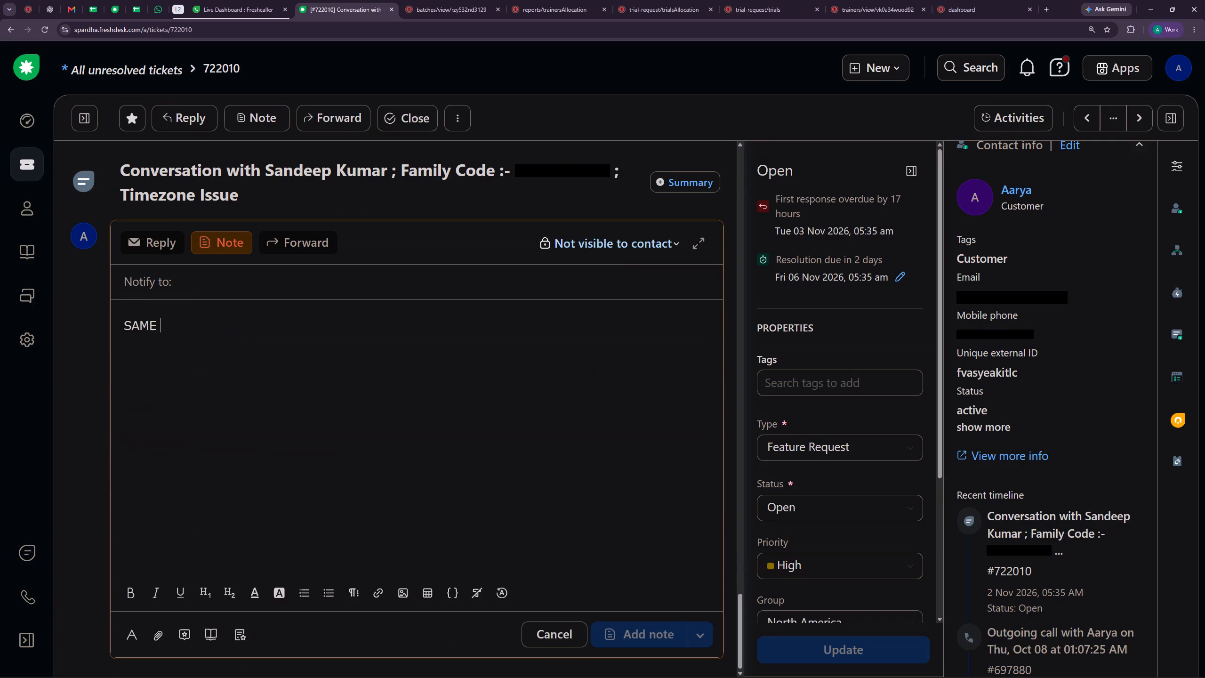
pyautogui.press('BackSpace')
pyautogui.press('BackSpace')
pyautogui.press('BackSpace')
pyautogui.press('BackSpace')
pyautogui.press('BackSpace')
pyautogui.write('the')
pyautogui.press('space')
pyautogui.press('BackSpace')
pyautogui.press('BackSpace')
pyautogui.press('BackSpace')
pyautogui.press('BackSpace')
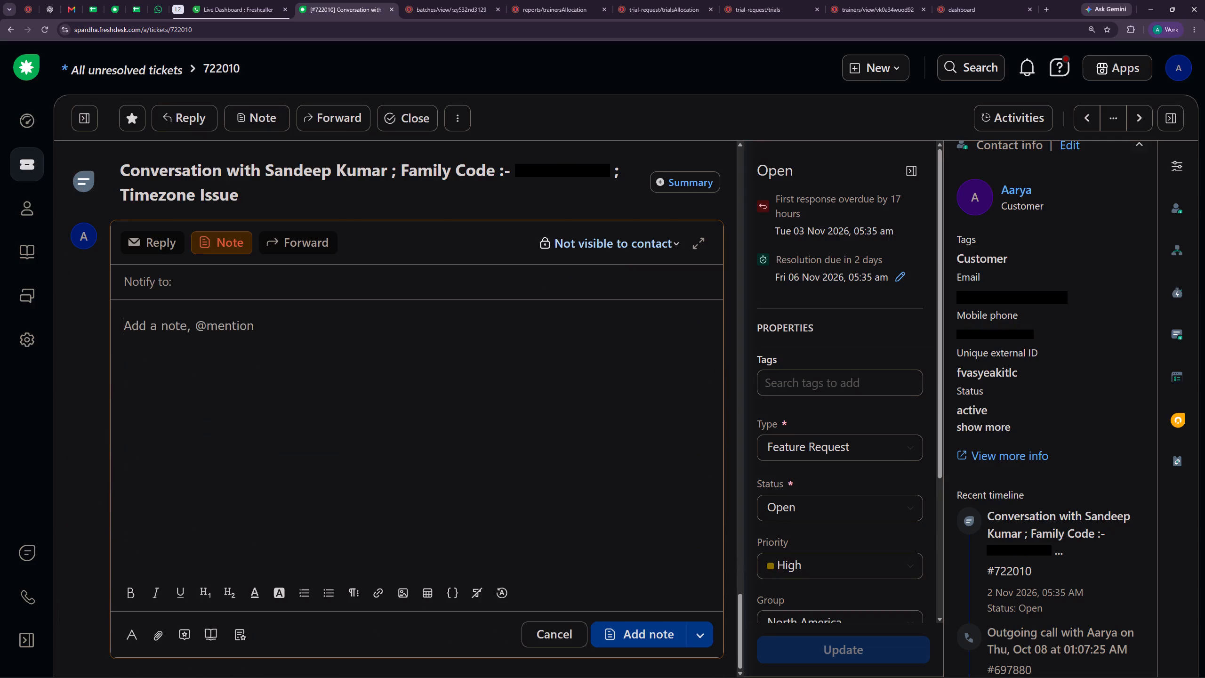
# Write in the note: "The timezone has stopped changing time from this year but our system time is already been changed".
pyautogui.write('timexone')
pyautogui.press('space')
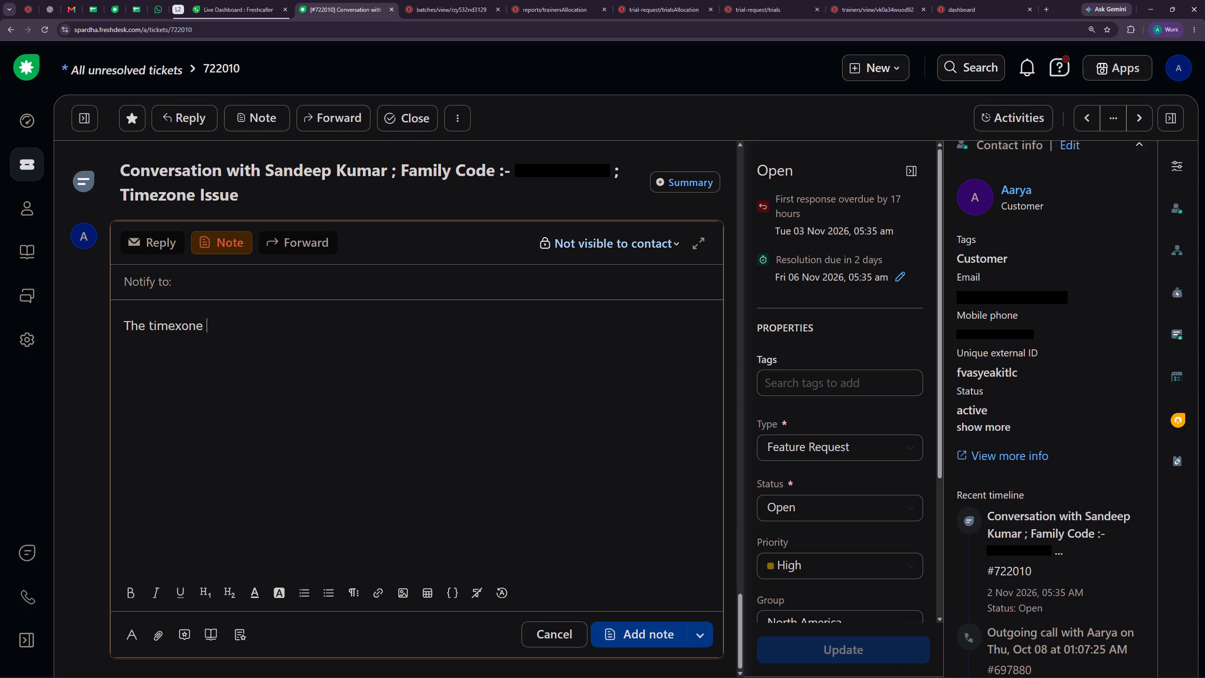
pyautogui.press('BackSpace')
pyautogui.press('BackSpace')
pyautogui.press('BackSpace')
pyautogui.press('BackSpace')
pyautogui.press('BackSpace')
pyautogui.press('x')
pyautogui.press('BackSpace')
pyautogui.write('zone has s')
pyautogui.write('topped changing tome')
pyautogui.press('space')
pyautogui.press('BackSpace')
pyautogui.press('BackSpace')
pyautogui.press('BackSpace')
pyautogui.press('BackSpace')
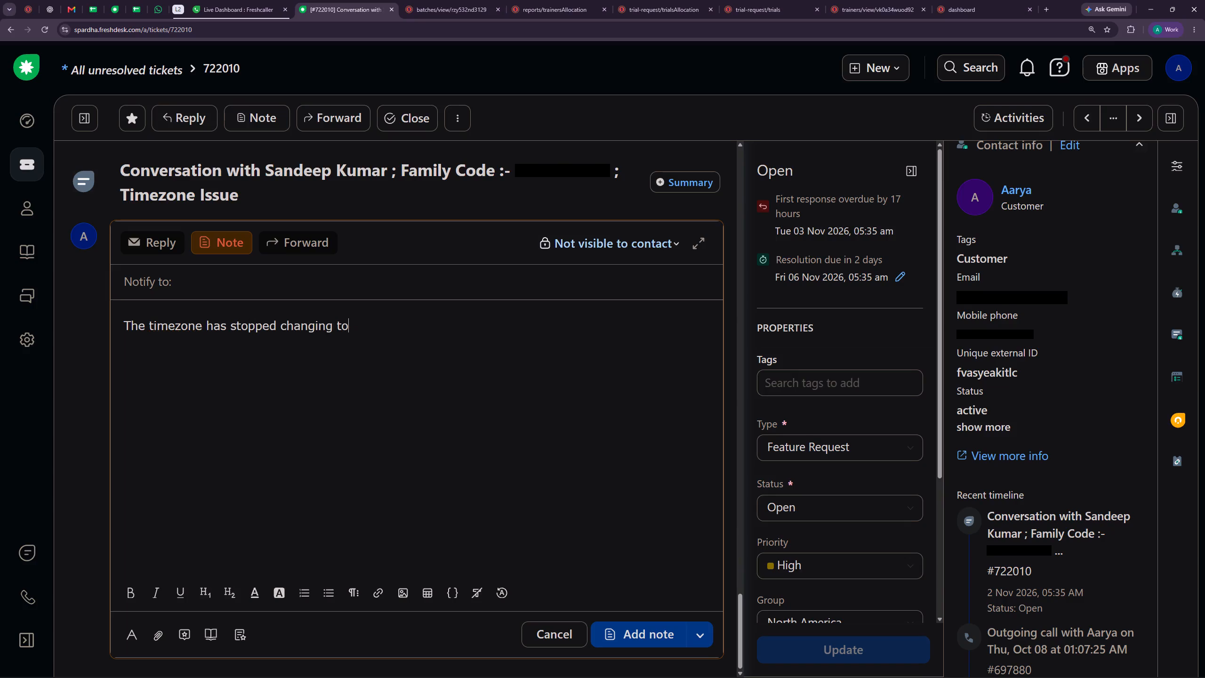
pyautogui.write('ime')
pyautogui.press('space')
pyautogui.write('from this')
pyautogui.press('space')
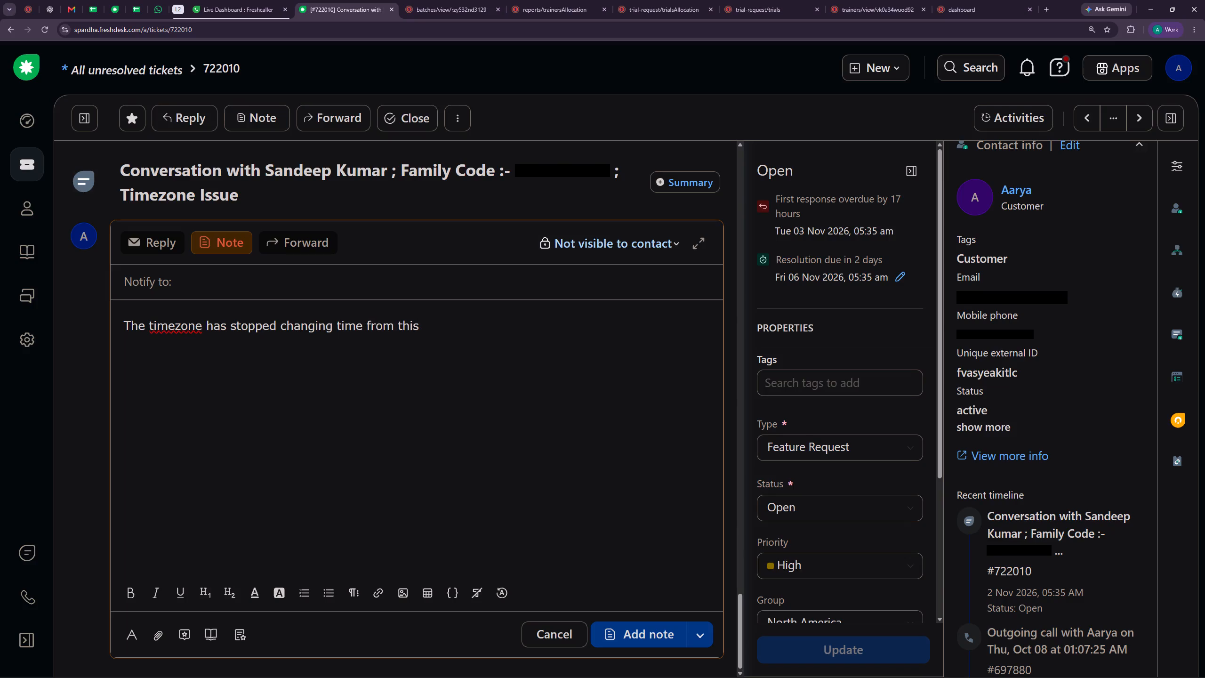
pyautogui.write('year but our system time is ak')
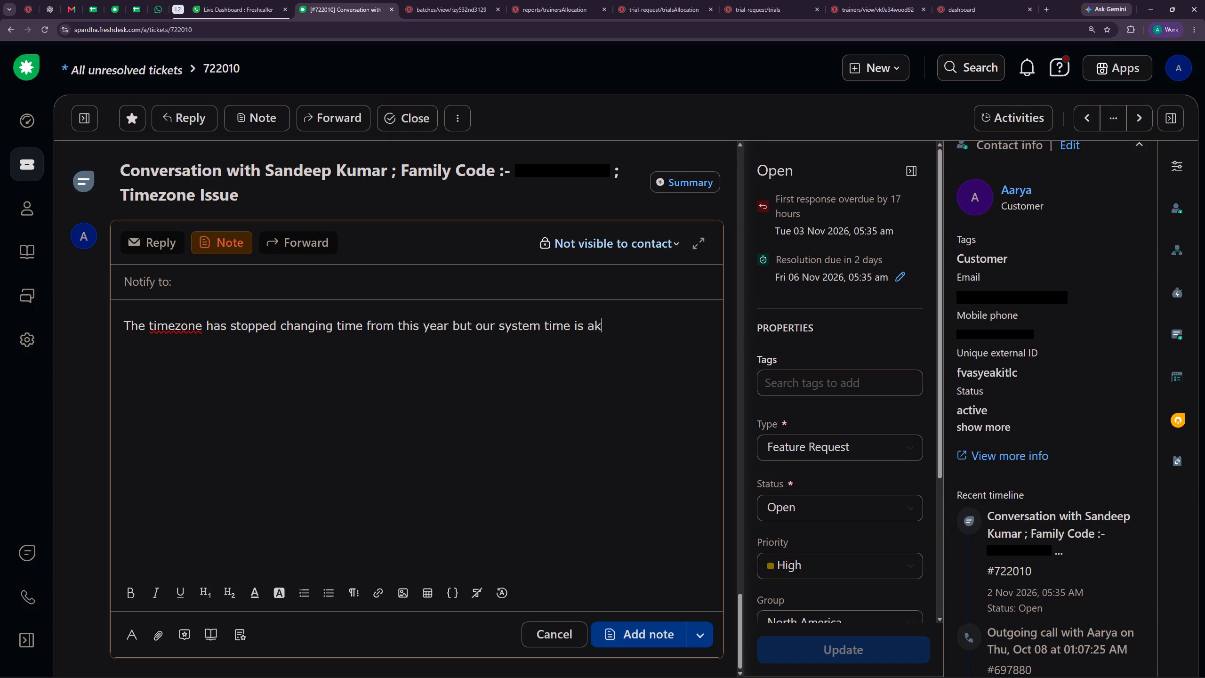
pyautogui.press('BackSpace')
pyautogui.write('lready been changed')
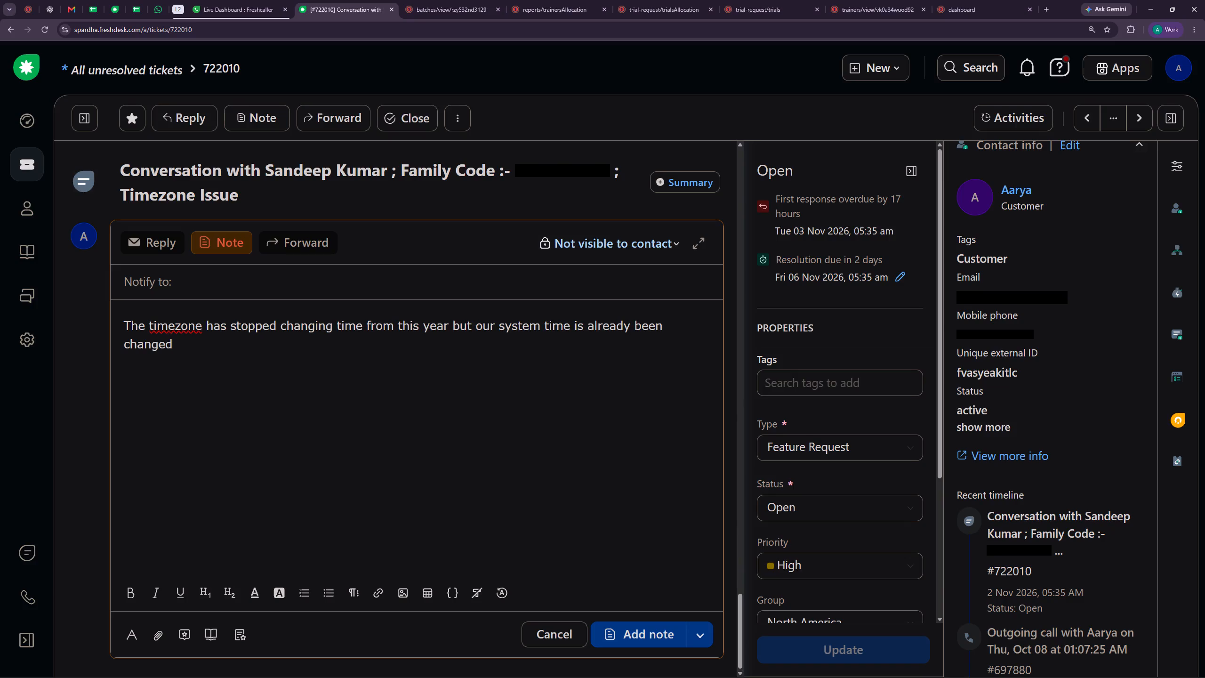
# Complete the note with "so all the classes has been shifted 1 hr after for the cx.", correcting the misspelled words.
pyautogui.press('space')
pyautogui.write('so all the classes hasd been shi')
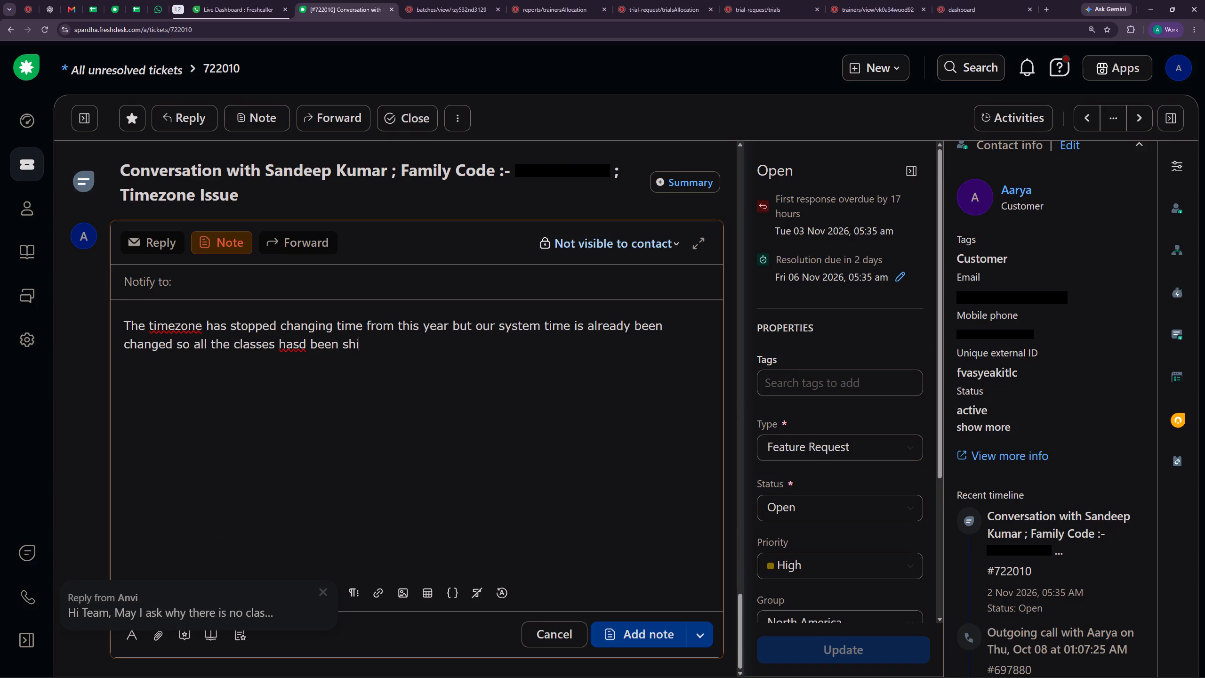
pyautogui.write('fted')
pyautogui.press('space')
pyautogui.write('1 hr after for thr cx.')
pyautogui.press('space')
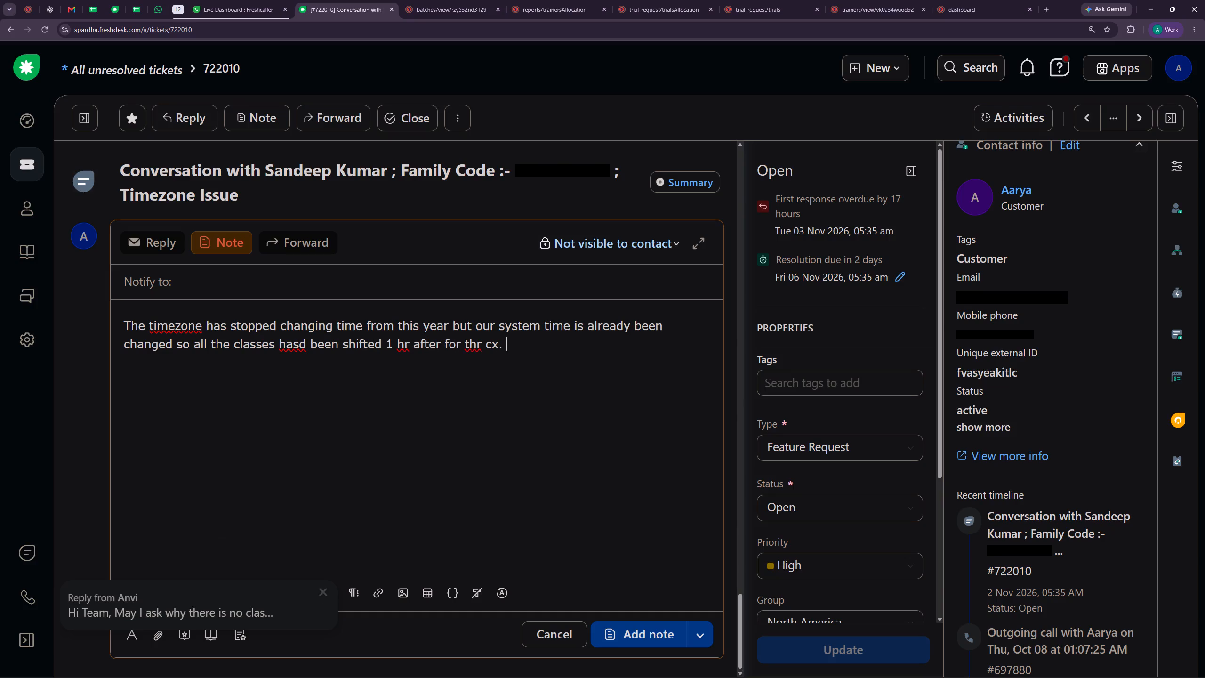
pyautogui.rightClick(473, 349)
pyautogui.click(530, 373)
pyautogui.rightClick(306, 344)
pyautogui.click(356, 351)
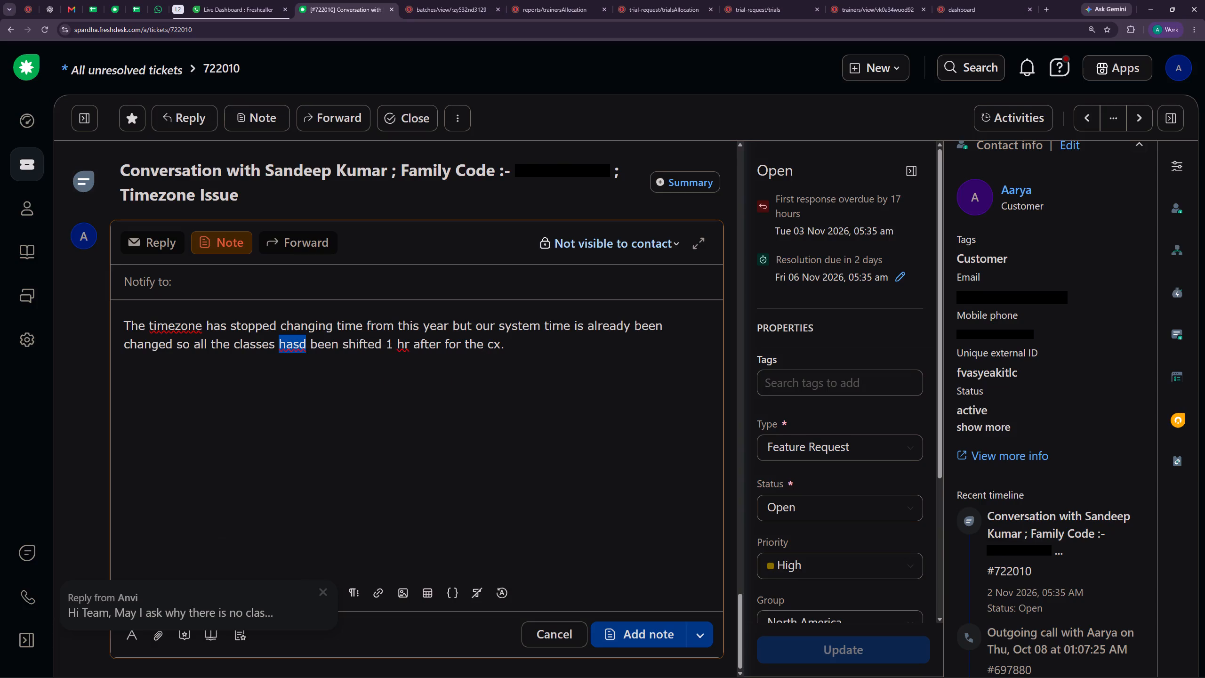
pyautogui.rightClick(166, 330)
pyautogui.click(230, 347)
pyautogui.click(340, 402)
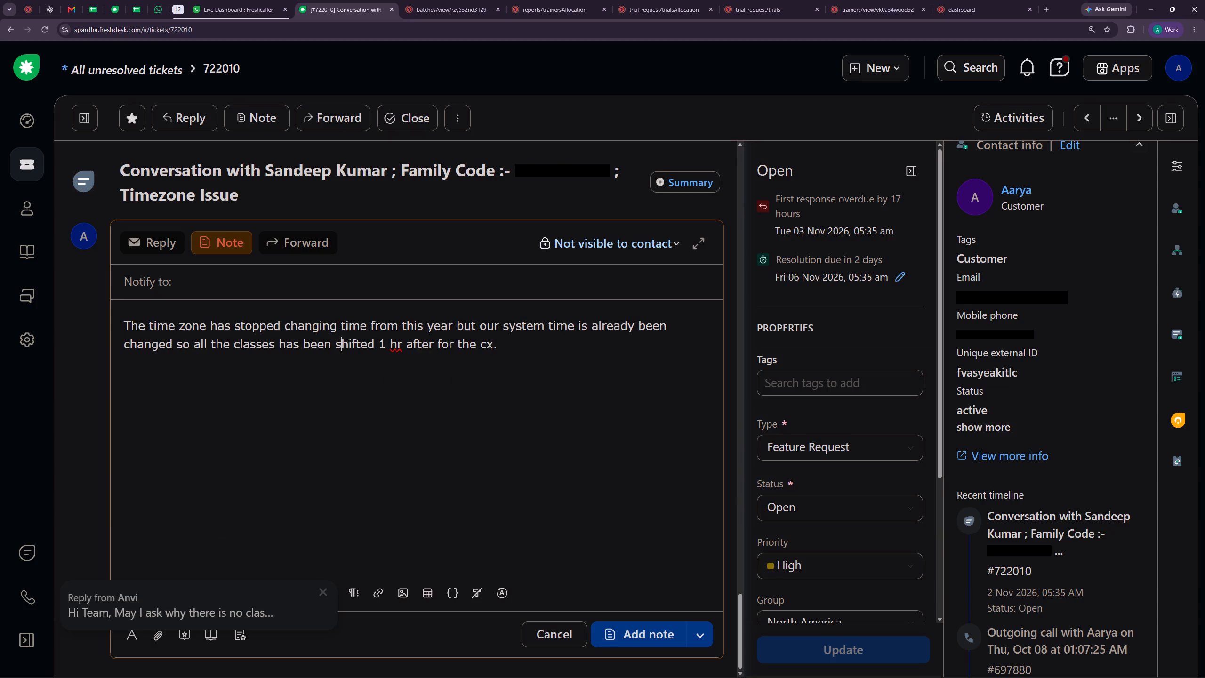
pyautogui.click(645, 625)
# Update ticket 722010's status to Waiting on Customer.
pyautogui.click(814, 509)
pyautogui.click(817, 472)
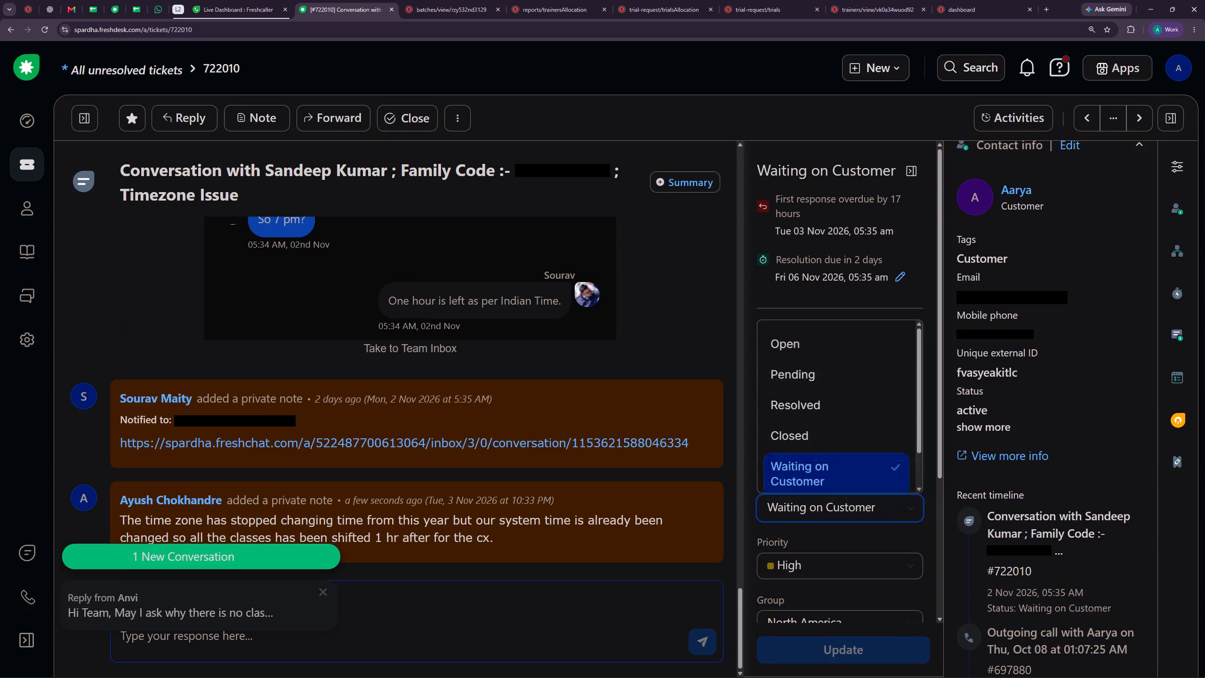
pyautogui.click(829, 647)
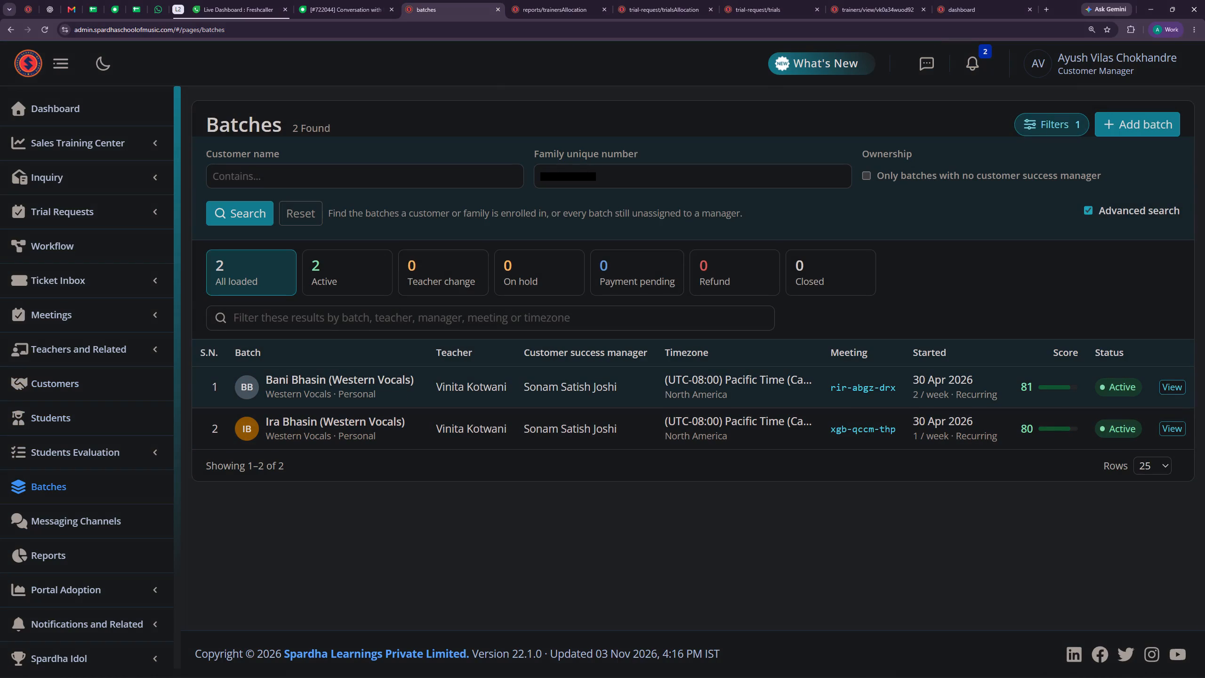
# Open Bani's Western Vocals batch and examine its timezone and November 2026 sessions.
pyautogui.click(363, 8)
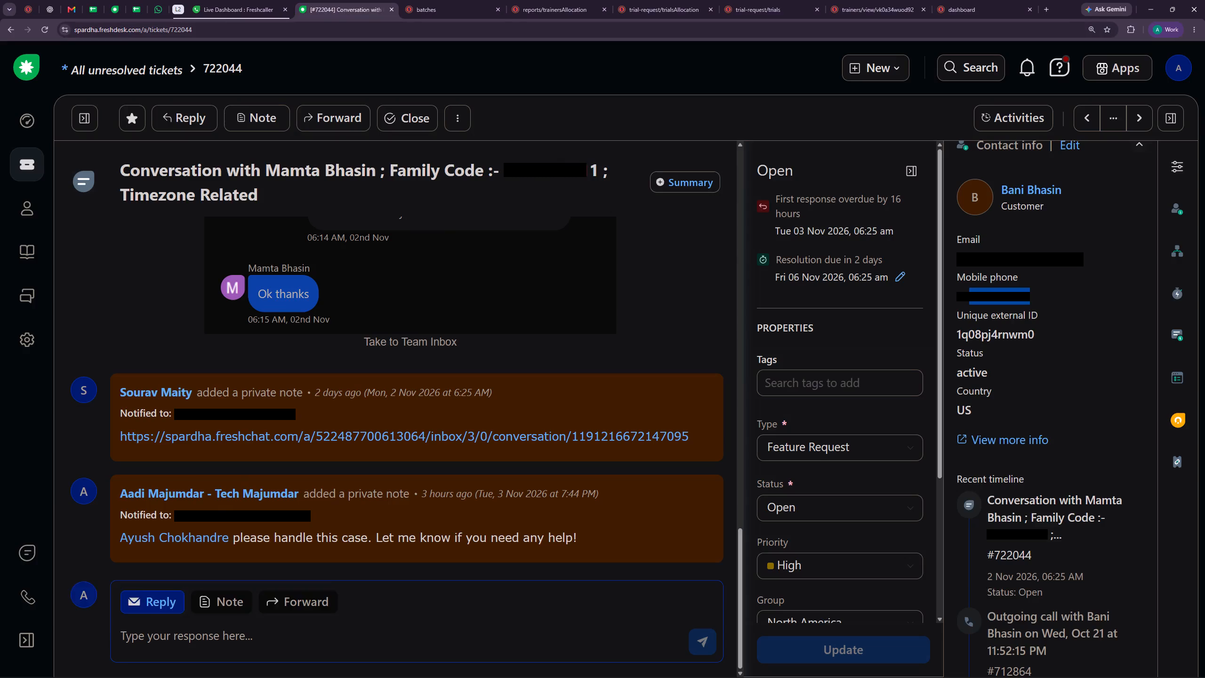
pyautogui.scroll(1, 518, 370)
pyautogui.click(420, 0)
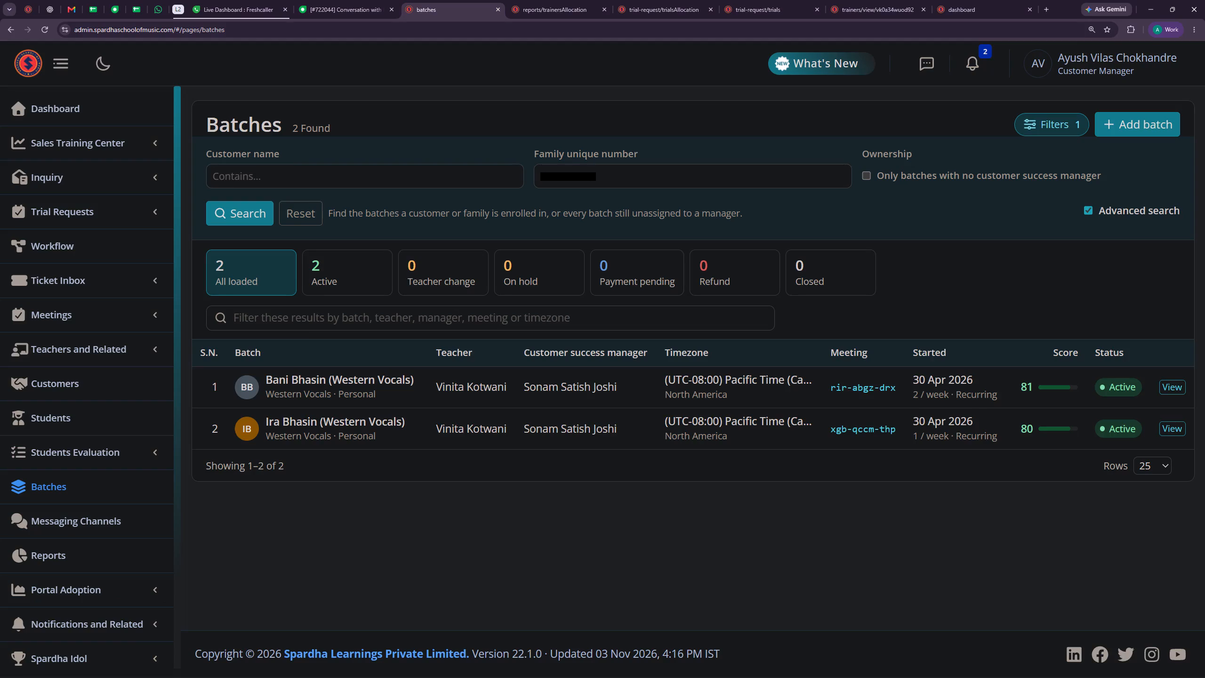
pyautogui.click(490, 392)
pyautogui.scroll(-2, 511, 480)
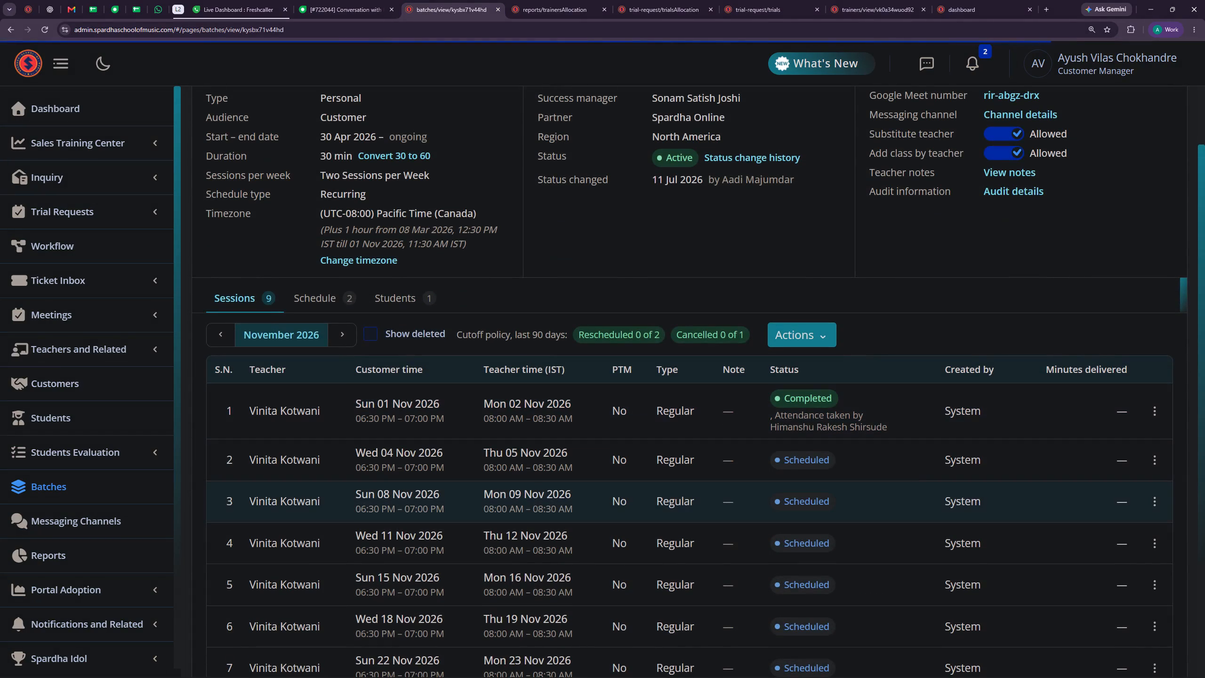
pyautogui.scroll(-2, 510, 481)
pyautogui.scroll(1, 510, 482)
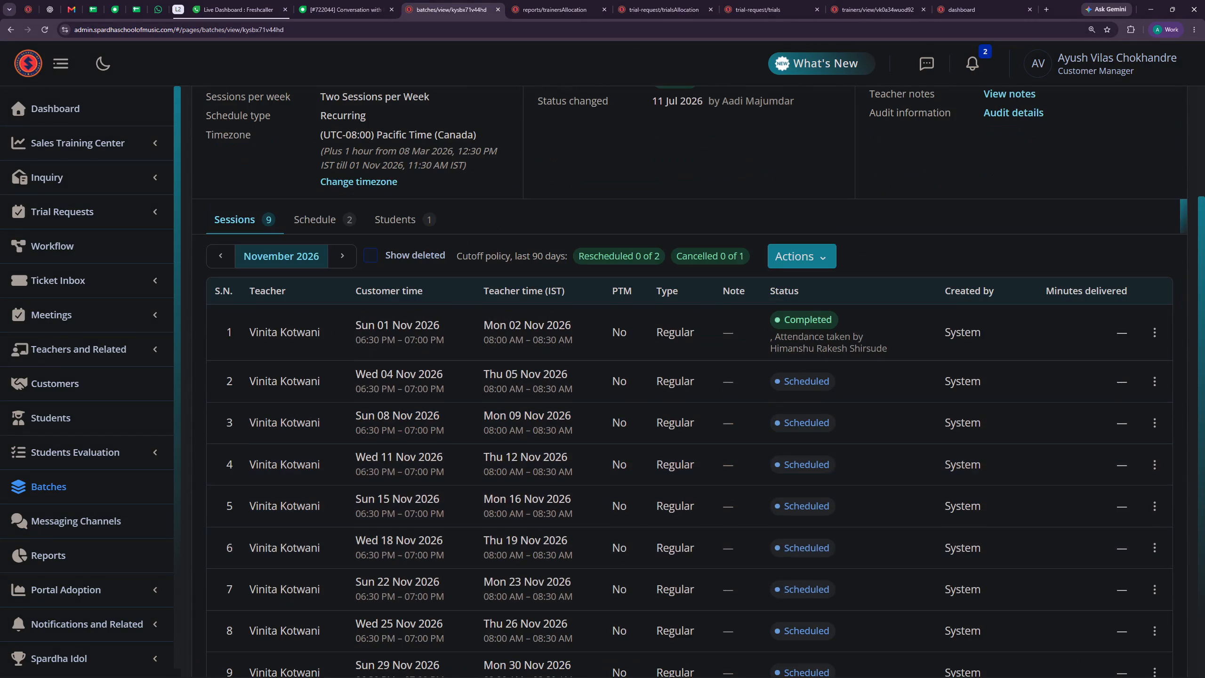
# Recheck the customer's stated class time in ticket 722044's chat and dismiss the new conversation notification.
pyautogui.click(324, 0)
pyautogui.scroll(4, 456, 336)
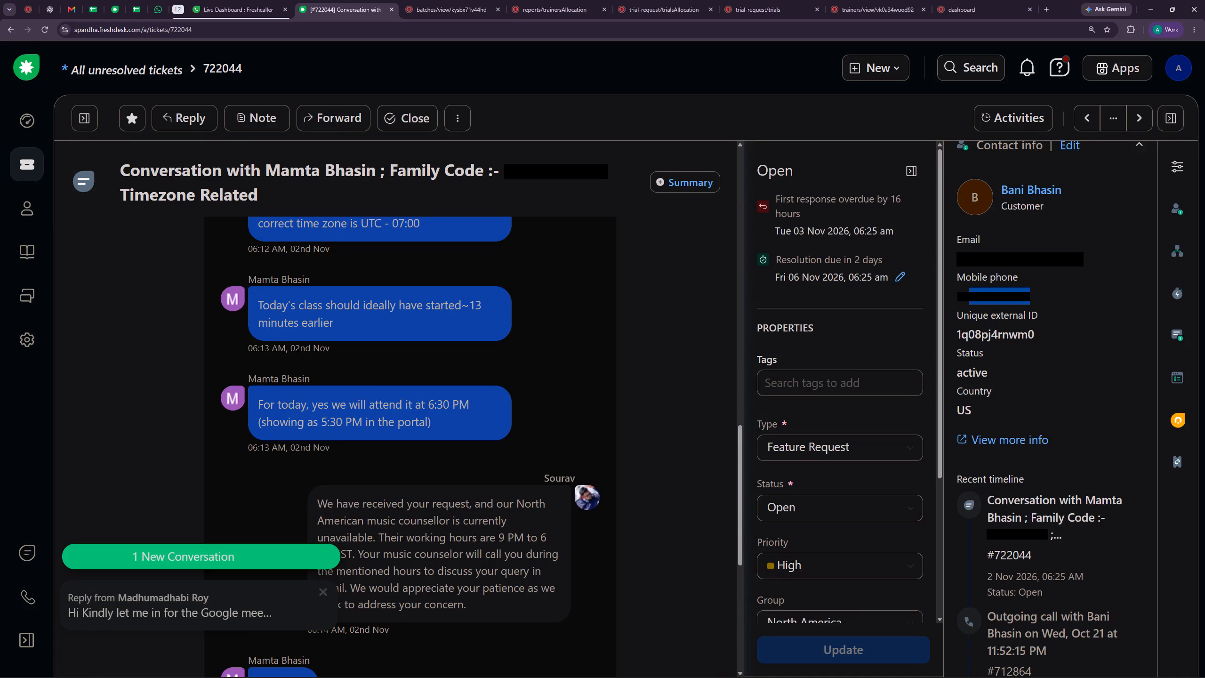
pyautogui.scroll(-2, 447, 373)
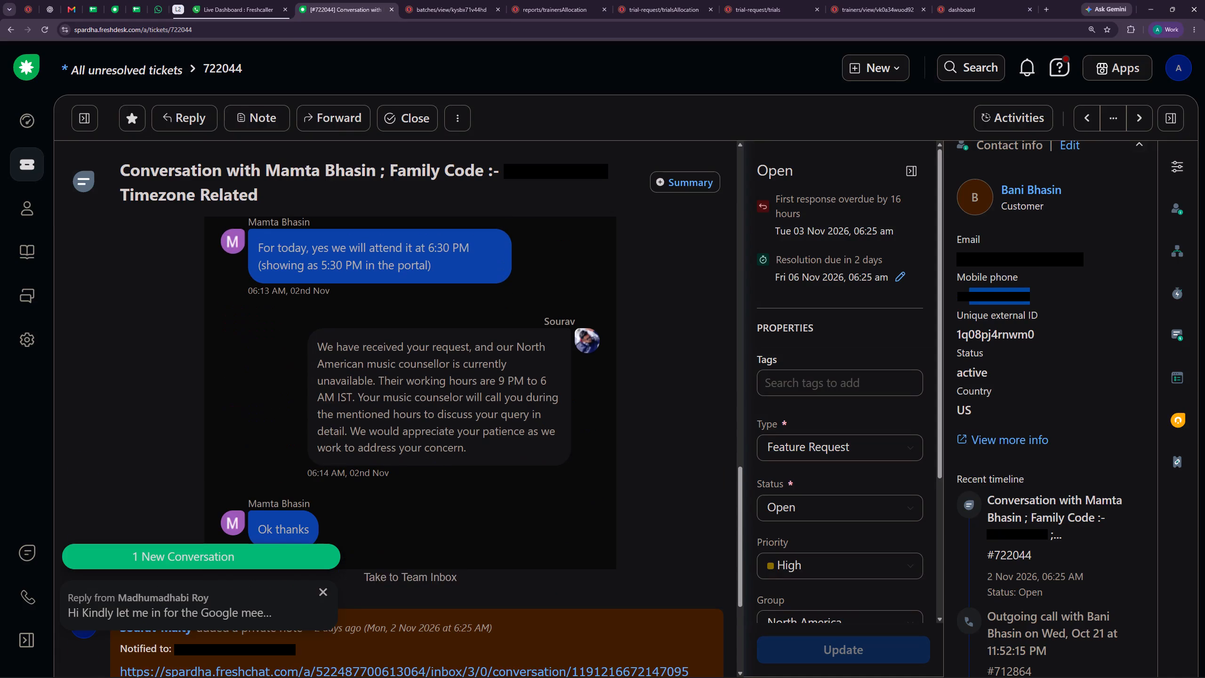
pyautogui.click(325, 589)
# Return to Bani's Western Vocals batch in the admin portal and view its weekly class schedule.
pyautogui.click(466, 0)
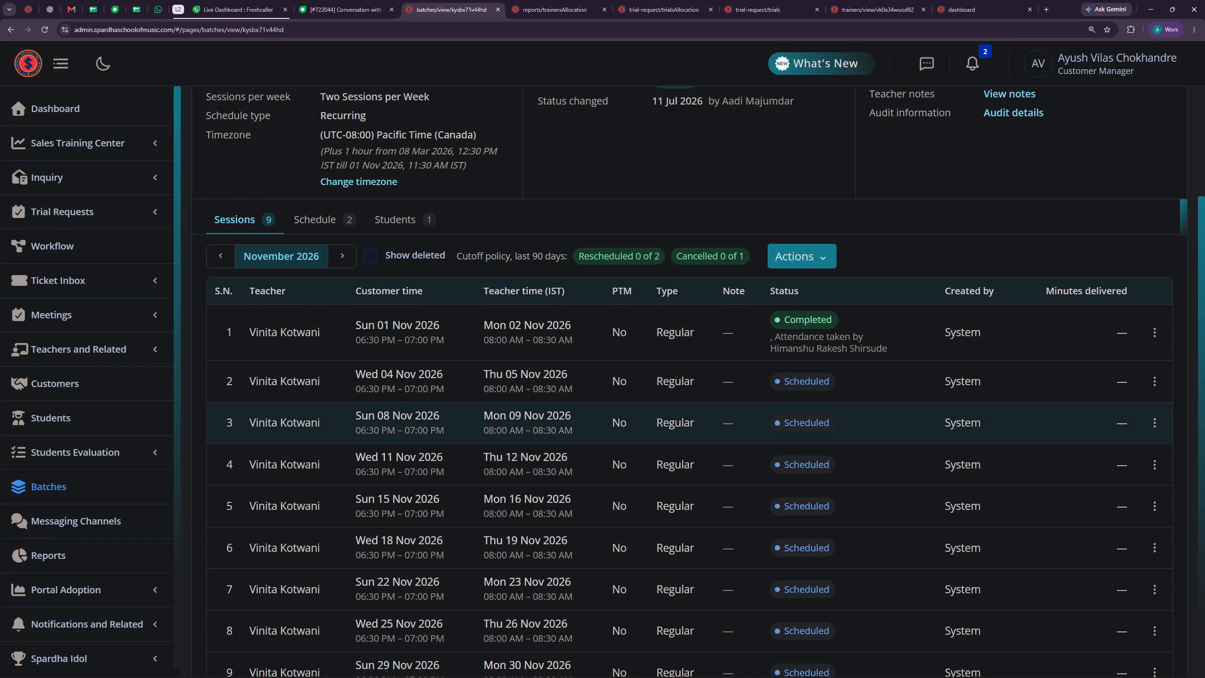
pyautogui.scroll(1, 473, 393)
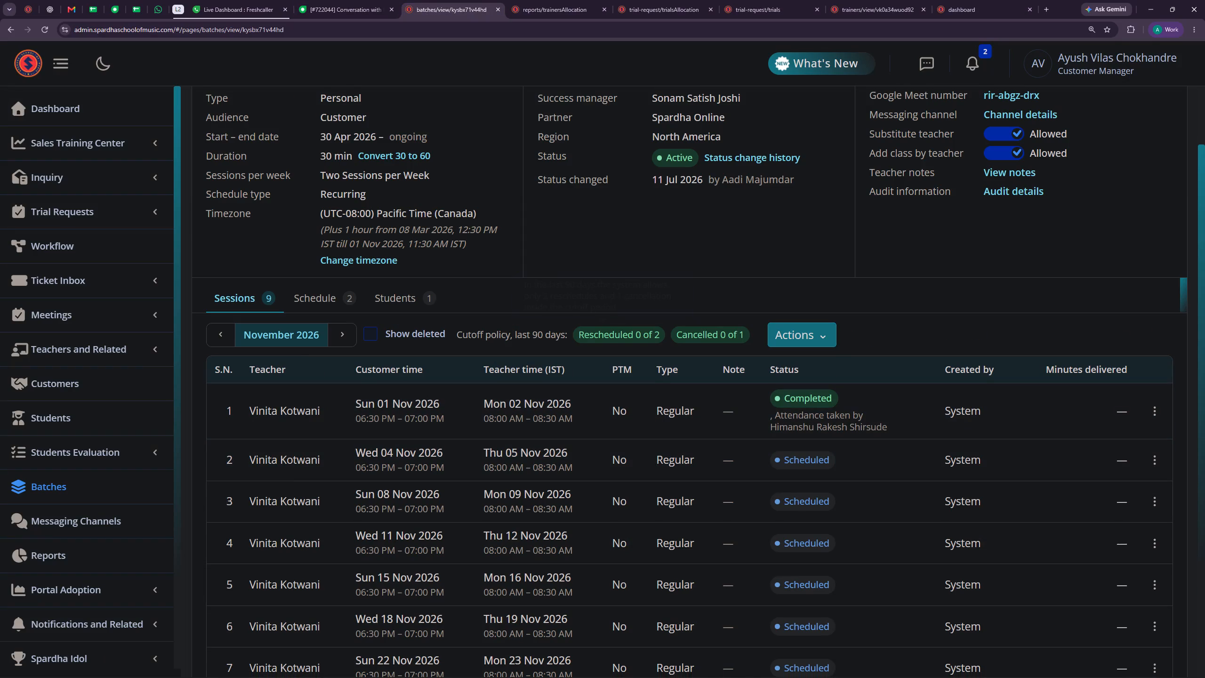
pyautogui.click(796, 337)
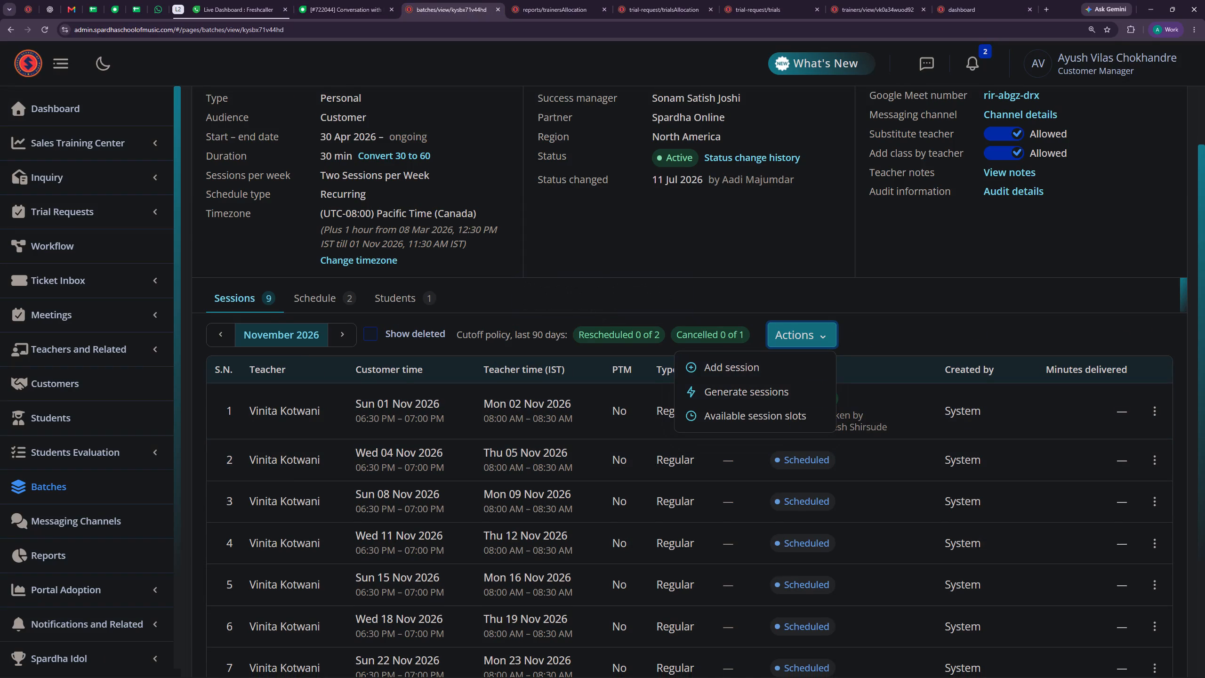
pyautogui.click(328, 305)
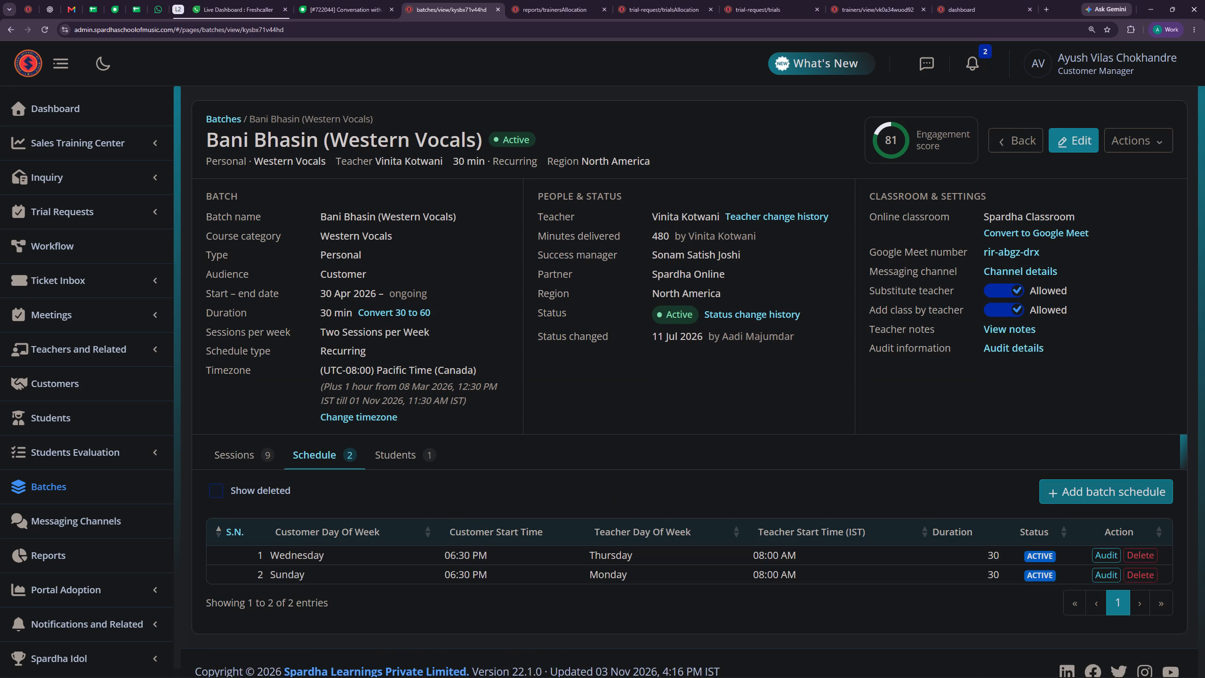
pyautogui.click(1073, 493)
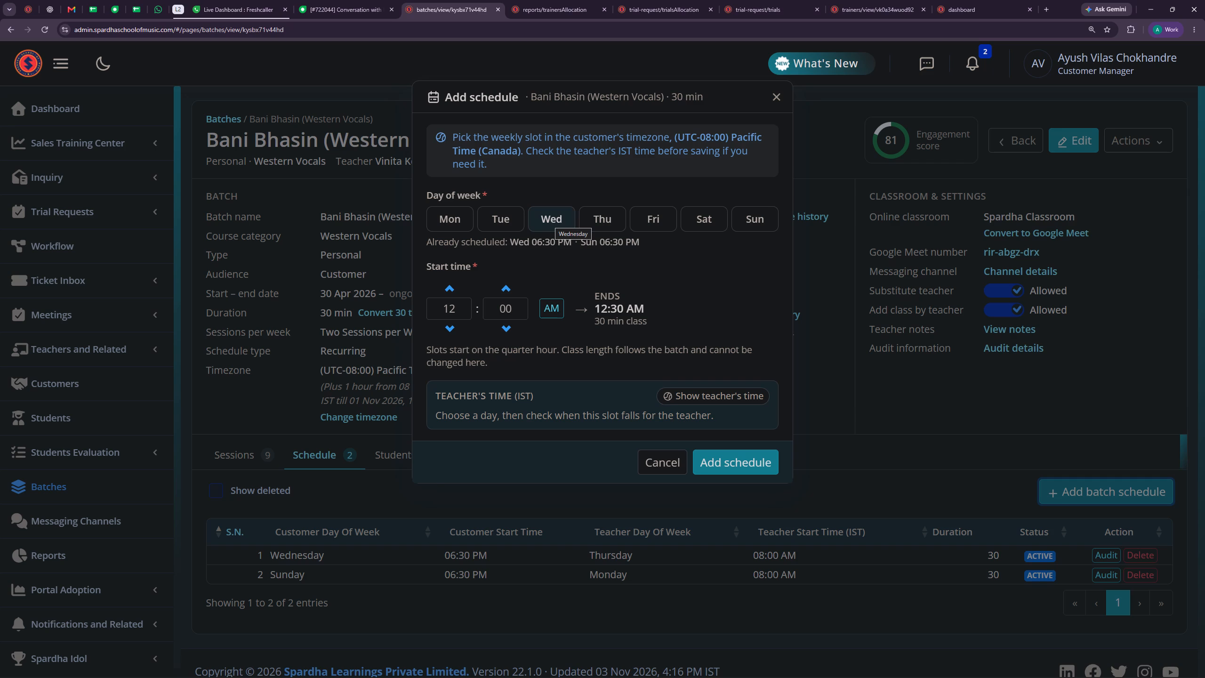
pyautogui.click(776, 98)
pyautogui.click(318, 0)
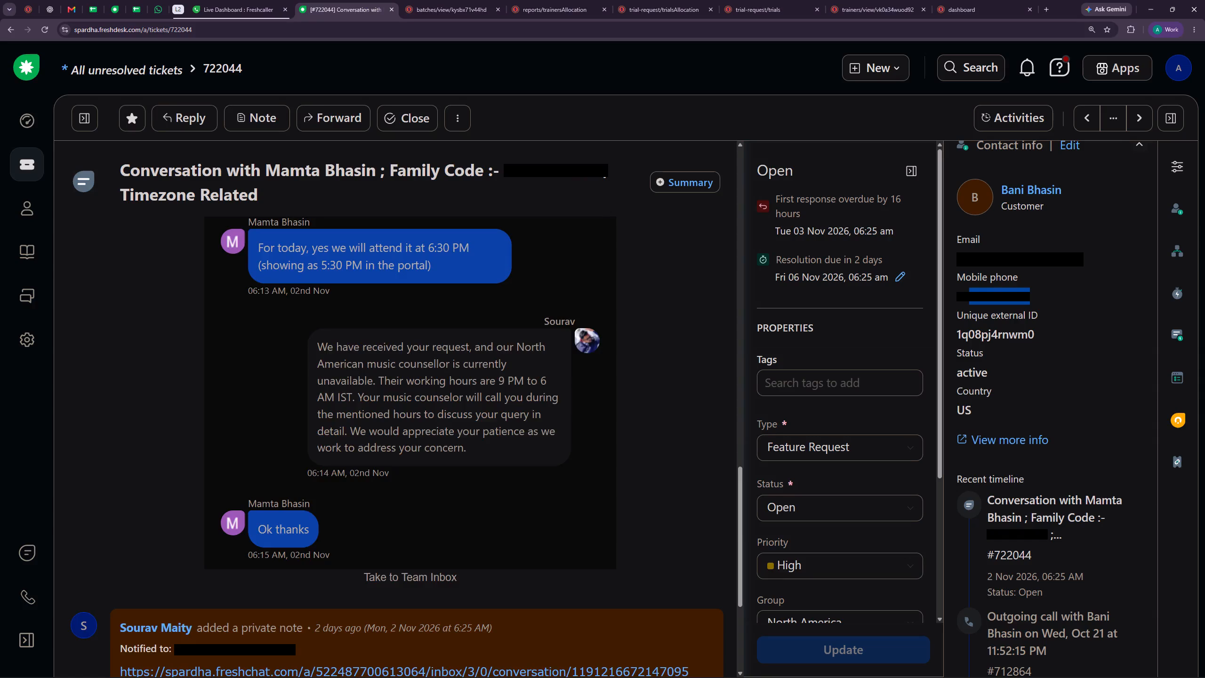
pyautogui.scroll(10, 492, 339)
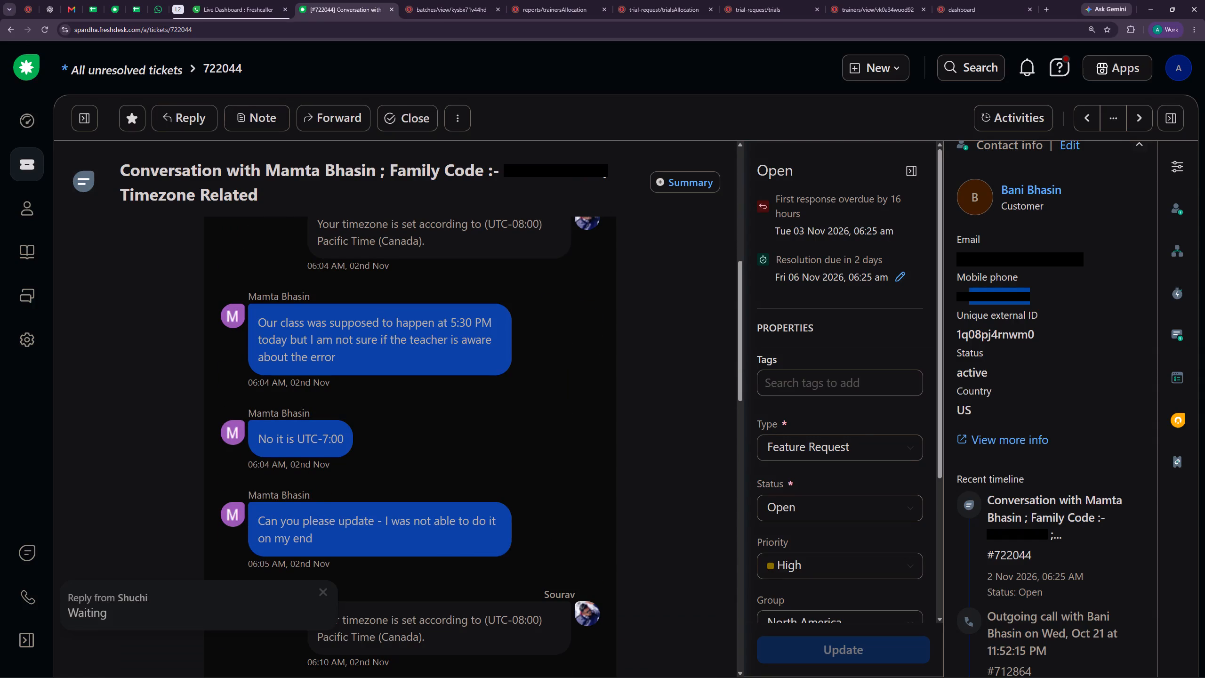
pyautogui.scroll(-3, 473, 365)
pyautogui.scroll(10, 473, 365)
pyautogui.scroll(-20, 473, 365)
pyautogui.scroll(-5, 473, 365)
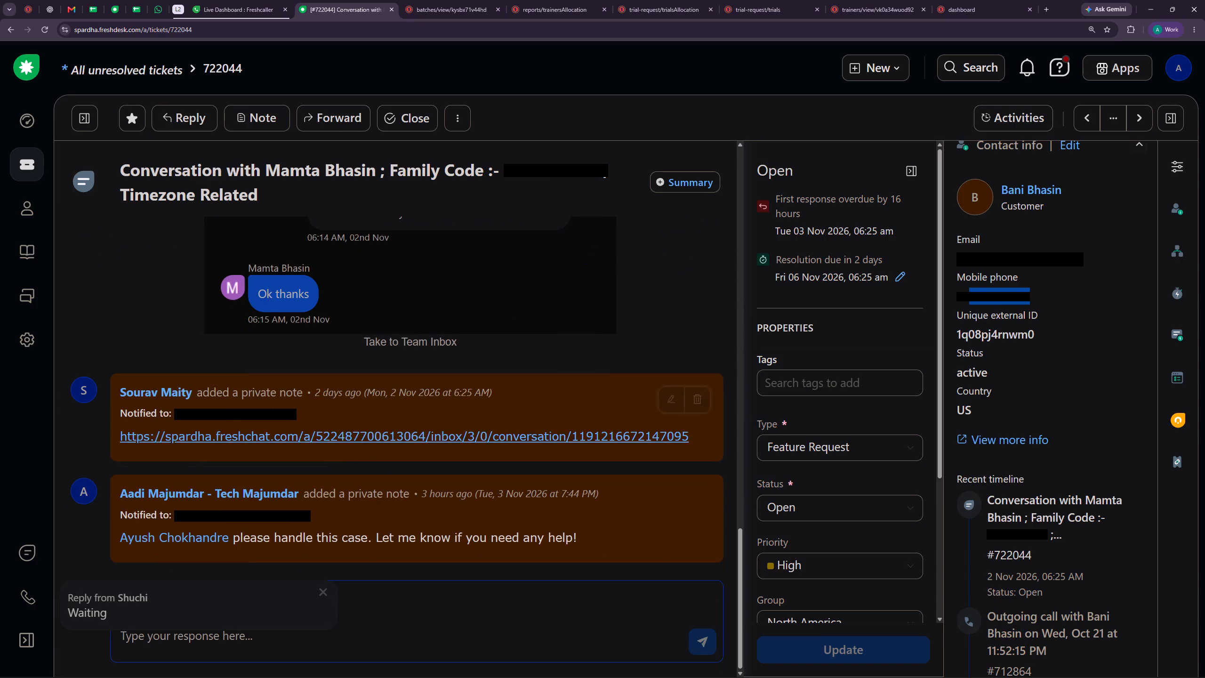
pyautogui.click(319, 596)
# Start a private note on ticket 722044: "Same over her the time zone has stopped changing and in our system its already been changed".
pyautogui.click(217, 603)
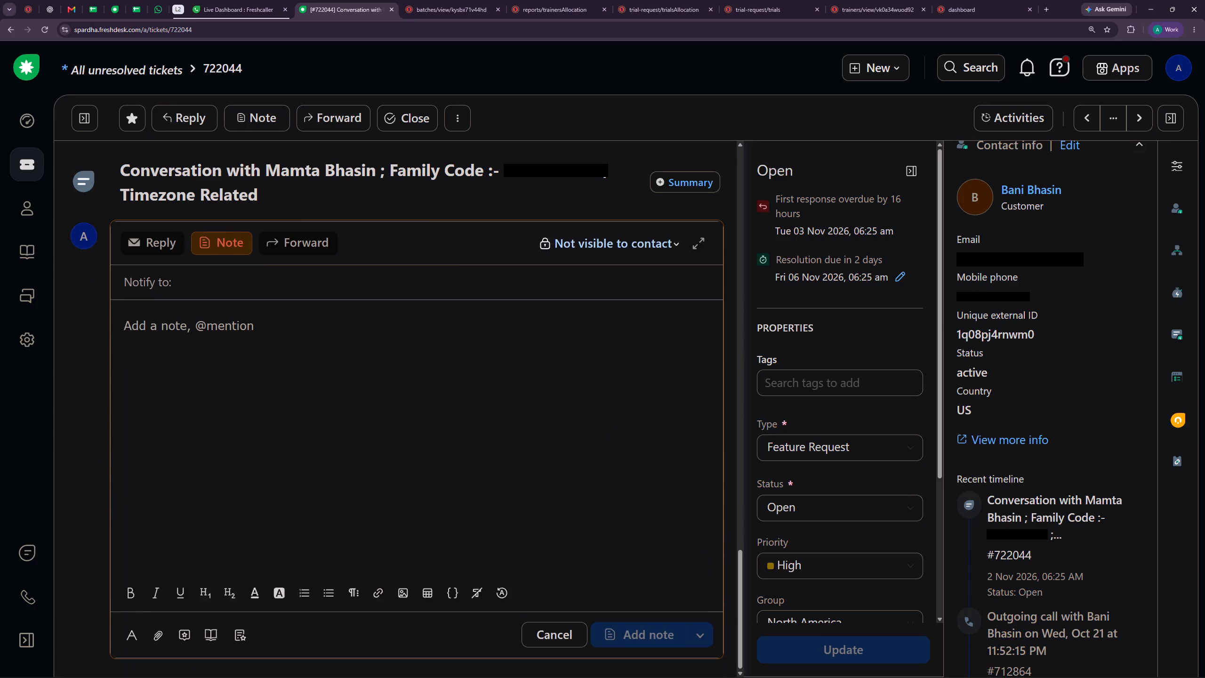
pyautogui.scroll(1, 439, 434)
pyautogui.scroll(-1, 439, 434)
pyautogui.press('Tab')
pyautogui.press('BackSpace')
pyautogui.moveTo(285, 364); pyautogui.dragTo(285, 359)
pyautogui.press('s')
pyautogui.press('BackSpace')
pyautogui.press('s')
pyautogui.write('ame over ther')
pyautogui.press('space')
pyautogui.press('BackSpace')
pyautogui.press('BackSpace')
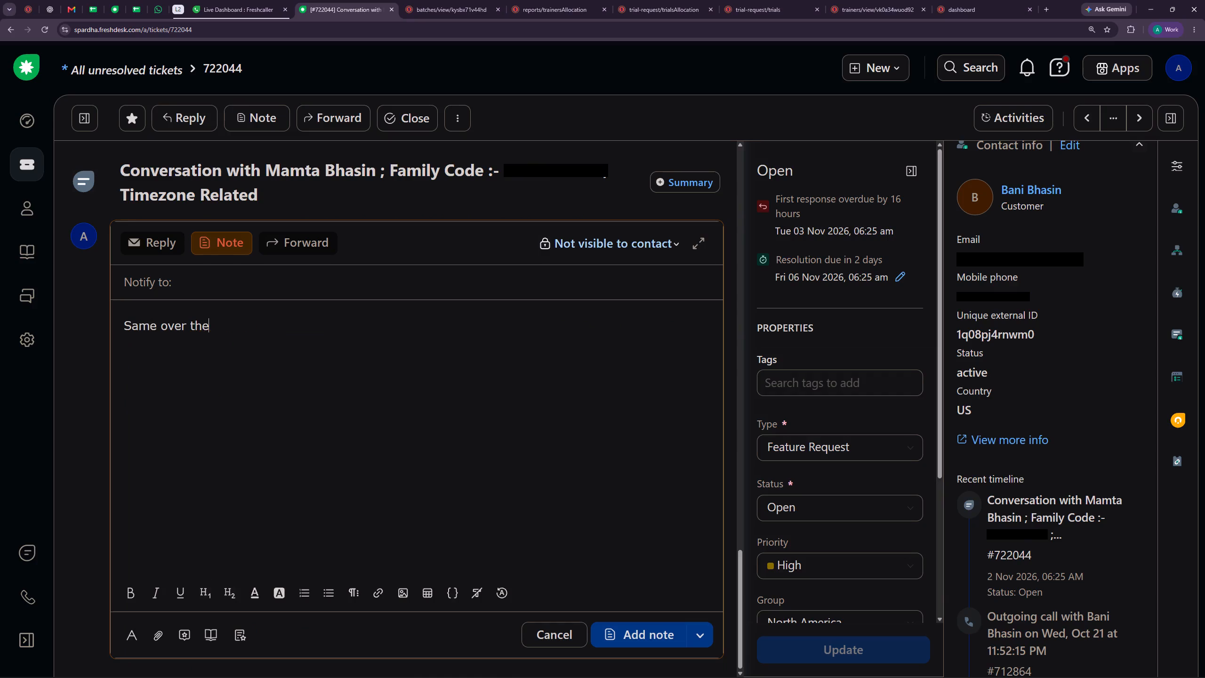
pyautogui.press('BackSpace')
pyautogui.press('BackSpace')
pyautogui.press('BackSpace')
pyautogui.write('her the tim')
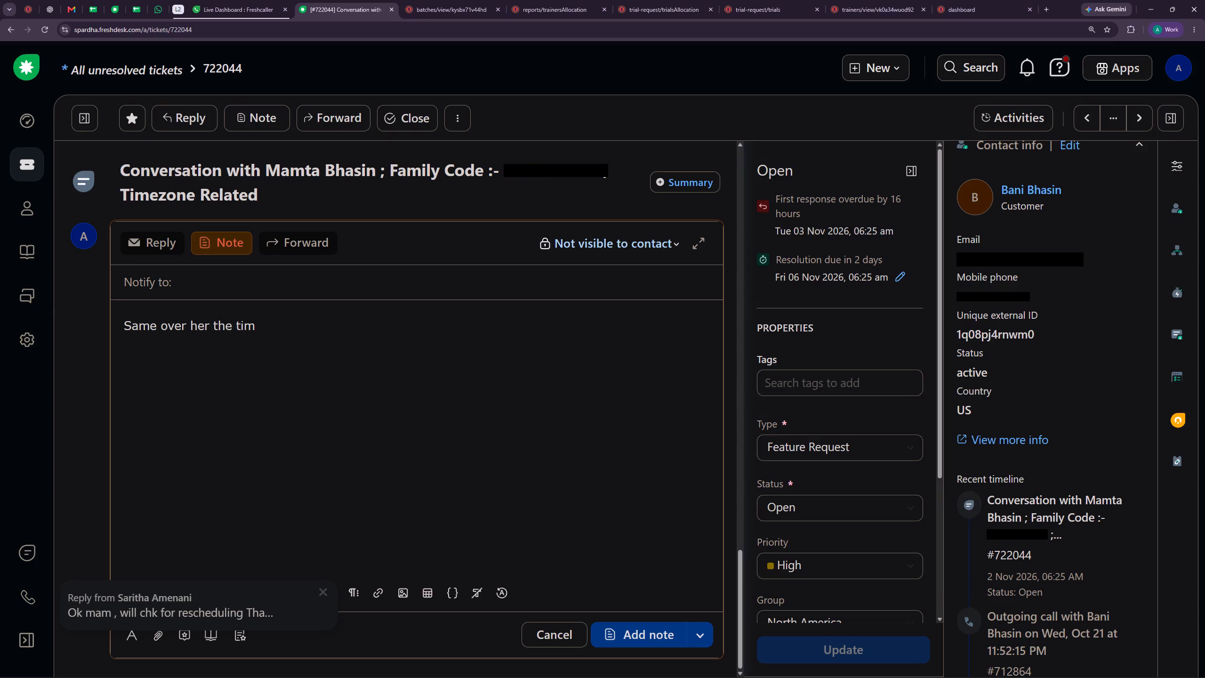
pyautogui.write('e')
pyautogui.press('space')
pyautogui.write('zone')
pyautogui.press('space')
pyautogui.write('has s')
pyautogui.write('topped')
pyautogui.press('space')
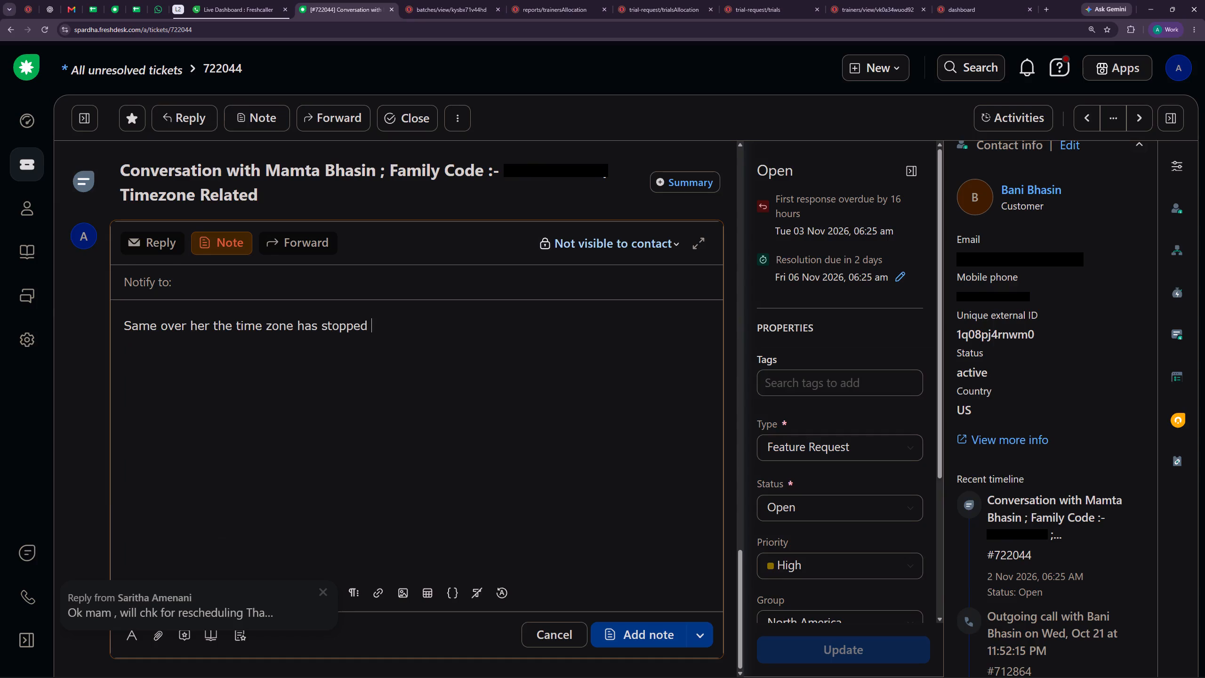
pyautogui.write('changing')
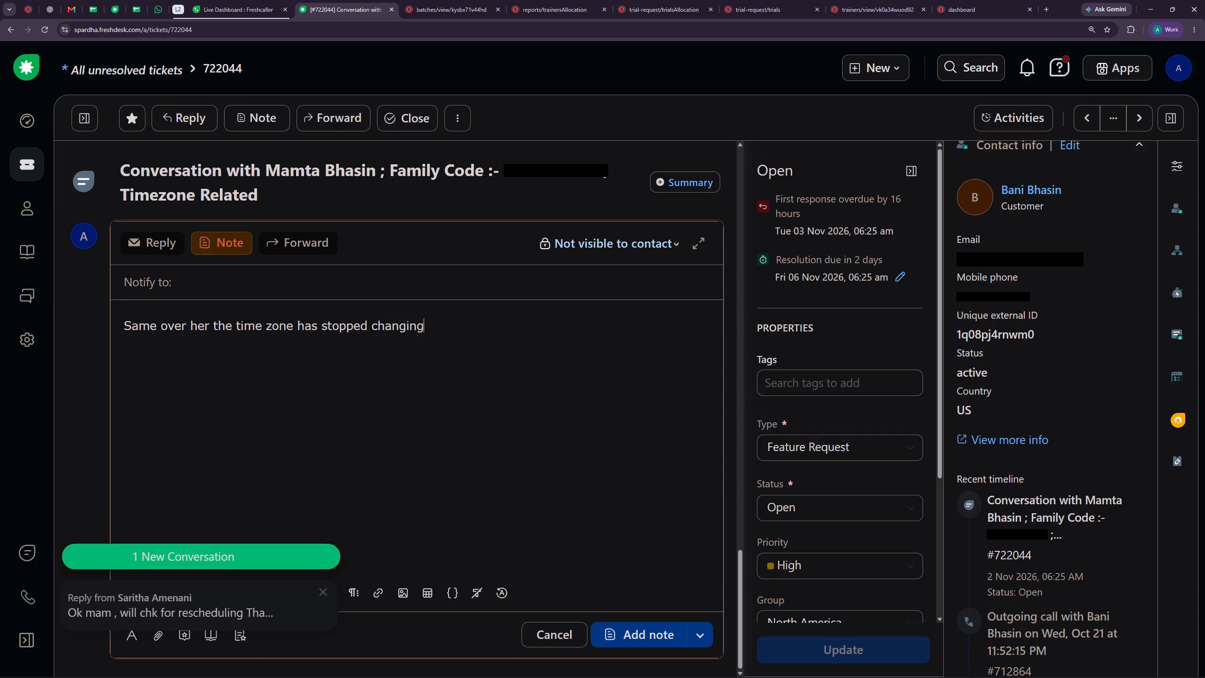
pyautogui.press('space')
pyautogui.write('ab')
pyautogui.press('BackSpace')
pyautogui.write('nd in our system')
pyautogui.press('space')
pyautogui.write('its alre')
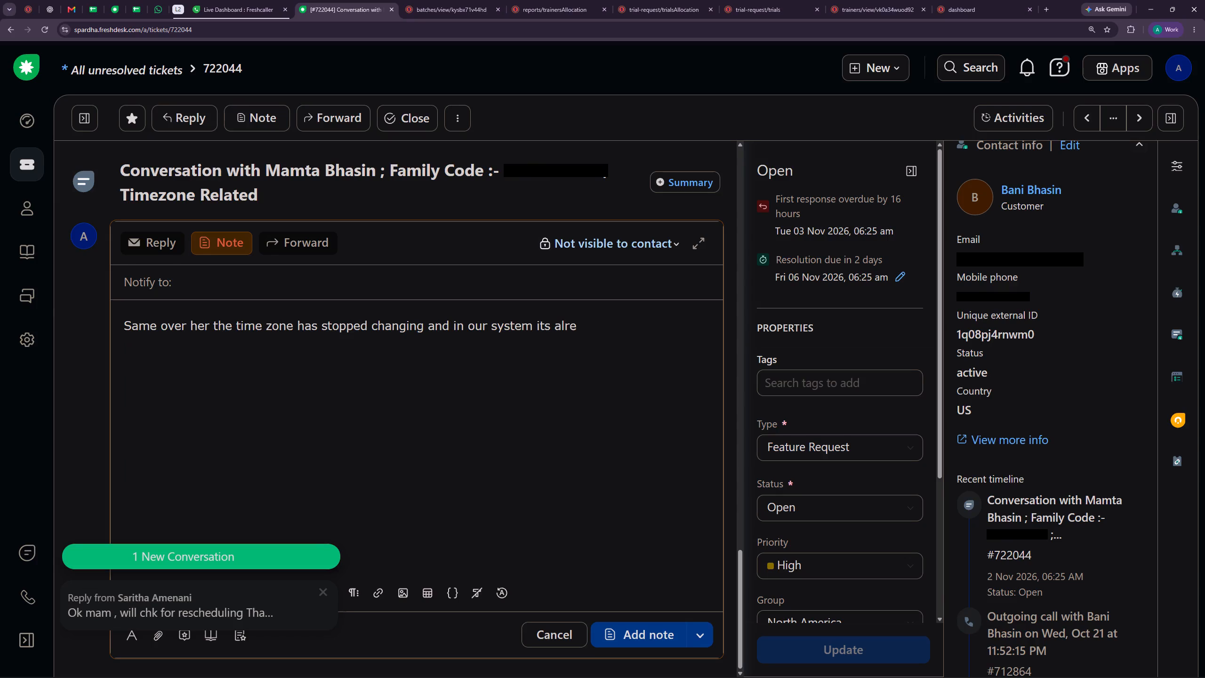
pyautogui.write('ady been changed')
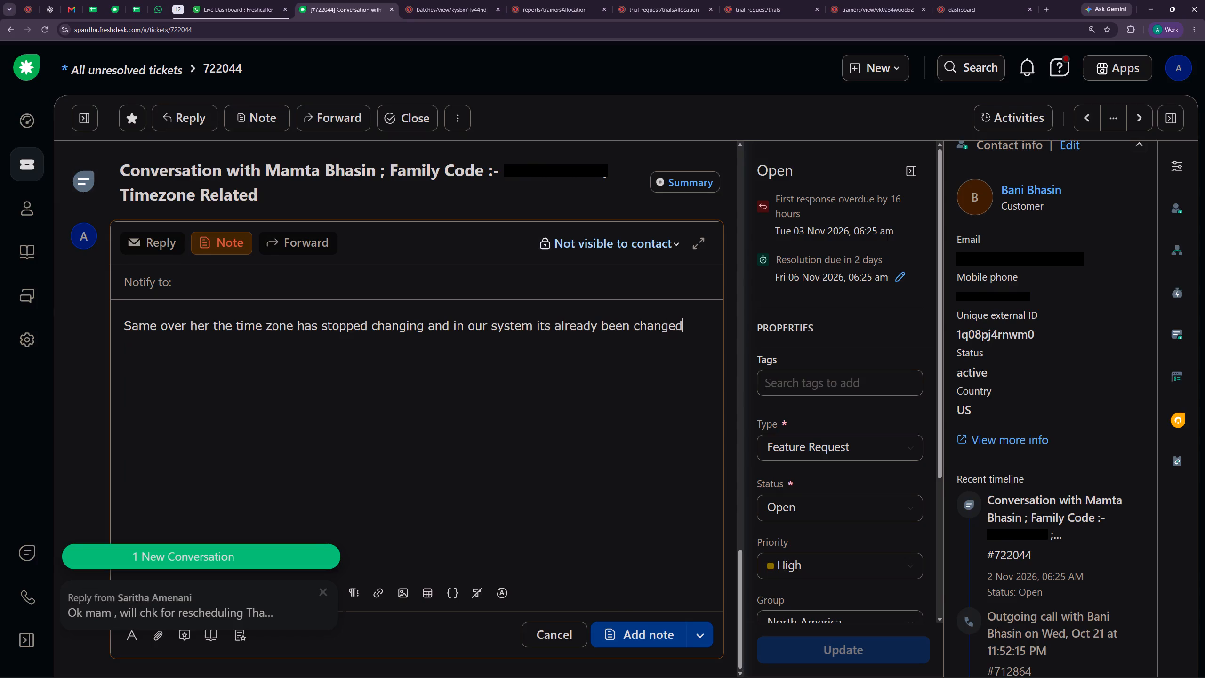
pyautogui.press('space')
# Complete the note with "so the classes has been shifted to 1 hr after", add it to the ticket and dismiss the chat notifications.
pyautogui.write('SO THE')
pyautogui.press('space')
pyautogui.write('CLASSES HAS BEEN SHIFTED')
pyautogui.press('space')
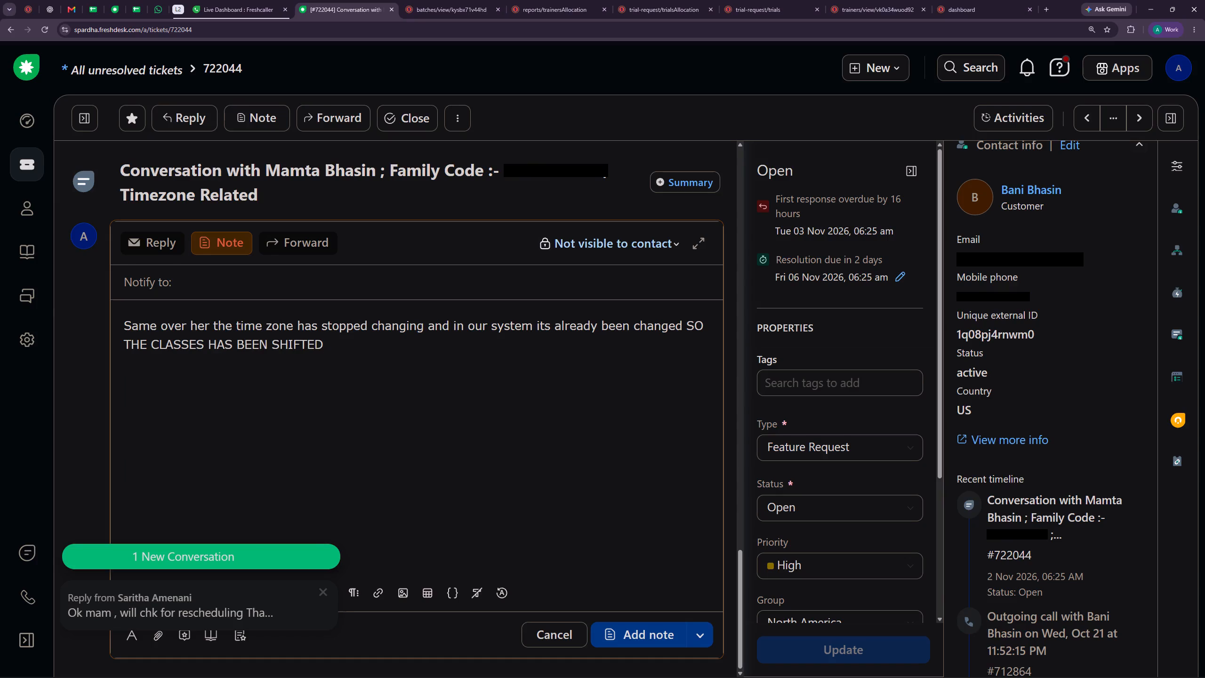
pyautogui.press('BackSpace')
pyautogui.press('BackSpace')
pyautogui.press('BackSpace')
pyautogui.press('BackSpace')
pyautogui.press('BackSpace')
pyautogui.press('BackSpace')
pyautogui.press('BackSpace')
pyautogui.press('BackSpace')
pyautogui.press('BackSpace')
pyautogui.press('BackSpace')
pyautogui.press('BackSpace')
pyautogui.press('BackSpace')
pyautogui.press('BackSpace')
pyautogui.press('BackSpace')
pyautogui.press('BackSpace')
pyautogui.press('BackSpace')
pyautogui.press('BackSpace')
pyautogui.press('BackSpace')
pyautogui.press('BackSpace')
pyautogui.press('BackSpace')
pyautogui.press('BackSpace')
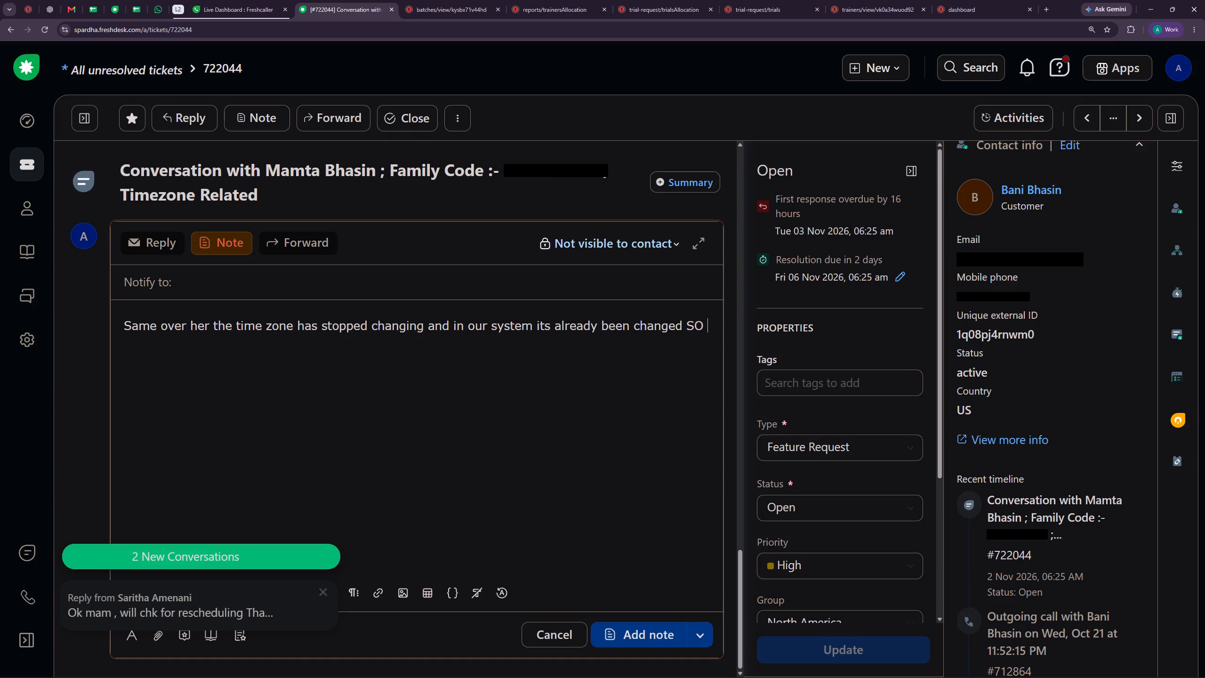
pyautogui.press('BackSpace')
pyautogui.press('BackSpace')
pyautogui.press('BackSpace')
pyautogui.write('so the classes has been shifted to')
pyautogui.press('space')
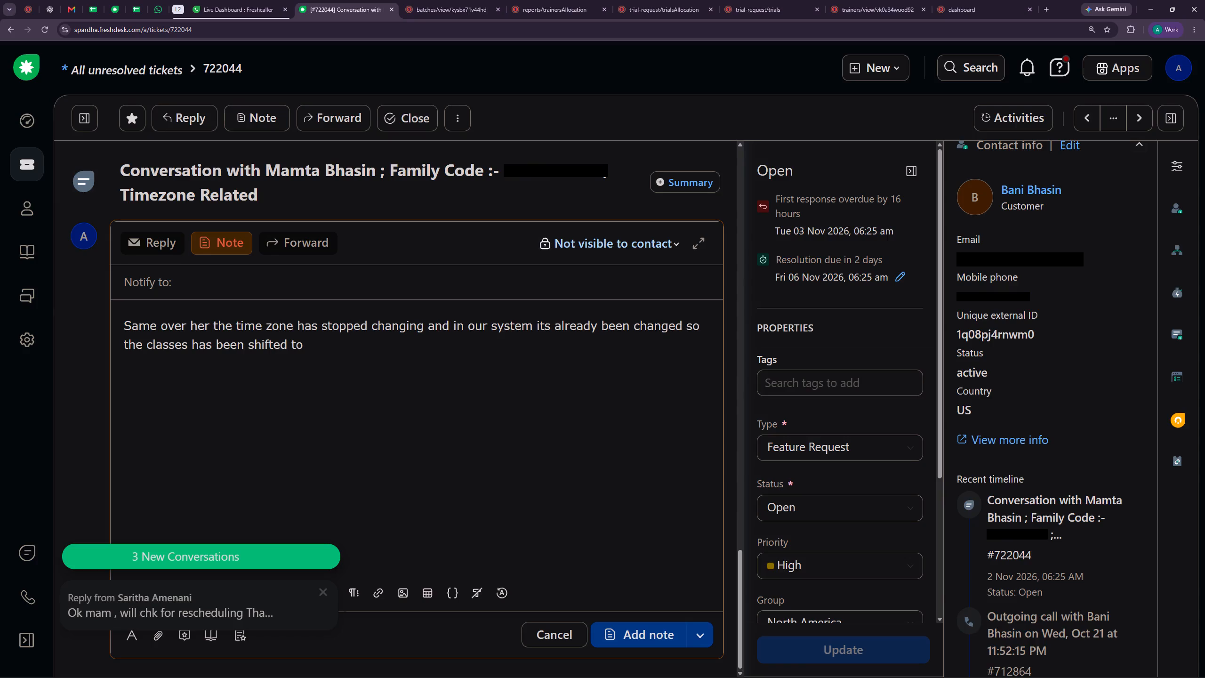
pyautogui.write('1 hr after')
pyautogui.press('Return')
pyautogui.click(655, 631)
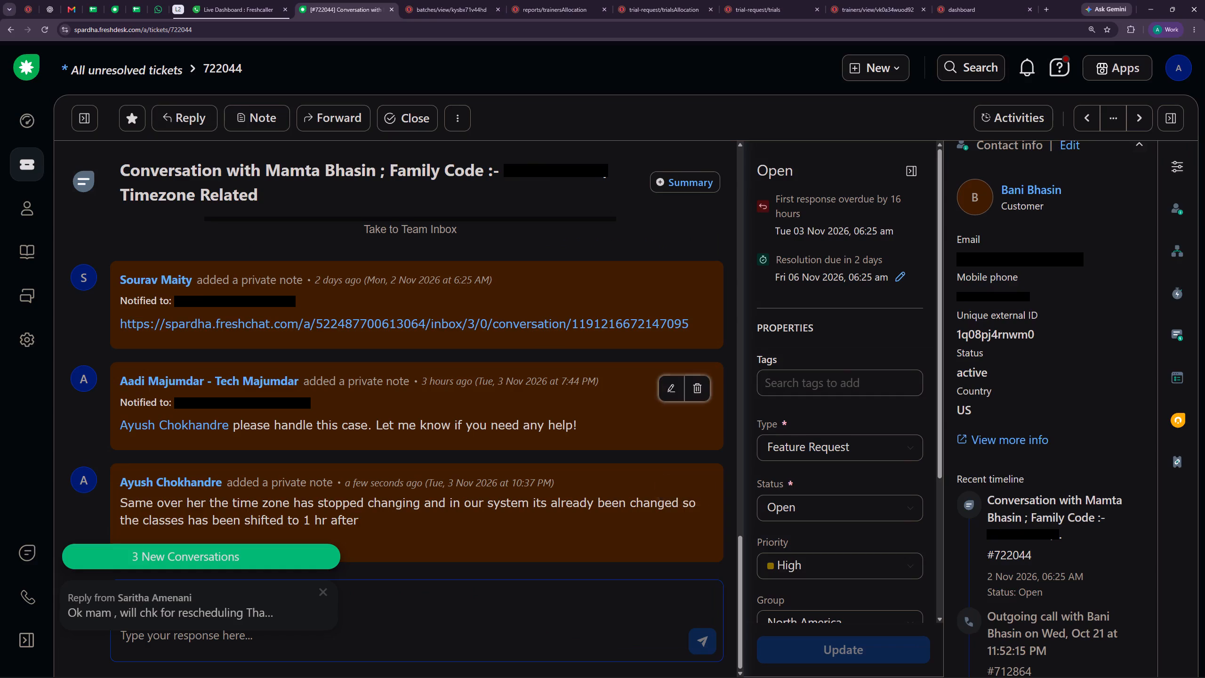
pyautogui.click(322, 589)
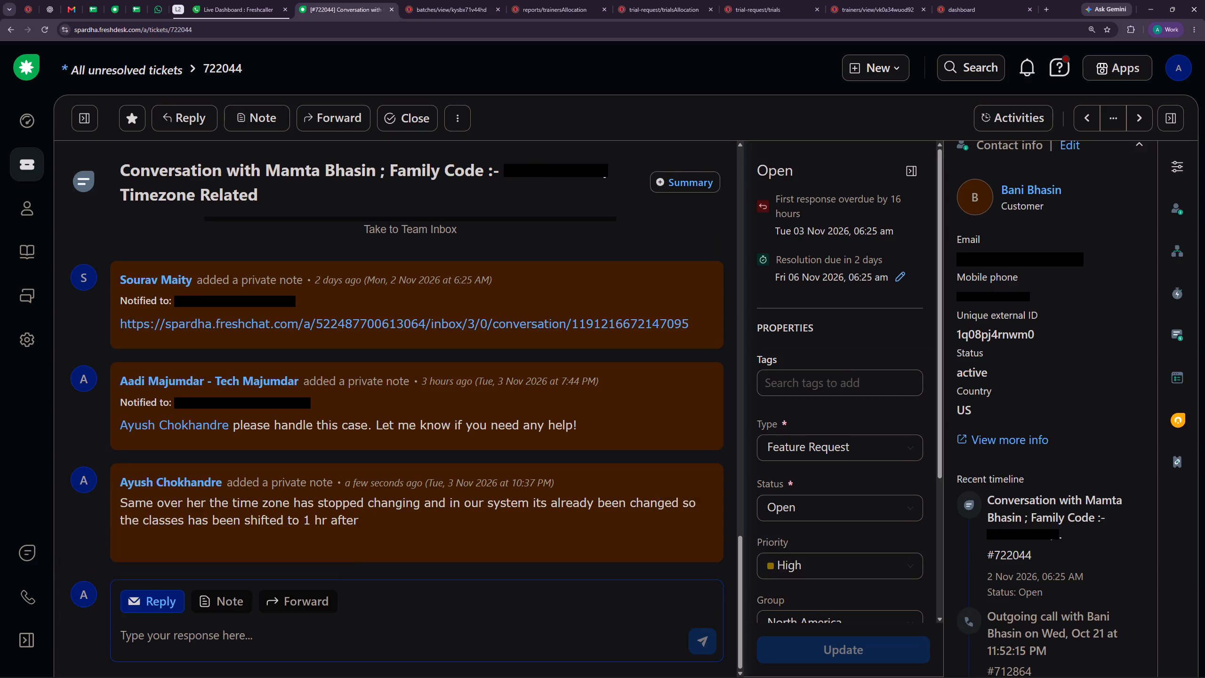
# Set ticket 722044's status to Waiting on Customer and update its properties.
pyautogui.scroll(-5, 637, 469)
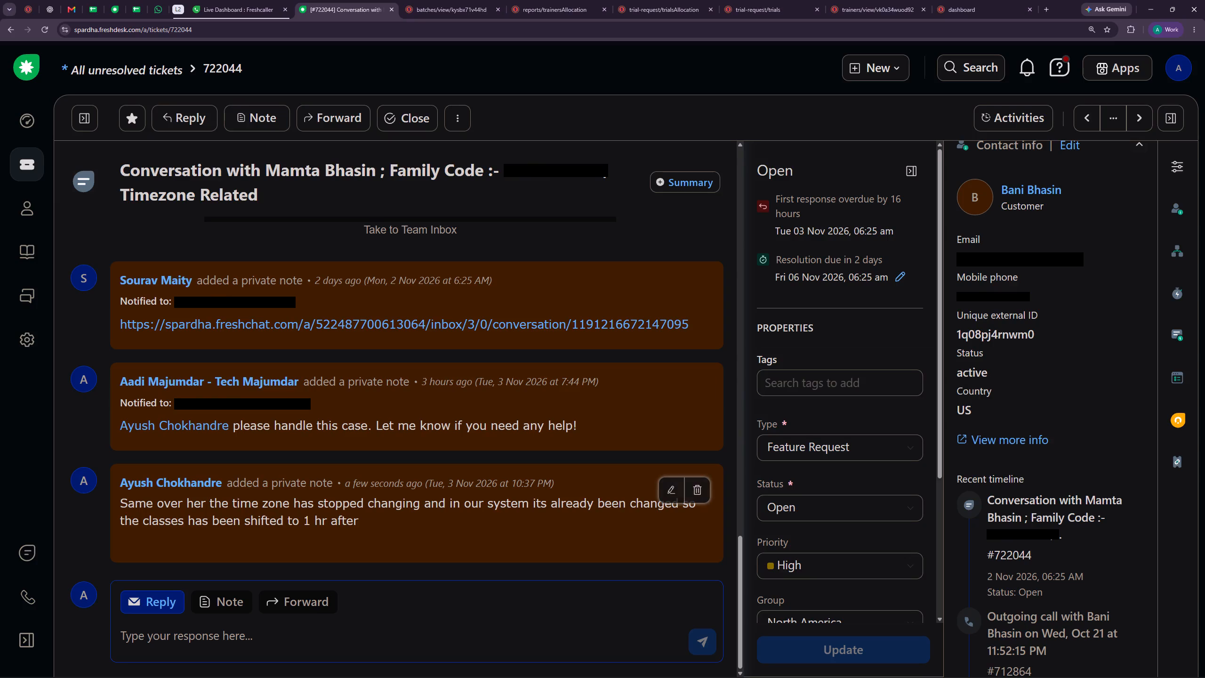
pyautogui.click(826, 511)
pyautogui.click(820, 474)
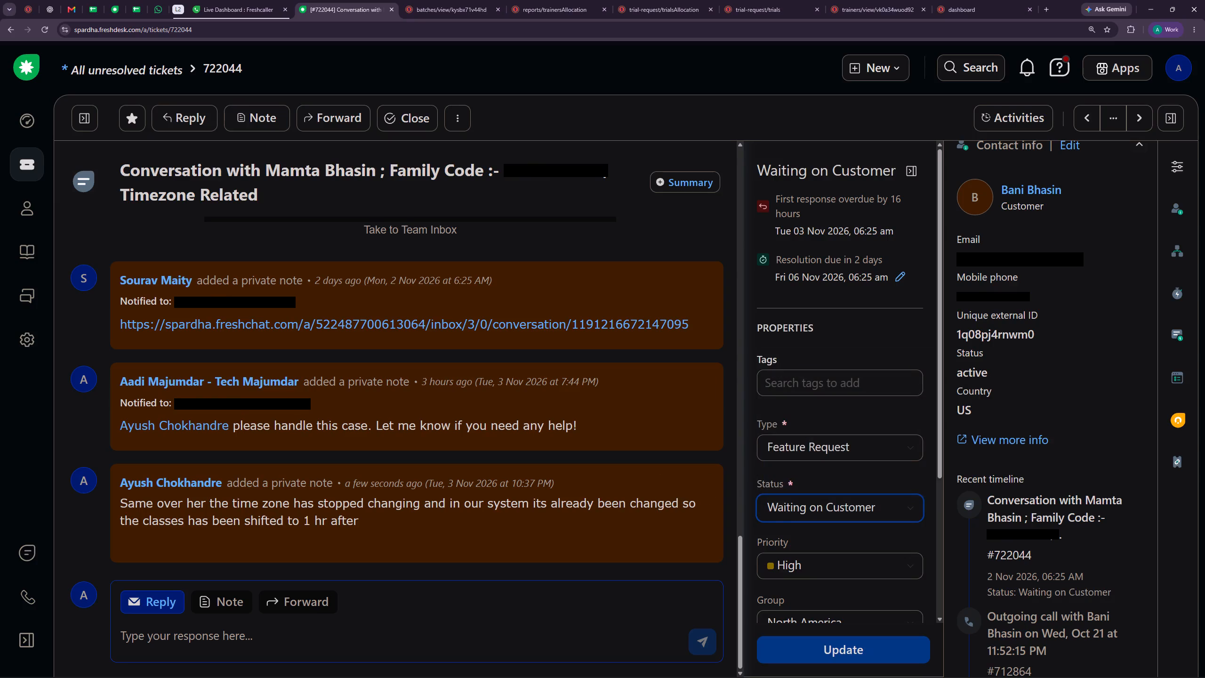
pyautogui.click(834, 647)
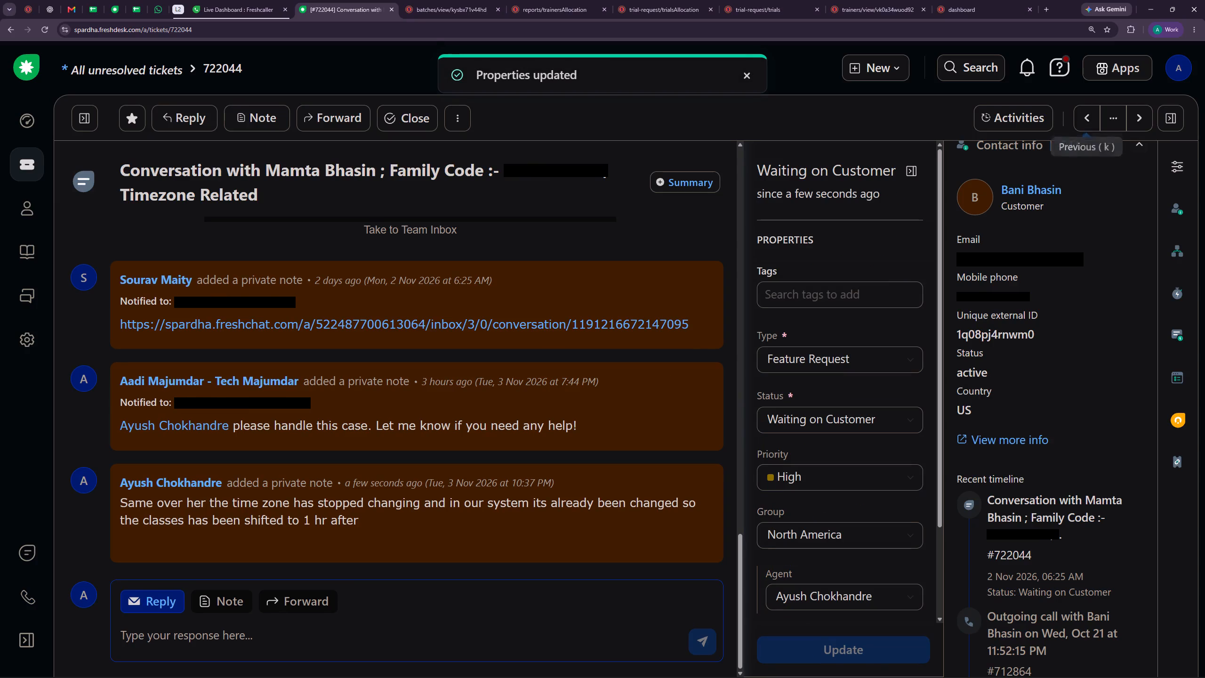
pyautogui.moveTo(206, 31); pyautogui.dragTo(51, 31)
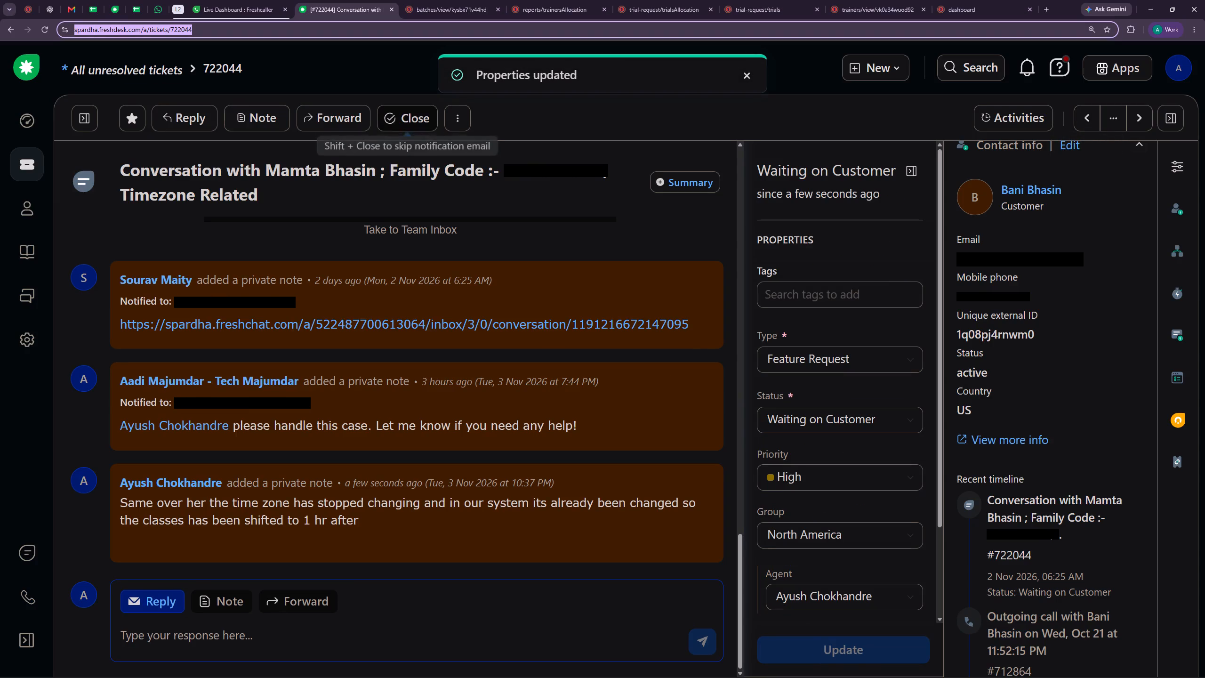
pyautogui.hotkey('ctrl', 'c')
pyautogui.click(72, 0)
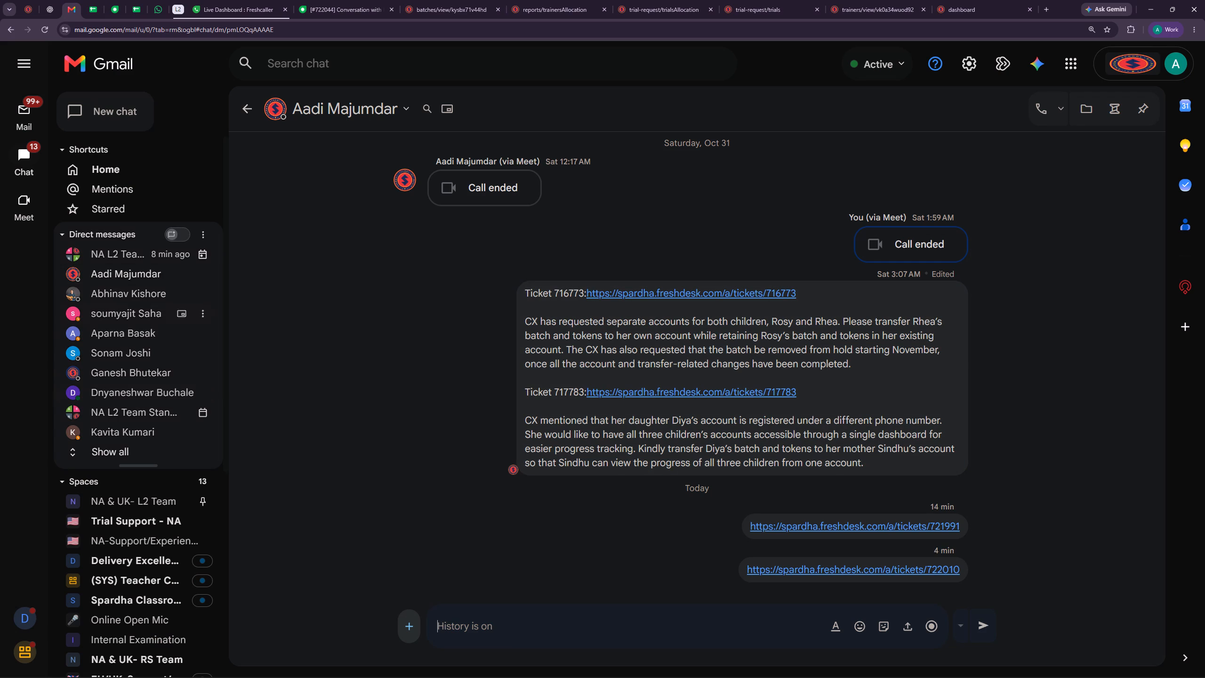
pyautogui.click(124, 275)
pyautogui.click(583, 619)
pyautogui.hotkey('ctrl', 'v')
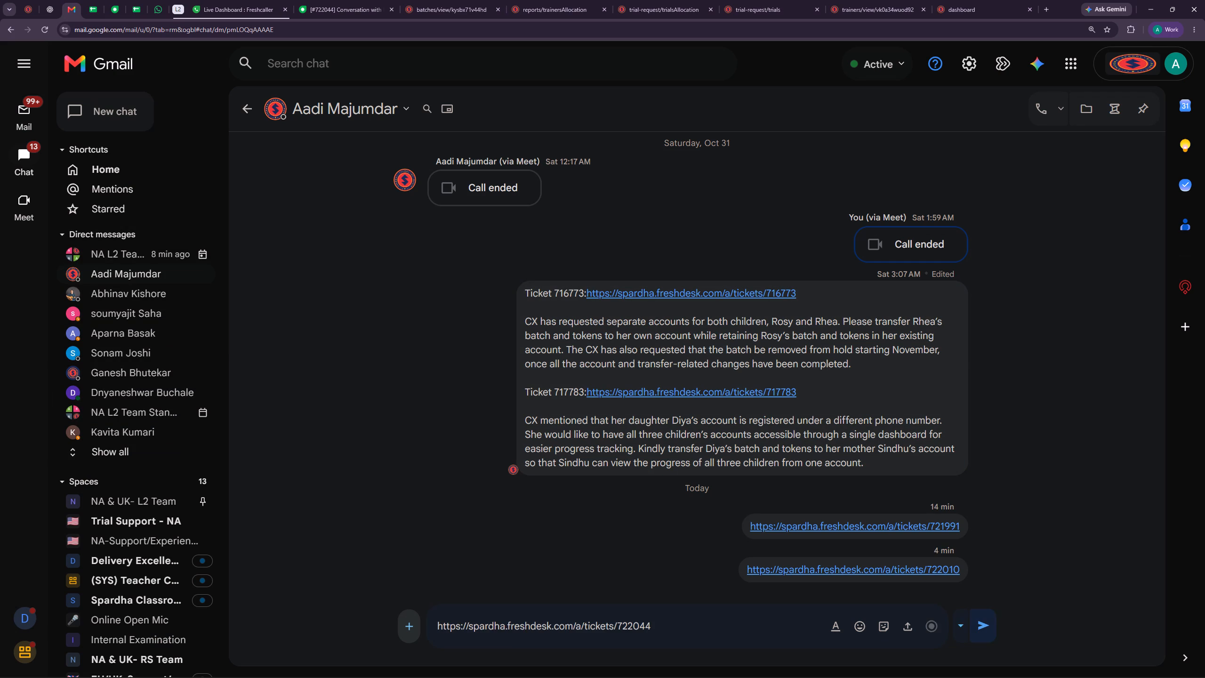
pyautogui.click(982, 617)
# Return to ticket 722044 in Freshdesk and dismiss the incoming chat reply notifications.
pyautogui.click(343, 0)
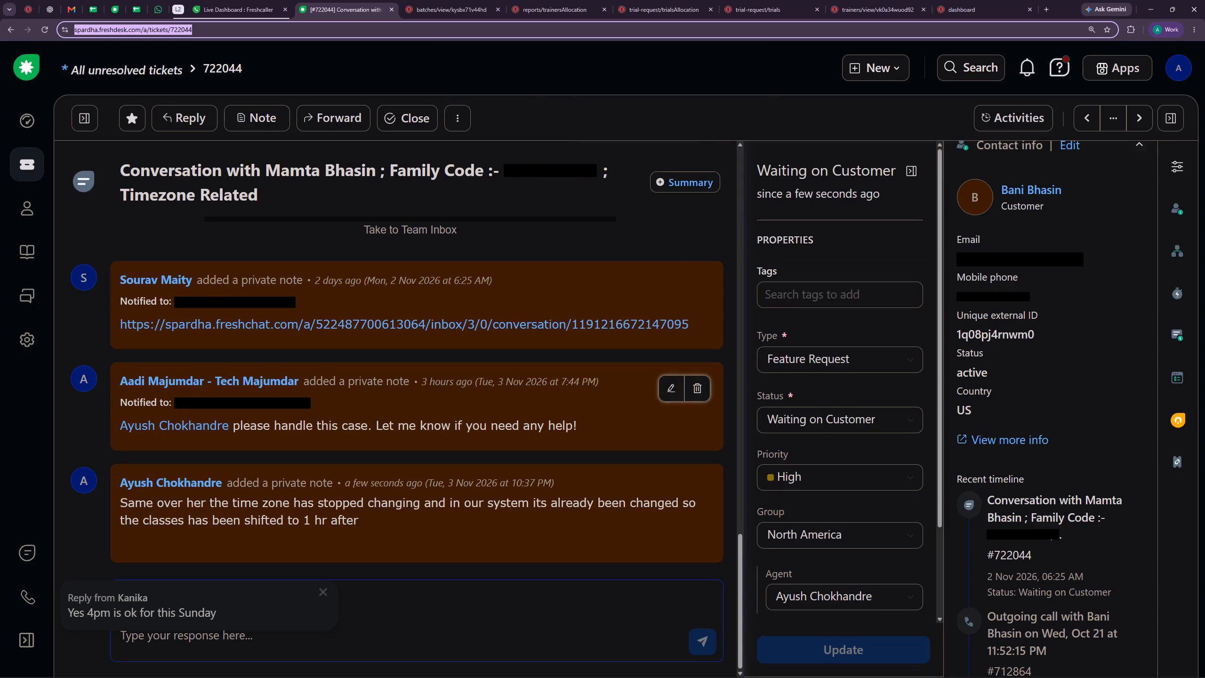
pyautogui.click(318, 591)
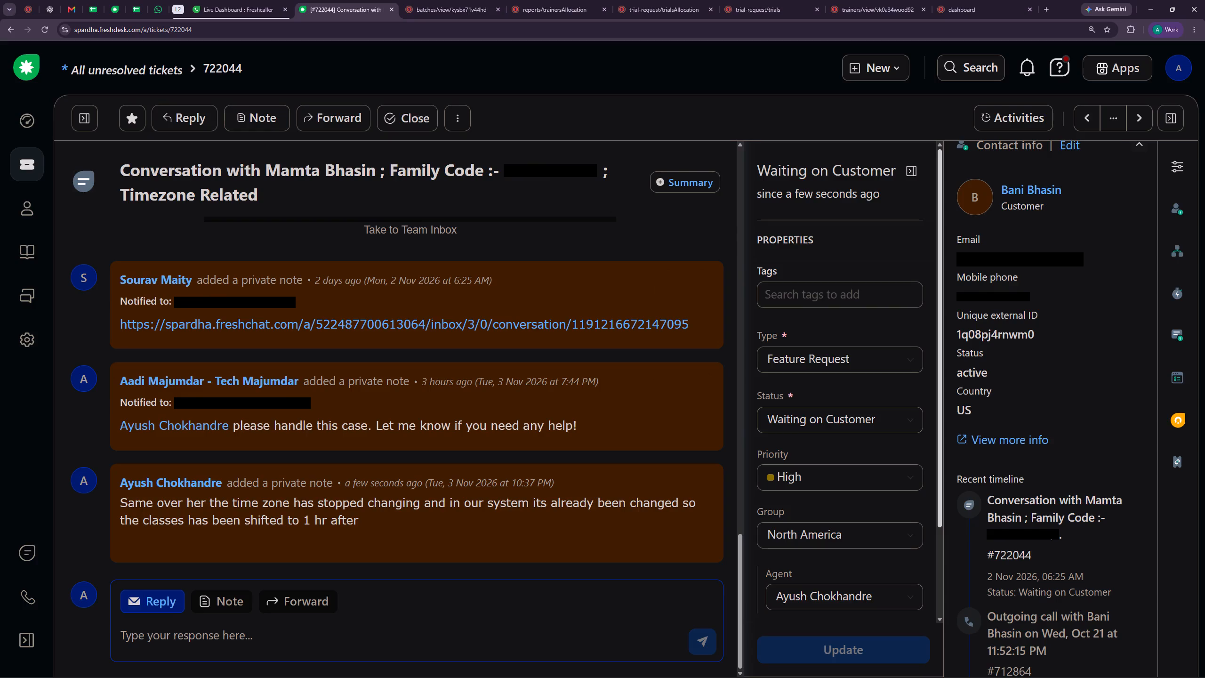
pyautogui.scroll(-2, 478, 404)
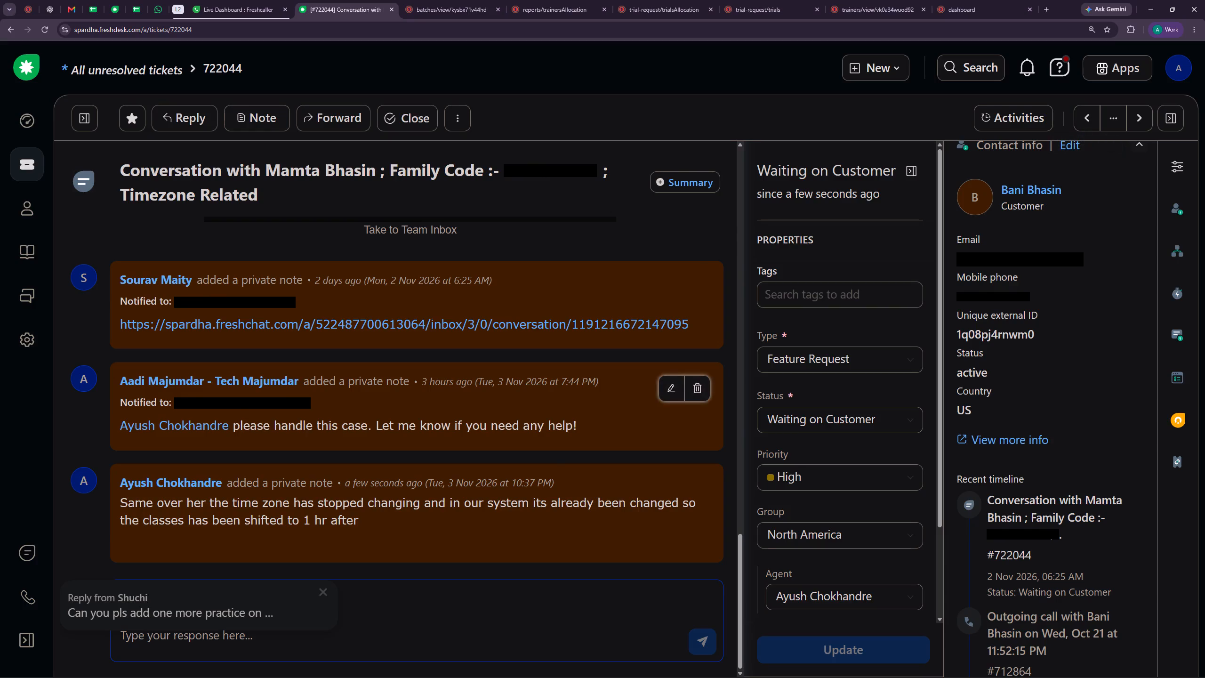
pyautogui.scroll(1, 478, 404)
pyautogui.scroll(-2, 478, 404)
pyautogui.click(326, 591)
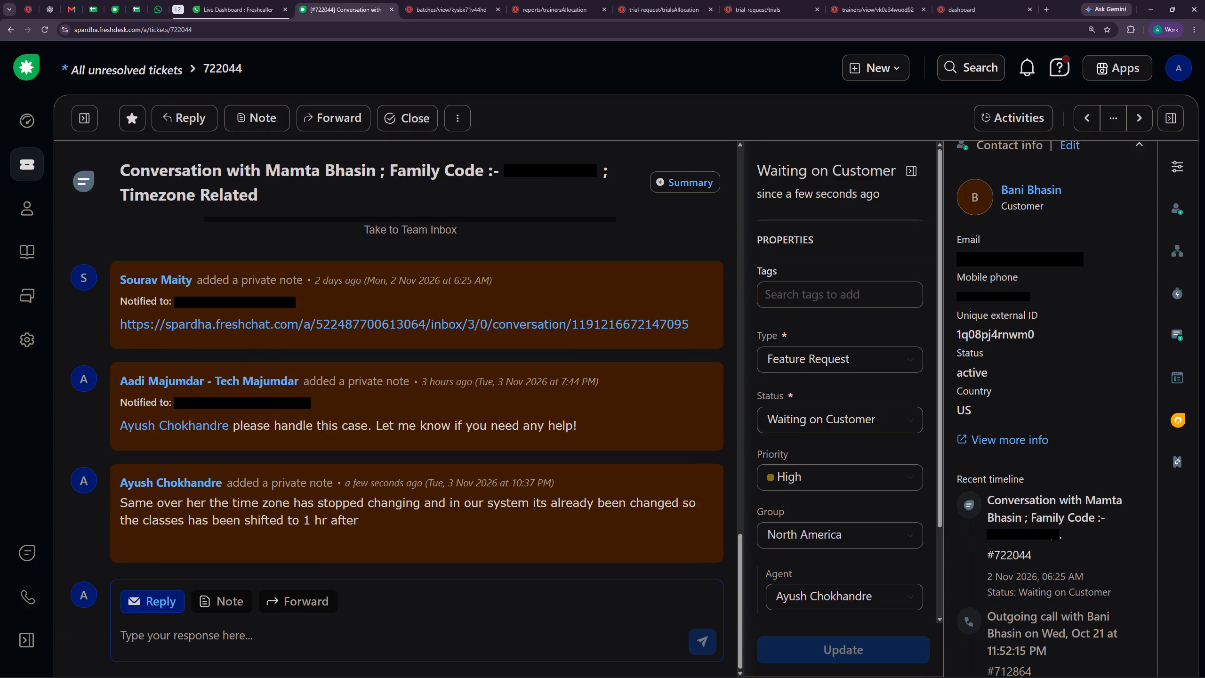
pyautogui.click(1085, 119)
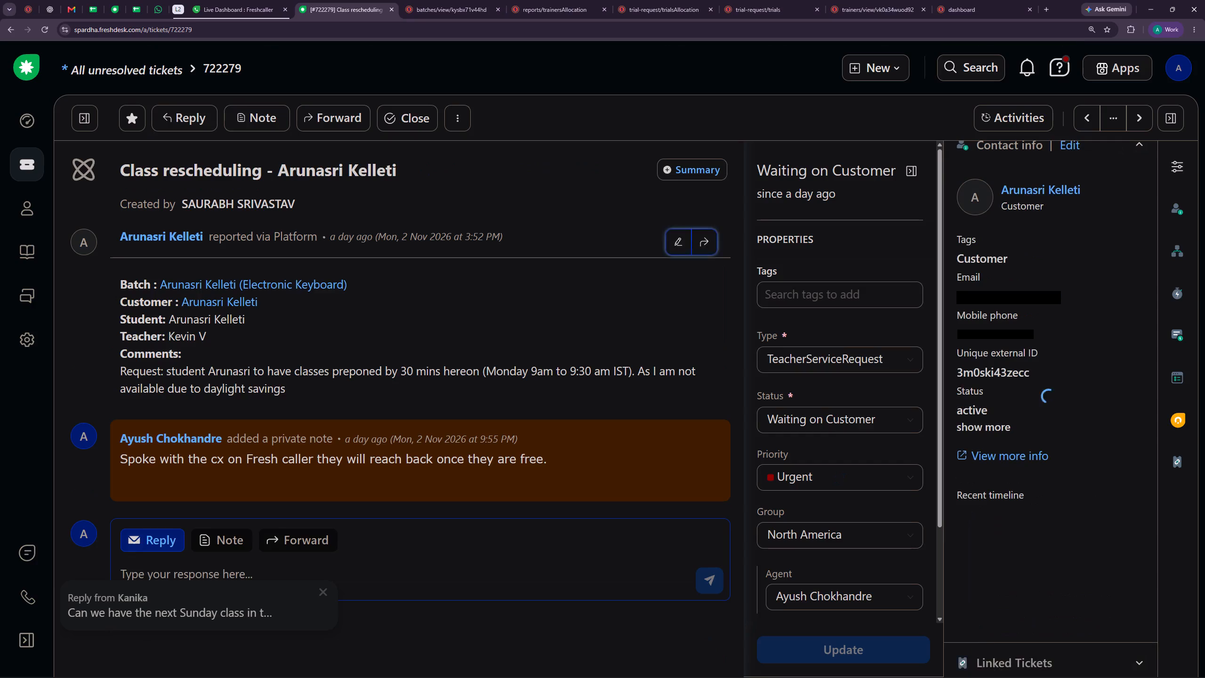
pyautogui.scroll(-5, 731, 418)
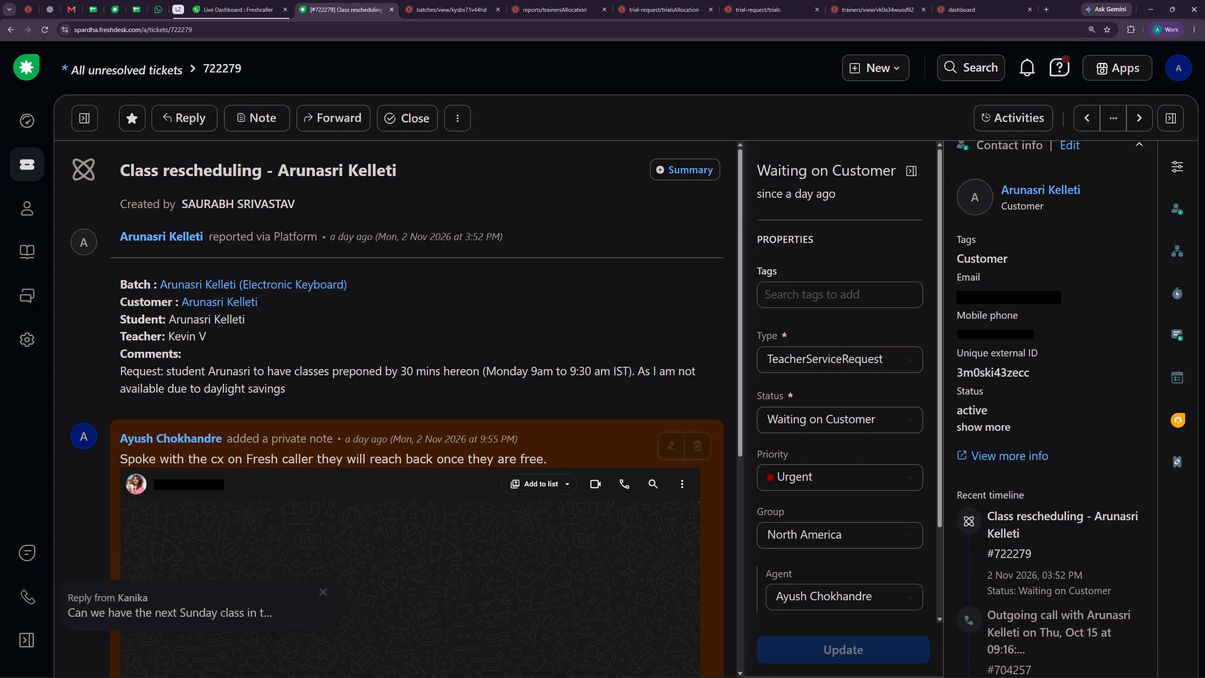
pyautogui.click(319, 590)
pyautogui.scroll(-5, 397, 464)
pyautogui.scroll(6, 397, 464)
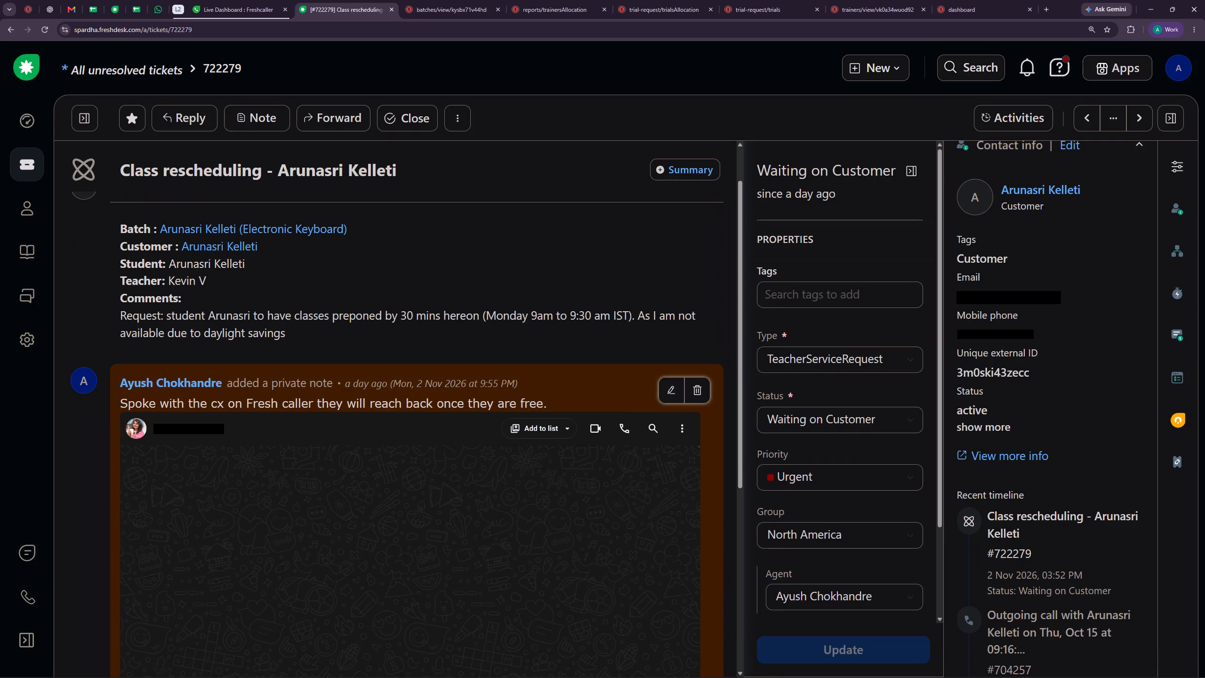
pyautogui.scroll(-2, 459, 468)
pyautogui.scroll(2, 459, 468)
pyautogui.scroll(-5, 459, 468)
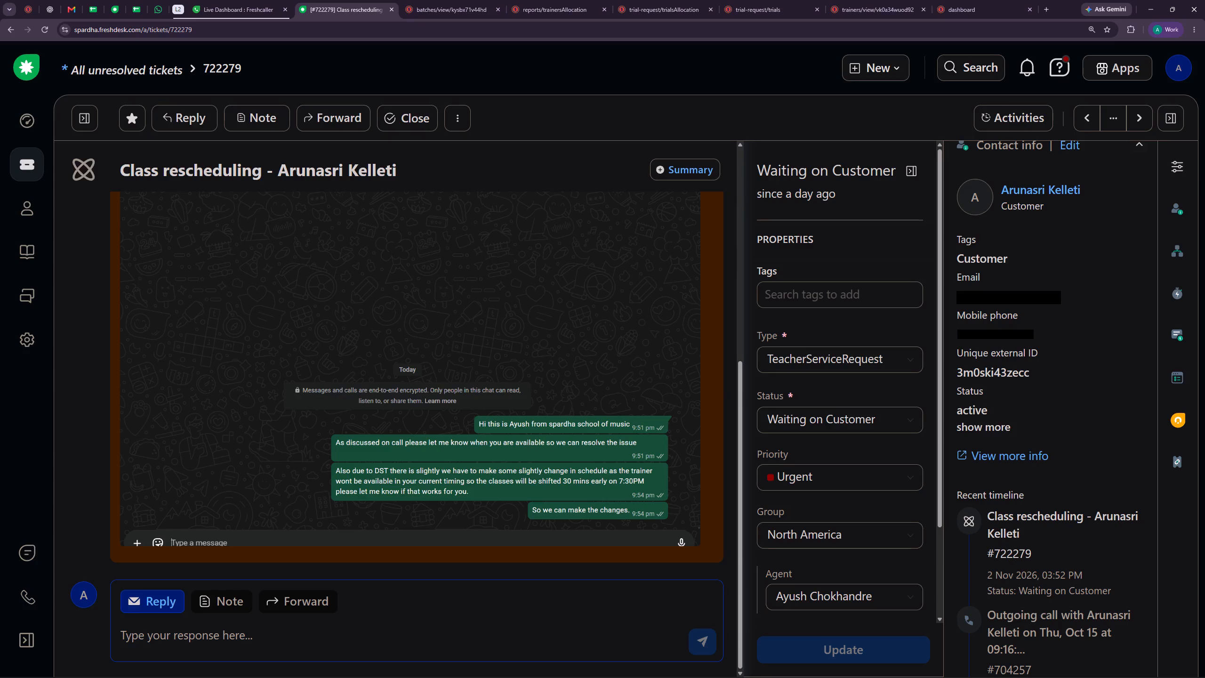
pyautogui.moveTo(1052, 334); pyautogui.dragTo(1031, 334)
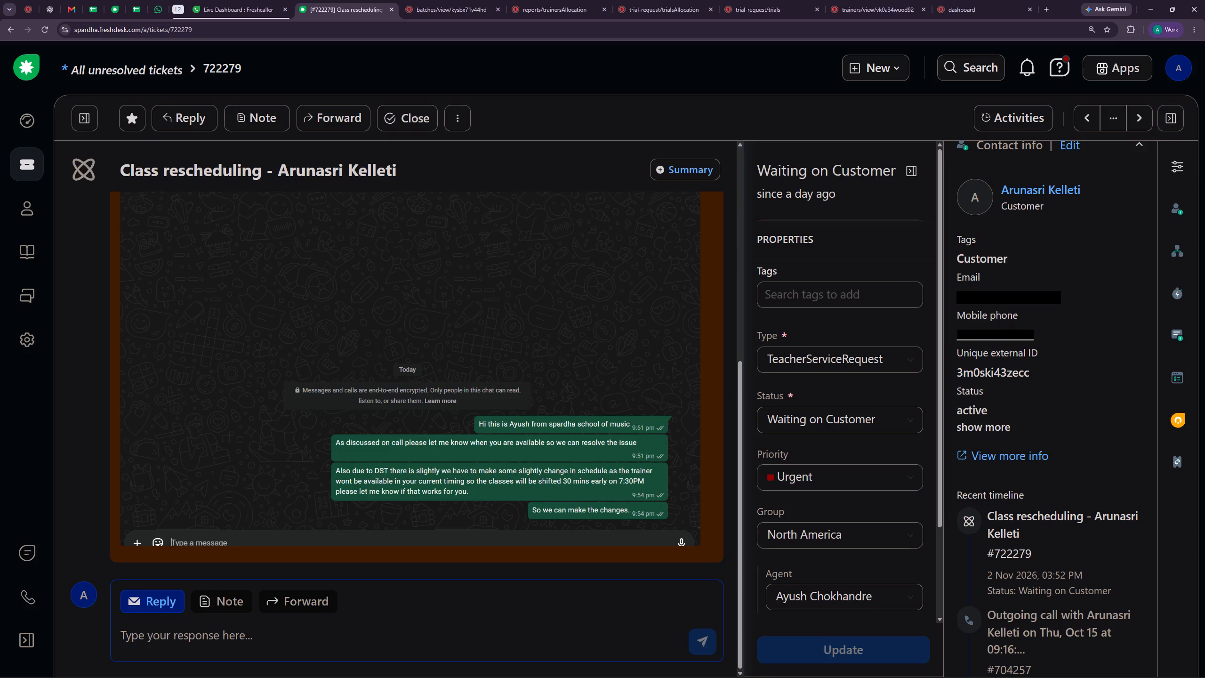
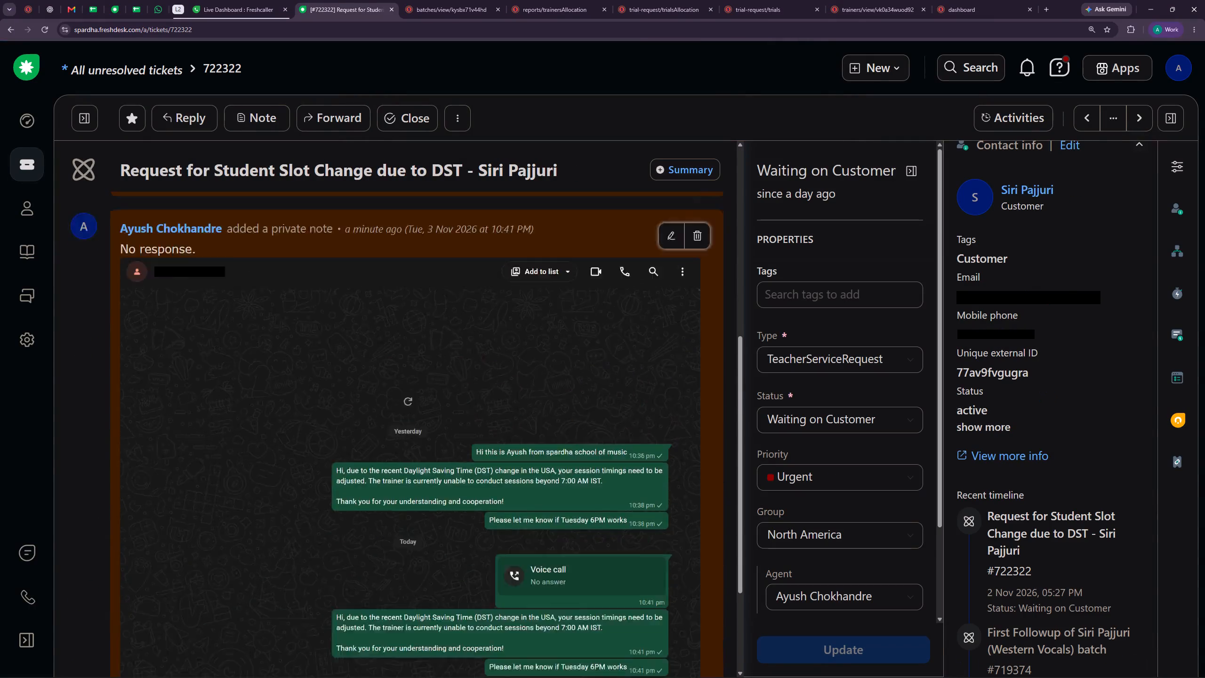
# Go from ticket 722322 to DST slot-change ticket 722330 and view the chat screenshot in its latest private note.
pyautogui.scroll(-5, 474, 408)
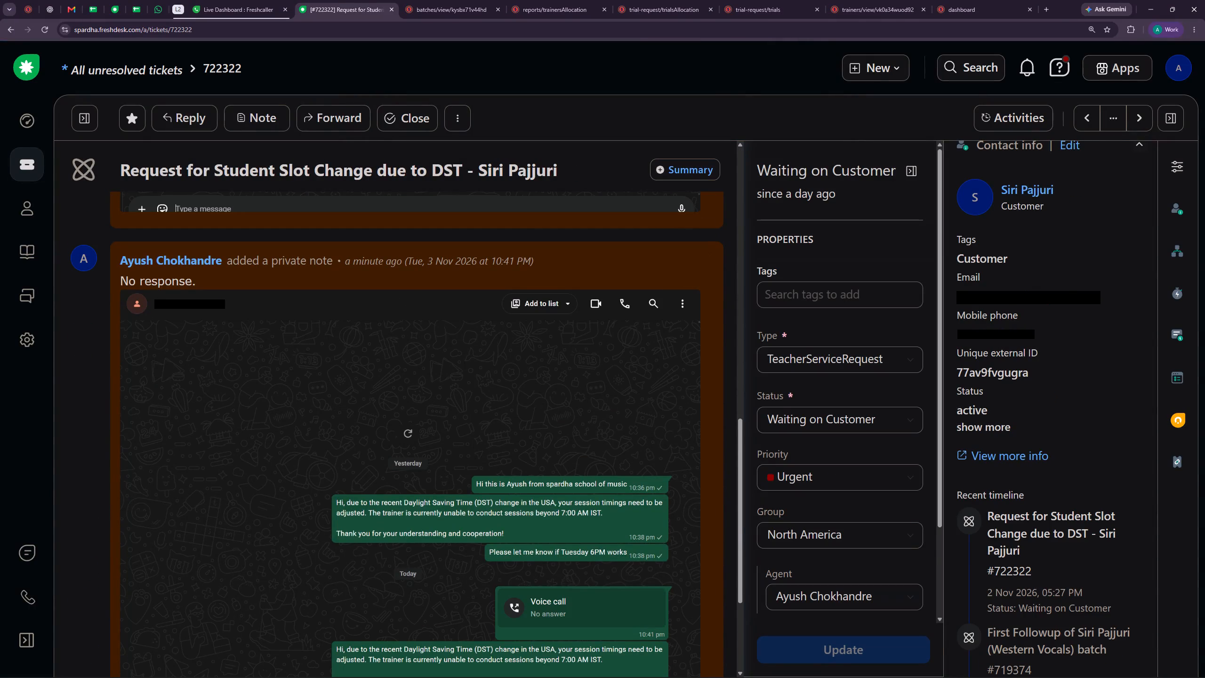
pyautogui.click(1095, 122)
pyautogui.scroll(-8, 419, 384)
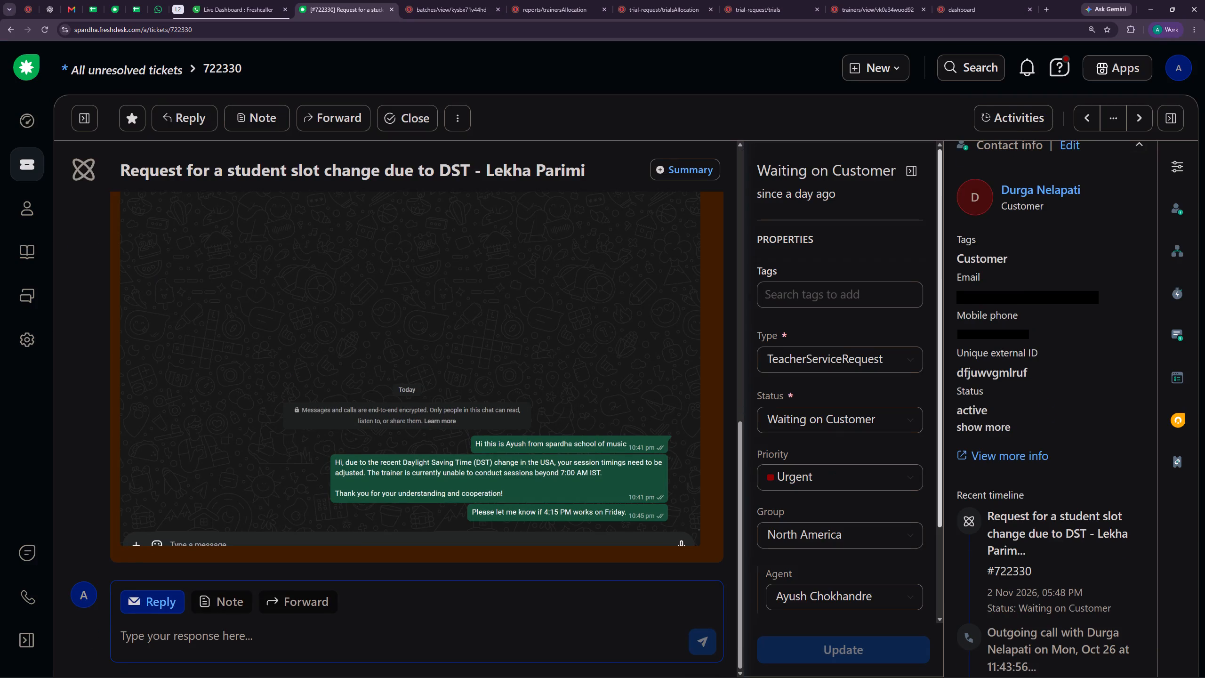
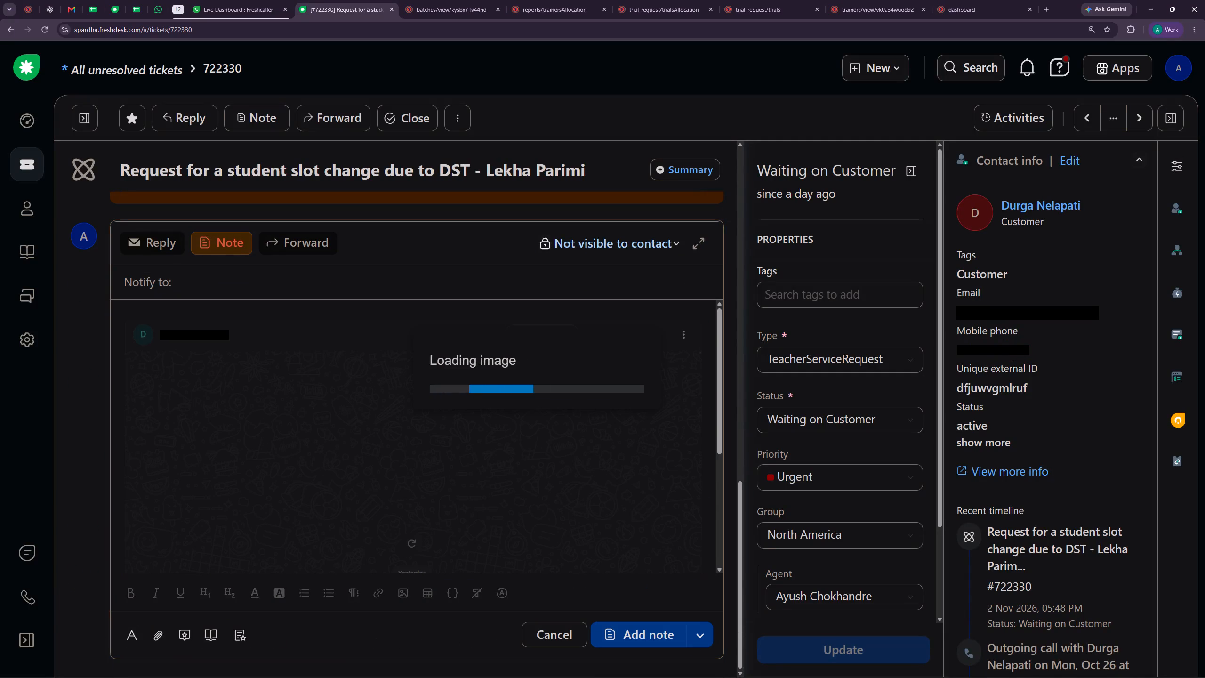
# Write "waiting response." above the pasted chat screenshot in ticket 722330's private note and add the note.
pyautogui.click(141, 304)
pyautogui.click(144, 309)
pyautogui.press('Tab')
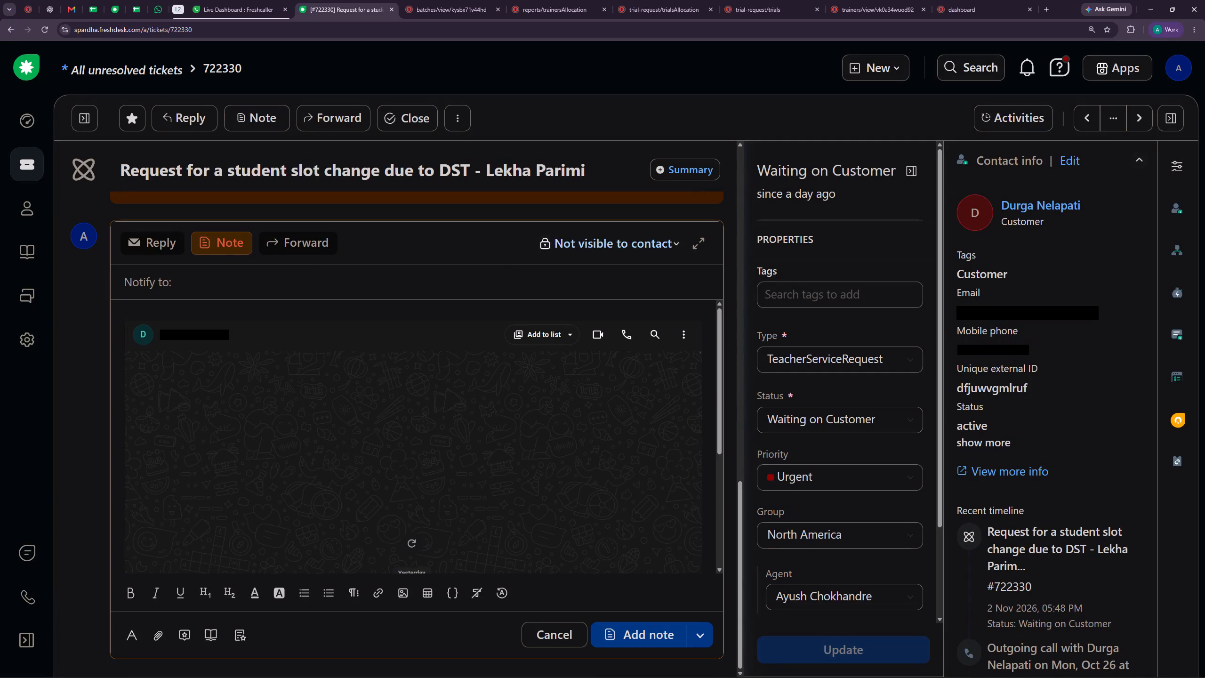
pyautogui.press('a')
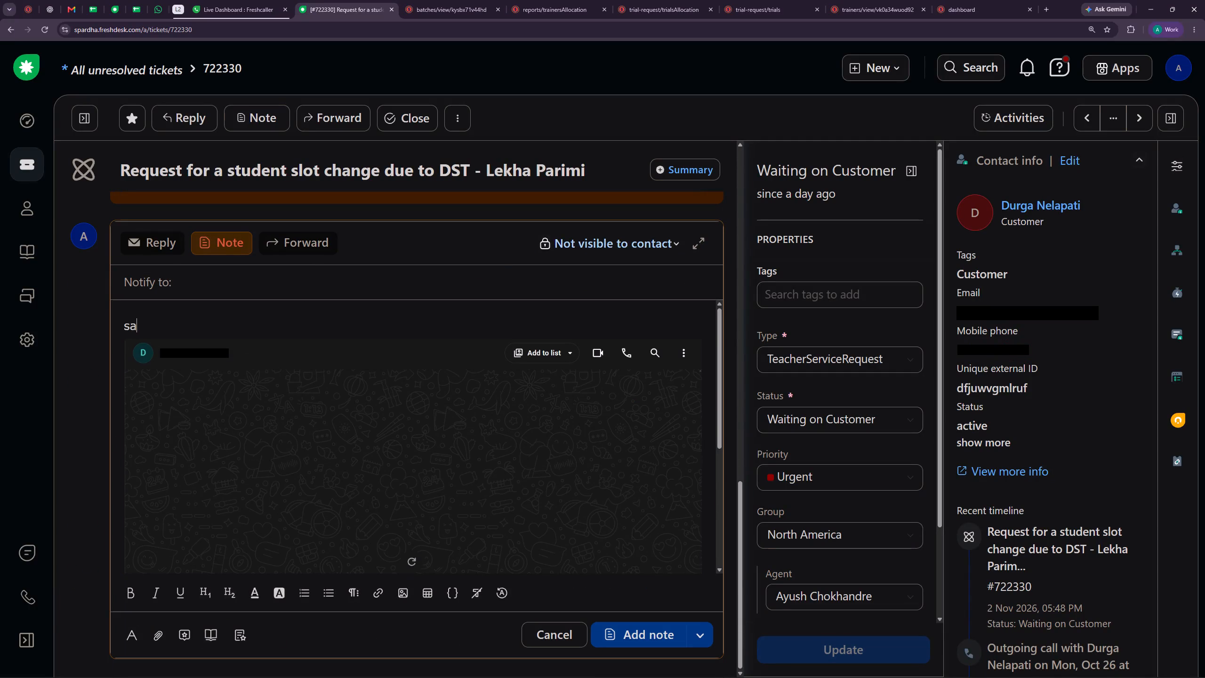
pyautogui.press('BackSpace')
pyautogui.press('BackSpace')
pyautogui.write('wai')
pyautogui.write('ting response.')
pyautogui.scroll(-7, 355, 375)
pyautogui.click(625, 651)
pyautogui.click(638, 642)
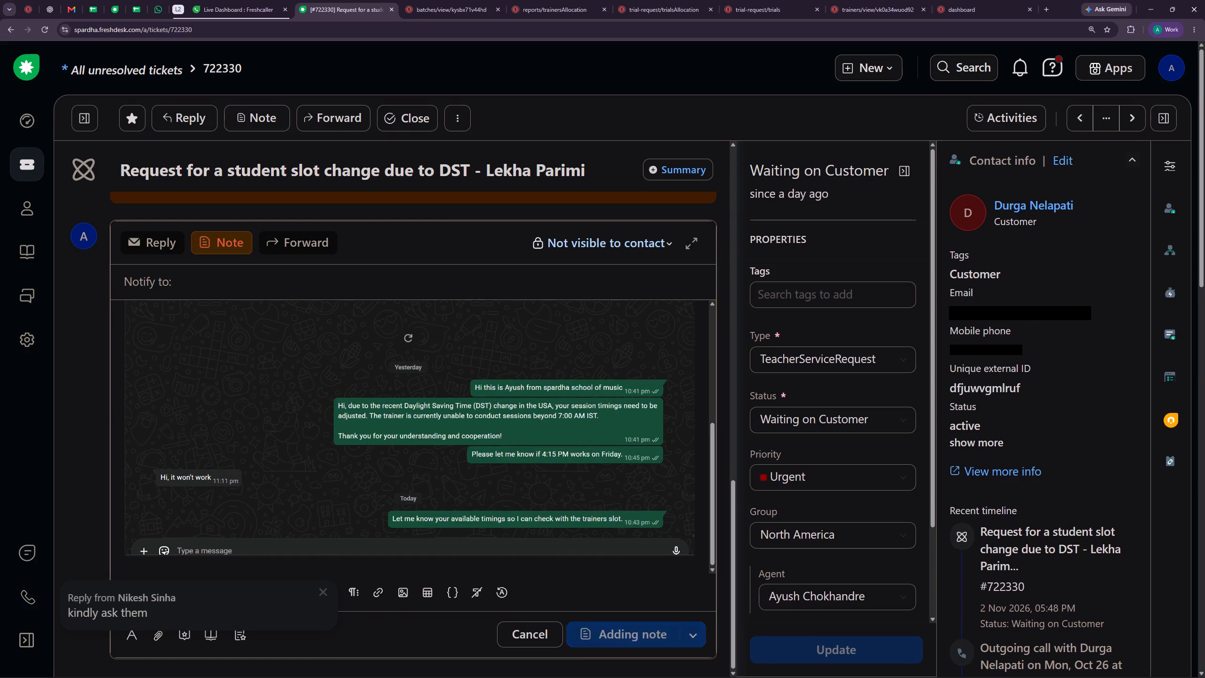
# Move from ticket 722330 to ticket 722413, the permanent timing change request.
pyautogui.click(1082, 112)
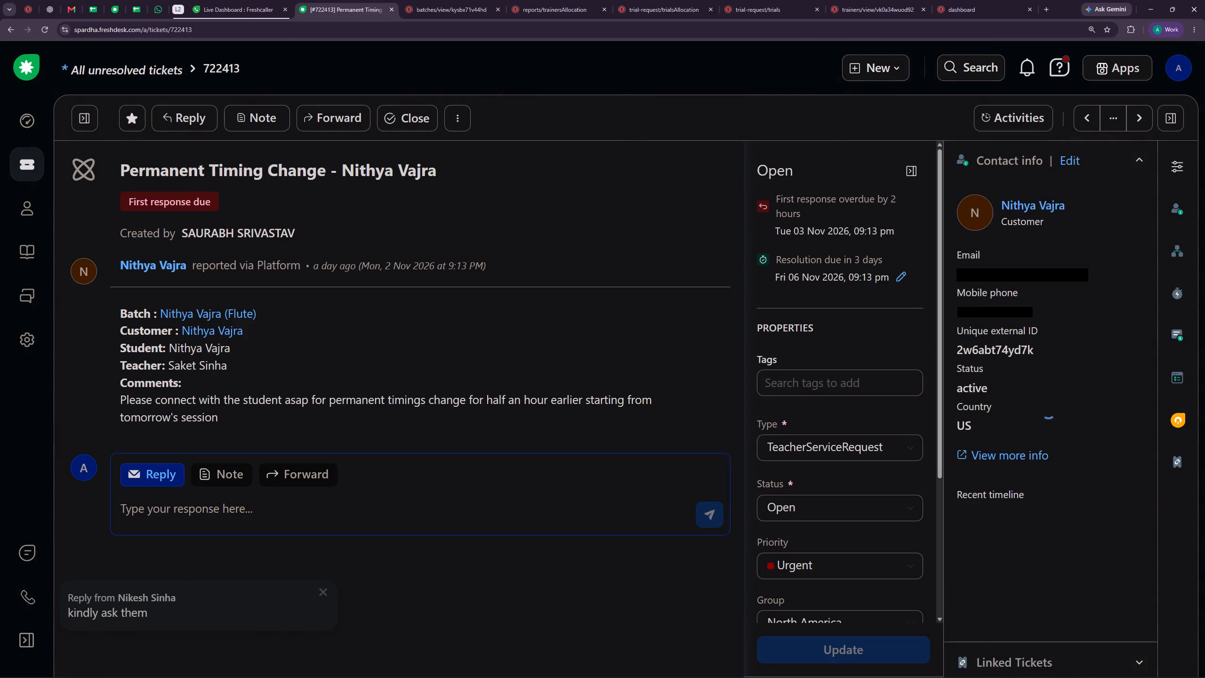
pyautogui.click(325, 593)
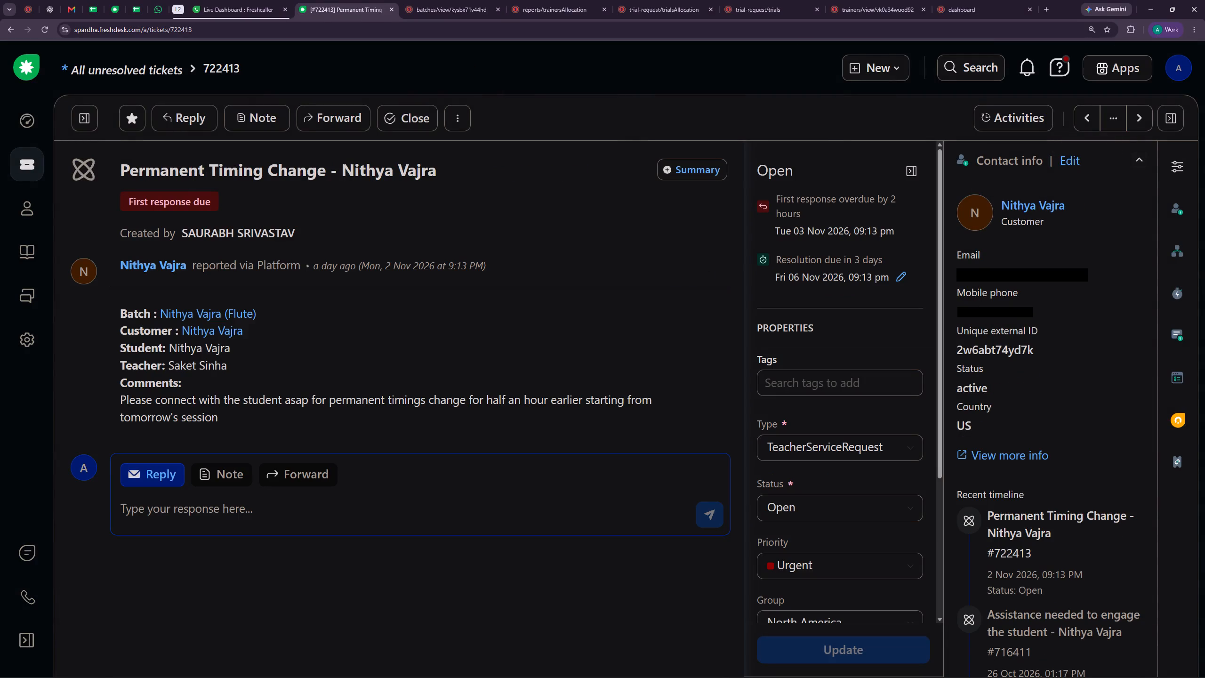
pyautogui.click(323, 593)
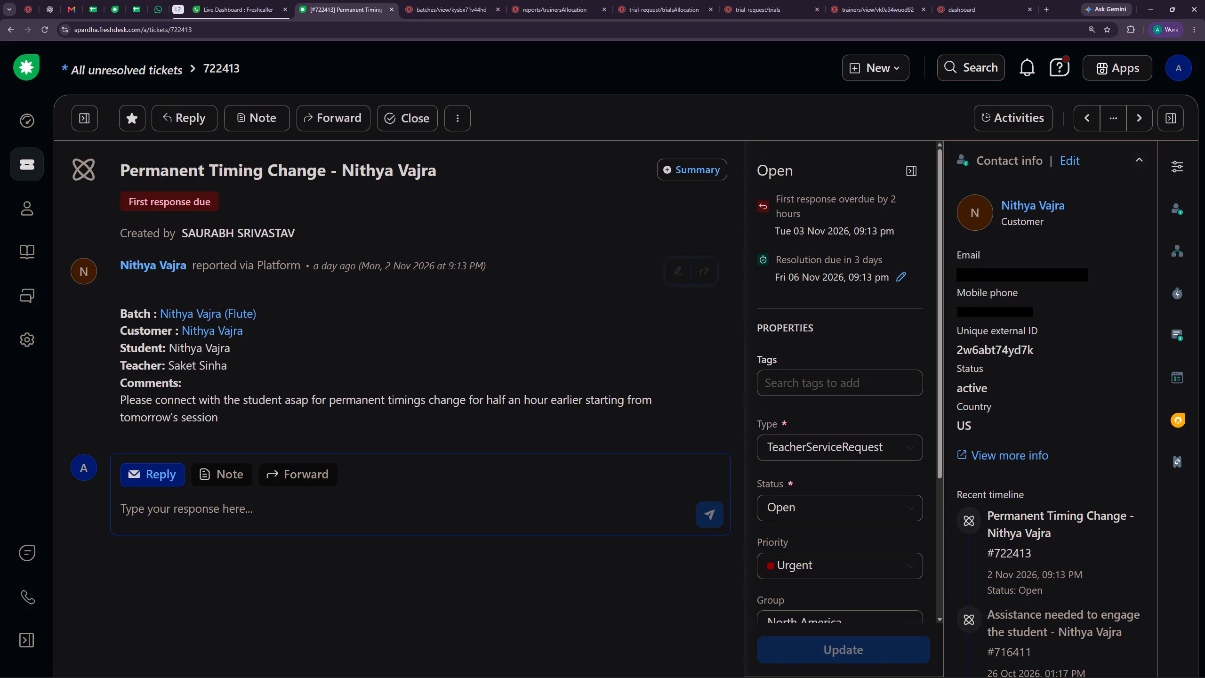
pyautogui.moveTo(1041, 308); pyautogui.dragTo(971, 309)
pyautogui.hotkey('ctrl', 'c')
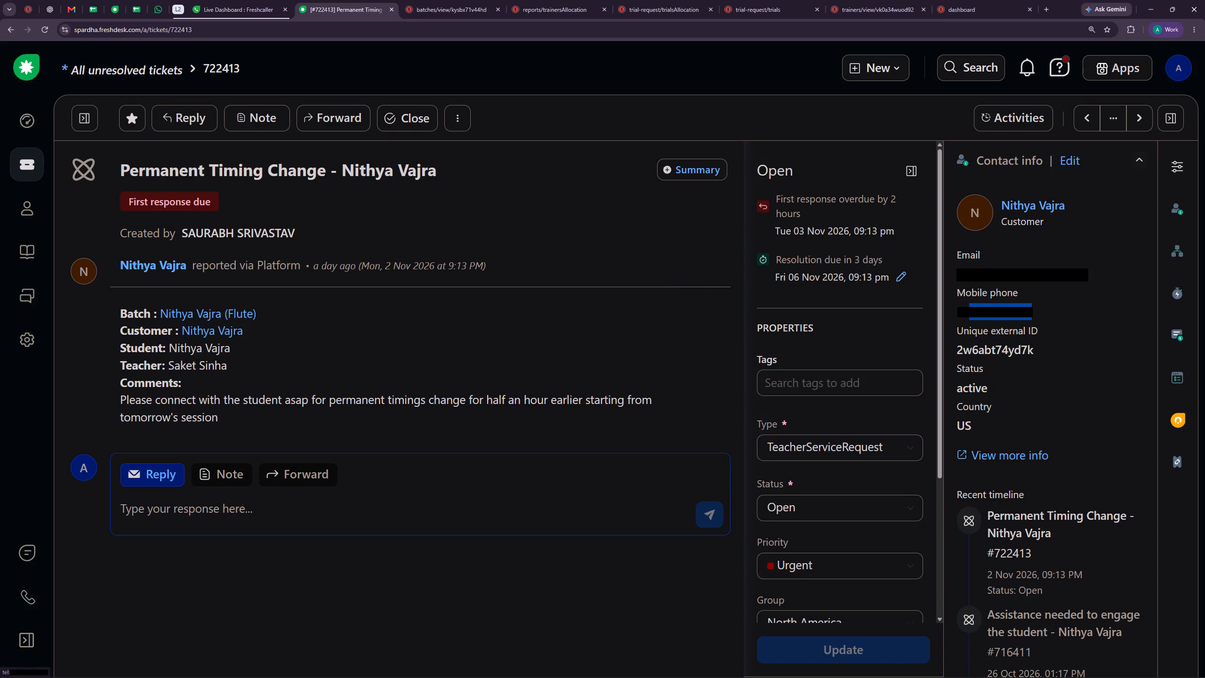
# Search the admin portal's batches by the ticket 722413 customer's family unique number and view the Flute batch's November 2026 sessions.
pyautogui.click(449, 0)
pyautogui.click(56, 482)
pyautogui.moveTo(635, 179); pyautogui.dragTo(463, 167)
pyautogui.hotkey('ctrl', 'v')
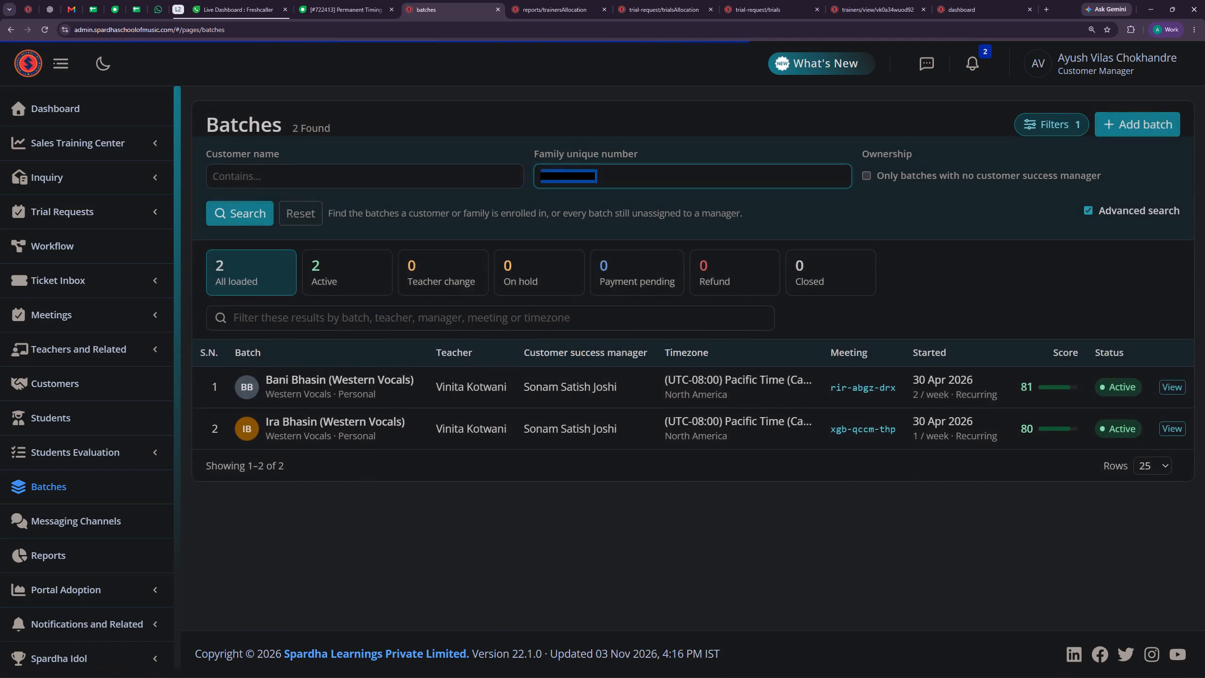
pyautogui.click(246, 223)
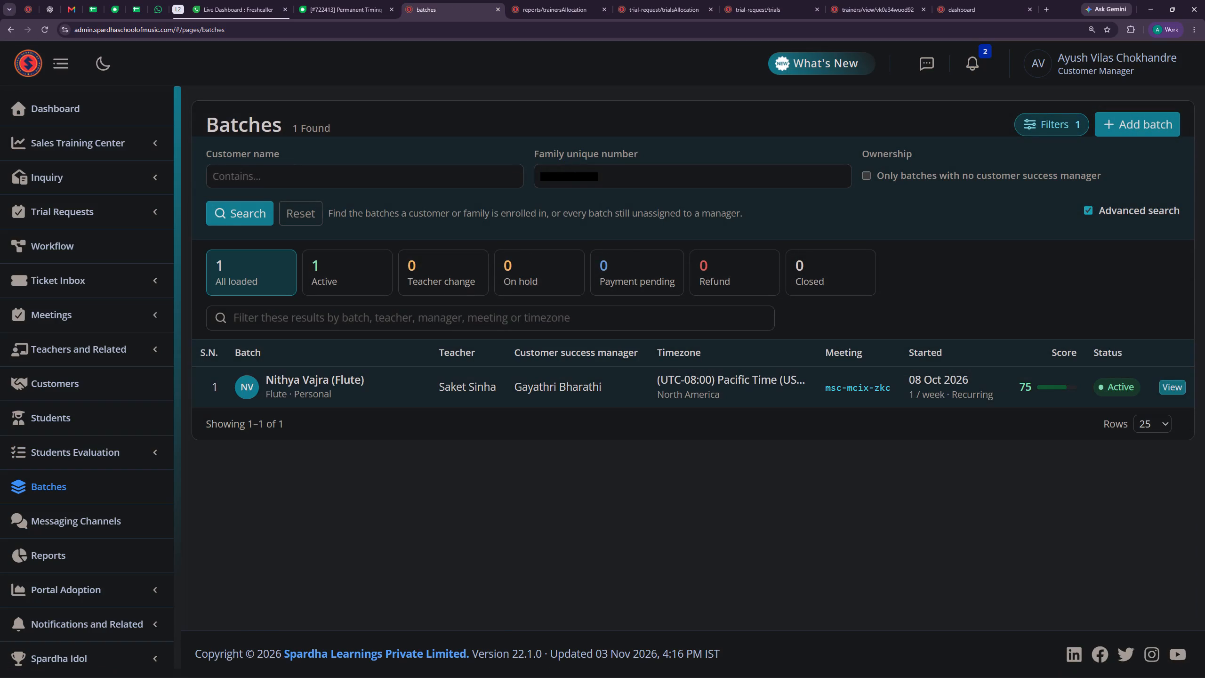
pyautogui.click(1177, 388)
pyautogui.scroll(-5, 607, 441)
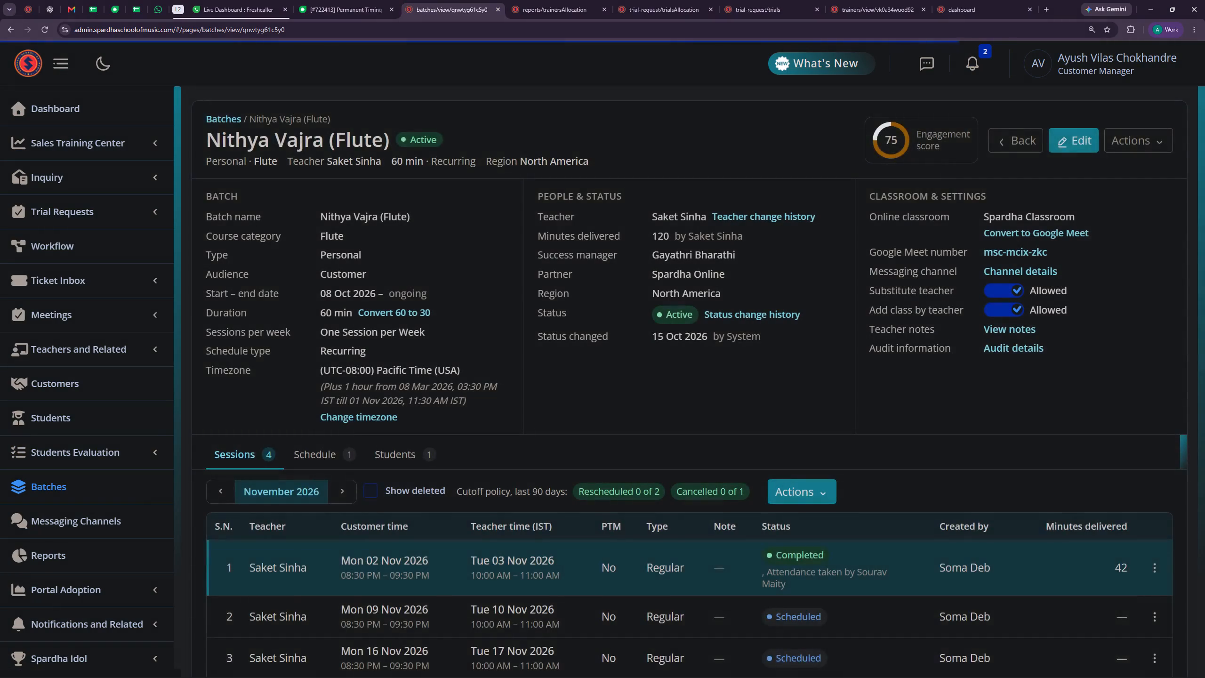
pyautogui.scroll(-2, 622, 464)
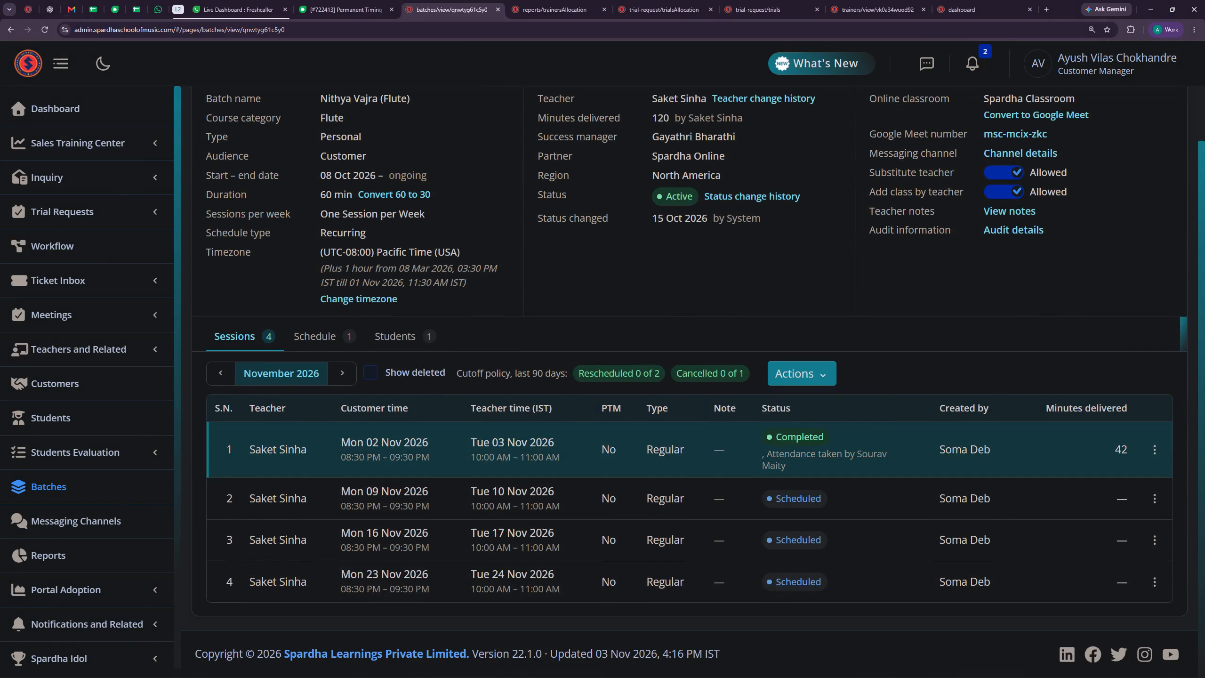
# Check the NA & UK- L2 Team chat space, and return to ticket 722413 and its Flute batch.
pyautogui.click(66, 0)
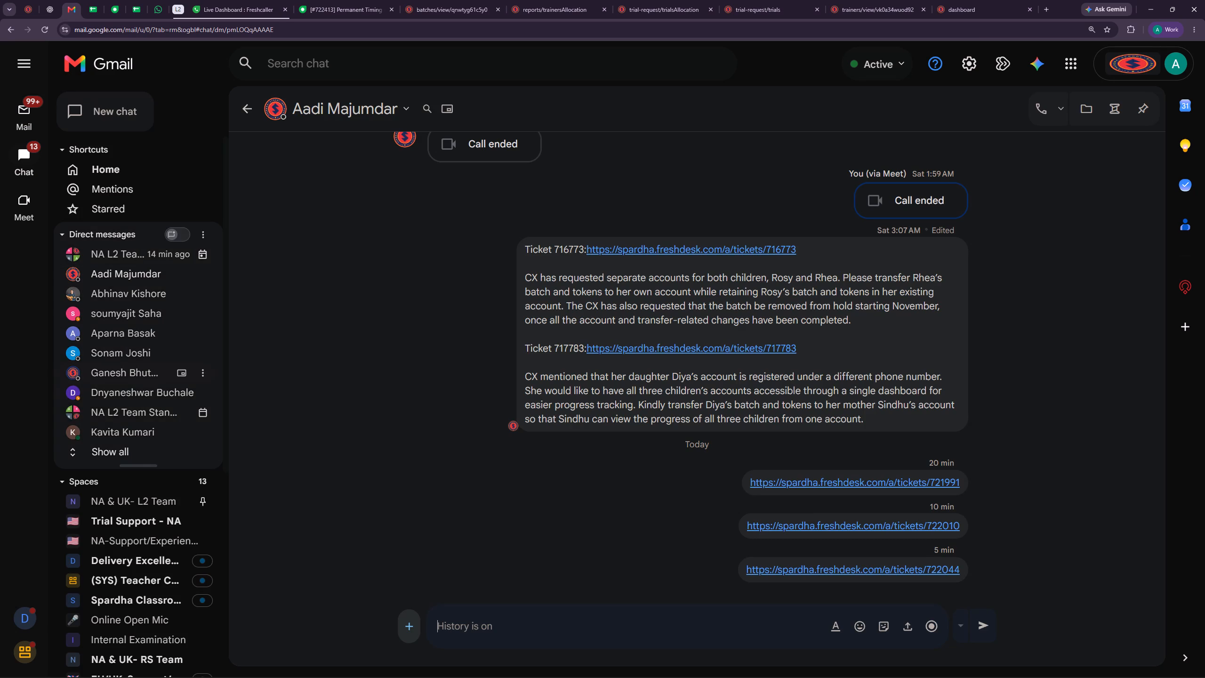
pyautogui.click(124, 494)
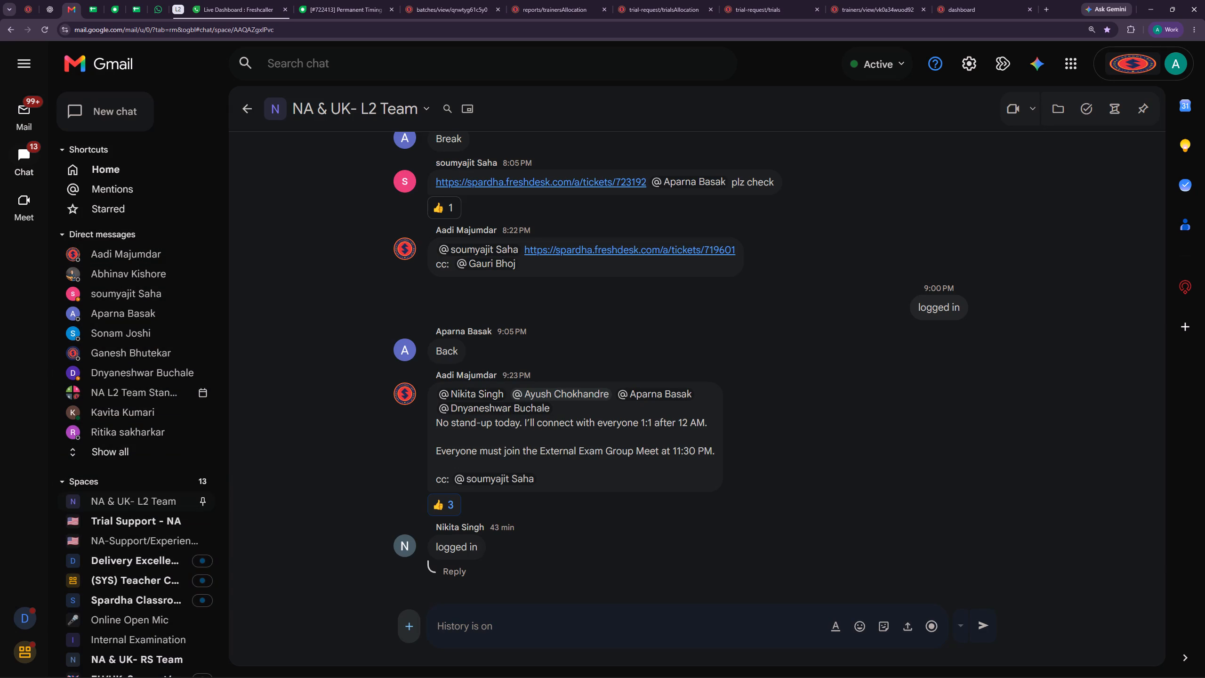
pyautogui.click(361, 0)
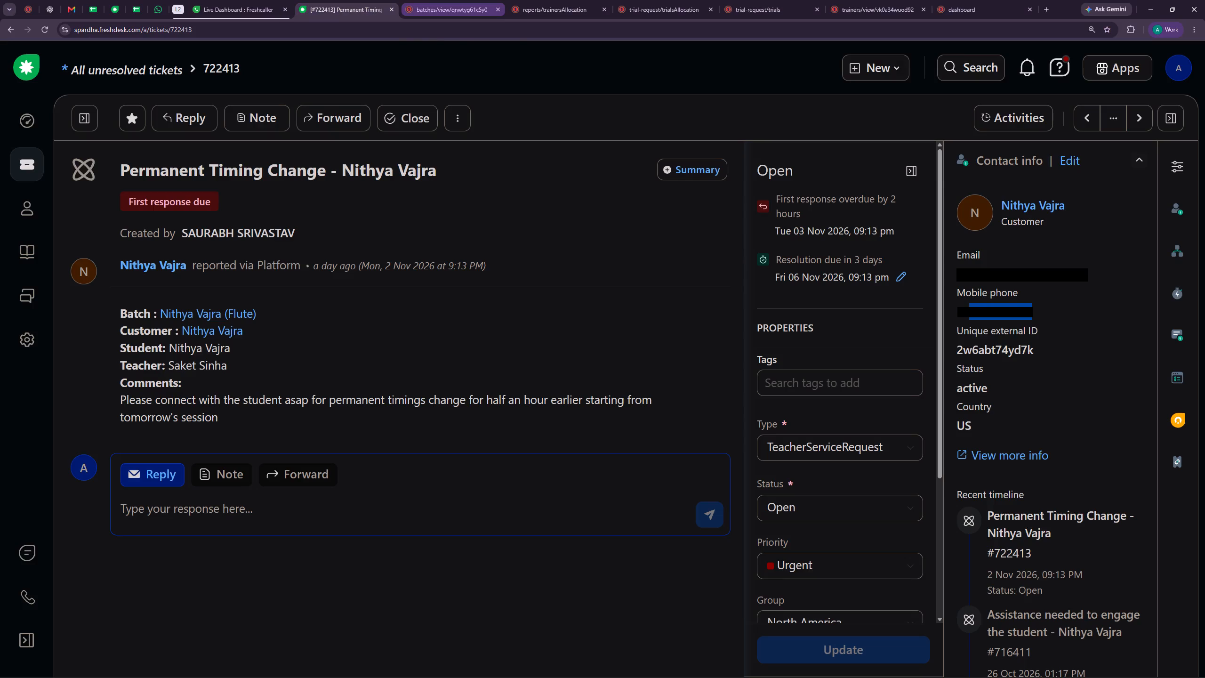
pyautogui.click(433, 0)
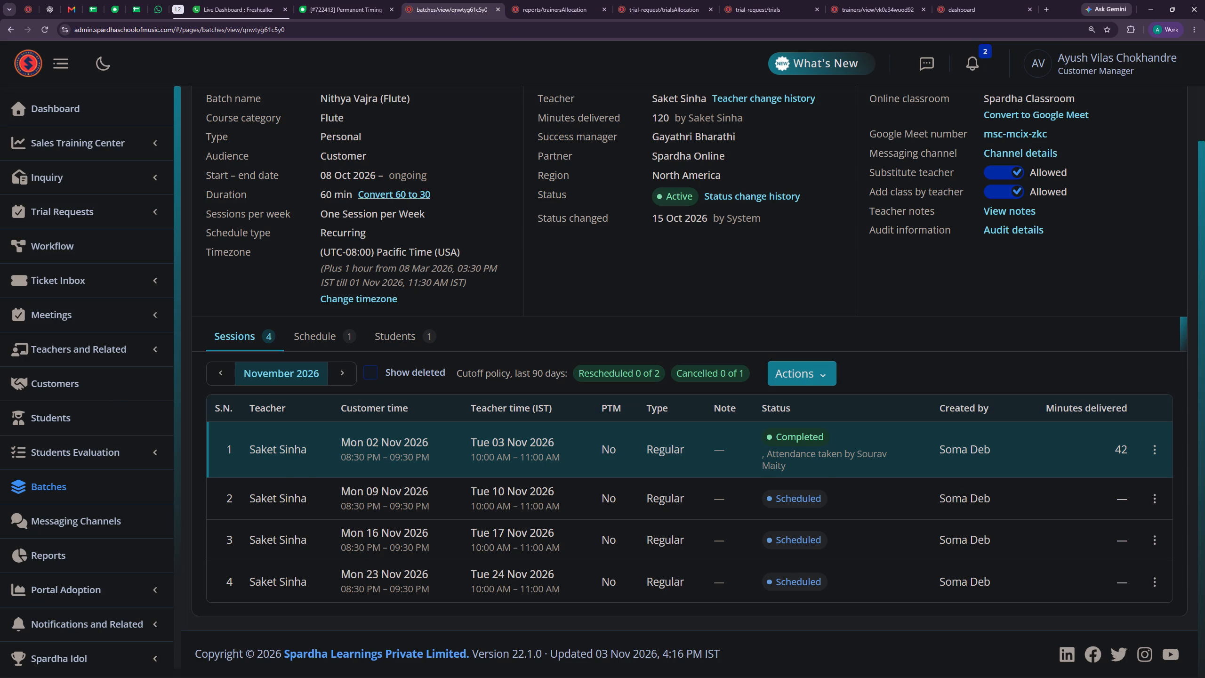
pyautogui.click(351, 0)
pyautogui.click(1117, 329)
pyautogui.moveTo(1039, 307); pyautogui.dragTo(979, 308)
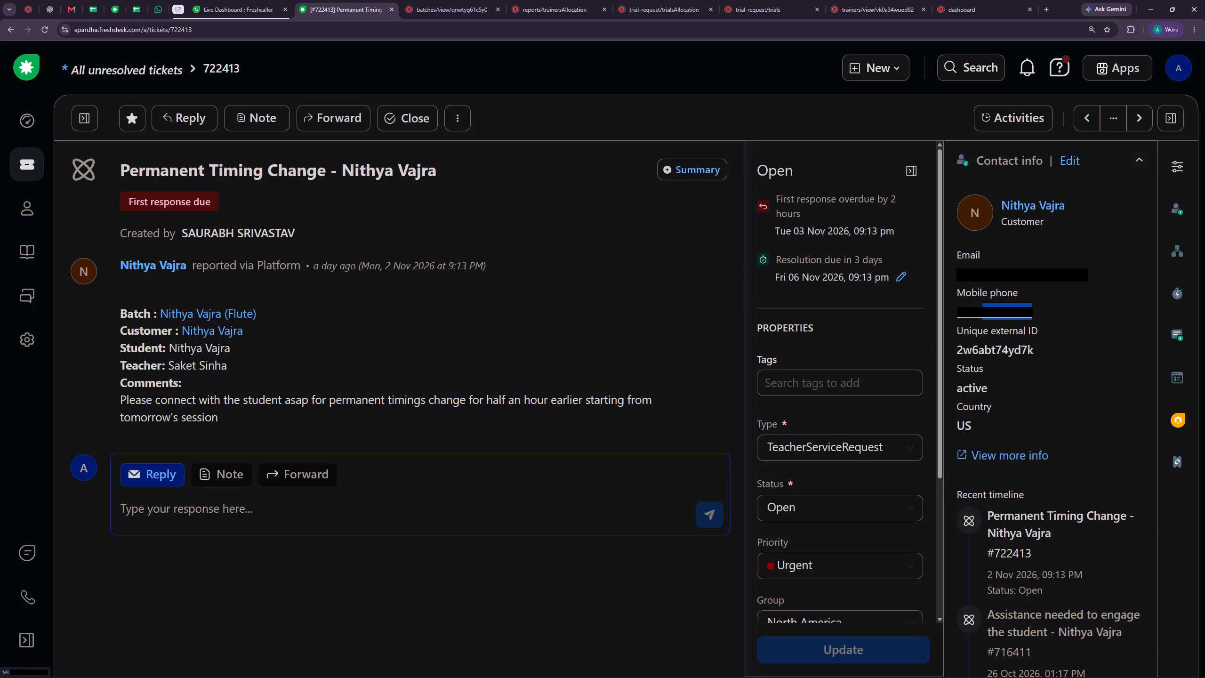
pyautogui.moveTo(979, 308); pyautogui.dragTo(952, 309)
pyautogui.hotkey('ctrl', 'c')
pyautogui.click(233, 0)
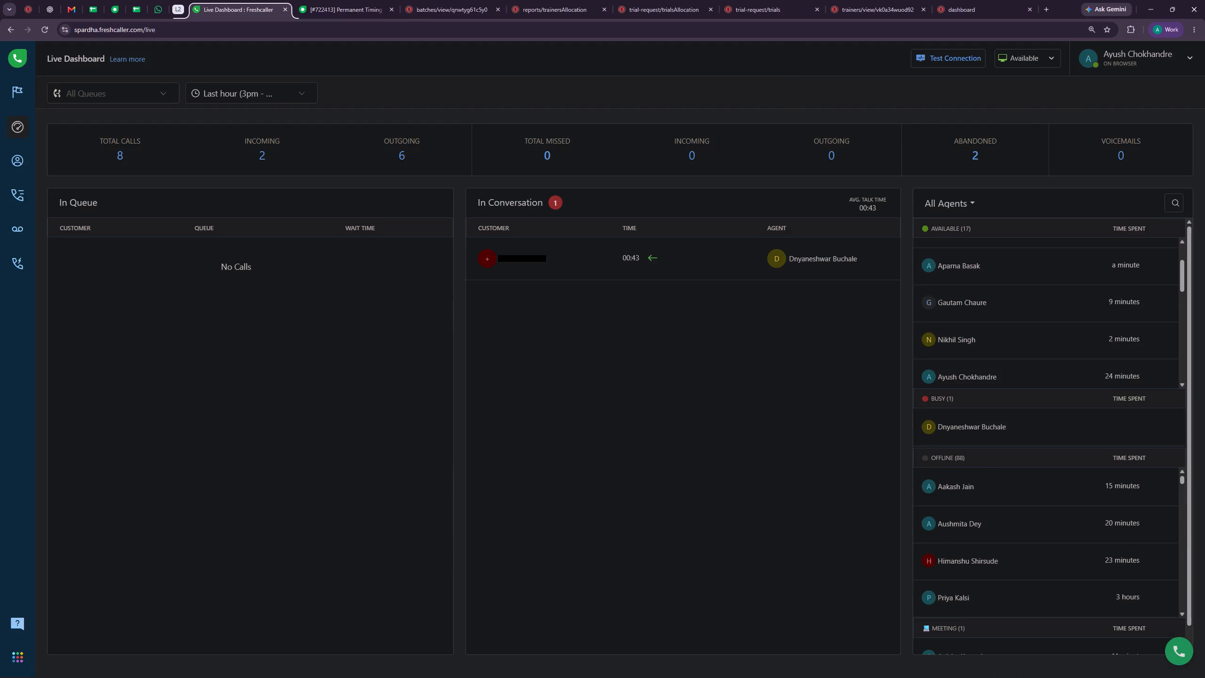
pyautogui.click(1186, 654)
pyautogui.hotkey('ctrl', 'v')
pyautogui.click(1072, 416)
pyautogui.hotkey('ctrl', 'v')
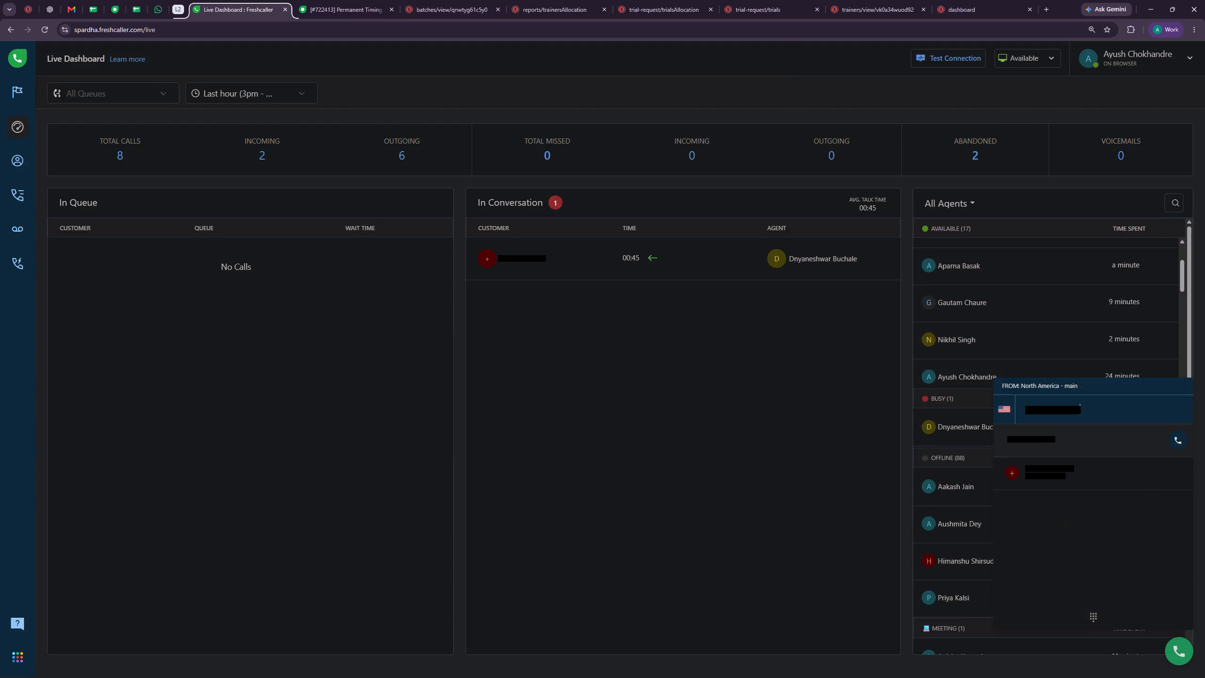
pyautogui.click(1177, 476)
# Look over ticket 722413 and read back through earlier messages in the NA & UK- L2 Team chat space.
pyautogui.click(357, 0)
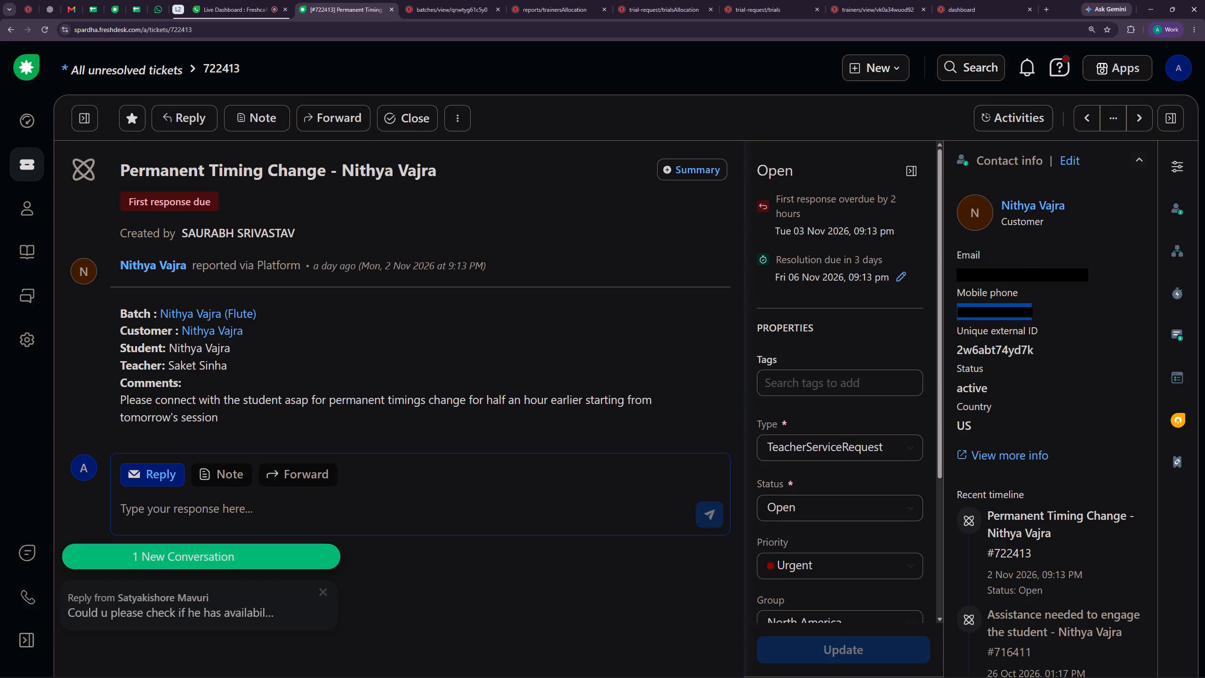
pyautogui.click(66, 0)
pyautogui.scroll(5, 112, 219)
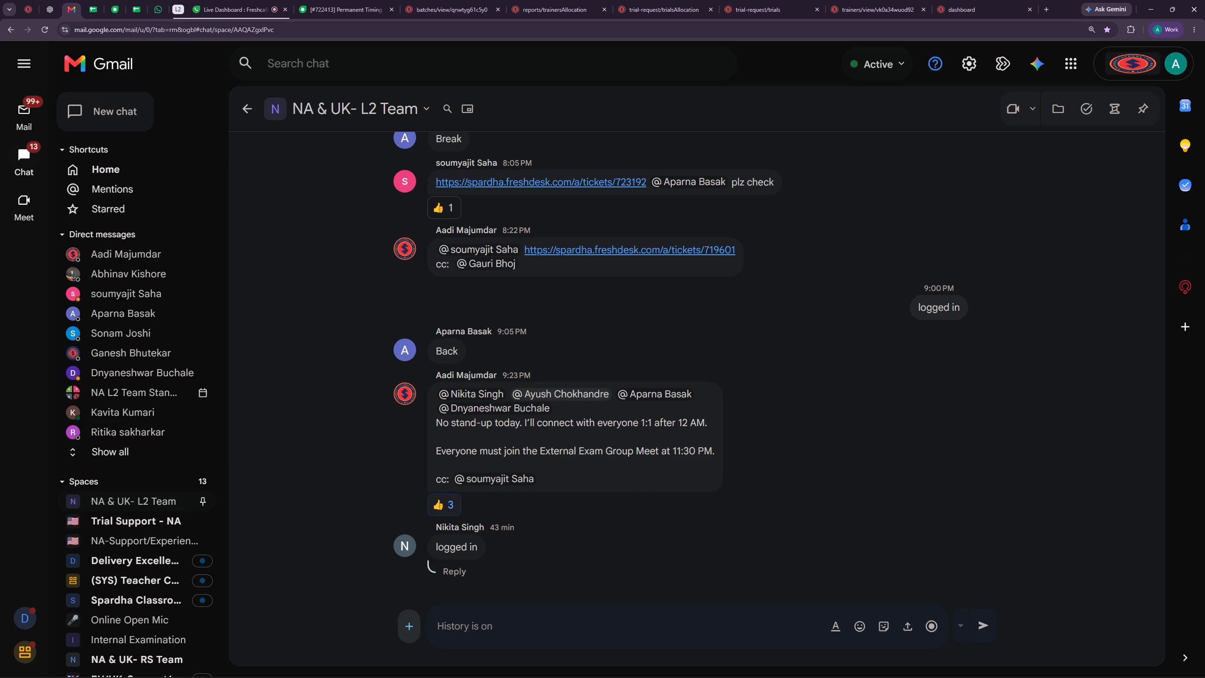
# Look through the team chat mentions in Gmail and open the NA-Support/Experience/Delivery message about ticket 718012.
pyautogui.click(122, 185)
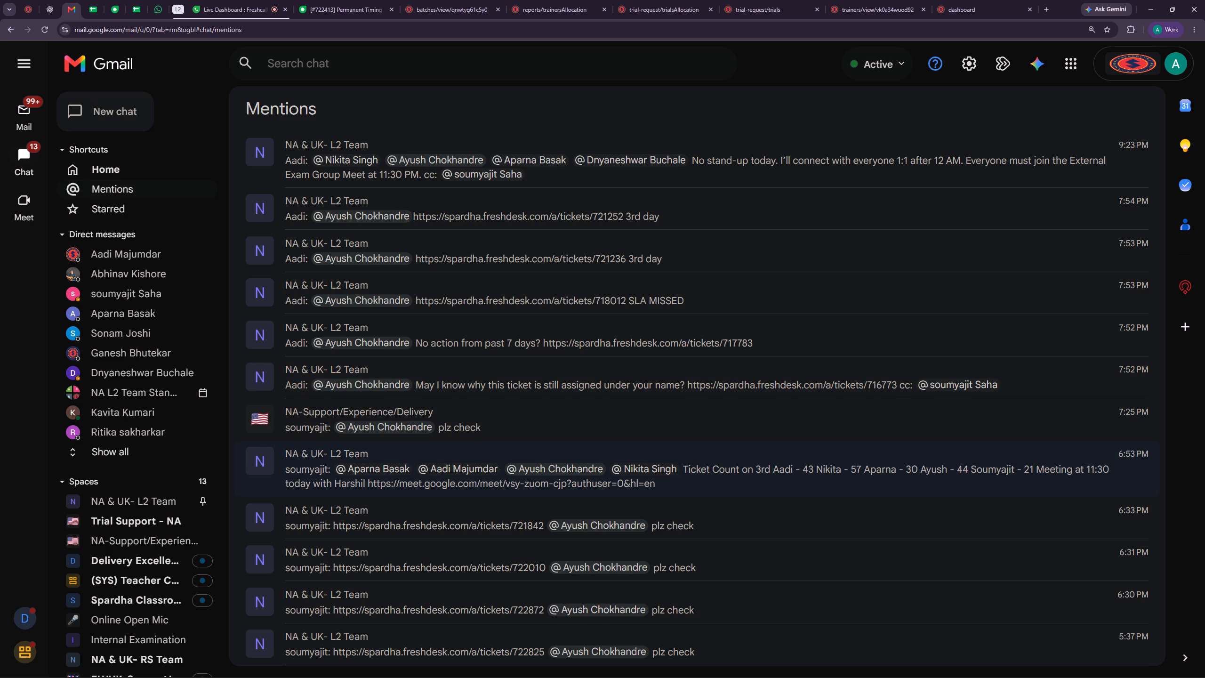
pyautogui.scroll(-2, 730, 525)
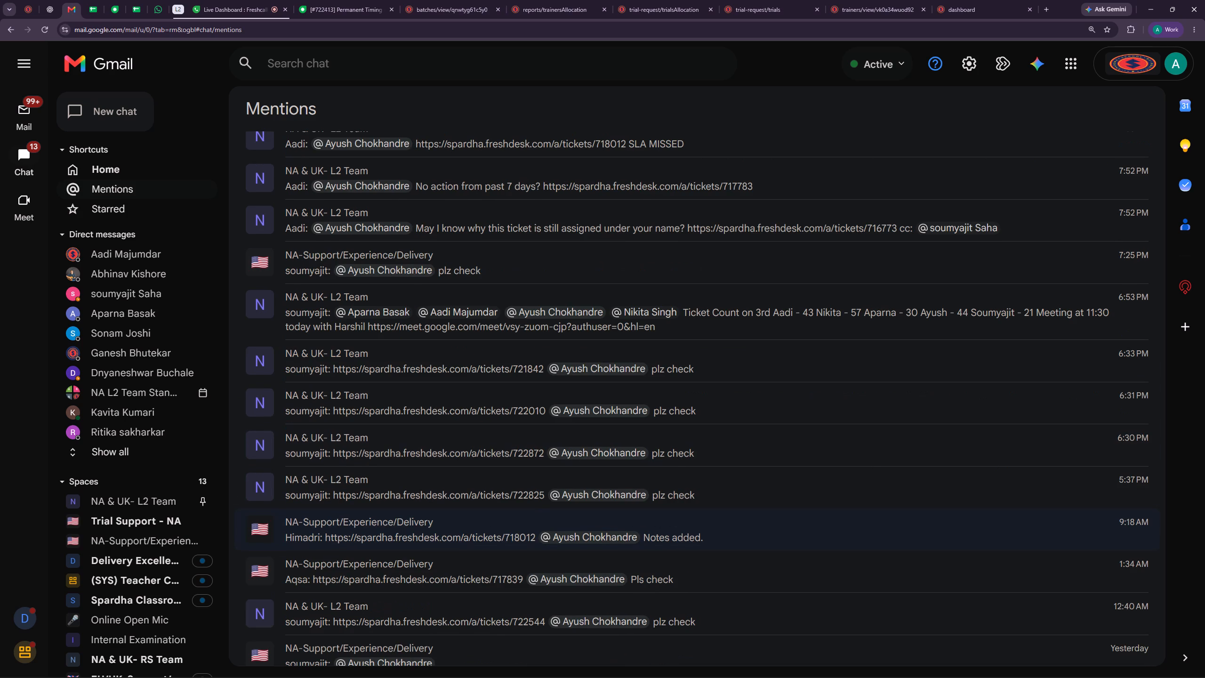
pyautogui.click(709, 530)
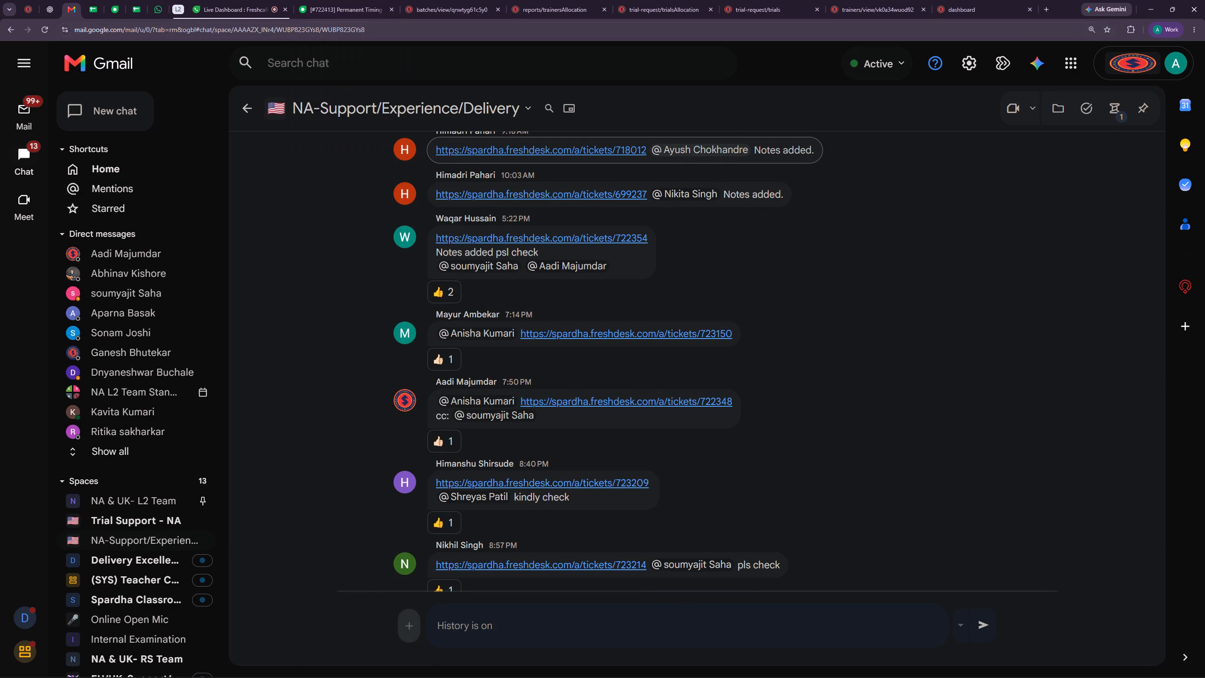
pyautogui.click(469, 0)
pyautogui.scroll(3, 483, 333)
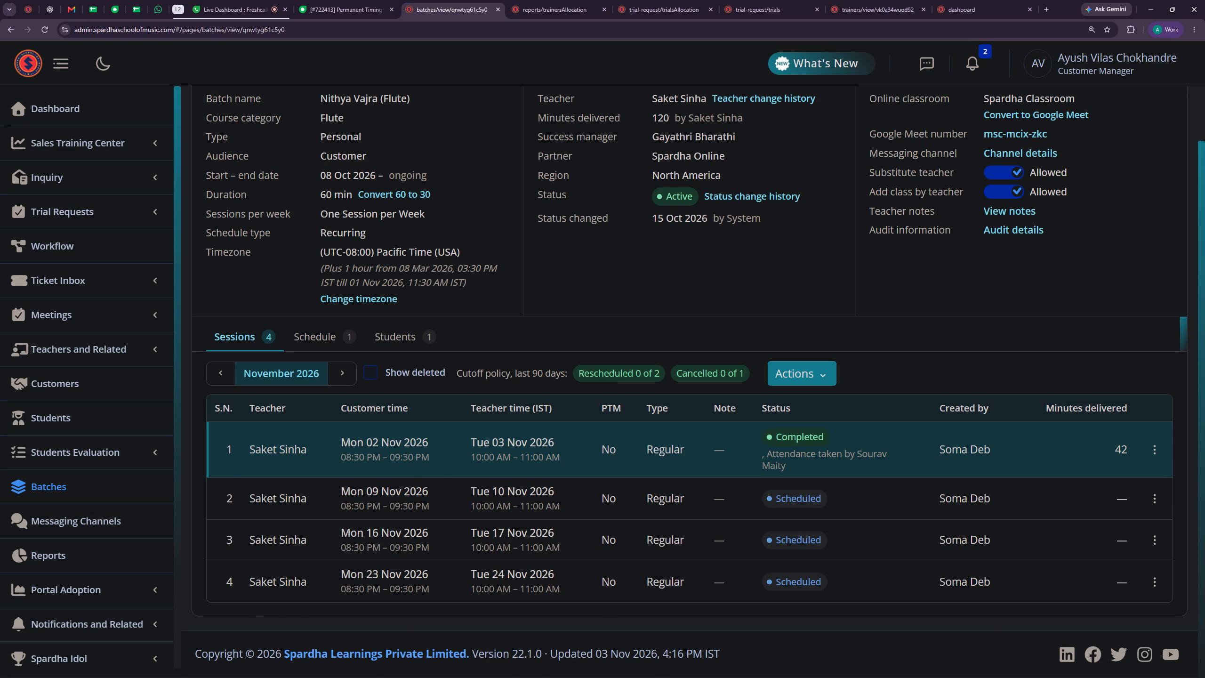
pyautogui.scroll(2, 422, 255)
pyautogui.click(366, 0)
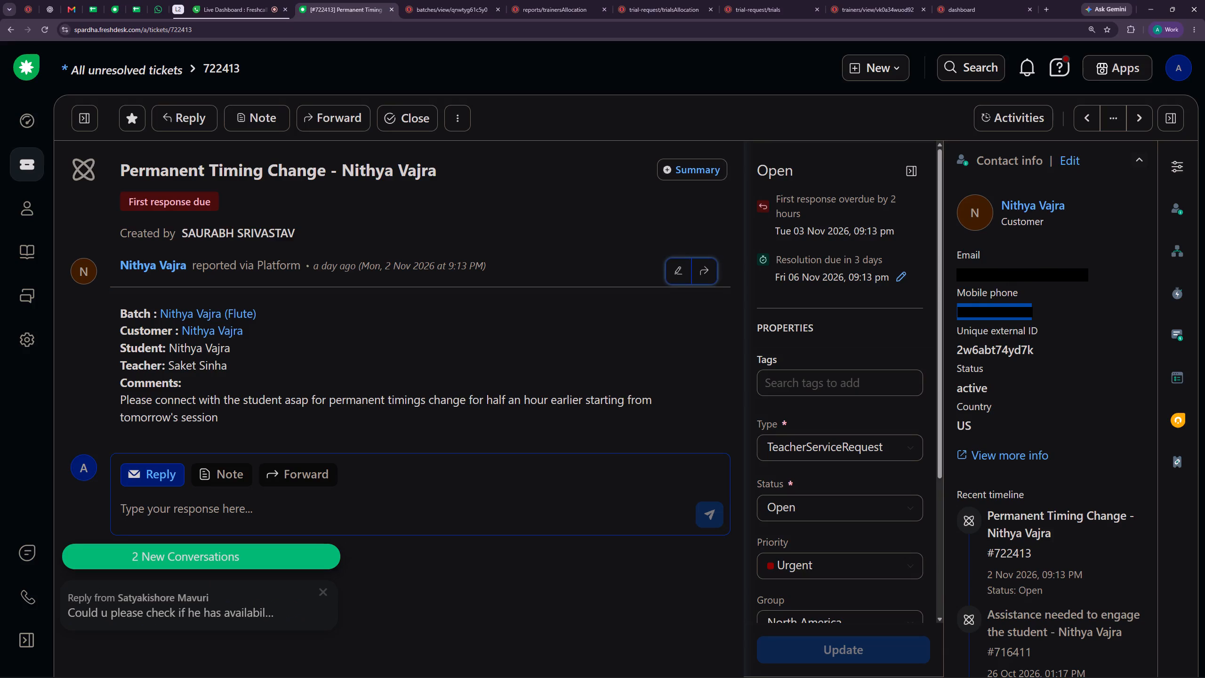
pyautogui.click(439, 7)
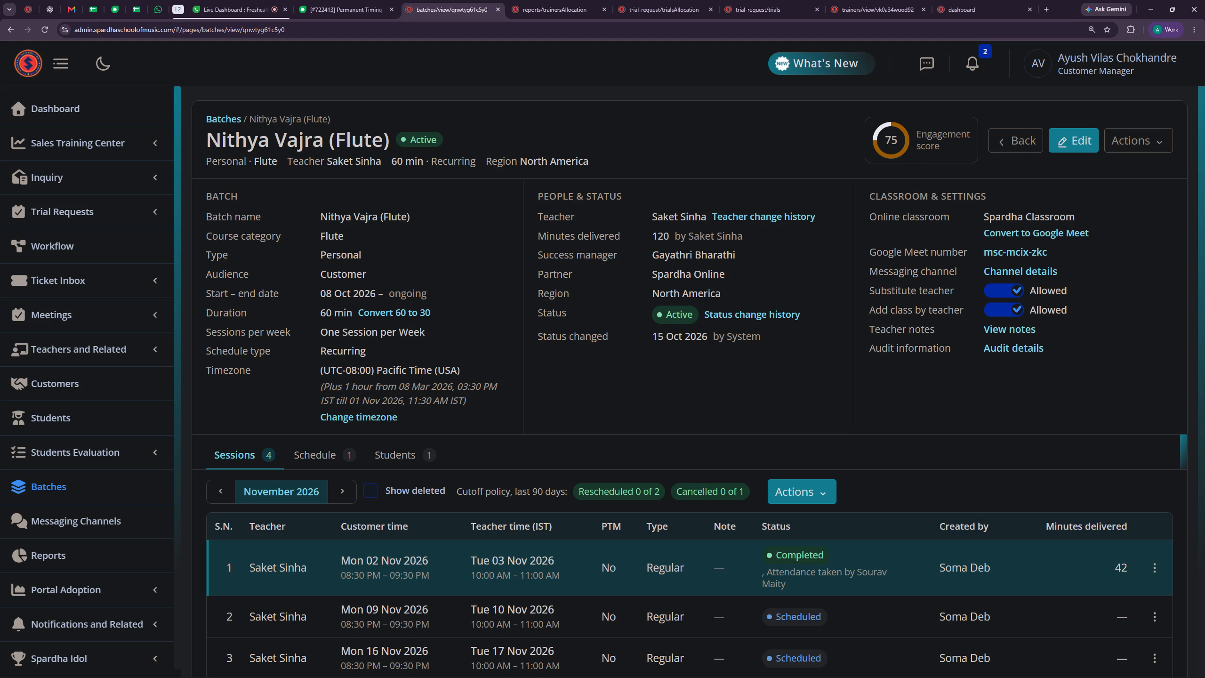
pyautogui.scroll(-1, 444, 448)
pyautogui.scroll(-3, 506, 447)
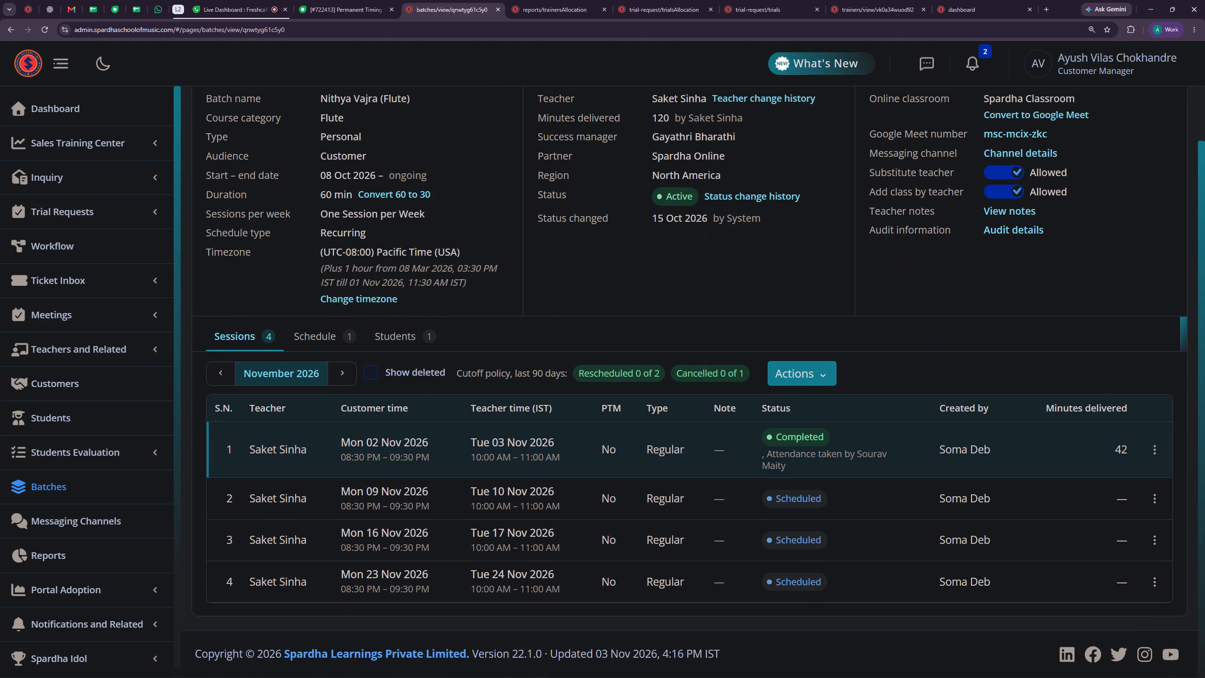
pyautogui.scroll(2, 492, 453)
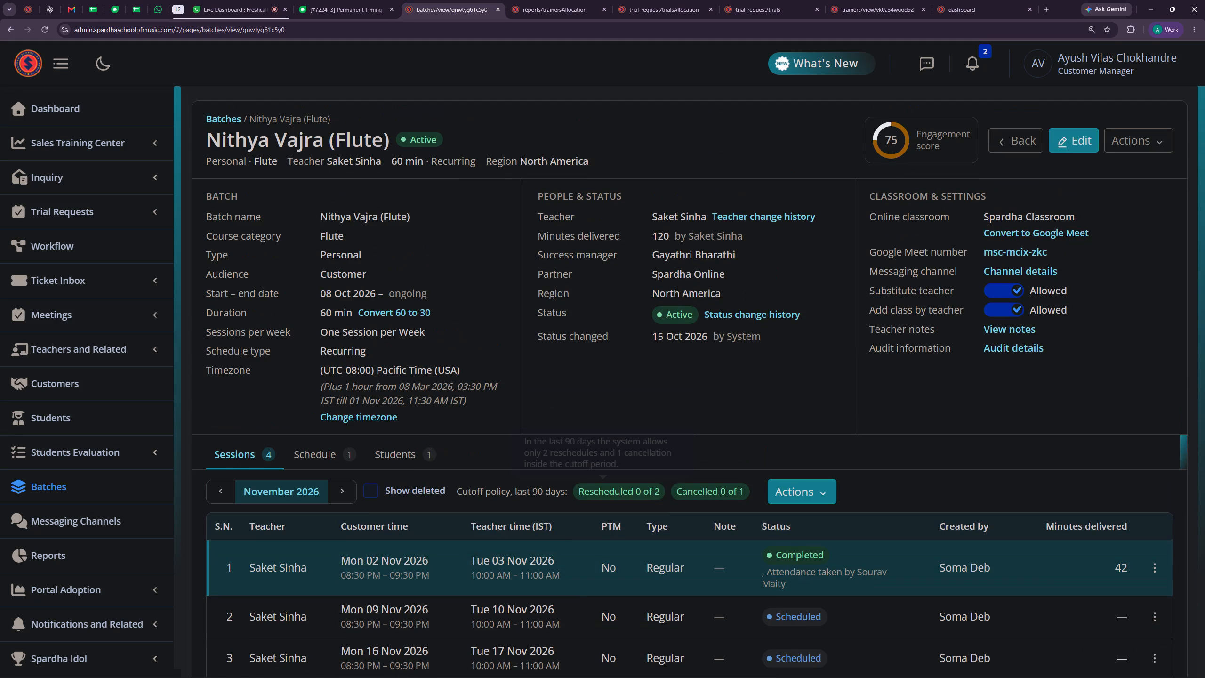
pyautogui.click(360, 2)
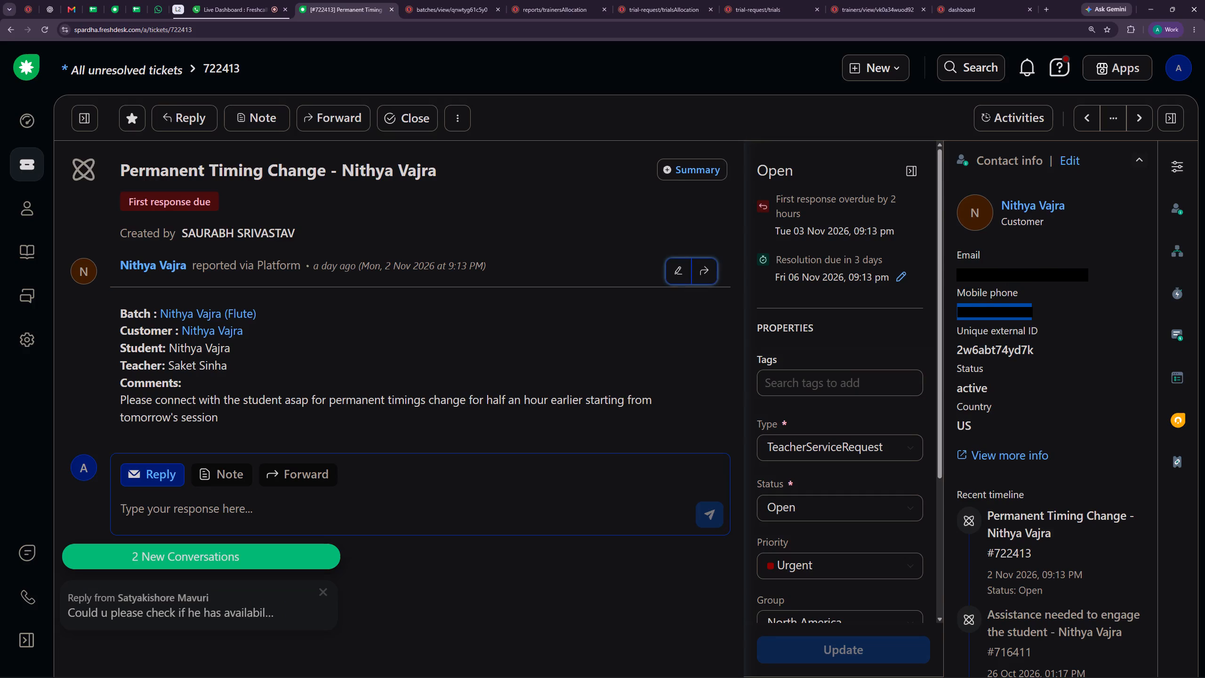
pyautogui.click(459, 7)
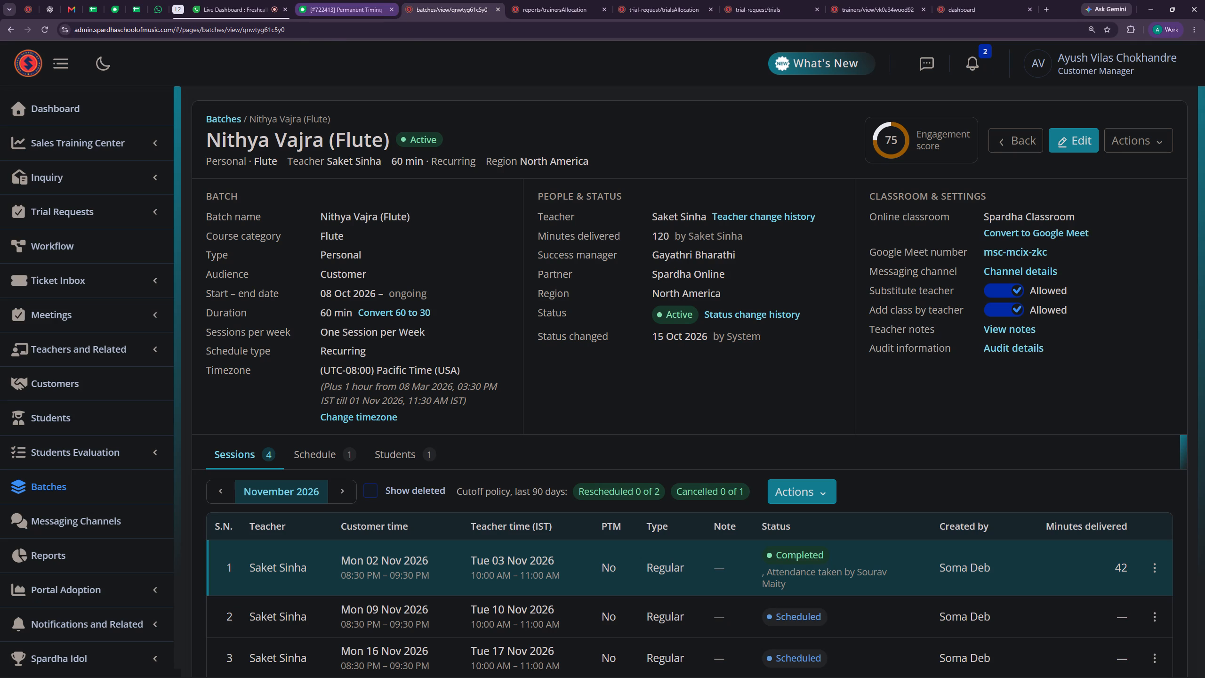
pyautogui.scroll(-1, 548, 411)
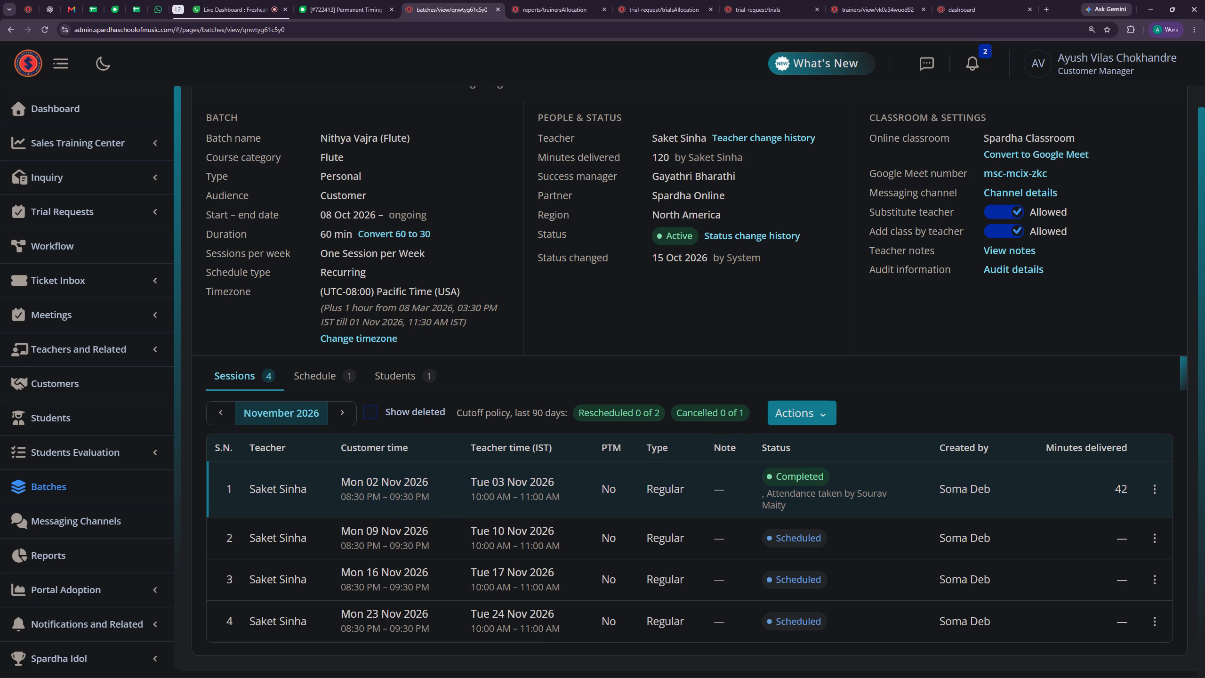
pyautogui.click(1151, 485)
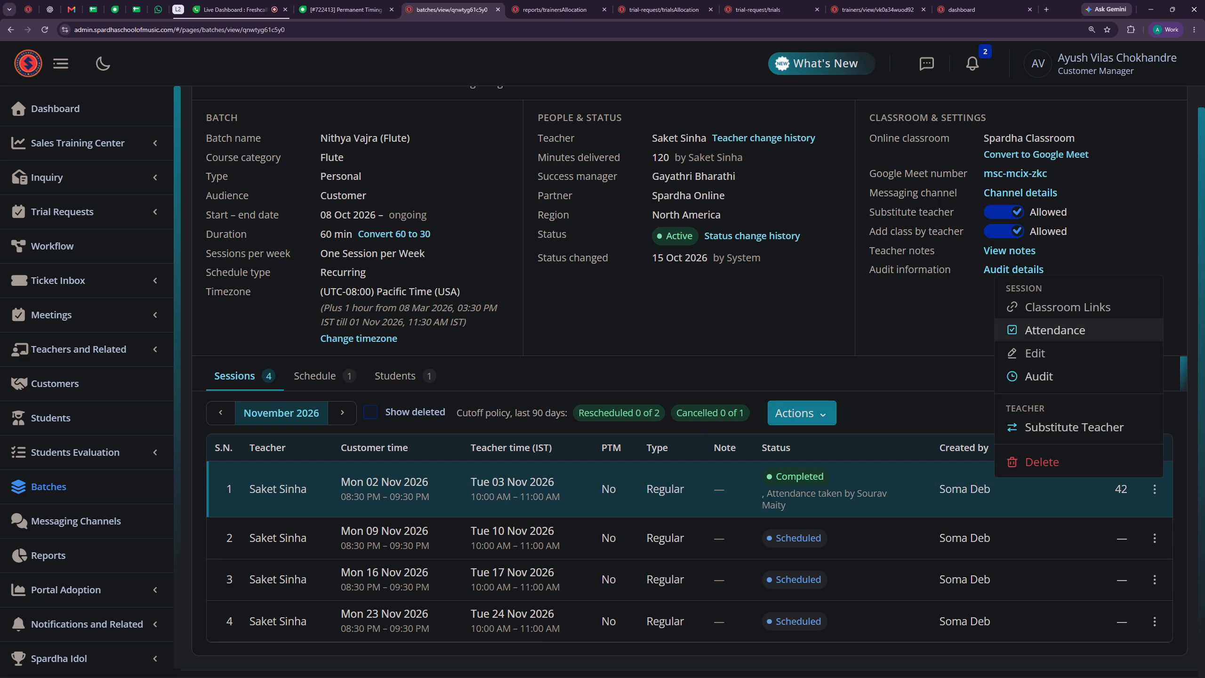
pyautogui.click(1073, 332)
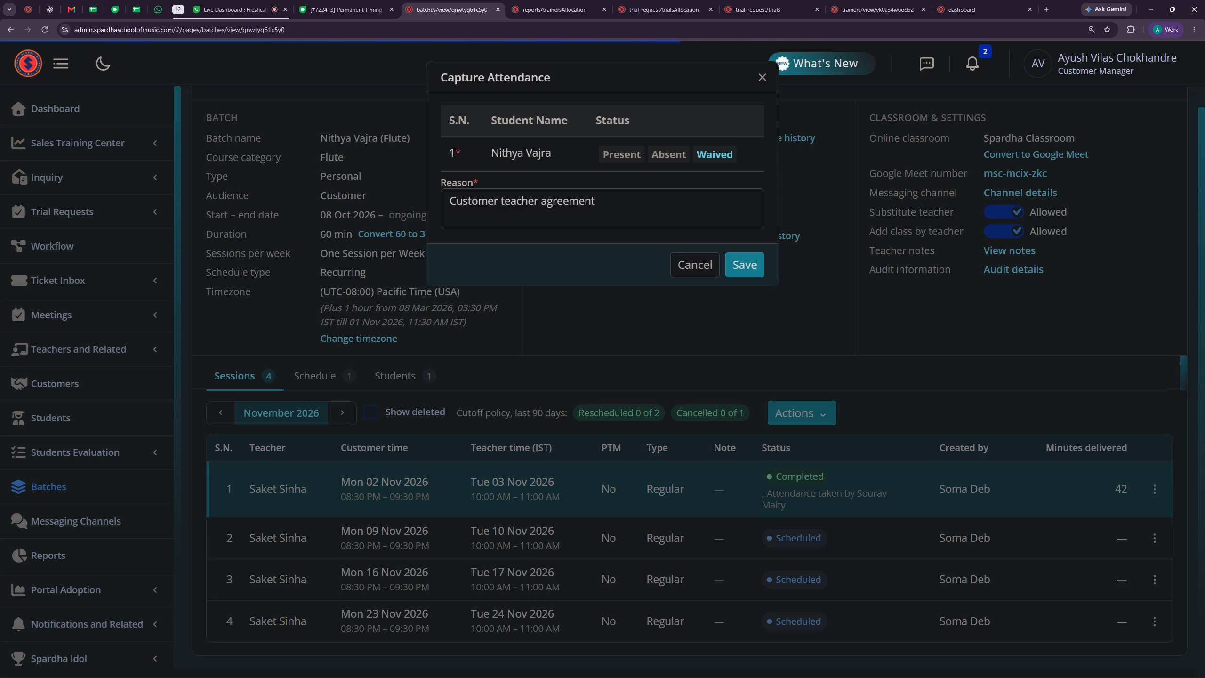
pyautogui.click(765, 78)
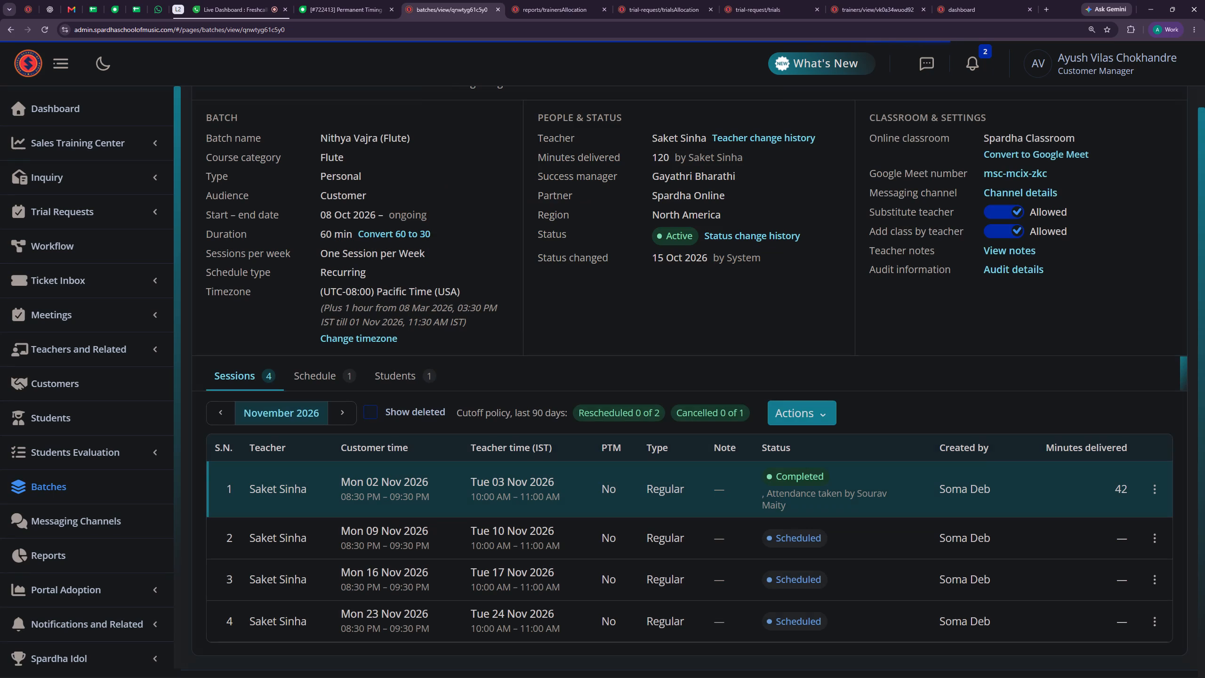
pyautogui.scroll(-1, 495, 307)
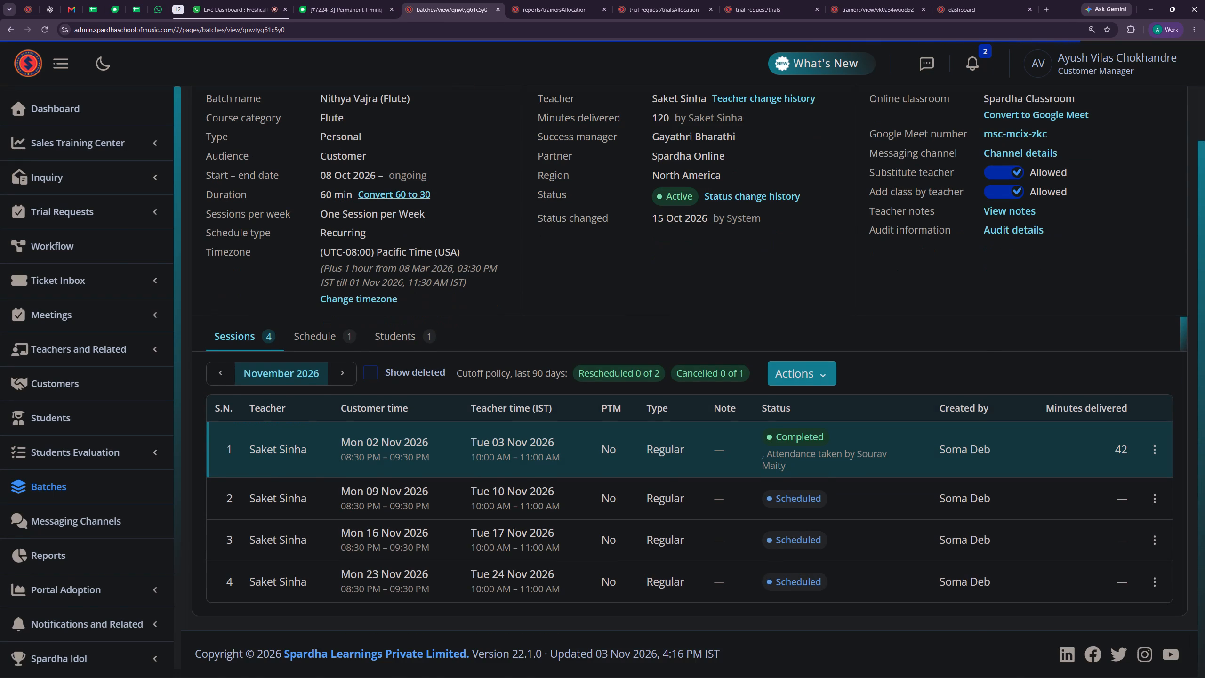
pyautogui.click(360, 0)
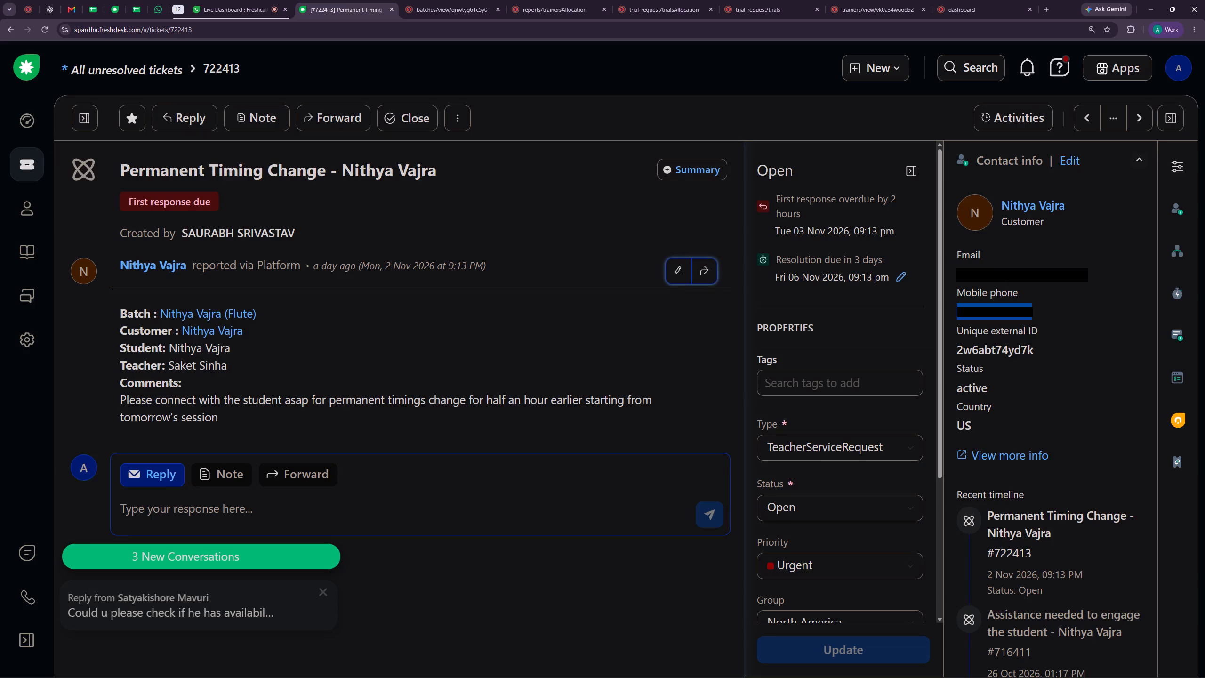
pyautogui.click(436, 0)
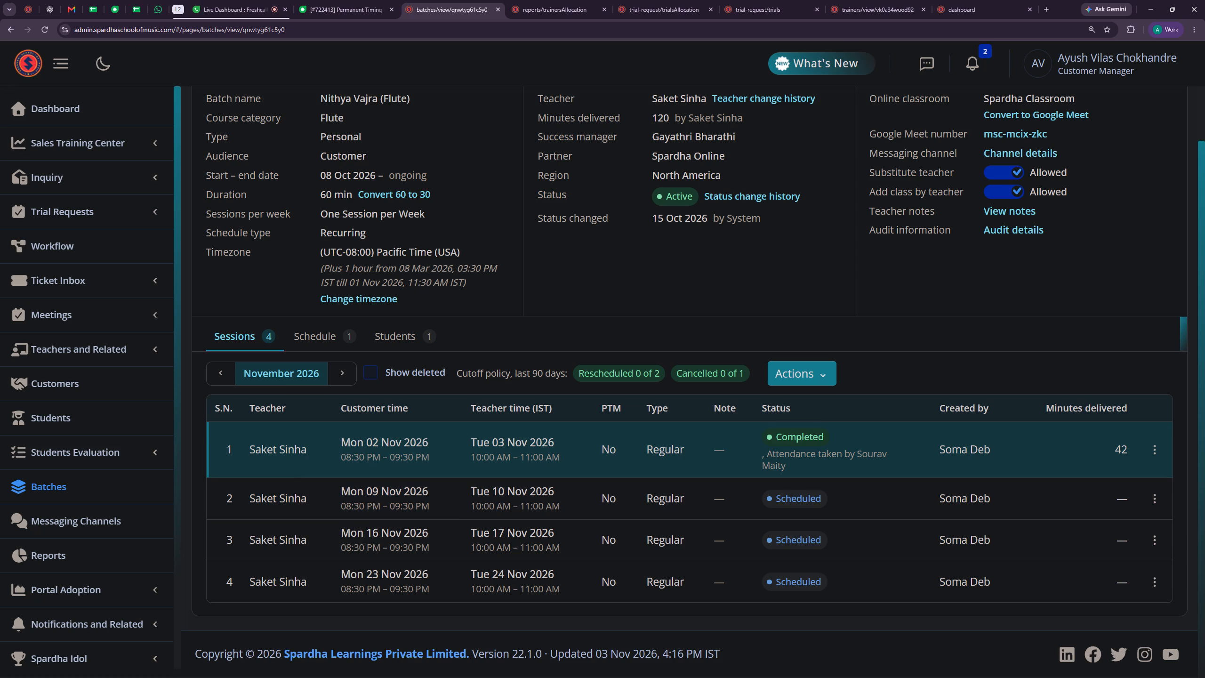
pyautogui.click(358, 0)
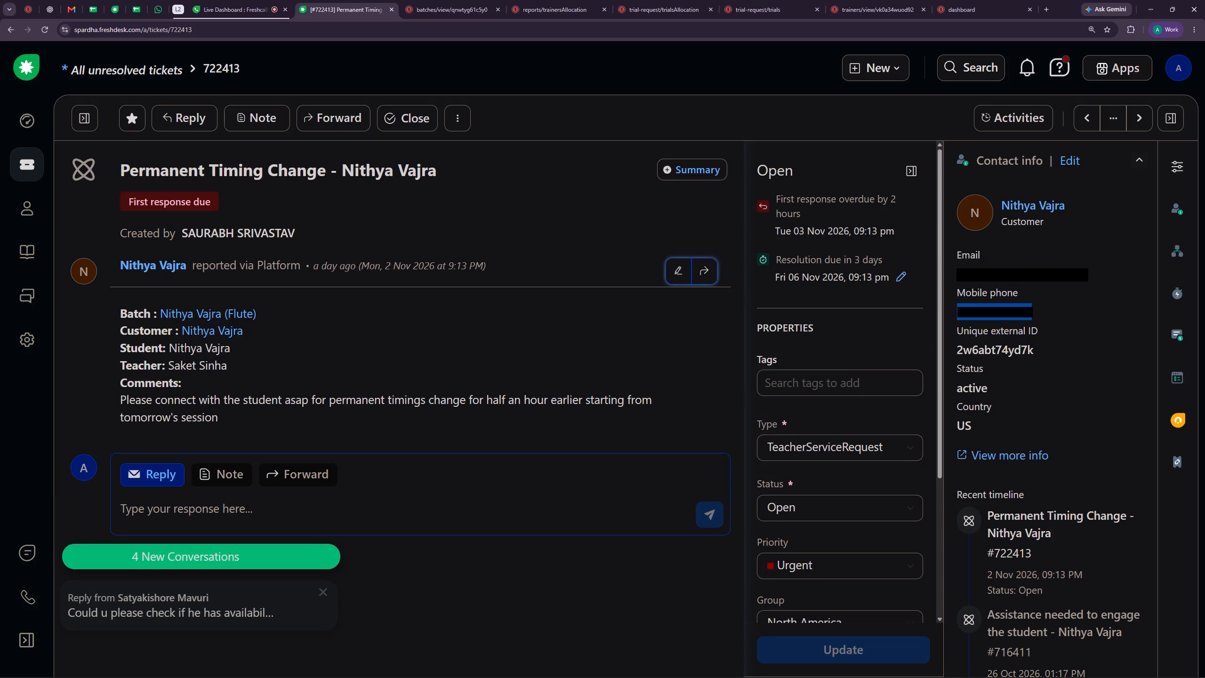
# Delete the Monday 08:30 PM weekly schedule from the customer's Flute batch.
pyautogui.click(449, 0)
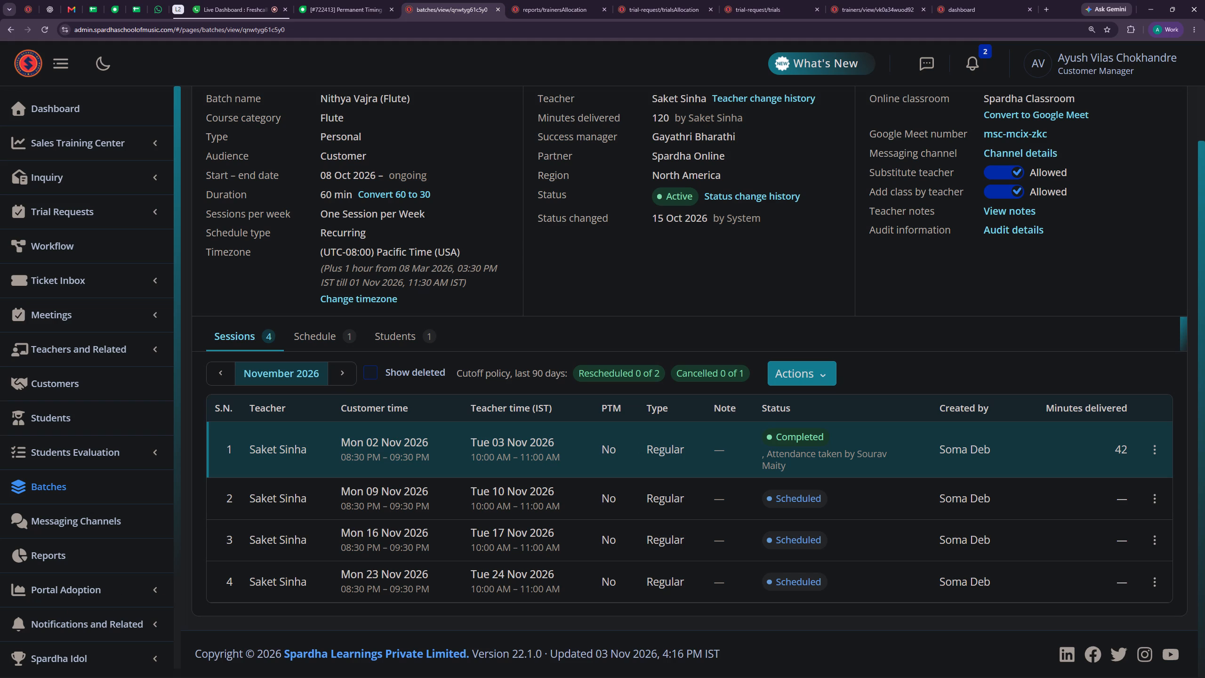
pyautogui.click(323, 341)
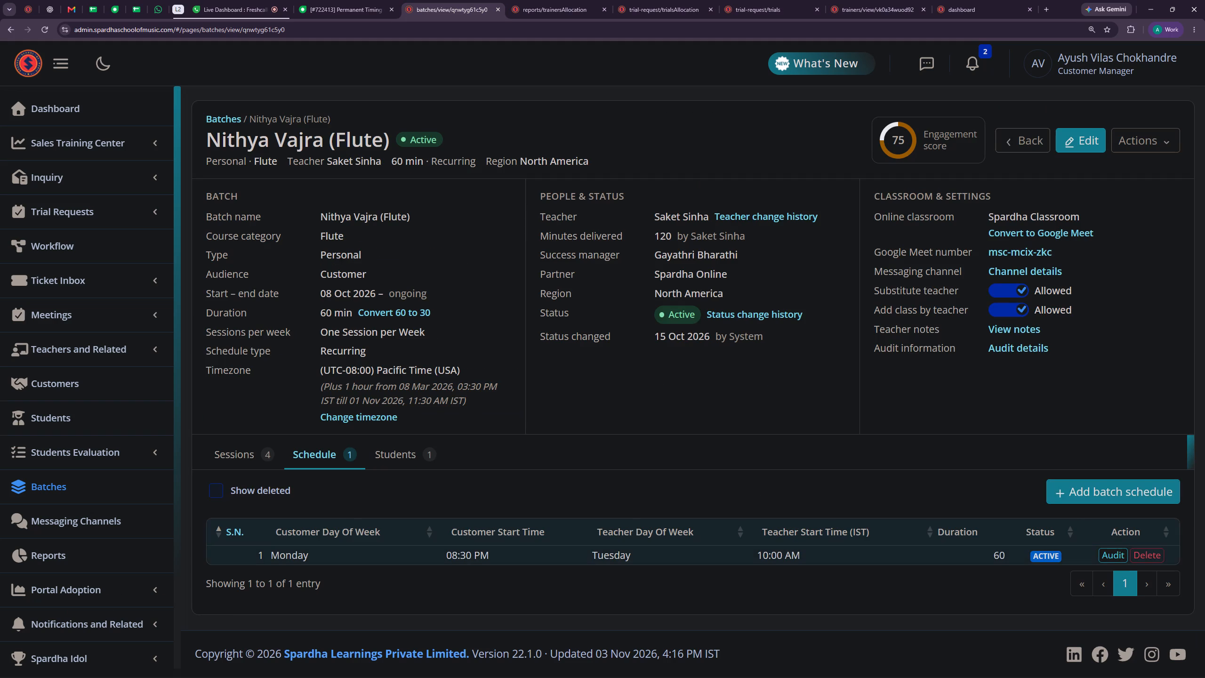
pyautogui.click(1139, 554)
pyautogui.click(725, 399)
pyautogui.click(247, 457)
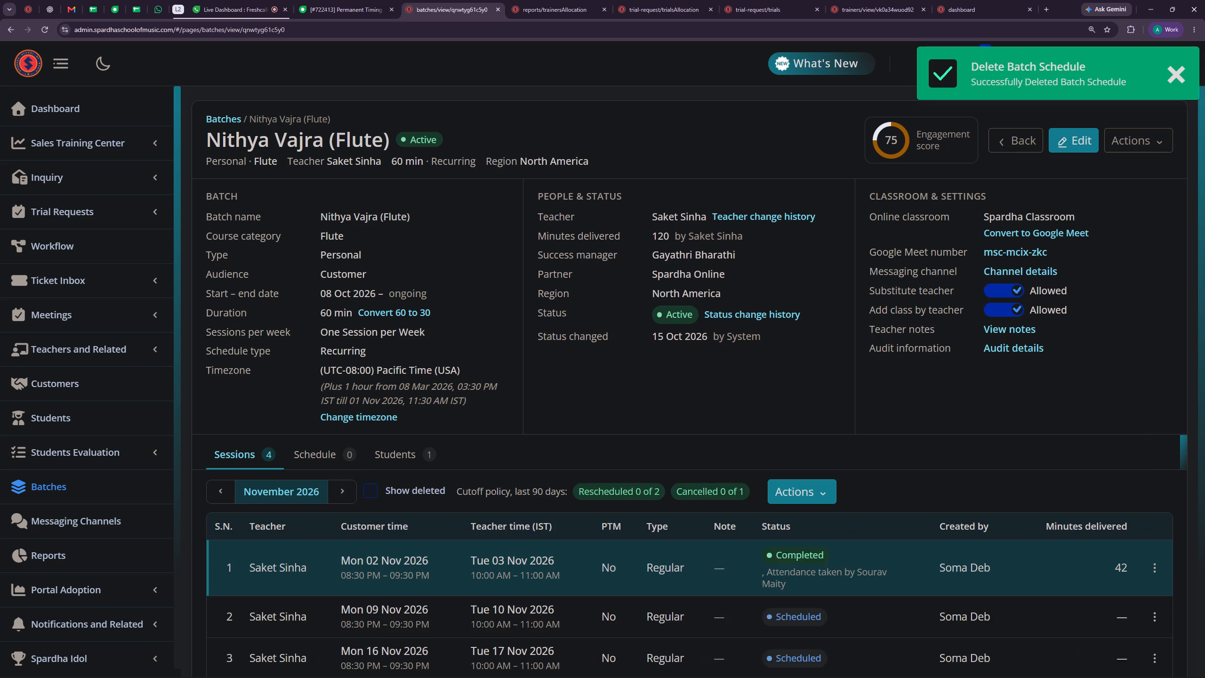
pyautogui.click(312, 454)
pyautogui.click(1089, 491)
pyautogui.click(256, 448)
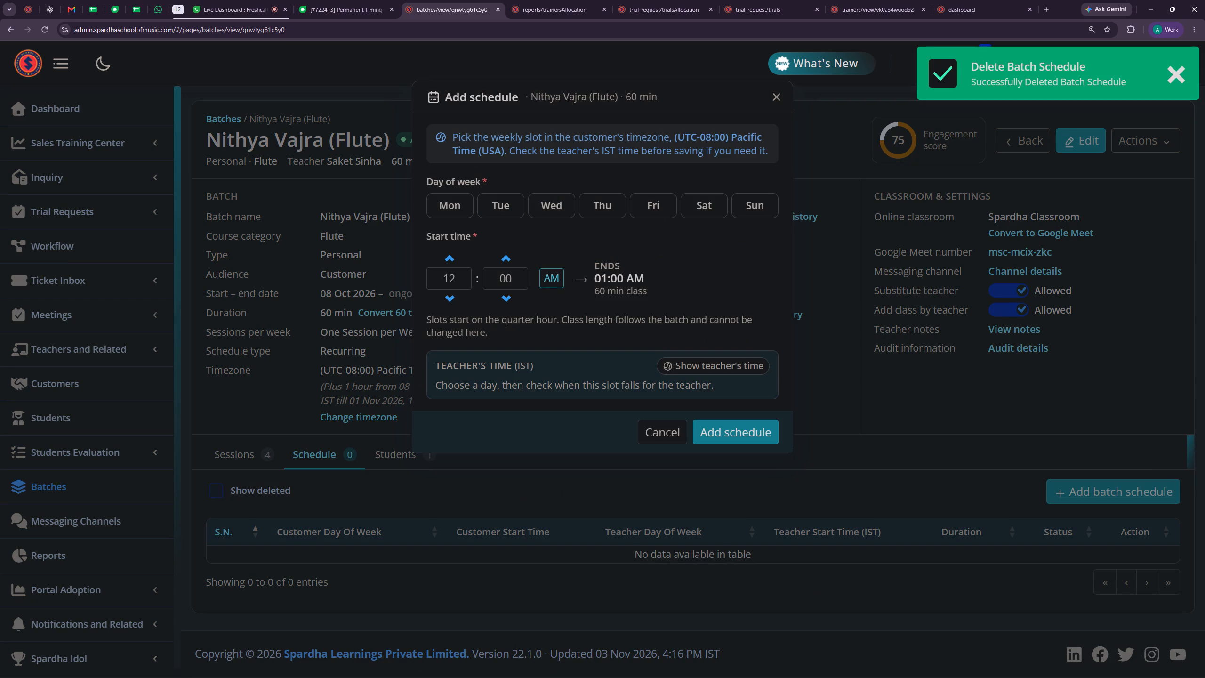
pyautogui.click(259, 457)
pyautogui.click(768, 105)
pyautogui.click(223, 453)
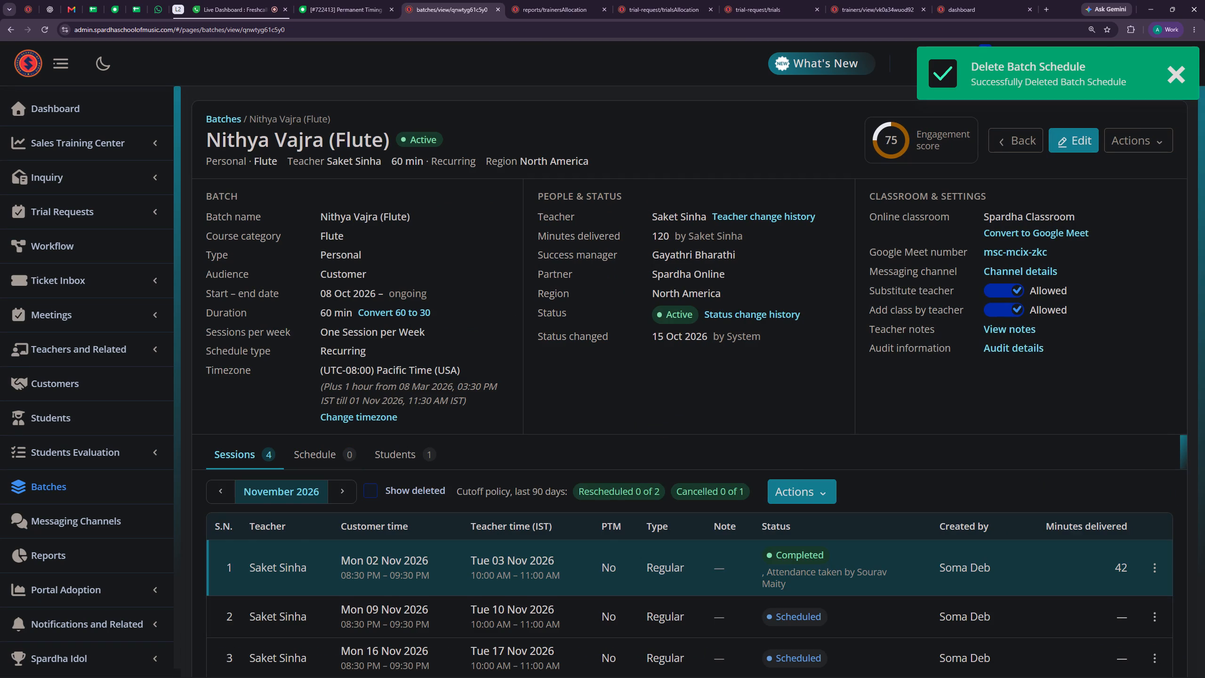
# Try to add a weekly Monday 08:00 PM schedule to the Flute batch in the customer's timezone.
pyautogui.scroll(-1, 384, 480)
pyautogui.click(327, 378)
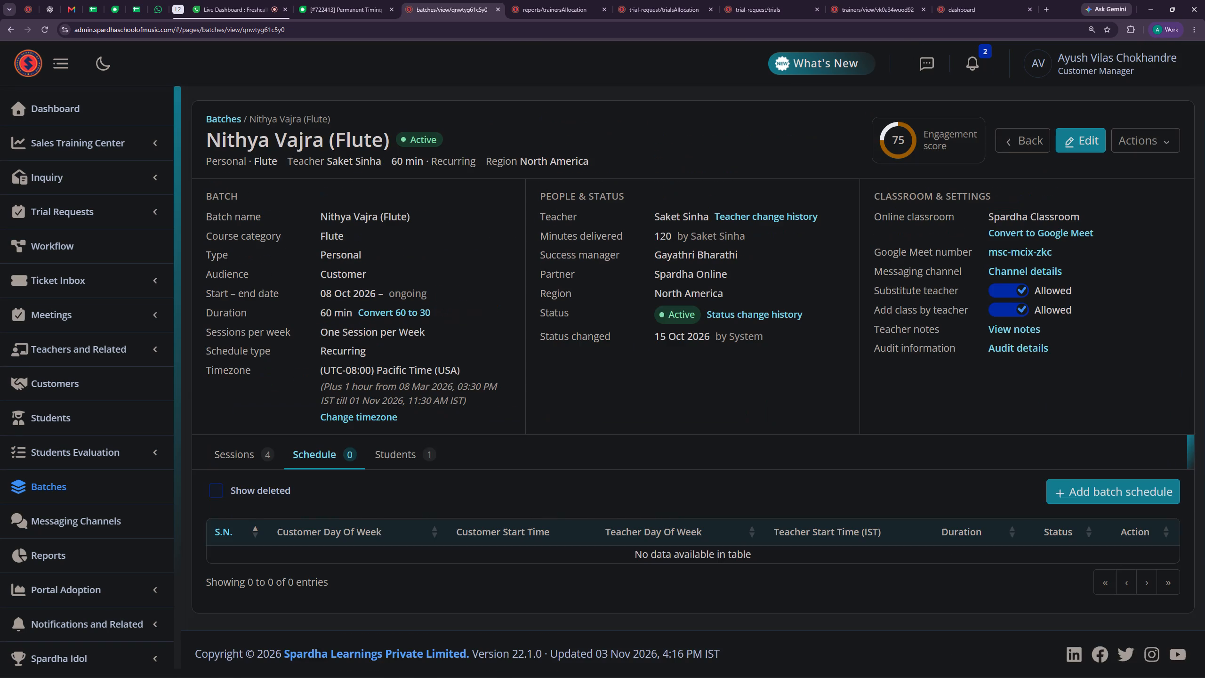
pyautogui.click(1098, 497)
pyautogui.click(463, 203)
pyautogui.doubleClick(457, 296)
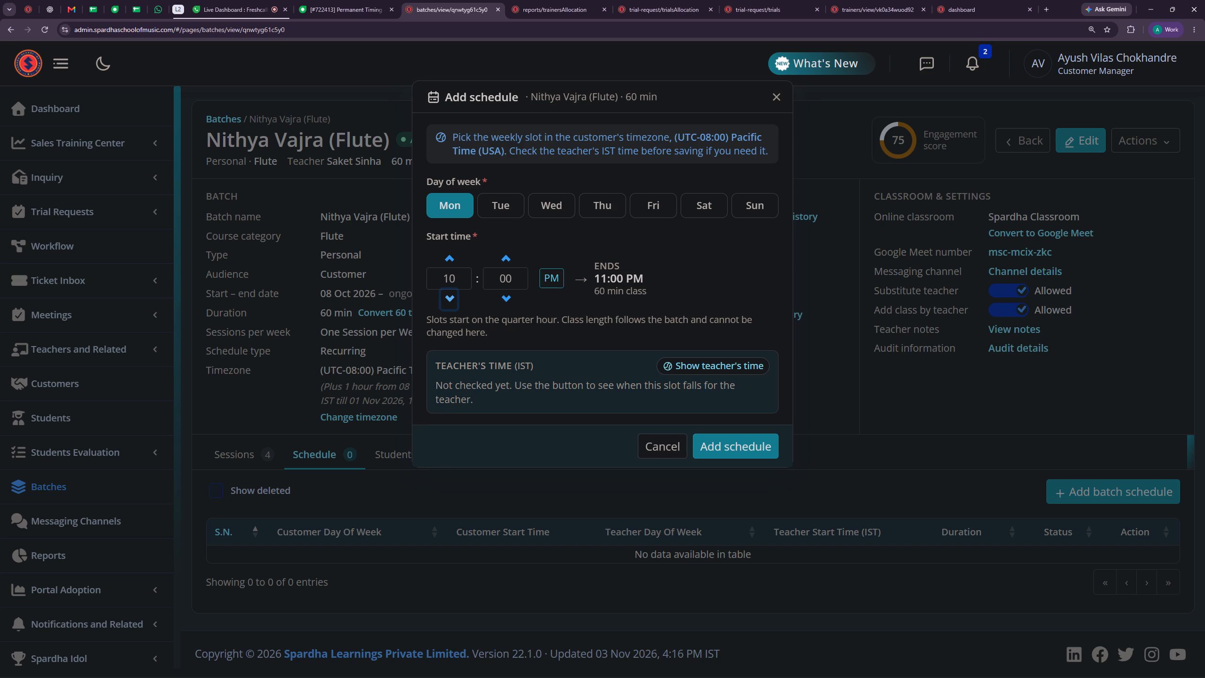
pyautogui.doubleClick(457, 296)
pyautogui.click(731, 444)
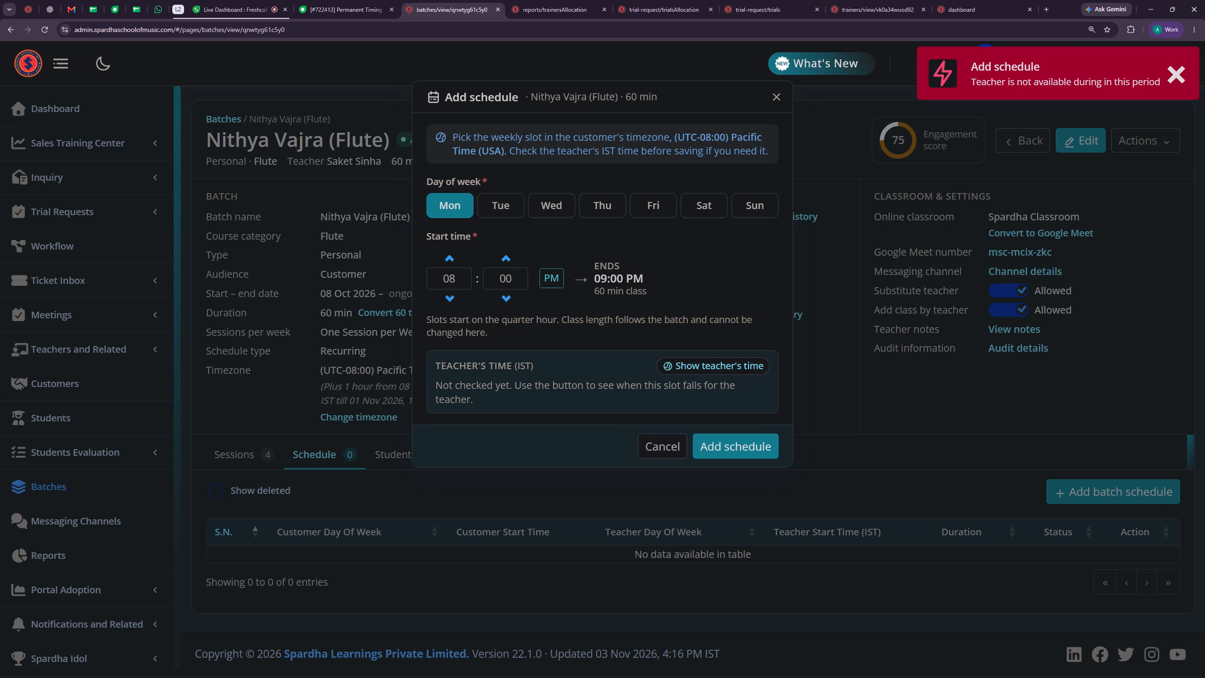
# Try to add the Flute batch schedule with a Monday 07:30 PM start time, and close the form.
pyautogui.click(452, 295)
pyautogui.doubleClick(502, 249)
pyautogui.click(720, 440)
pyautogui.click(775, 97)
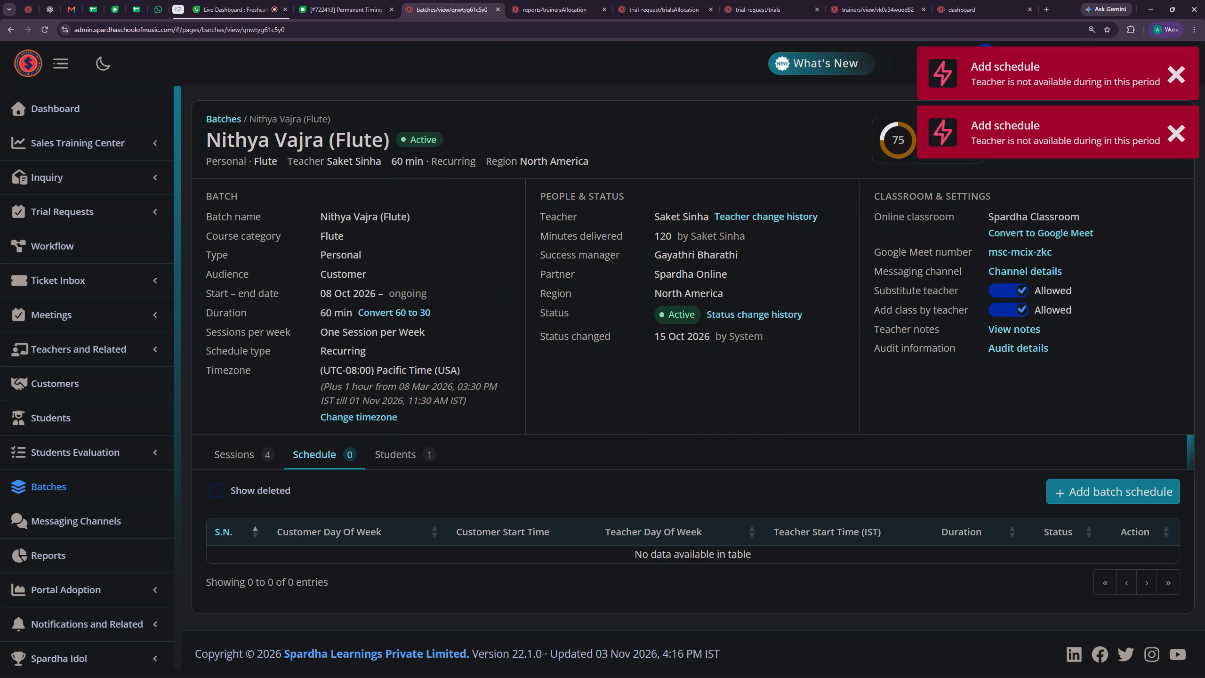
# Recheck the Flute batch's November sessions and weekly schedule, and return to ticket 722413.
pyautogui.scroll(-1, 395, 436)
pyautogui.click(244, 457)
pyautogui.scroll(-2, 360, 456)
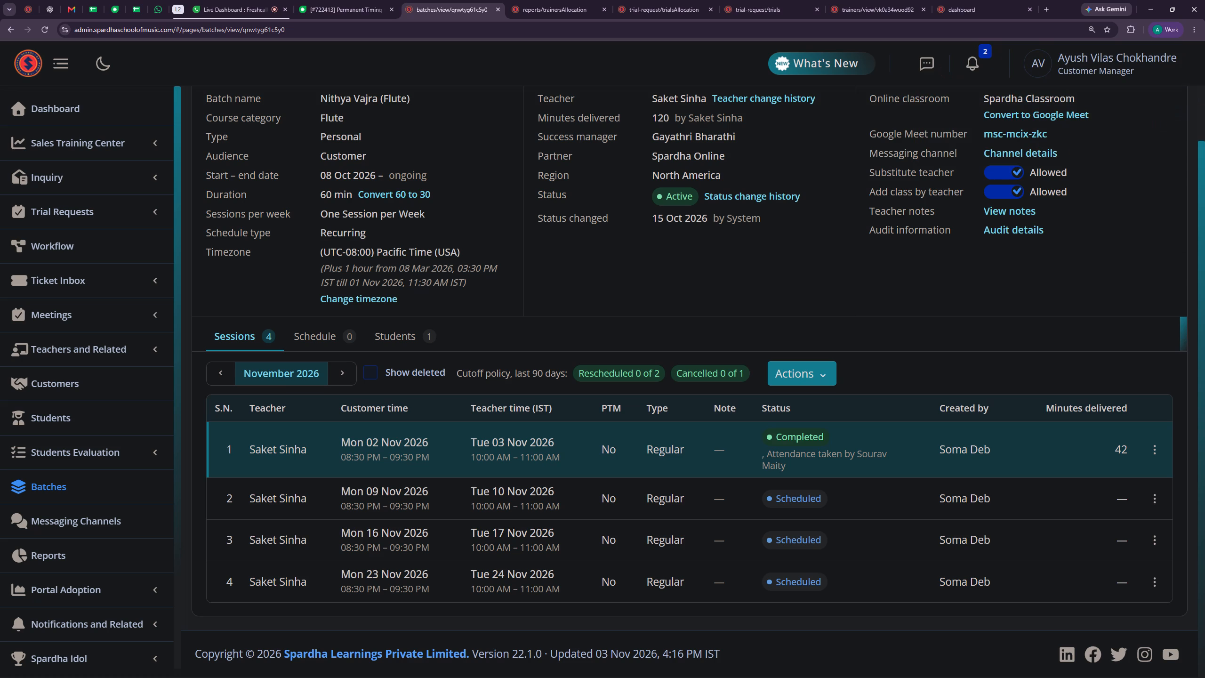
pyautogui.click(315, 336)
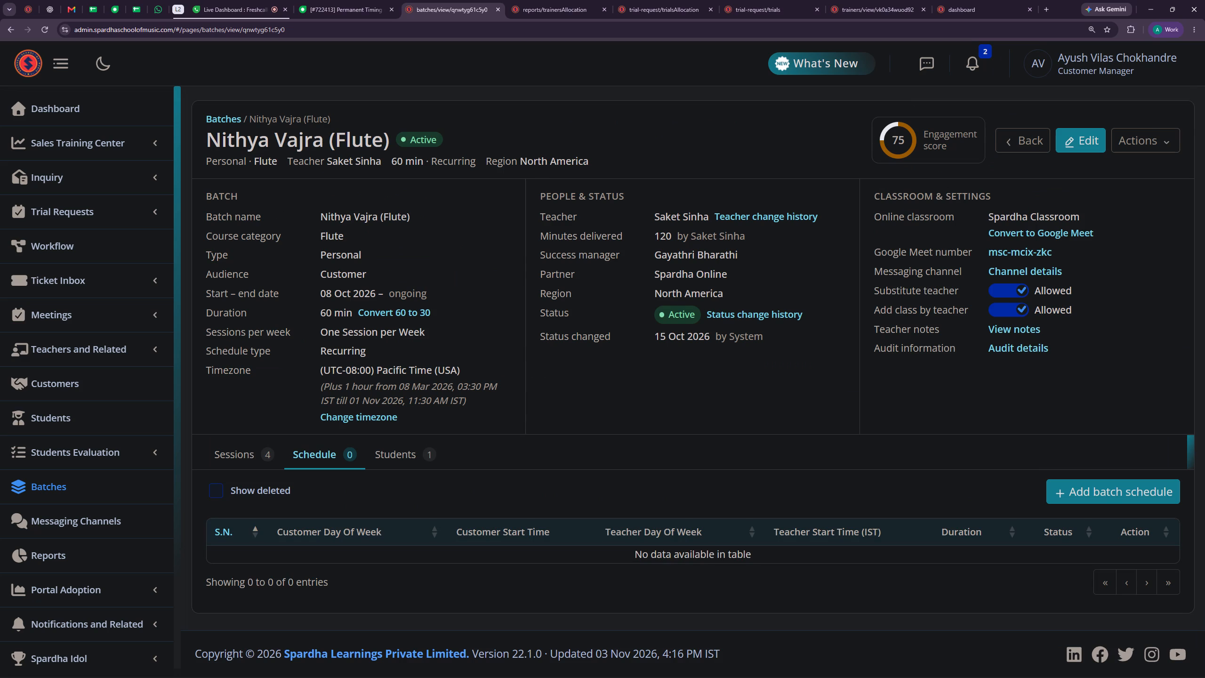
pyautogui.click(236, 451)
pyautogui.scroll(-4, 415, 485)
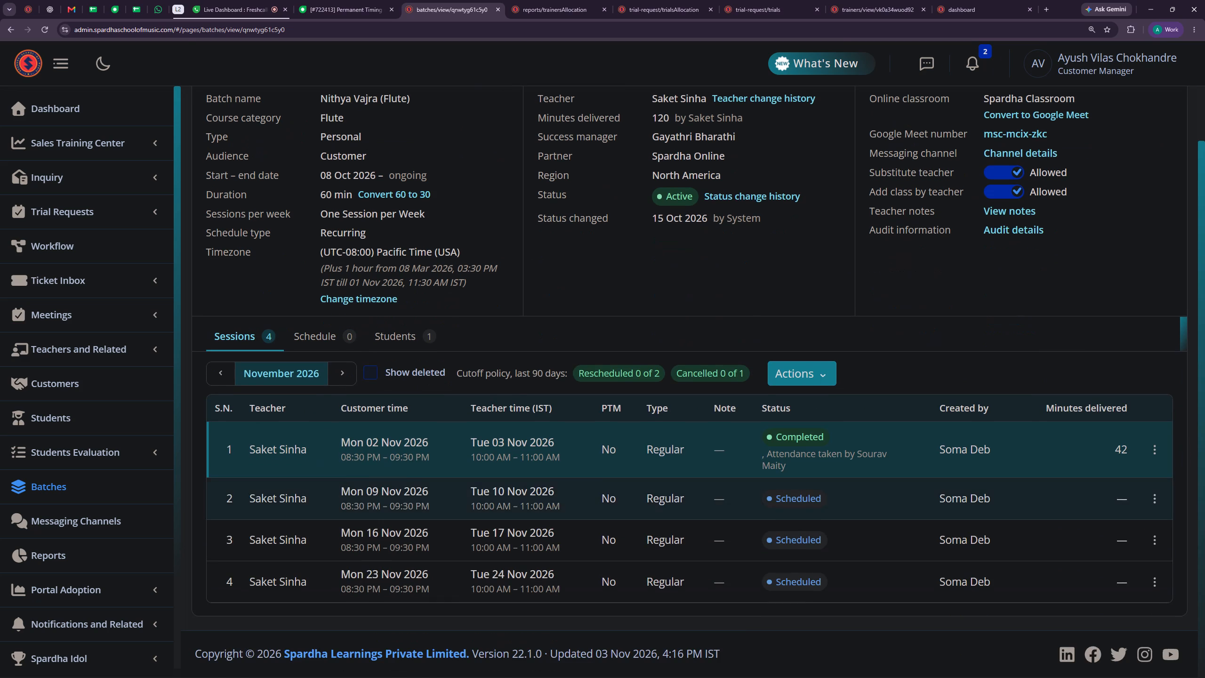
pyautogui.click(376, 0)
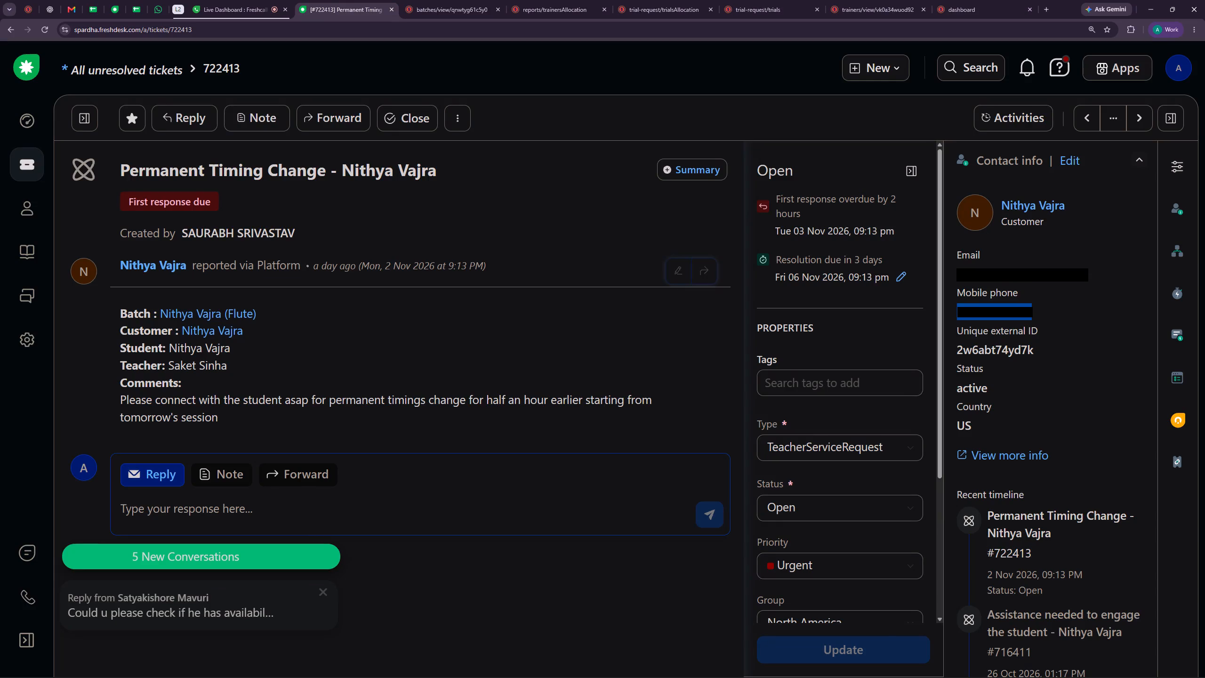
# Review the Flute batch's details, November sessions and the attendance record of the completed 02 Nov 2026 class.
pyautogui.click(442, 4)
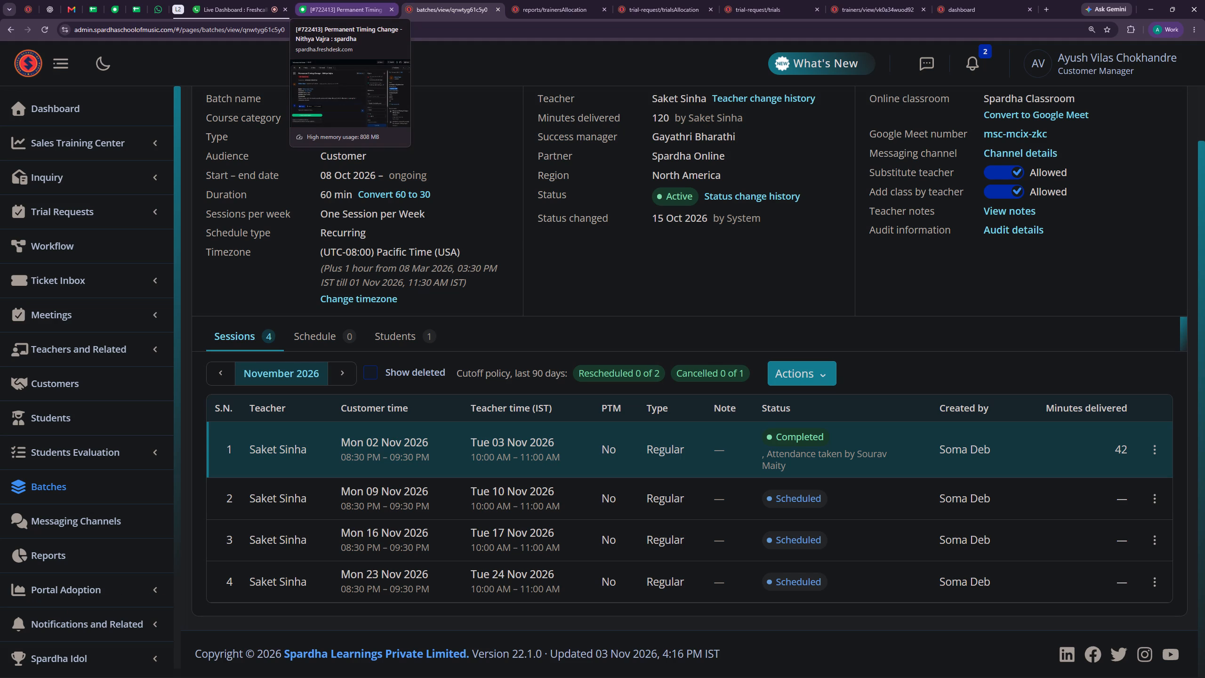
pyautogui.click(252, 0)
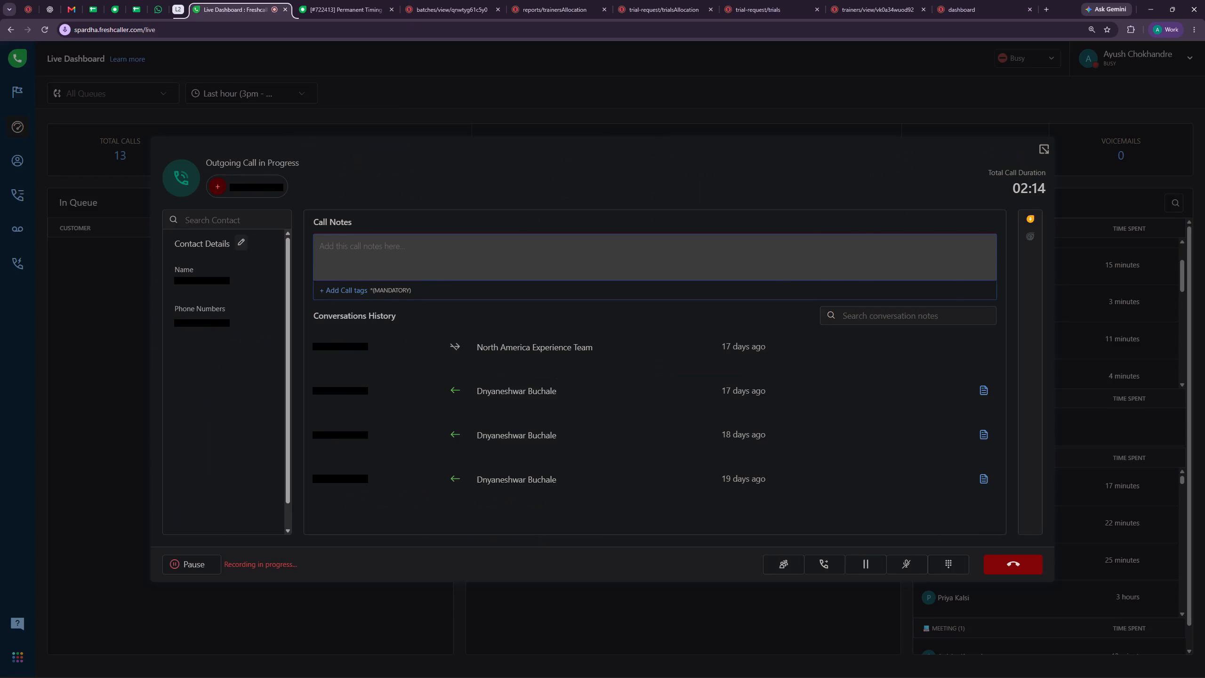
pyautogui.click(363, 0)
pyautogui.click(442, 6)
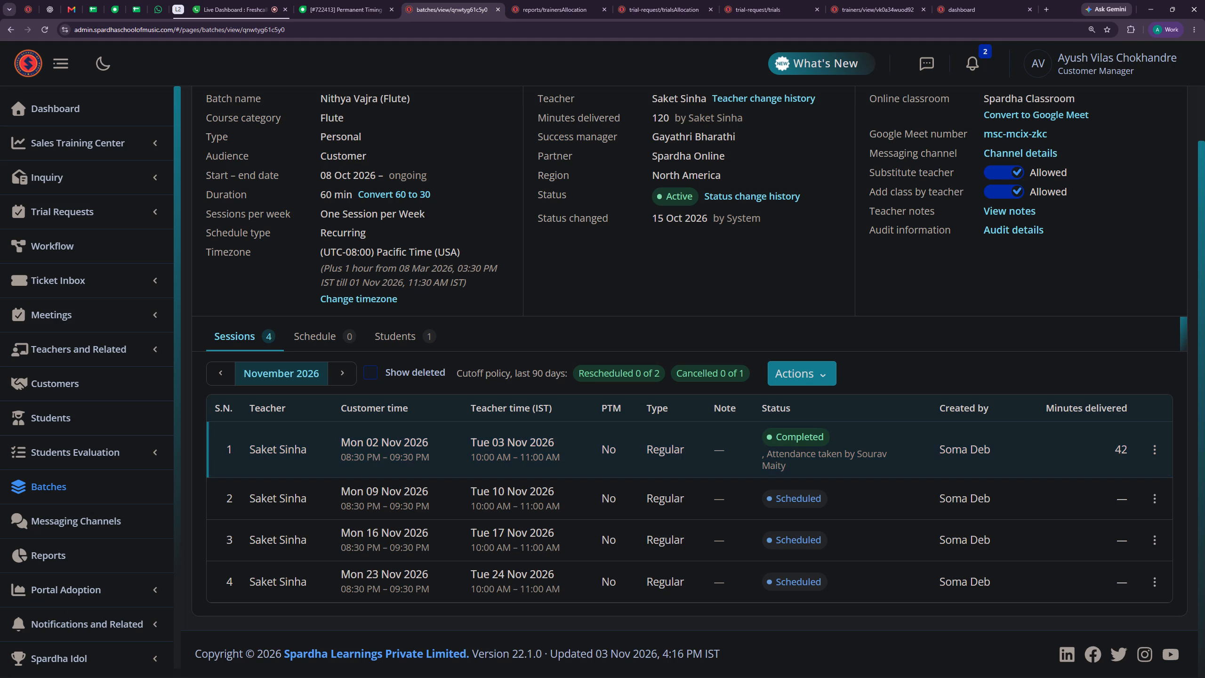
pyautogui.click(1155, 450)
pyautogui.click(1091, 517)
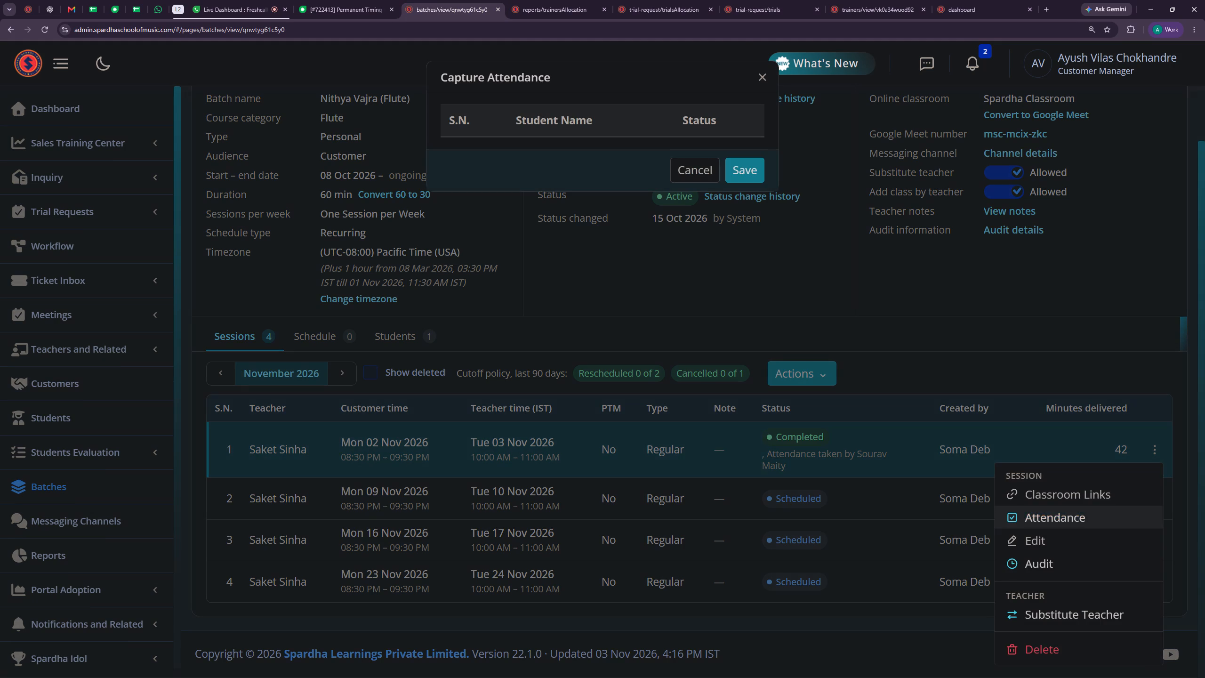
pyautogui.click(763, 80)
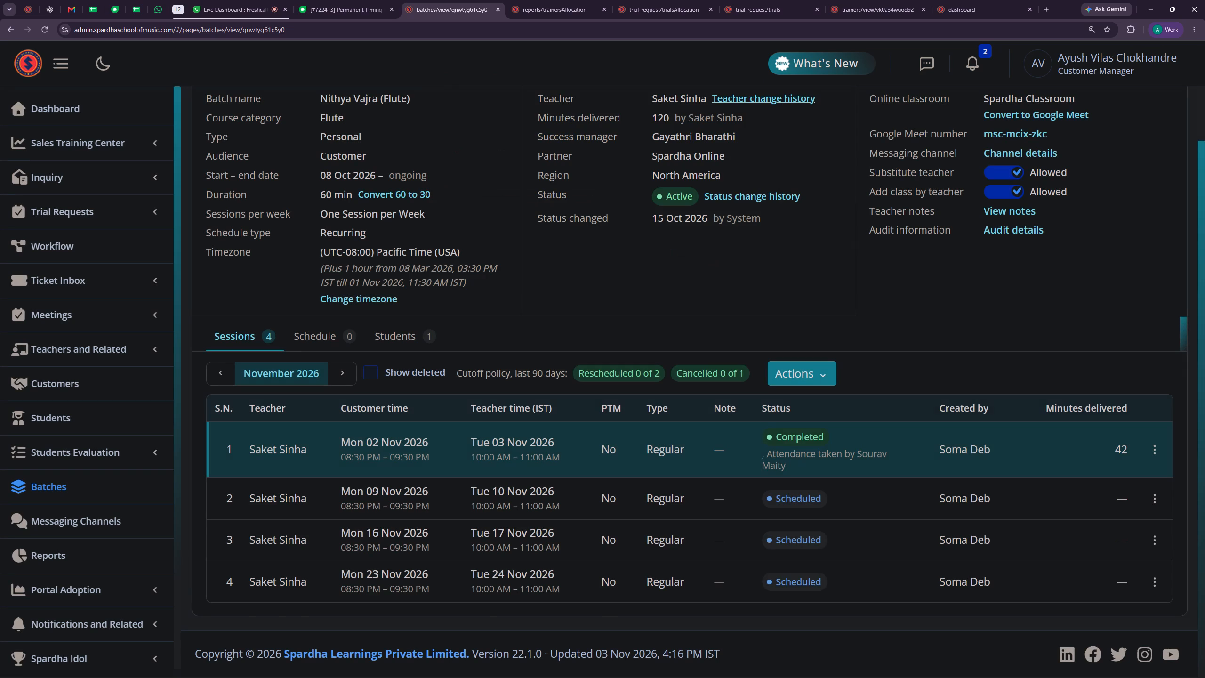
pyautogui.scroll(3, 593, 343)
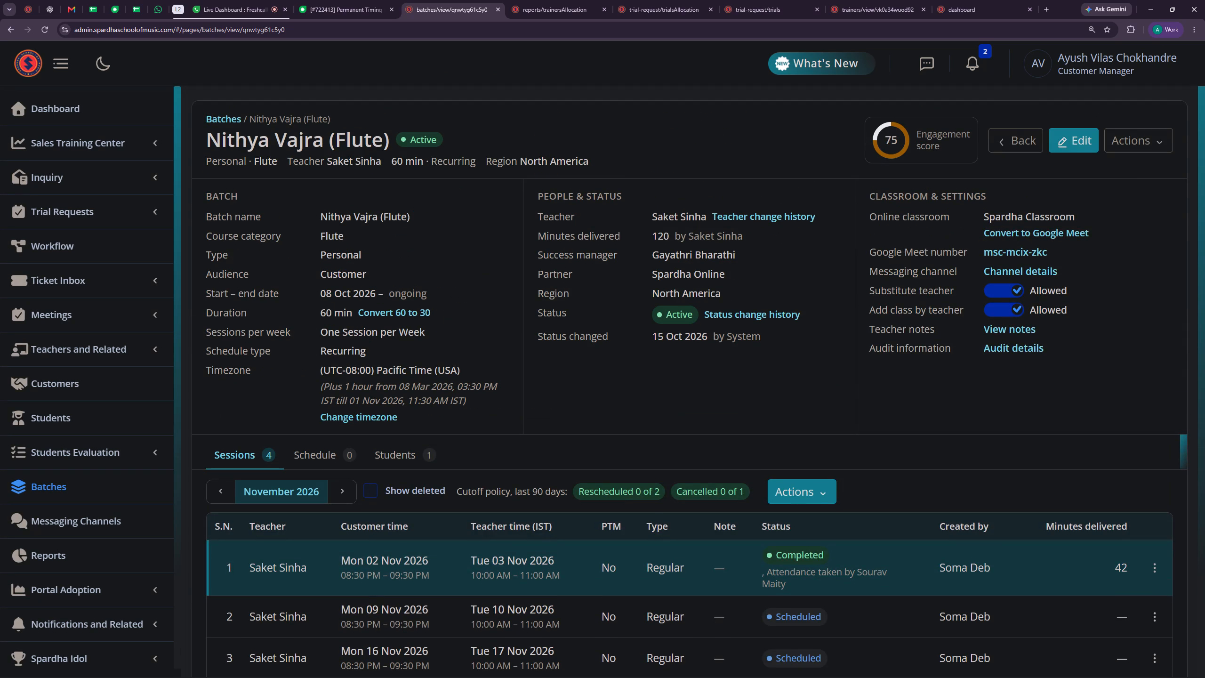
pyautogui.scroll(-4, 431, 452)
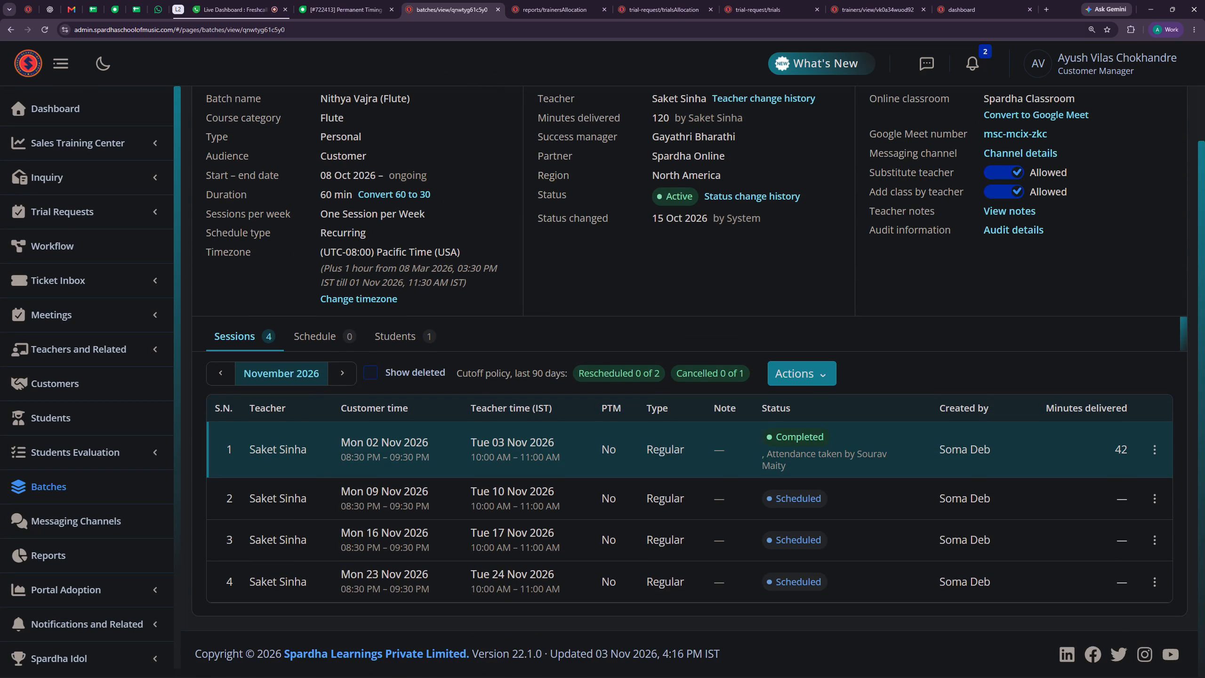
# End the outgoing customer call, add the call tag matching "l2", save it and return to ticket 722413.
pyautogui.click(208, 0)
pyautogui.click(1010, 566)
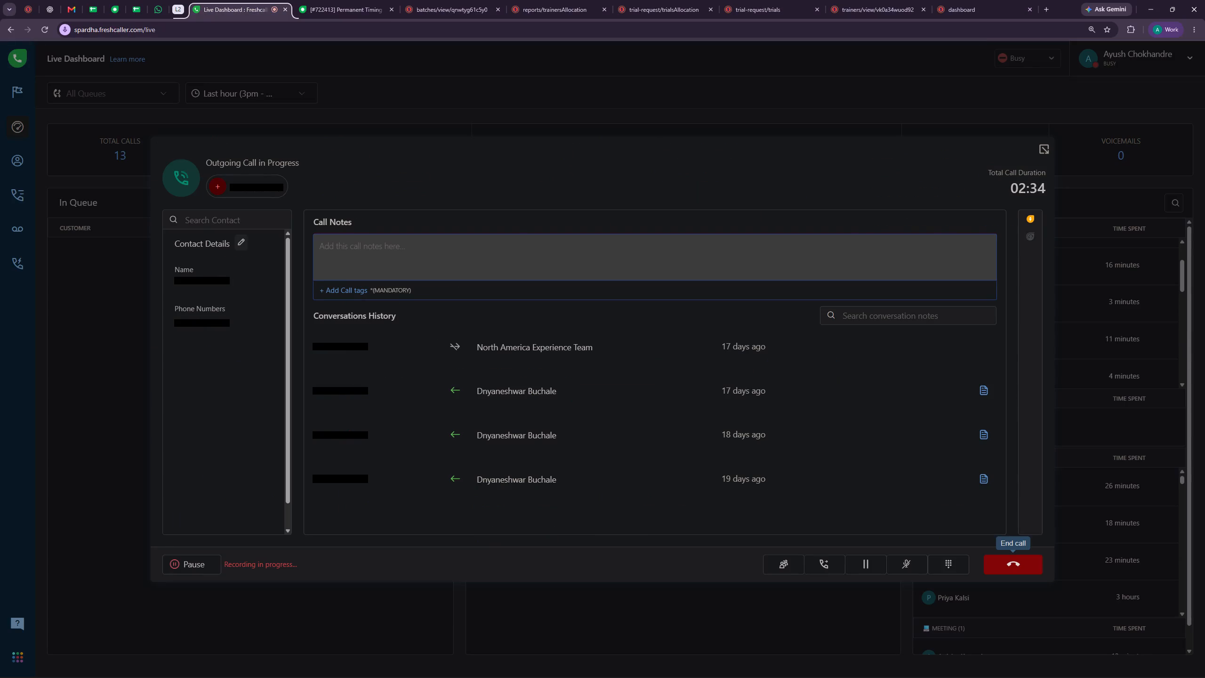
pyautogui.doubleClick(348, 287)
pyautogui.write('l2')
pyautogui.click(405, 356)
pyautogui.click(1016, 562)
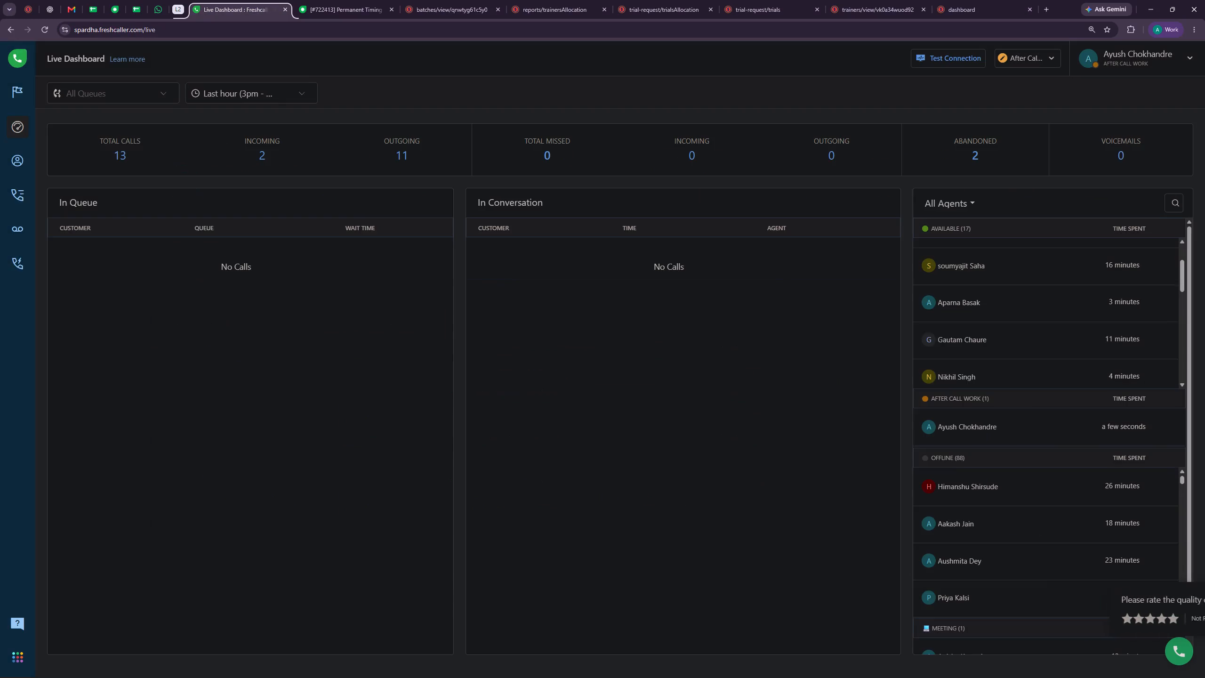
pyautogui.click(355, 0)
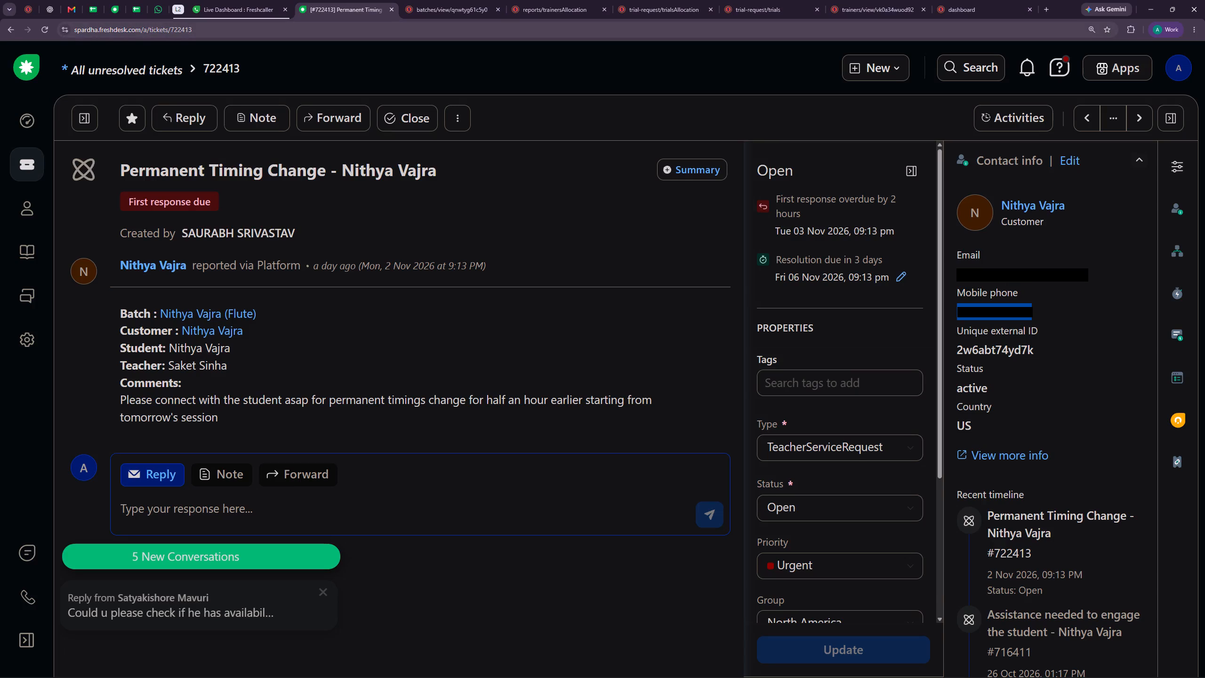
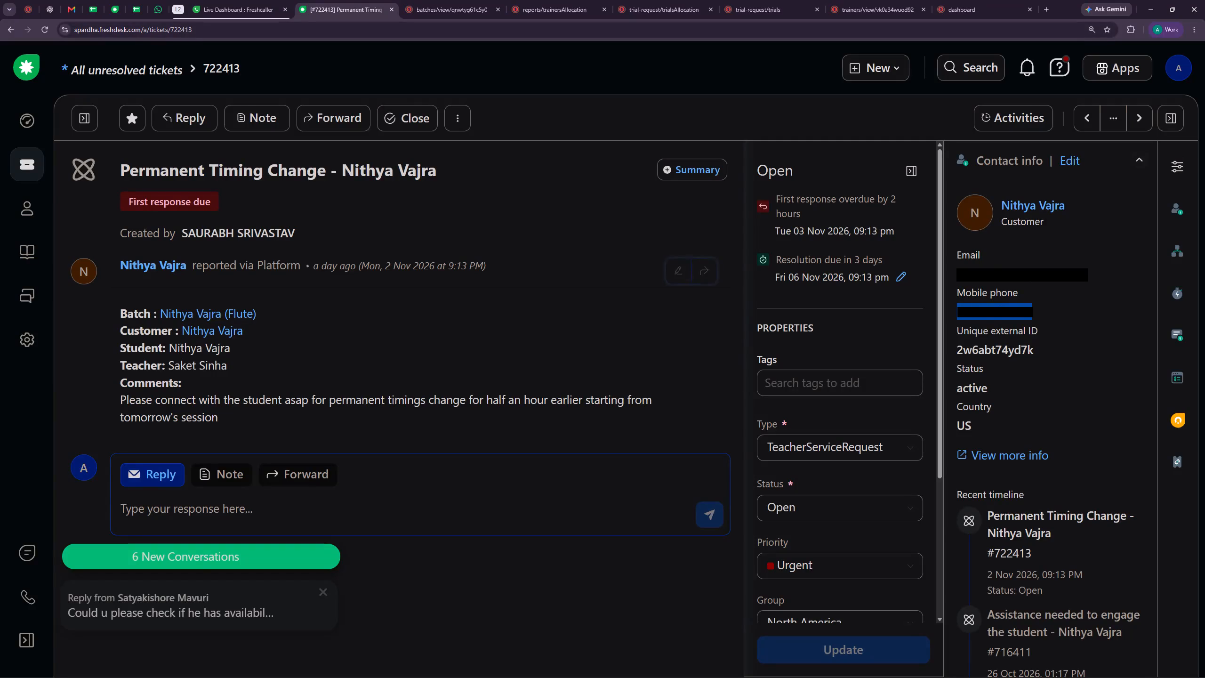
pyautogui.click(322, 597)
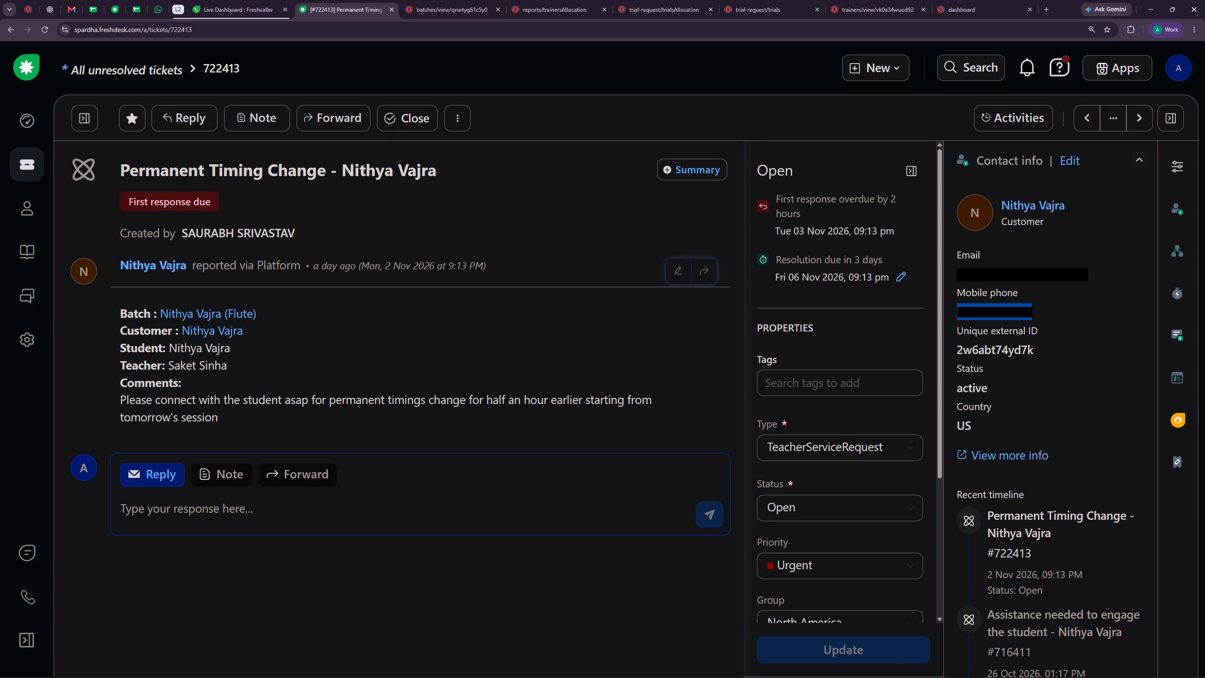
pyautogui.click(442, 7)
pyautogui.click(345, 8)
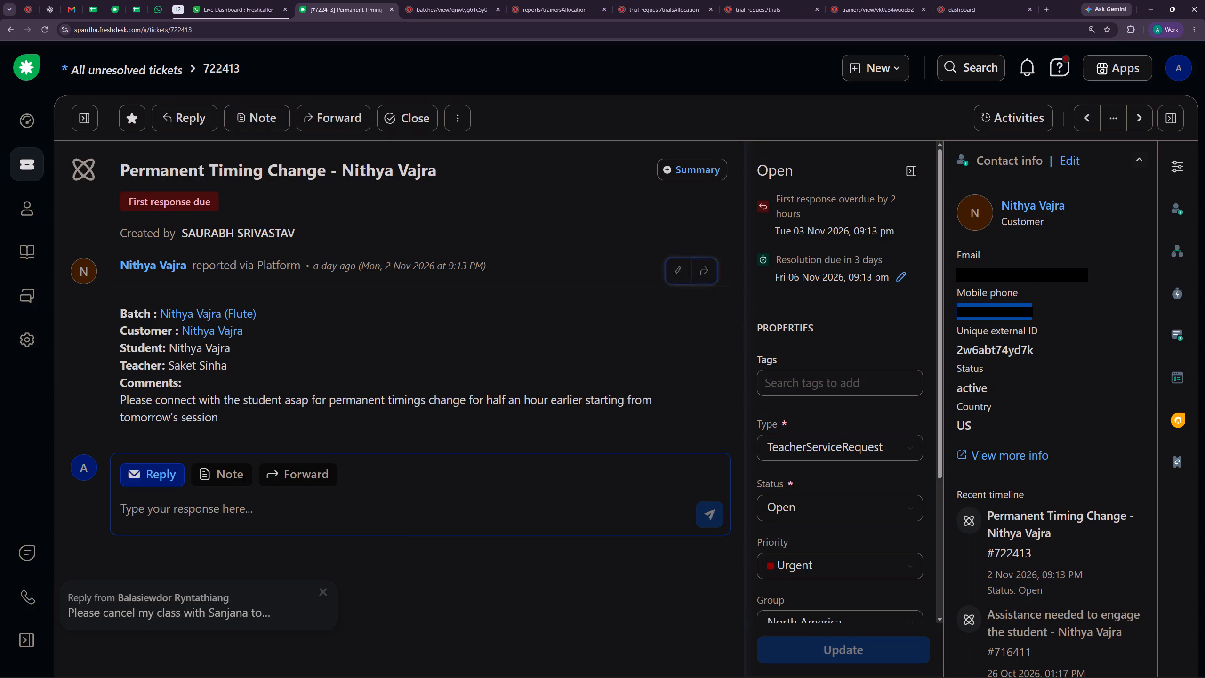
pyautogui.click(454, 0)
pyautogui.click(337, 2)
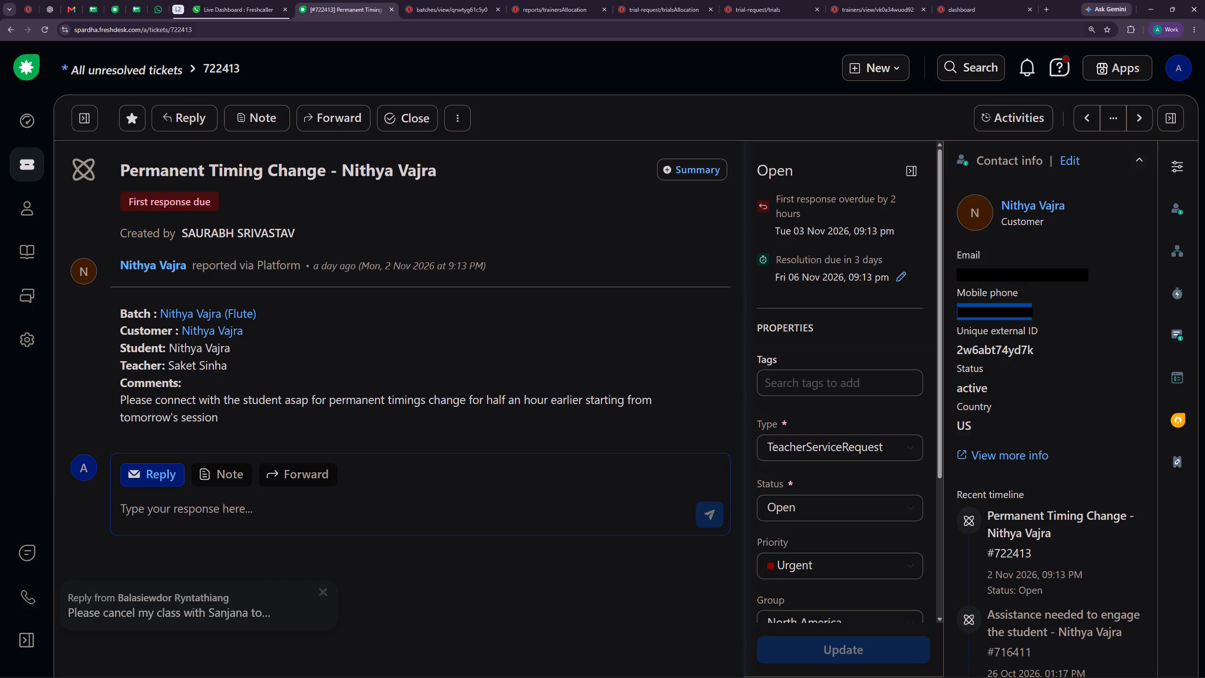
# Start a child ticket under ticket 722413 and set its group to TSM Desk.
pyautogui.scroll(-5, 1055, 411)
pyautogui.scroll(-5, 1036, 461)
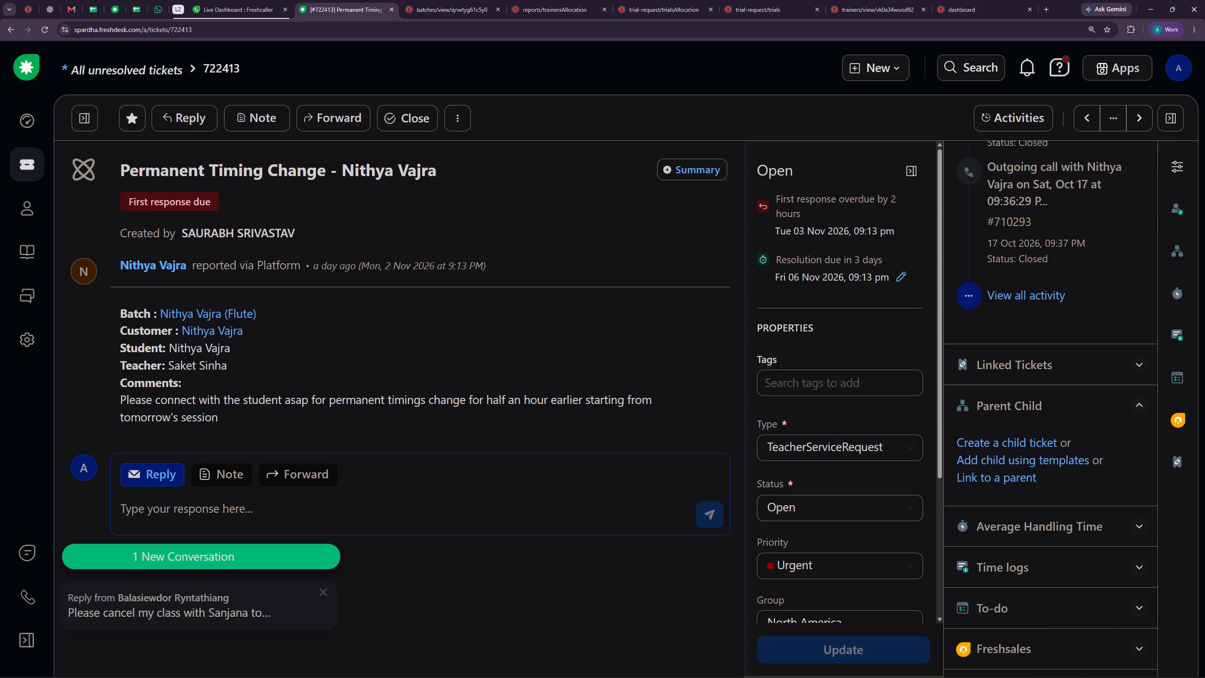
pyautogui.click(1010, 442)
pyautogui.scroll(-2, 865, 436)
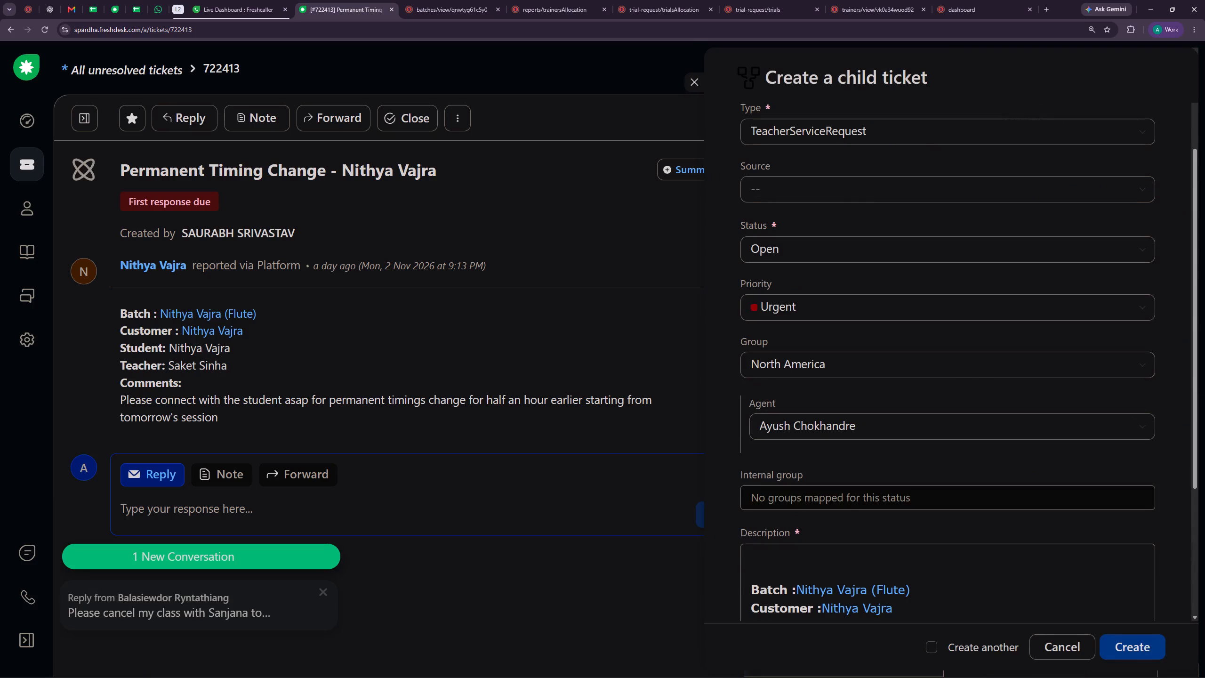
pyautogui.click(864, 369)
pyautogui.write('ts,')
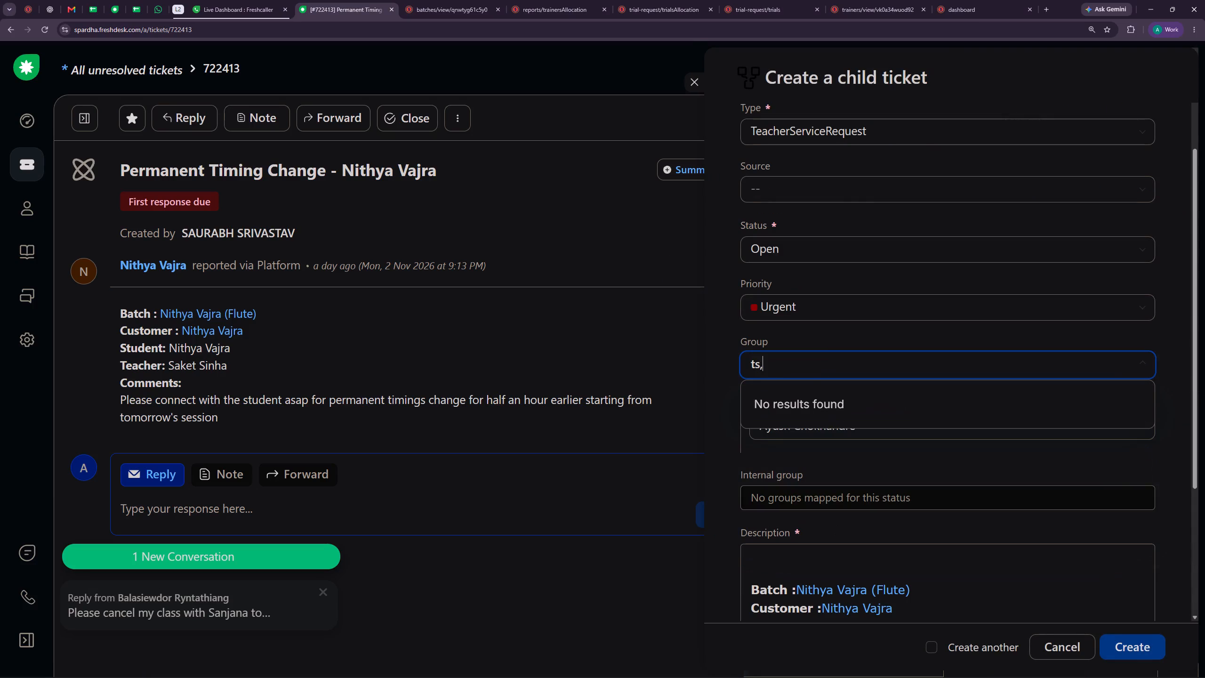
pyautogui.press('BackSpace')
pyautogui.press('m')
pyautogui.click(819, 405)
pyautogui.scroll(-5, 871, 482)
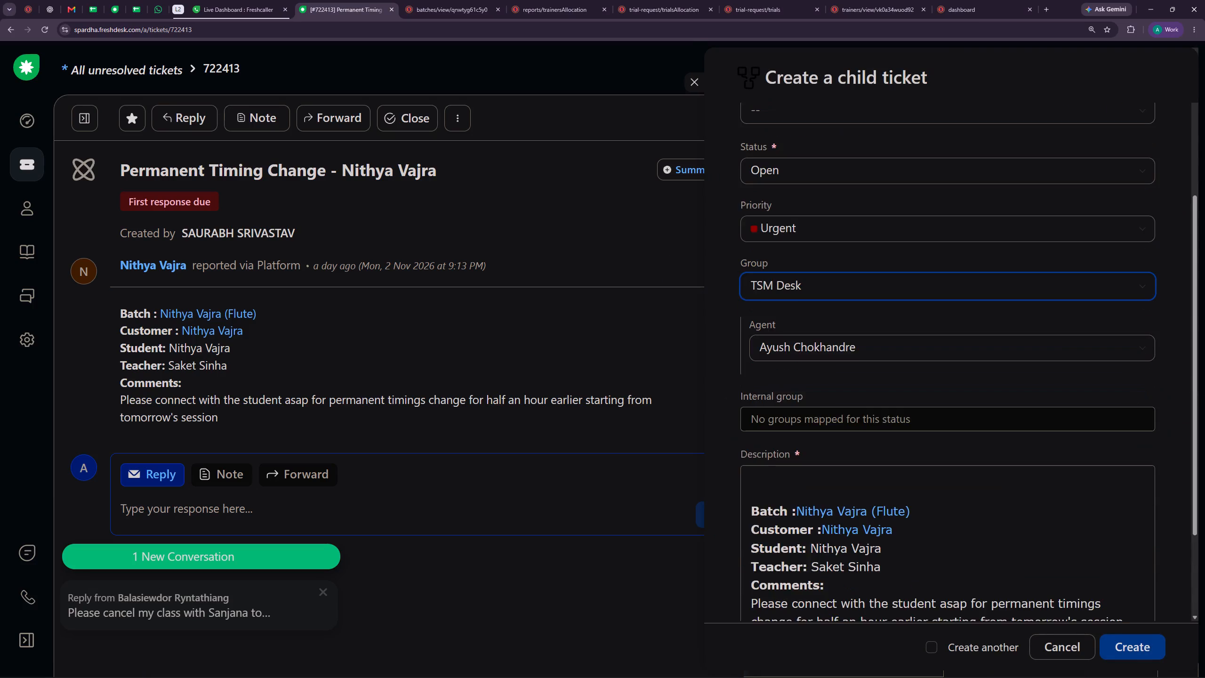
# Delete the student, teacher and comments lines from the child ticket's description.
pyautogui.scroll(-1, 843, 490)
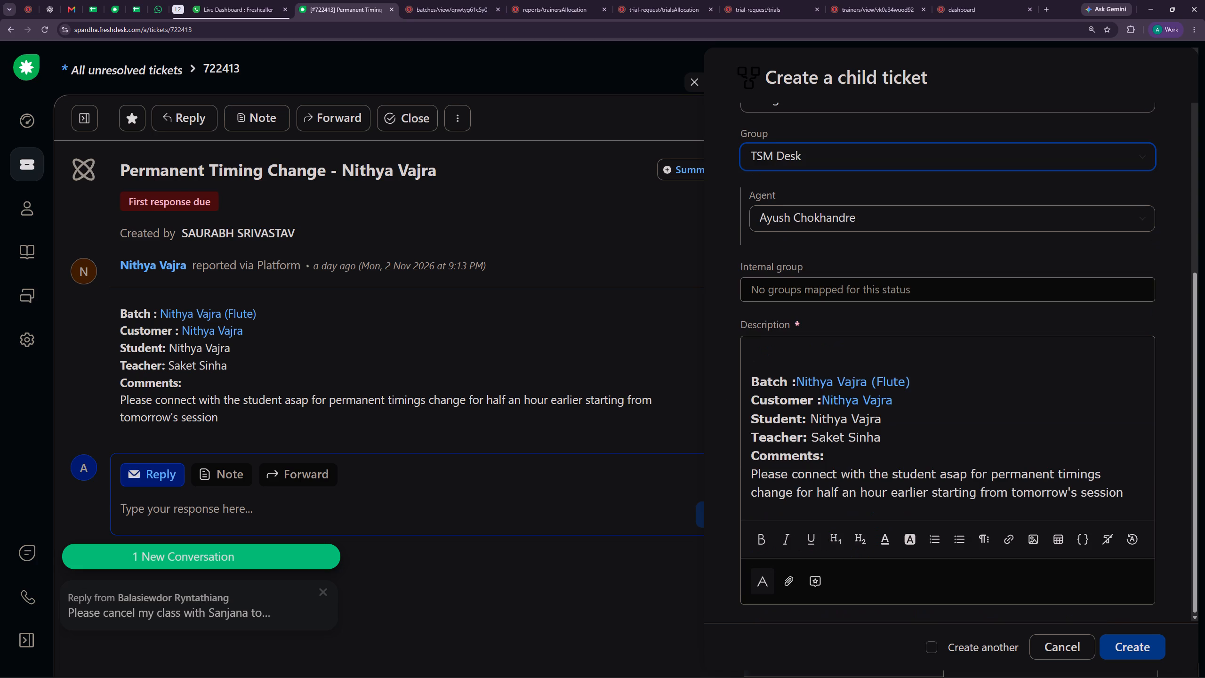
pyautogui.moveTo(1132, 494); pyautogui.dragTo(781, 493)
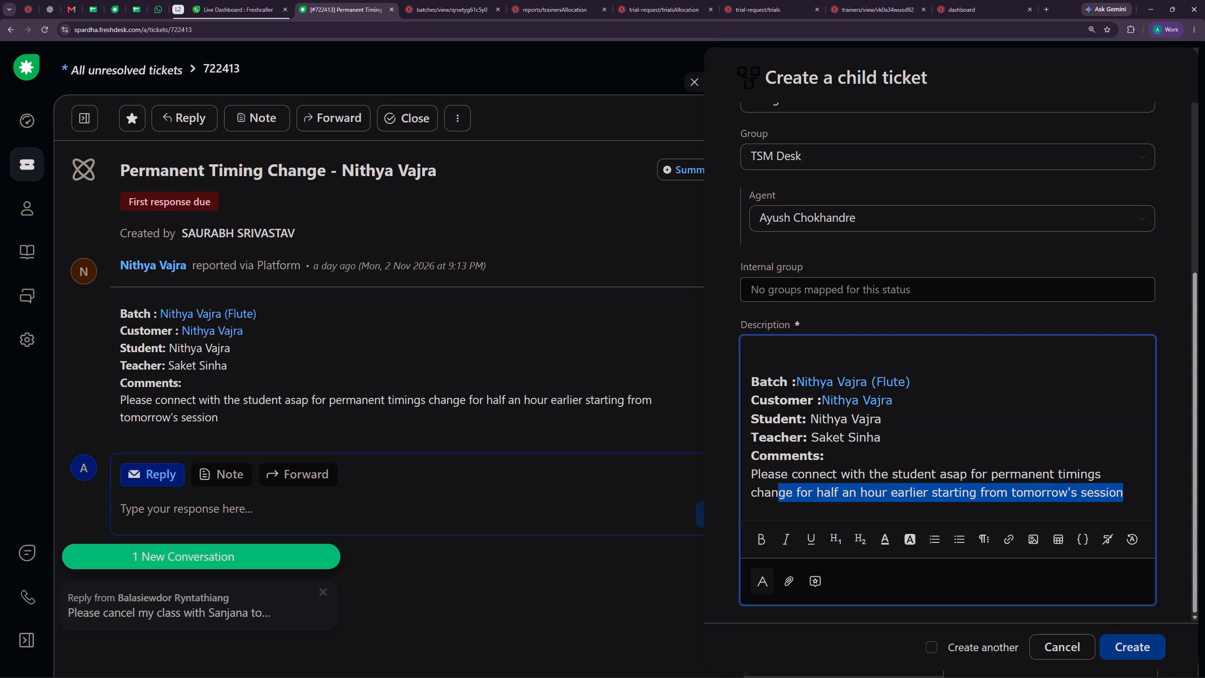
pyautogui.moveTo(781, 493); pyautogui.dragTo(746, 420)
pyautogui.press('BackSpace')
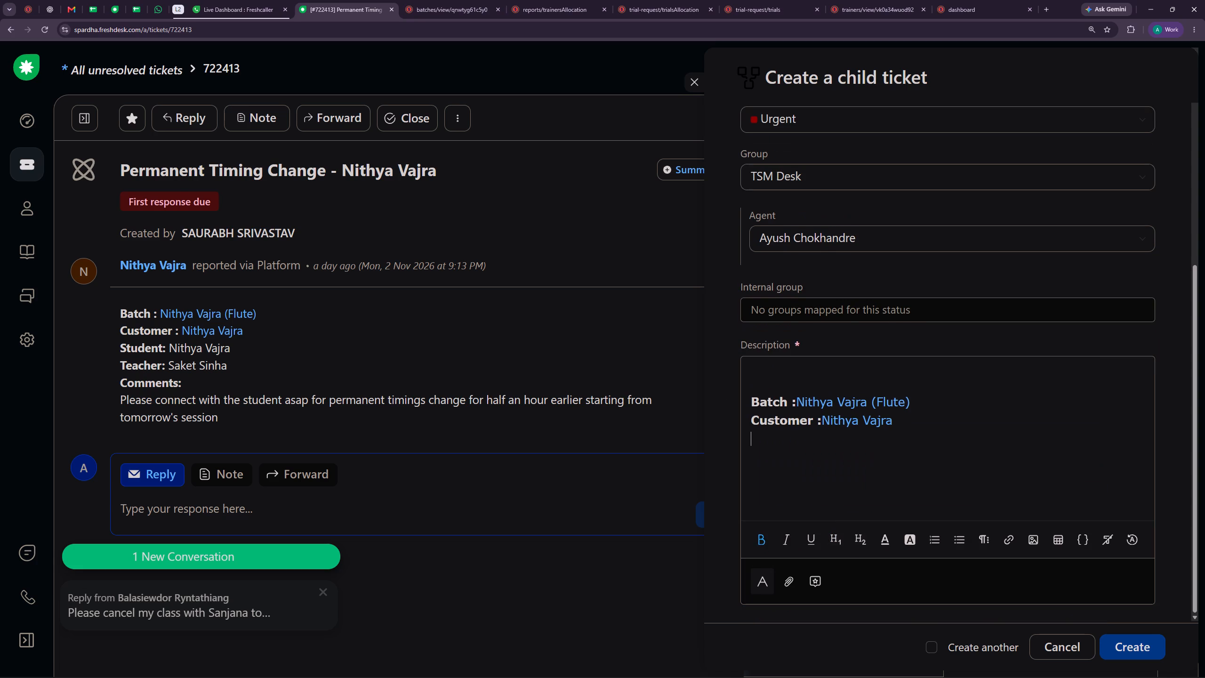
# Write below the customer line "Concern - As per the tx request the cx has agreed to take class half an hr before".
pyautogui.press('c')
pyautogui.write('oncern -n')
pyautogui.press('space')
pyautogui.press('BackSpace')
pyautogui.write('s per the tx requeste')
pyautogui.press('BackSpace')
pyautogui.press('space')
pyautogui.press('space')
pyautogui.write('the cx has agreed')
pyautogui.press('space')
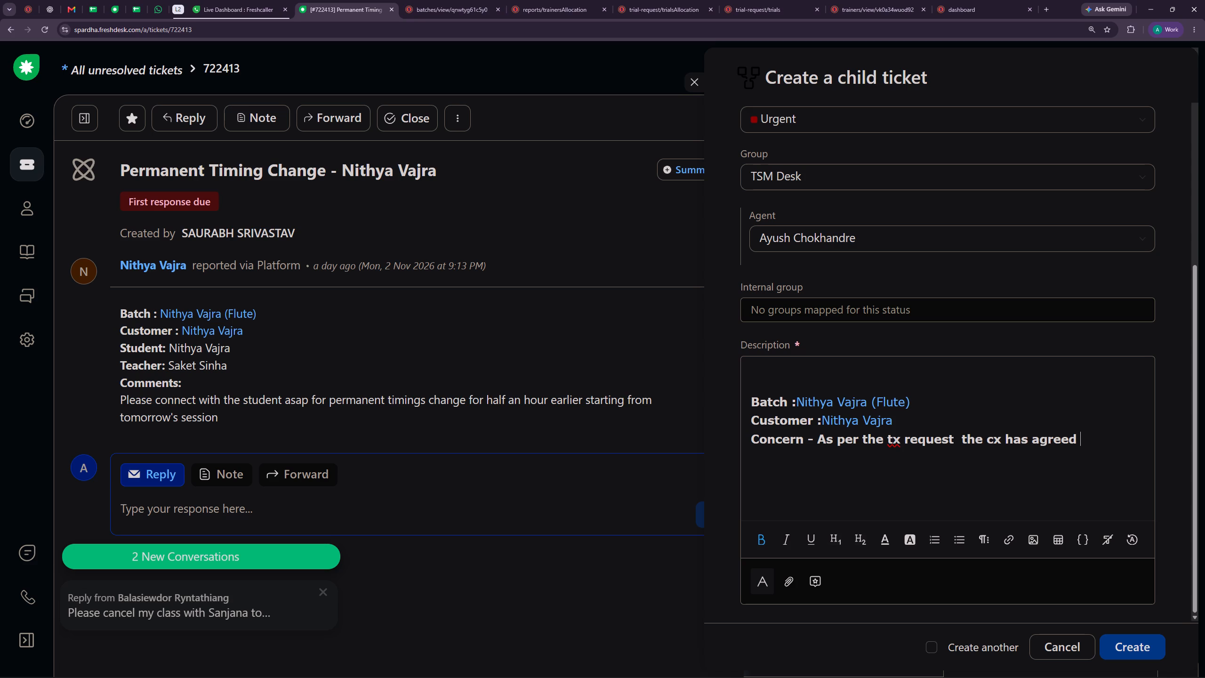
pyautogui.write('to take class')
pyautogui.press('space')
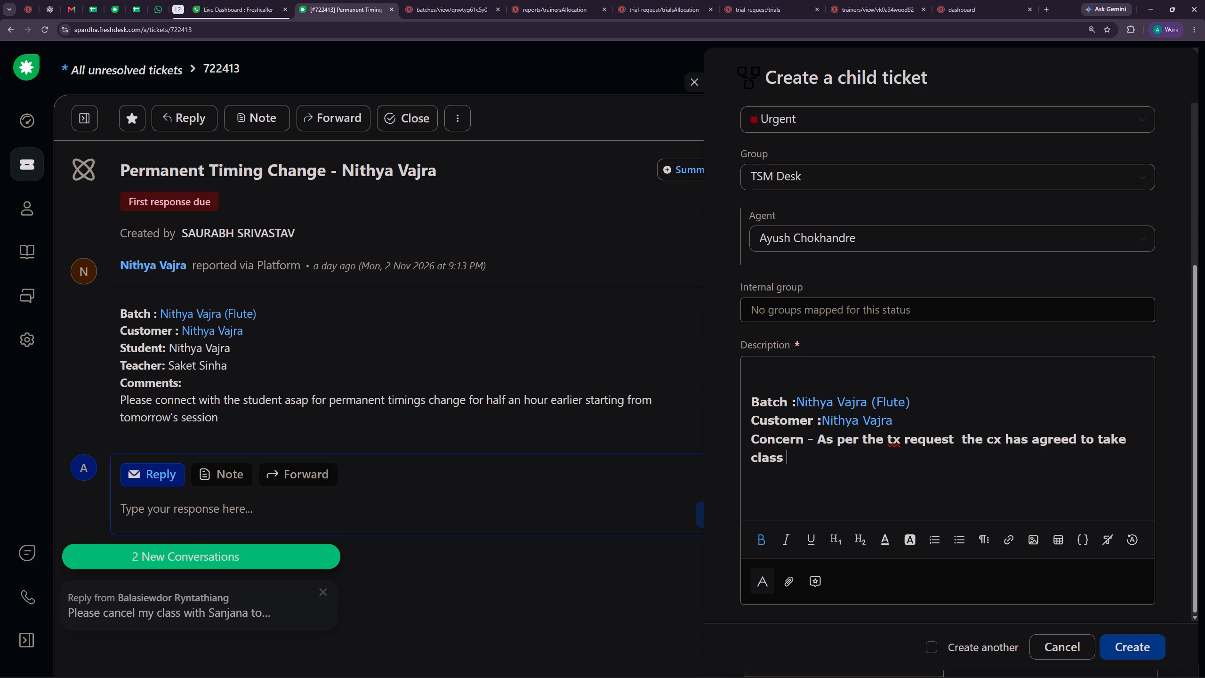
pyautogui.write('half and')
pyautogui.press('BackSpace')
pyautogui.press('BackSpace')
pyautogui.write('n hr')
pyautogui.press('space')
pyautogui.write('before')
pyautogui.press('space')
# Continue the concern with "but the slots are not opened please ask the cx to open the slots on Monday 8PM PST".
pyautogui.write('but the slots are not opened please a')
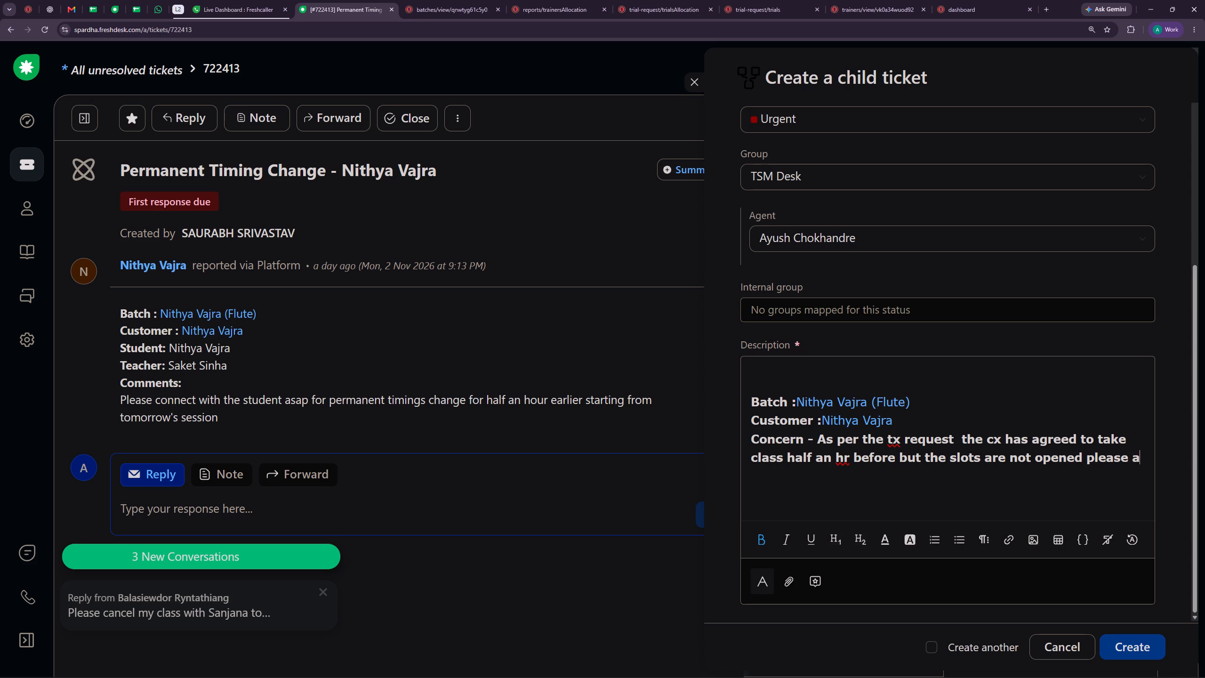
pyautogui.write('sk the cx to i')
pyautogui.press('BackSpace')
pyautogui.write('open the slots on')
pyautogui.press('space')
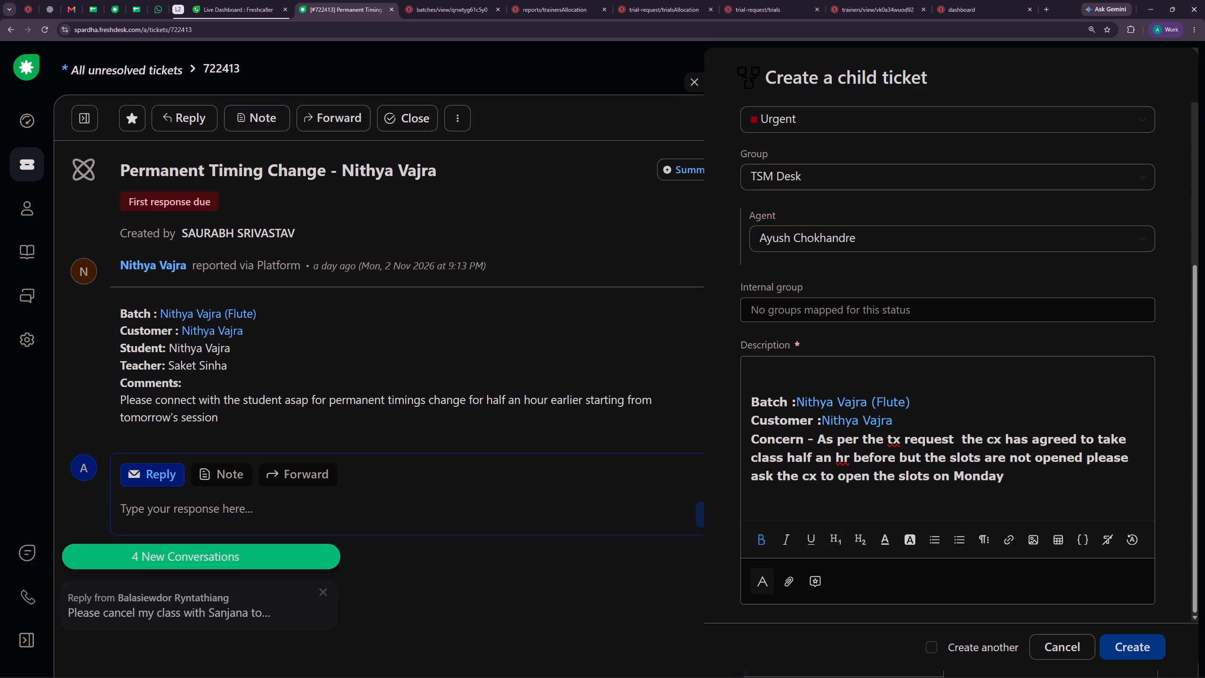
pyautogui.press('8')
pyautogui.write('PM')
pyautogui.press('space')
pyautogui.click(483, 0)
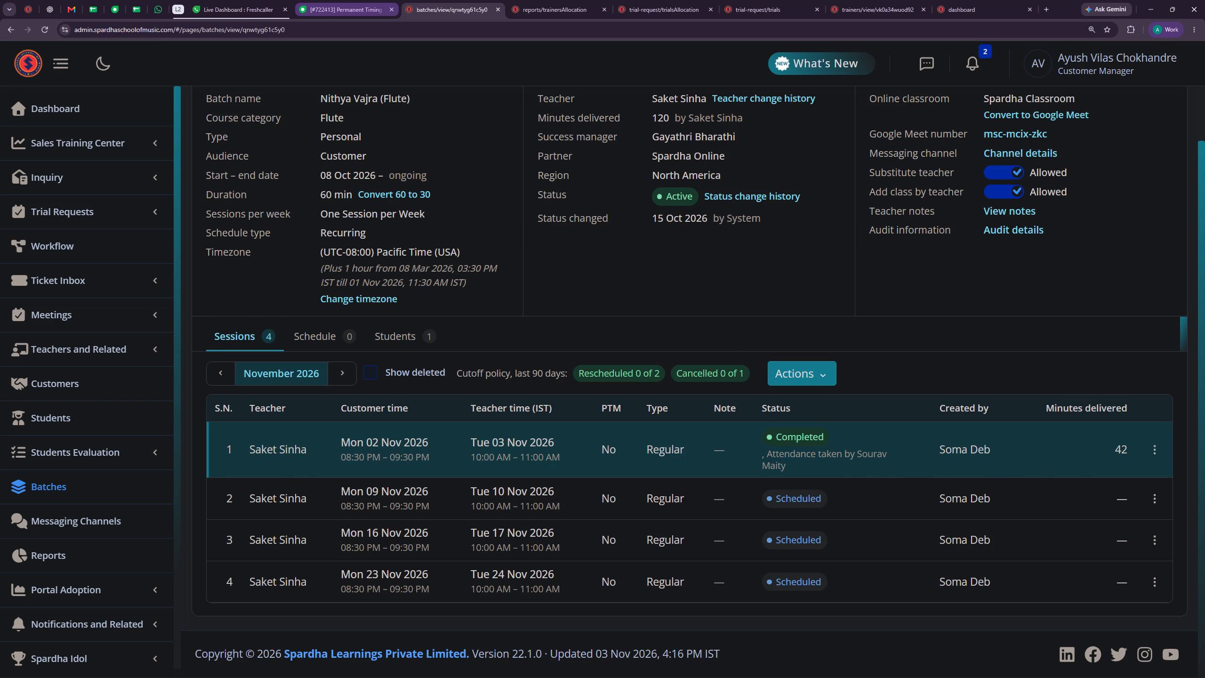
pyautogui.click(325, 0)
pyautogui.write('PP')
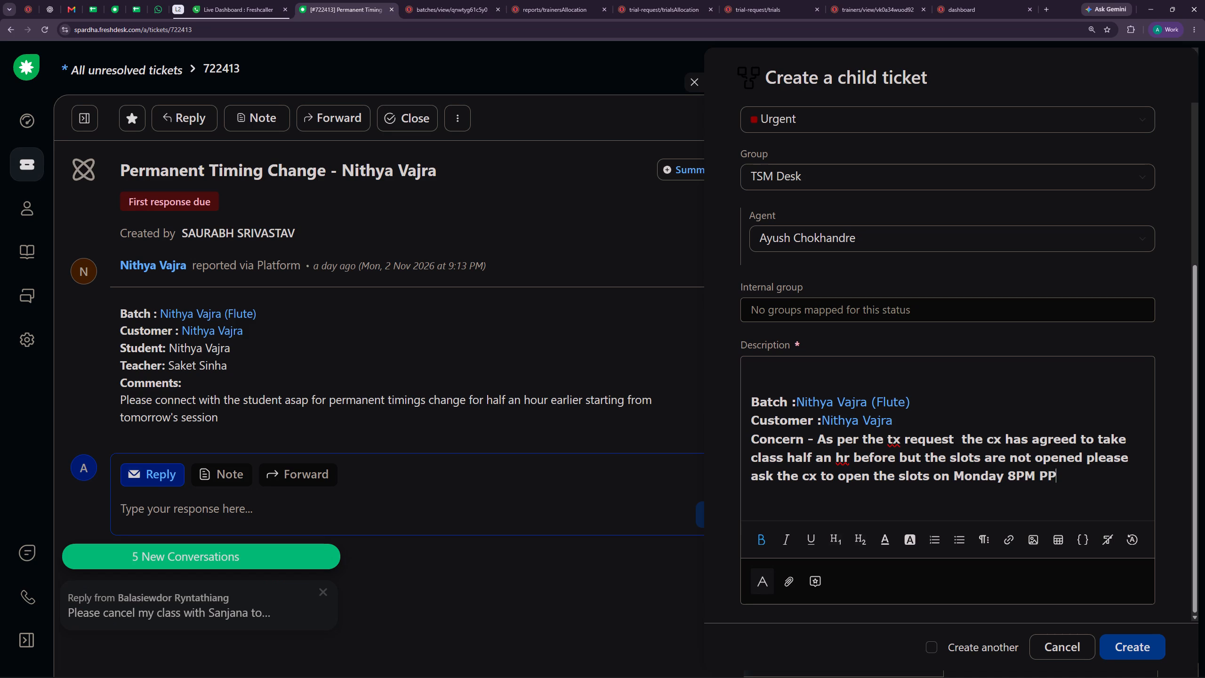
pyautogui.press('BackSpace')
pyautogui.write('ST')
pyautogui.press('space')
# Finish the description with "so we can add the schedule." and create the child ticket.
pyautogui.write('so we can adde')
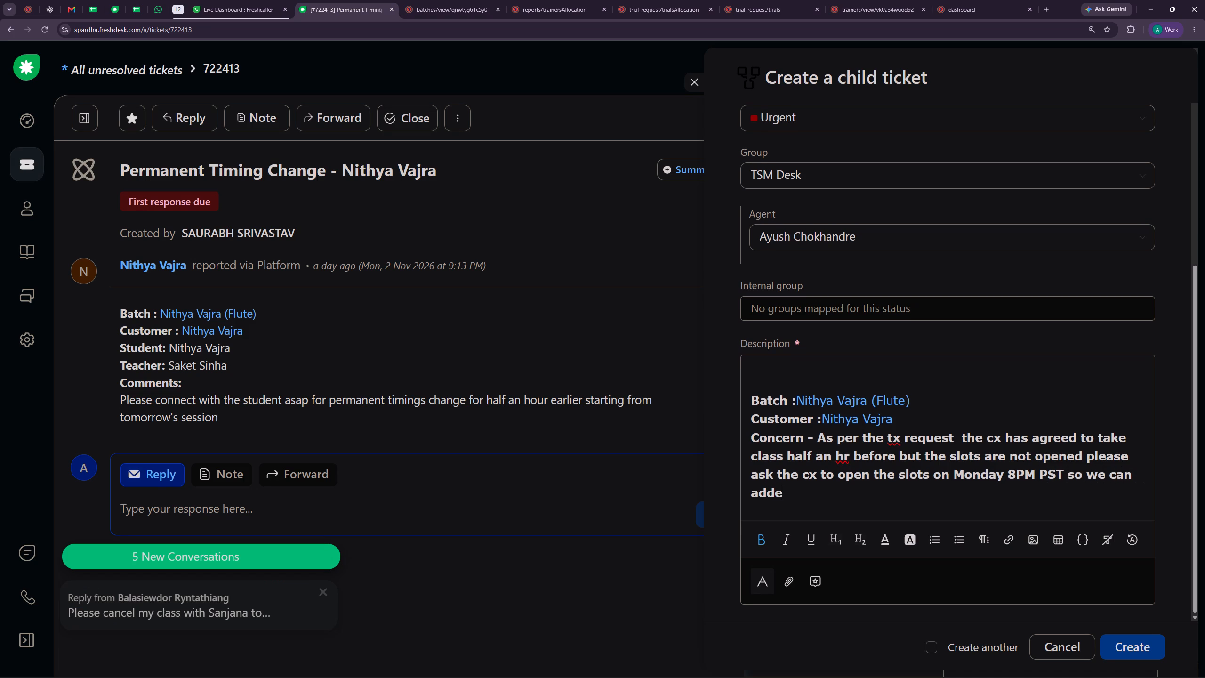
pyautogui.press('BackSpace')
pyautogui.press('space')
pyautogui.write('the schedule.')
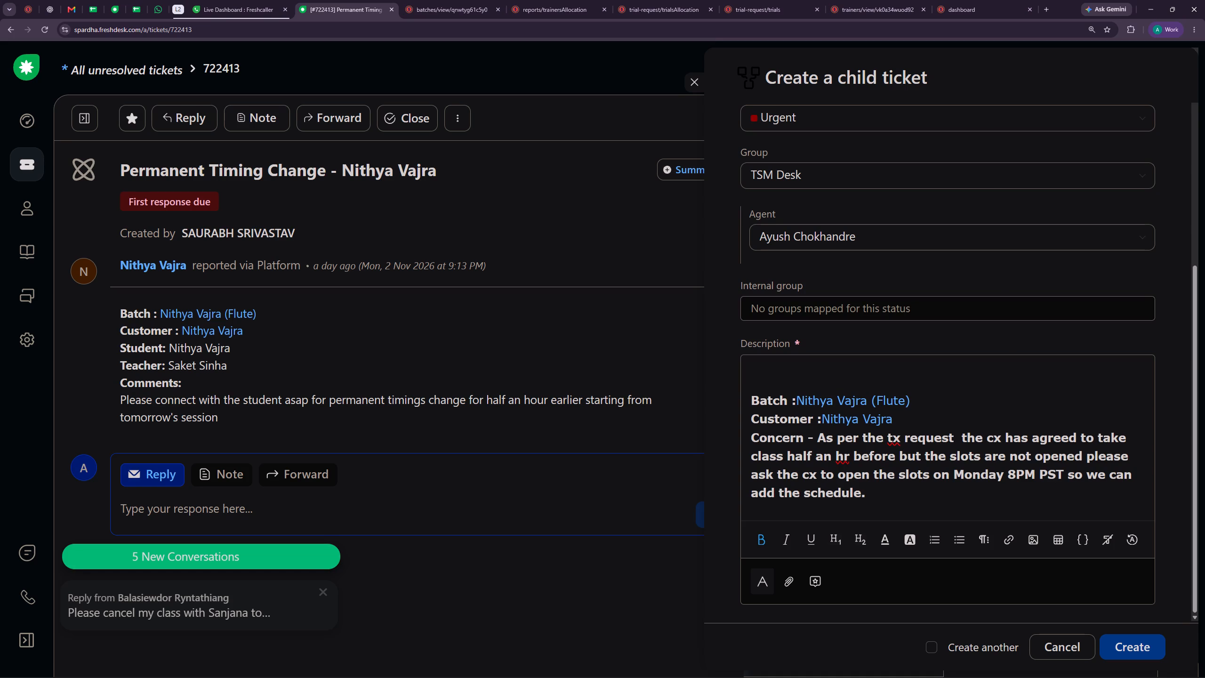
pyautogui.press('space')
pyautogui.click(1140, 643)
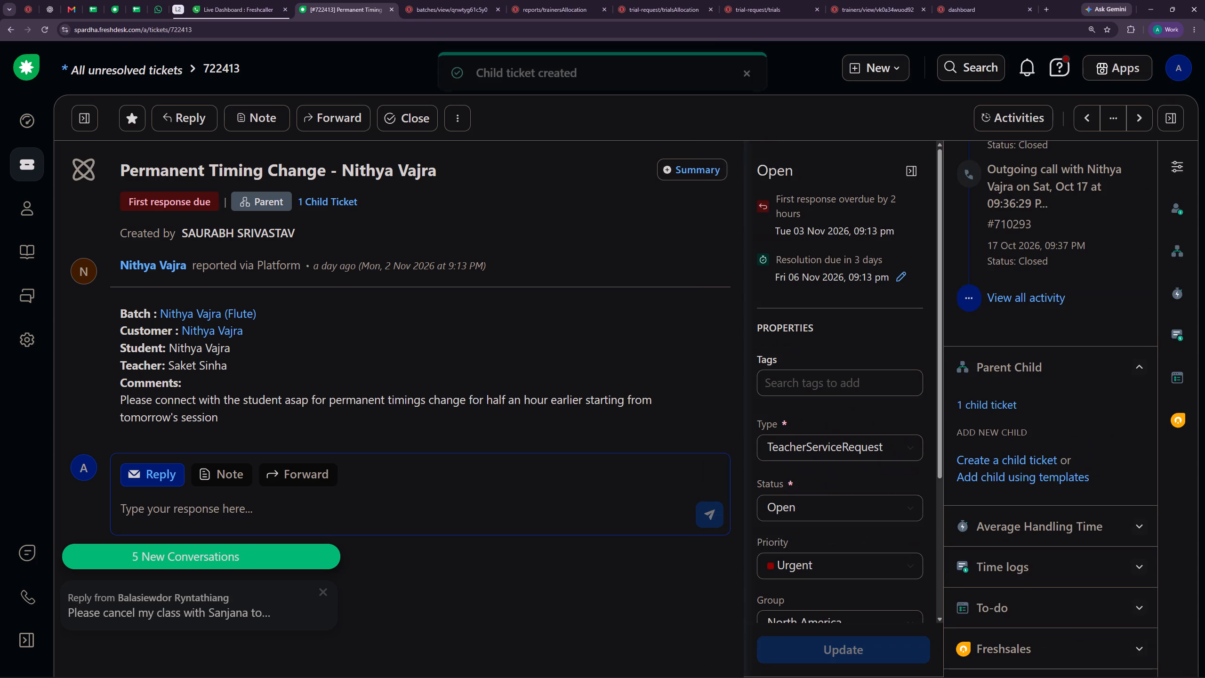
pyautogui.click(236, 474)
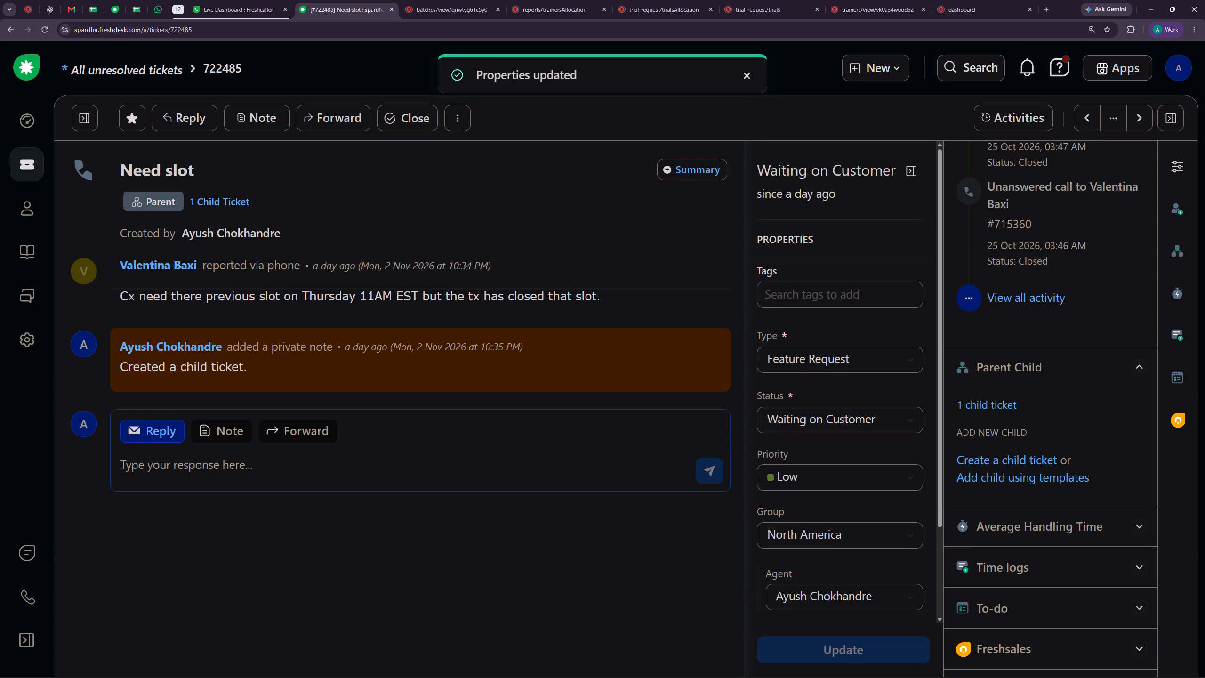
pyautogui.scroll(-5, 978, 466)
pyautogui.click(997, 408)
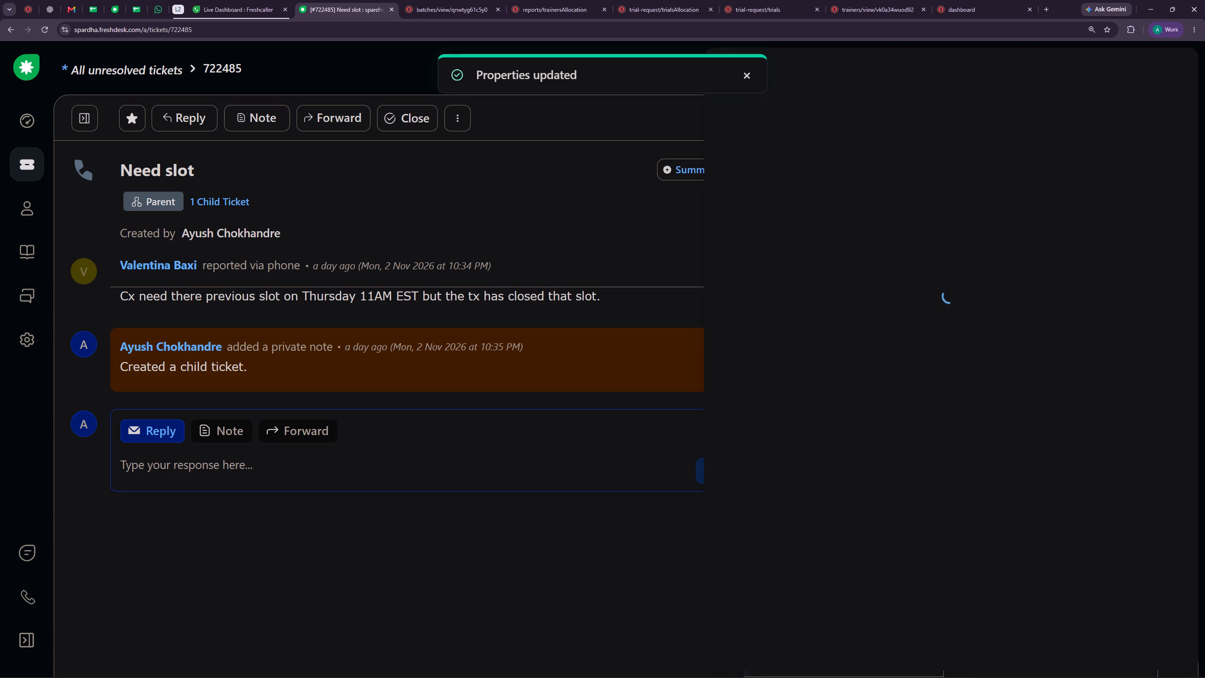
pyautogui.click(889, 188)
pyautogui.click(772, 158)
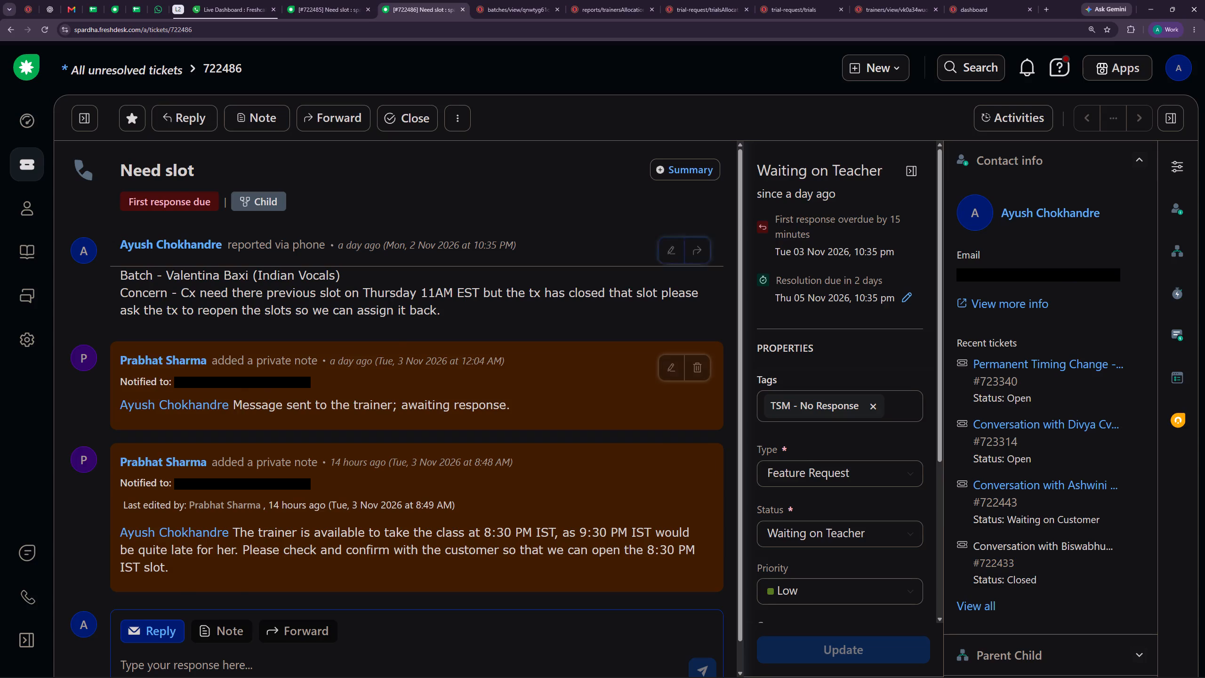
pyautogui.click(337, 0)
pyautogui.click(692, 83)
pyautogui.scroll(8, 1044, 397)
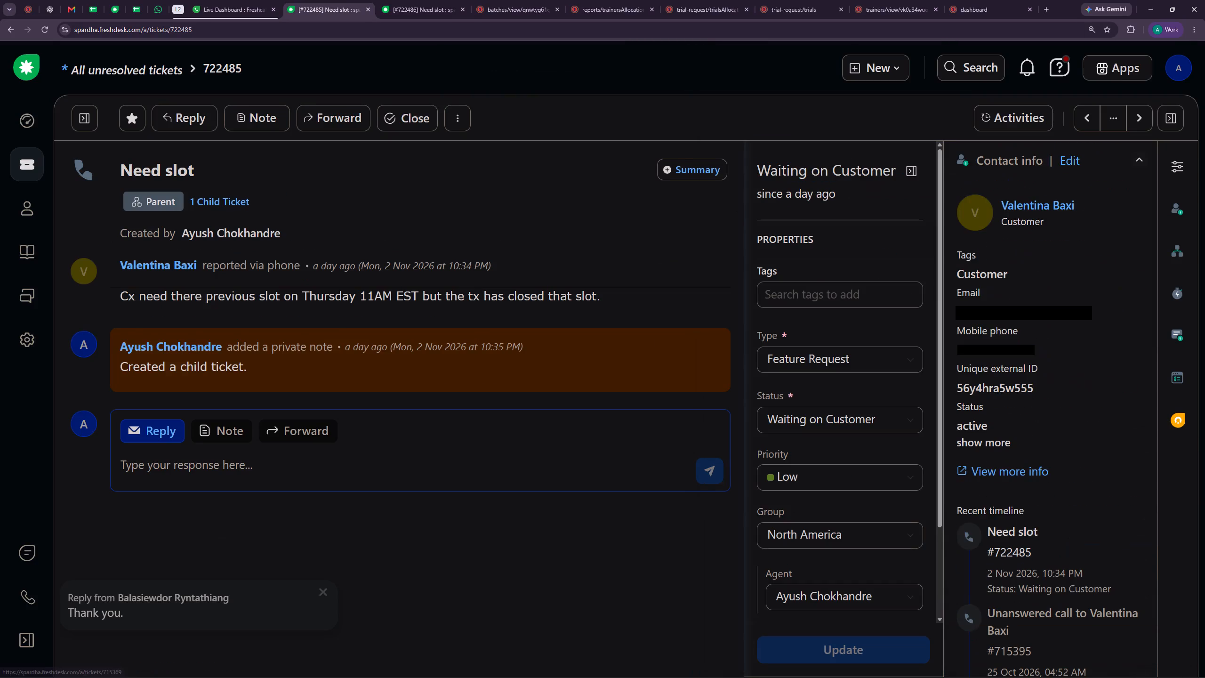
pyautogui.scroll(2, 1036, 397)
pyautogui.moveTo(1052, 348); pyautogui.dragTo(971, 348)
pyautogui.hotkey('ctrl', 'c')
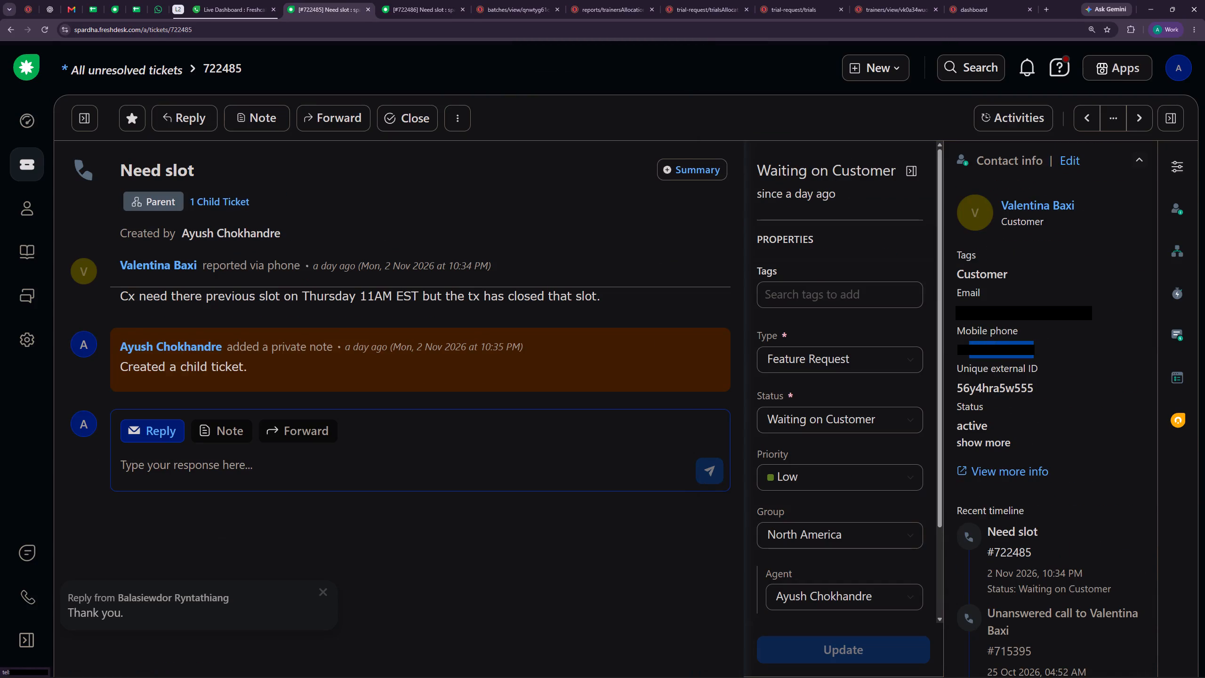
pyautogui.click(536, 0)
pyautogui.click(54, 500)
pyautogui.moveTo(635, 173); pyautogui.dragTo(494, 173)
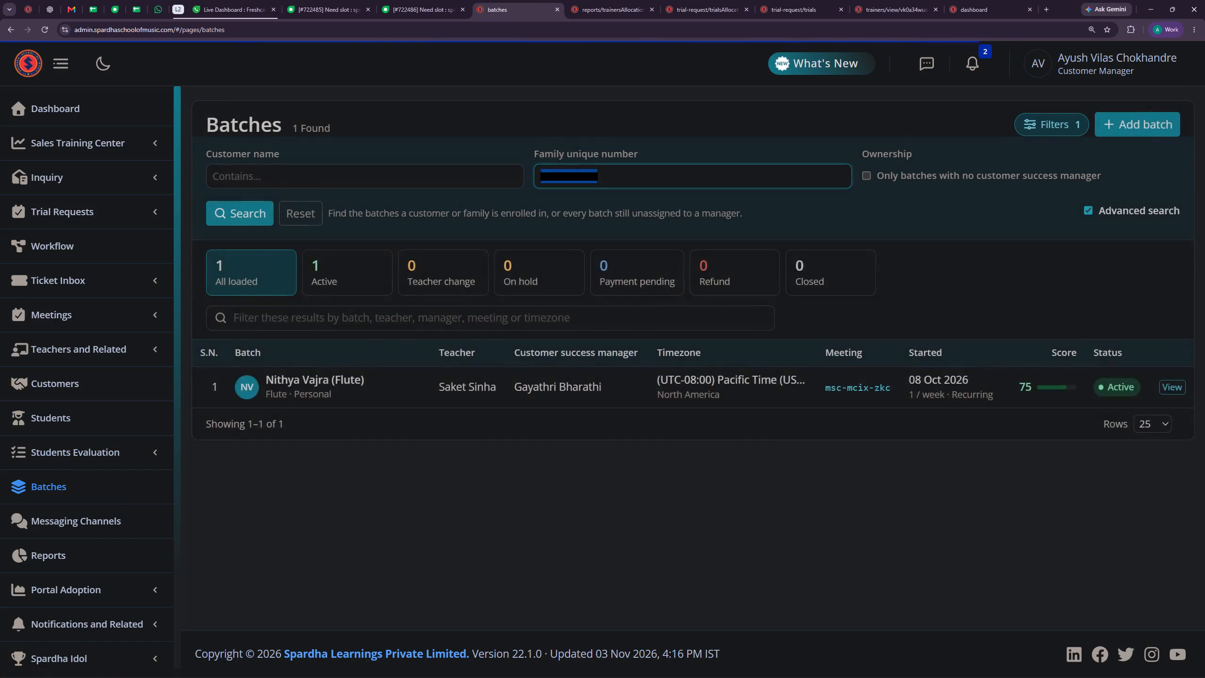
pyautogui.moveTo(494, 173); pyautogui.dragTo(467, 174)
pyautogui.hotkey('ctrl', 'v')
pyautogui.click(229, 209)
pyautogui.click(1164, 388)
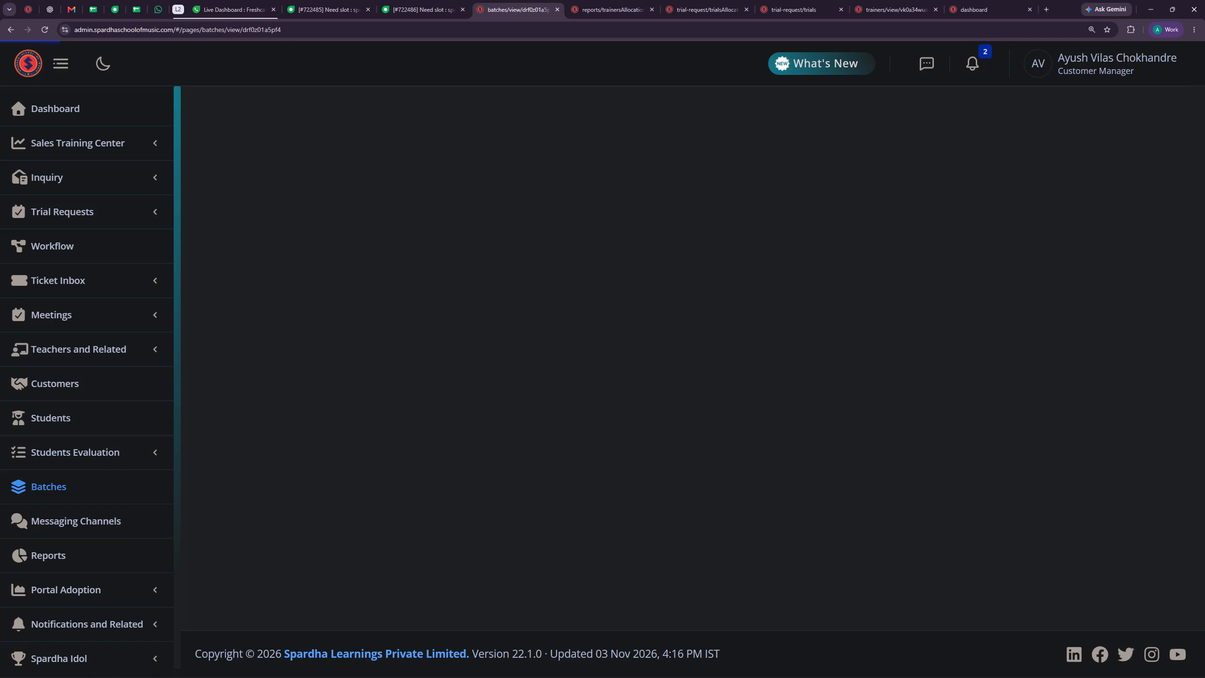
pyautogui.scroll(-2, 518, 445)
pyautogui.scroll(-1, 502, 487)
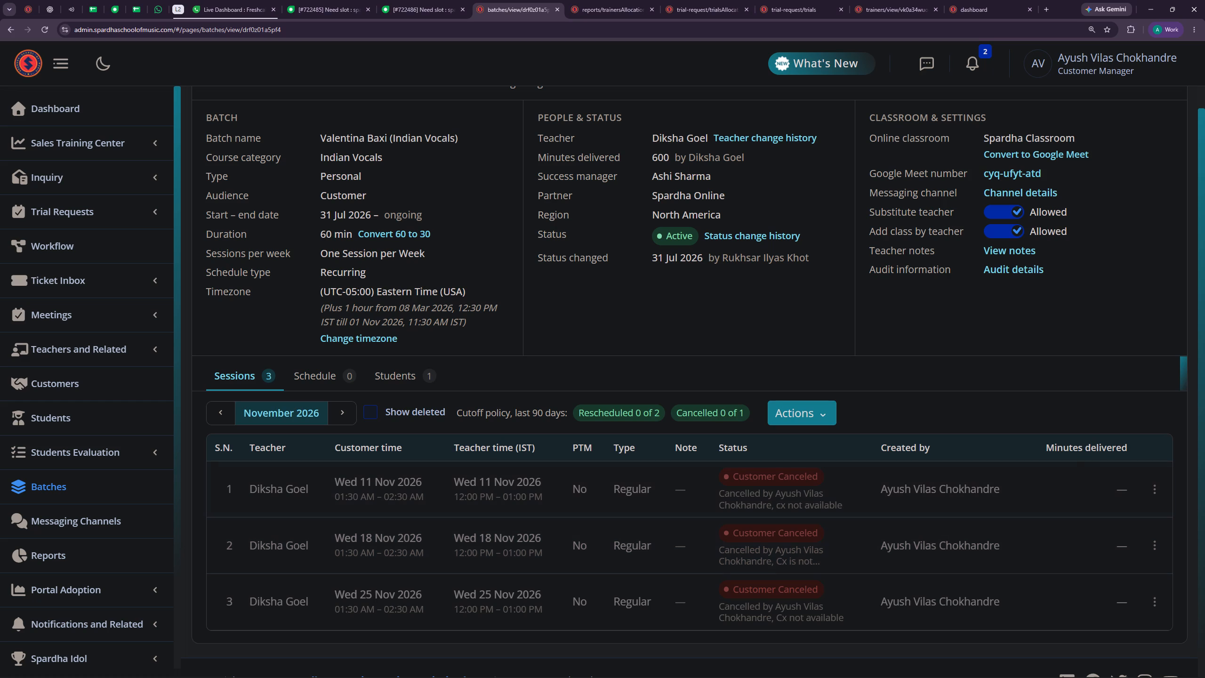
pyautogui.click(311, 375)
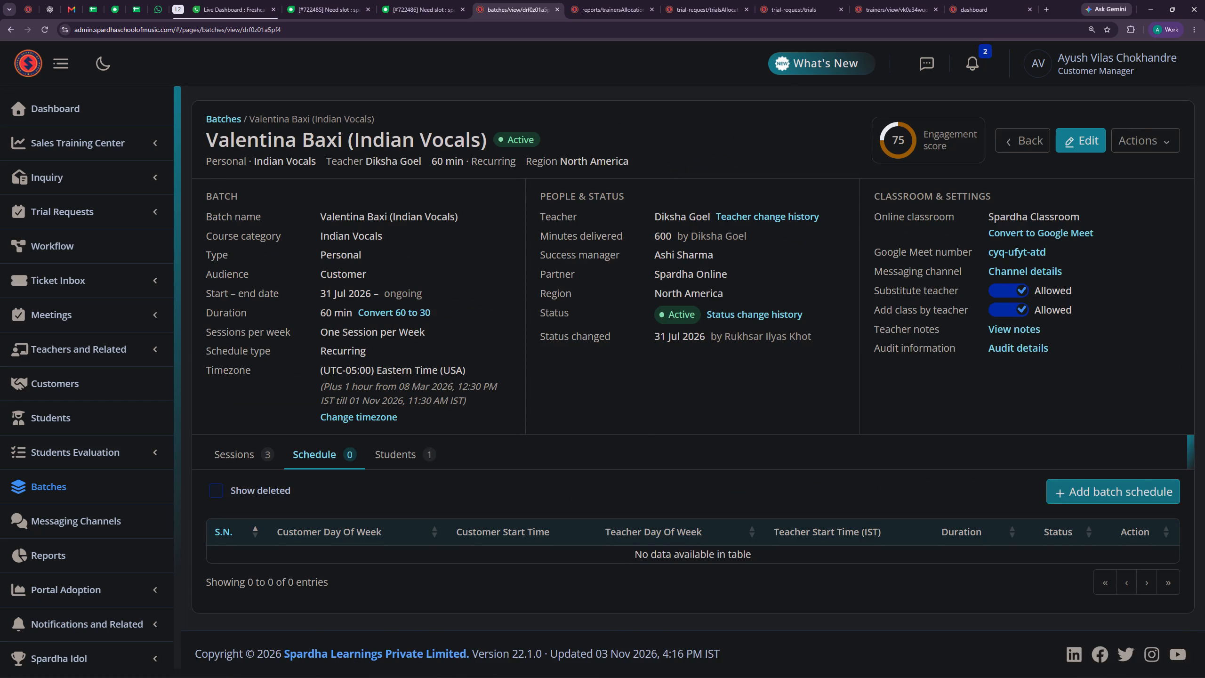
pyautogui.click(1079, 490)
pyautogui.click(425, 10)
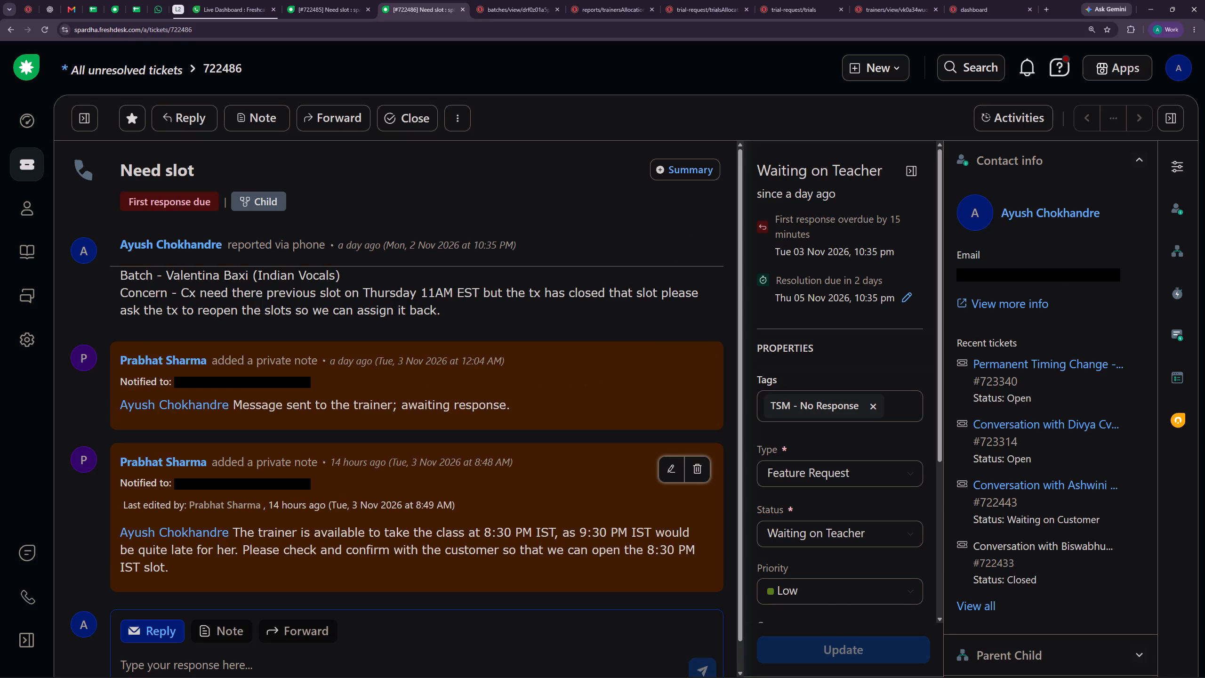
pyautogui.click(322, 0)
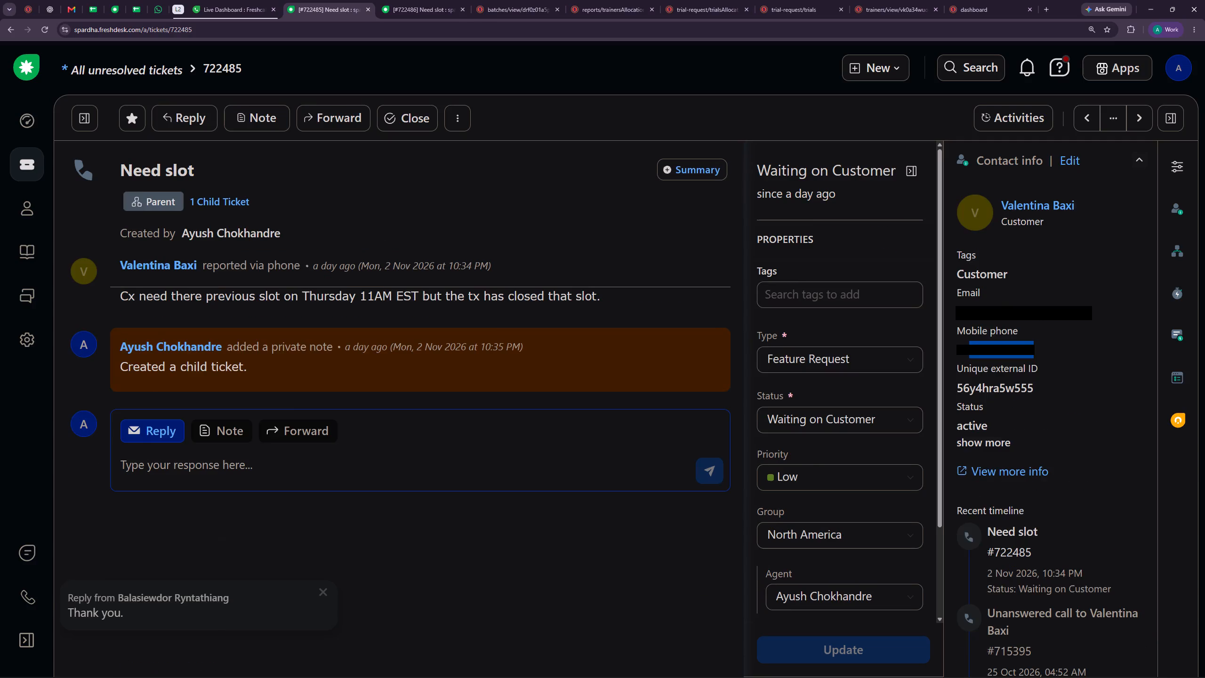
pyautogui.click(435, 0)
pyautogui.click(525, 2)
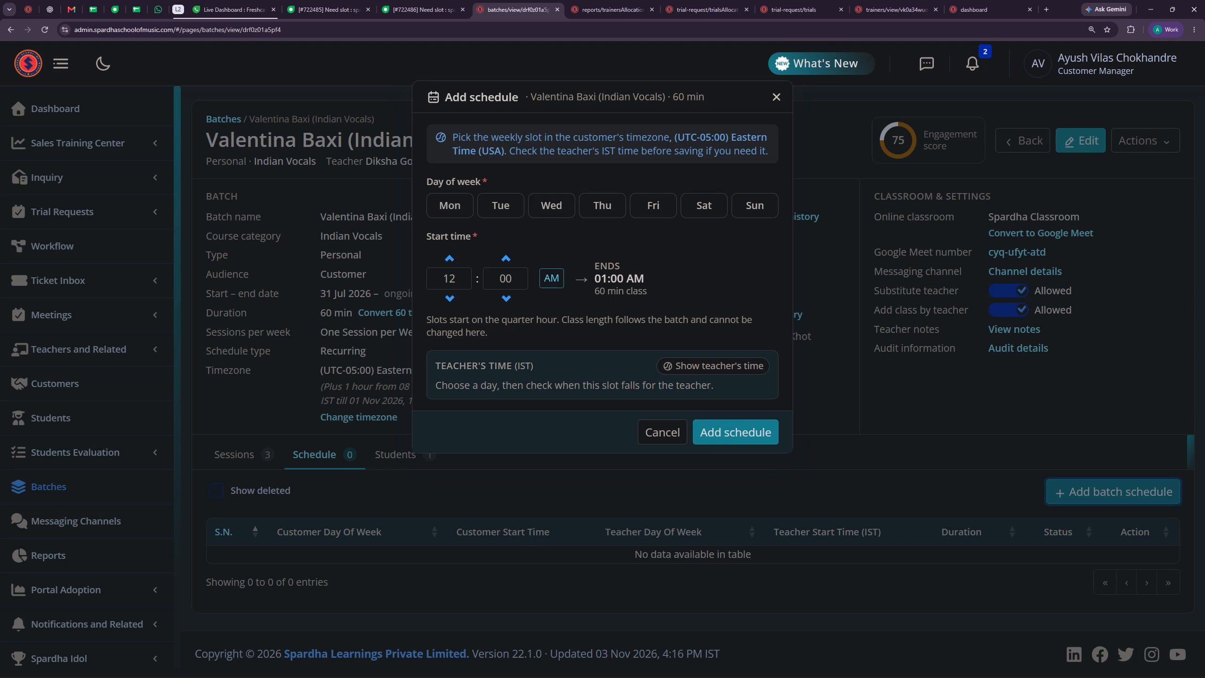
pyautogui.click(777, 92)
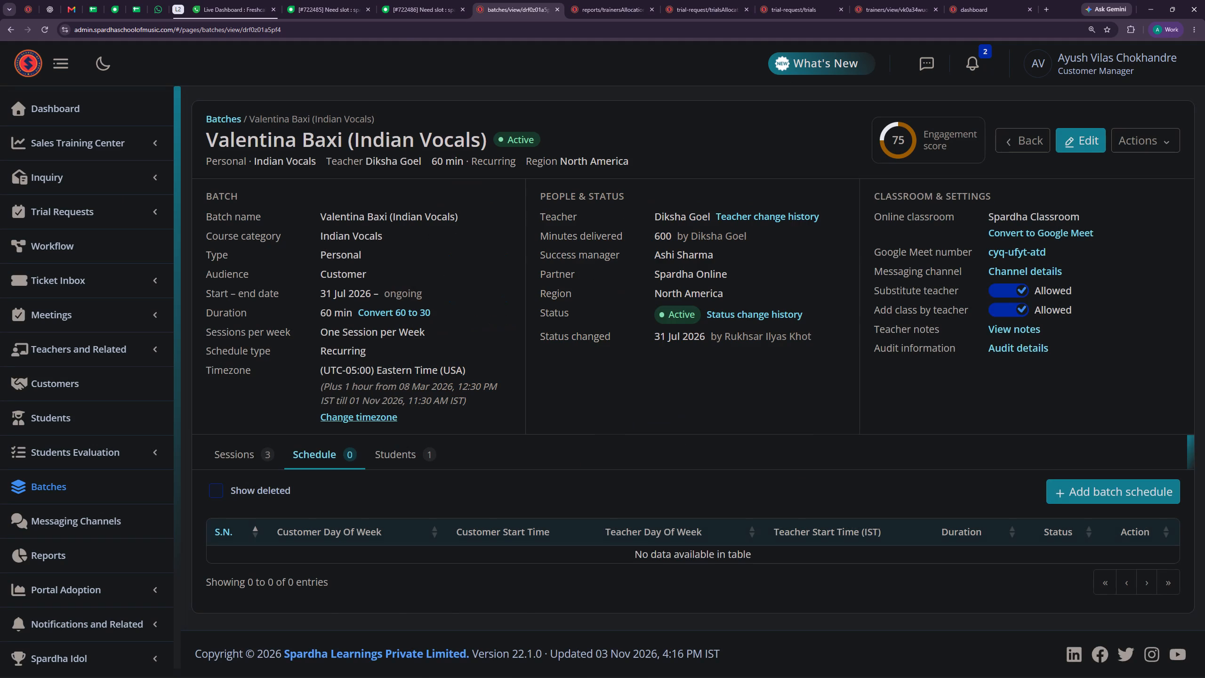
pyautogui.click(265, 451)
pyautogui.scroll(-2, 424, 511)
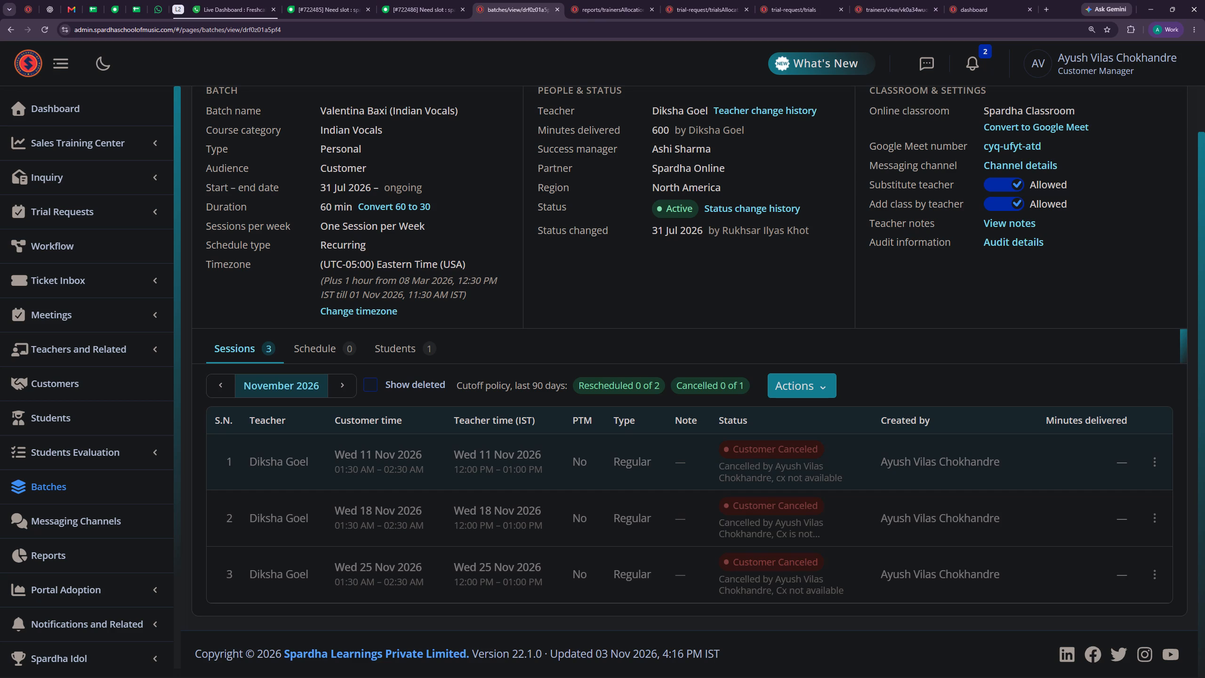
pyautogui.scroll(3, 366, 458)
pyautogui.click(222, 489)
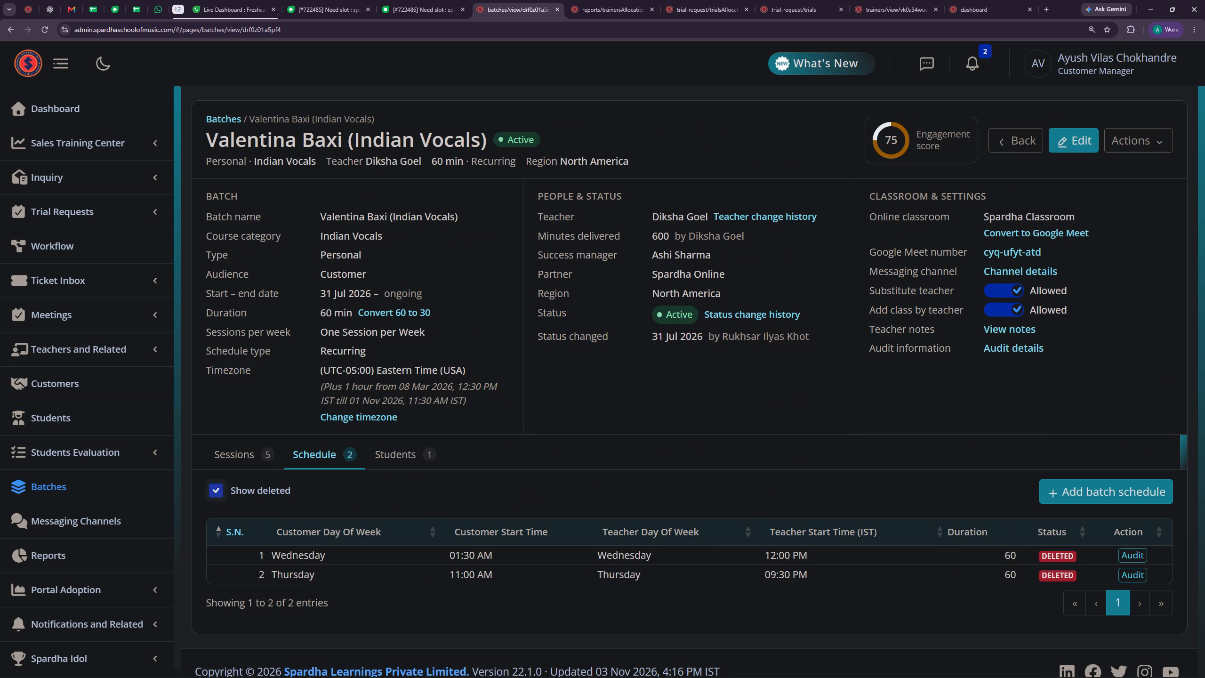
pyautogui.click(219, 490)
pyautogui.click(243, 456)
pyautogui.scroll(-3, 359, 489)
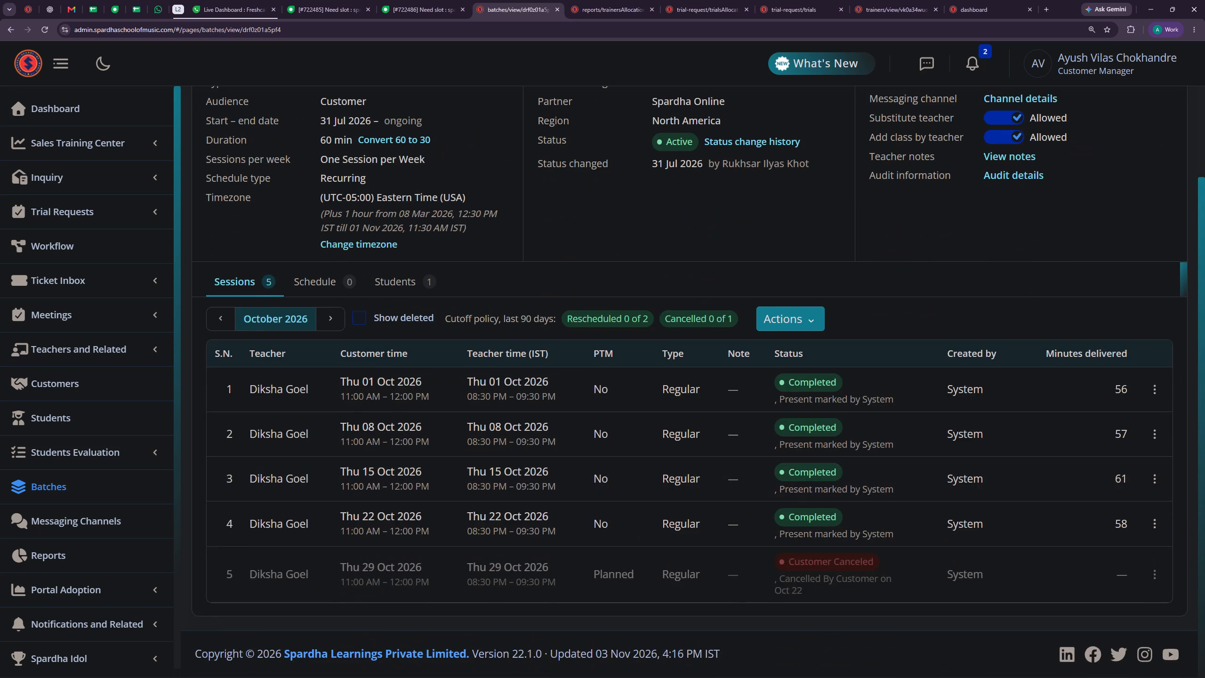
pyautogui.click(340, 282)
pyautogui.click(220, 488)
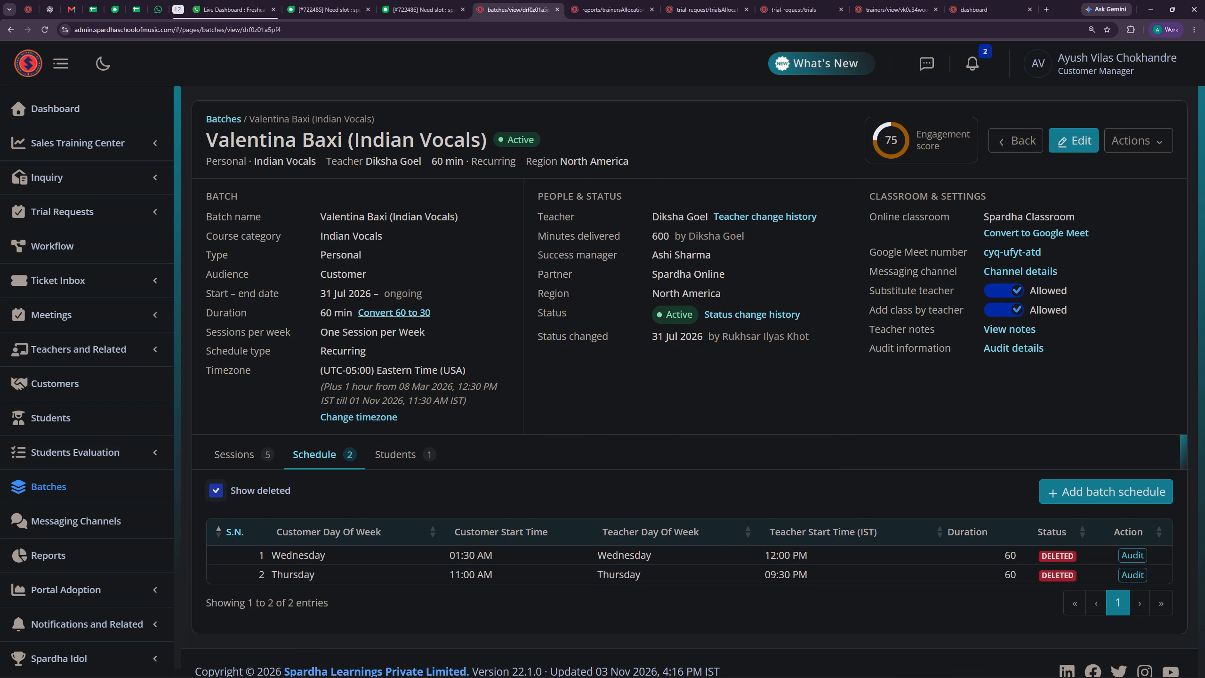
# Reread the trainer availability note on child ticket 722486, dismiss the reply notification and return to parent ticket 722485.
pyautogui.click(434, 0)
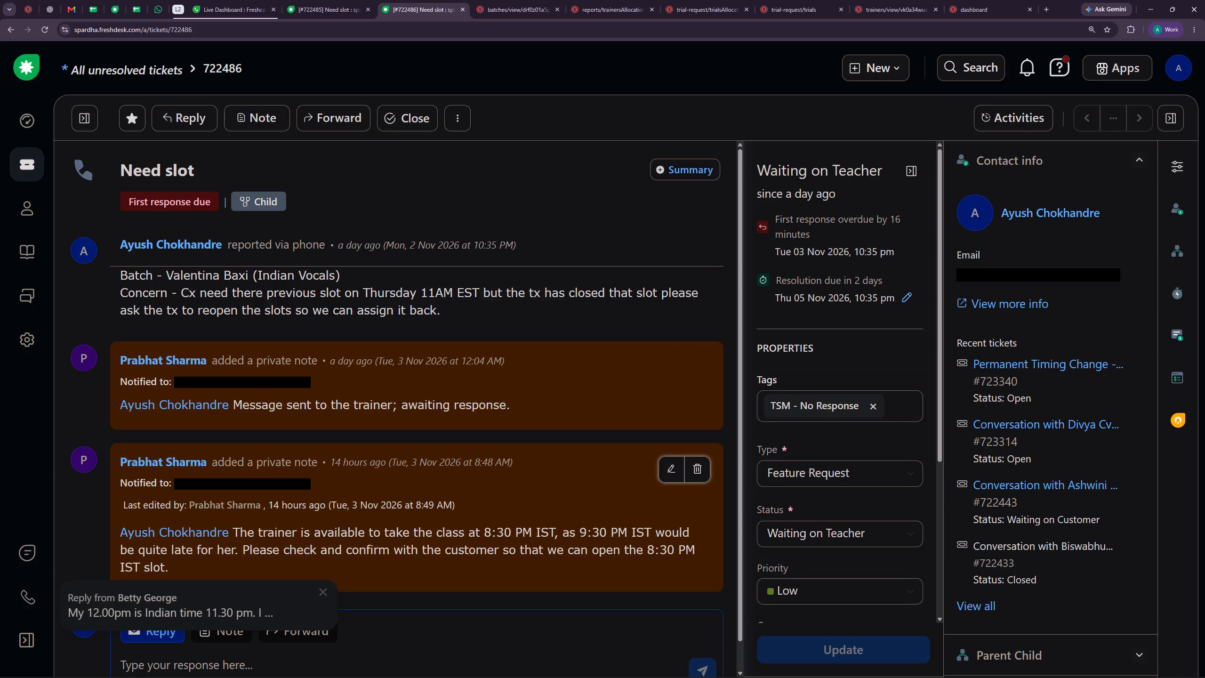
pyautogui.click(323, 590)
pyautogui.click(315, 0)
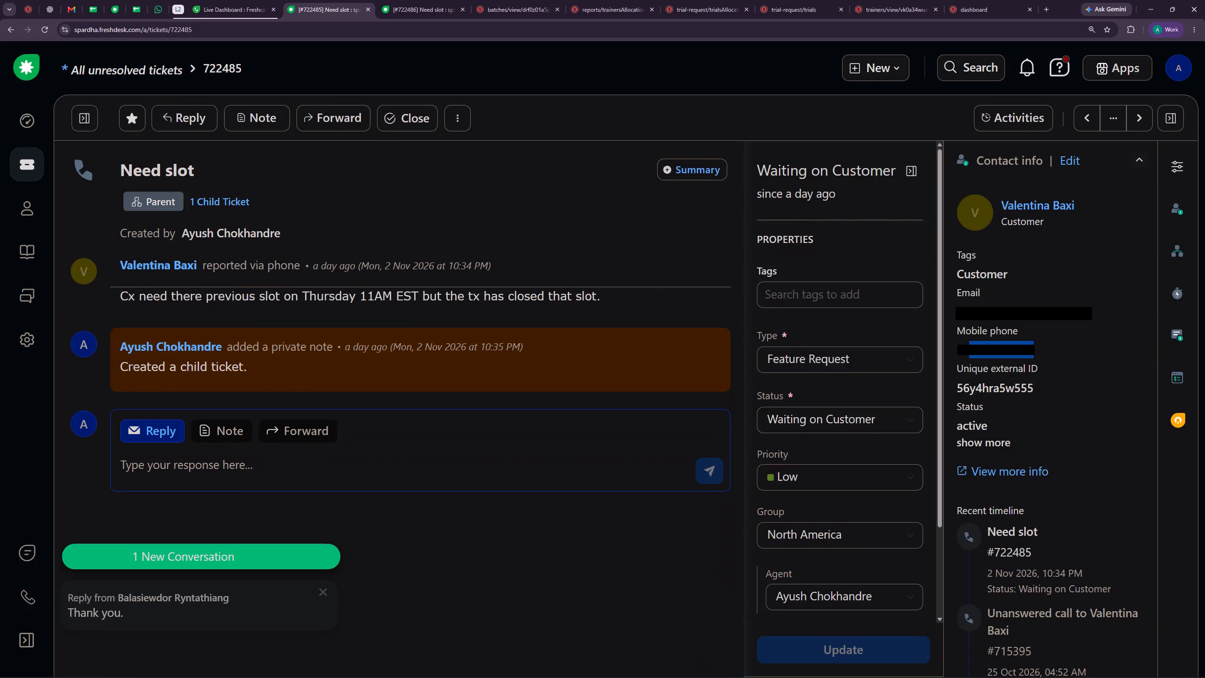
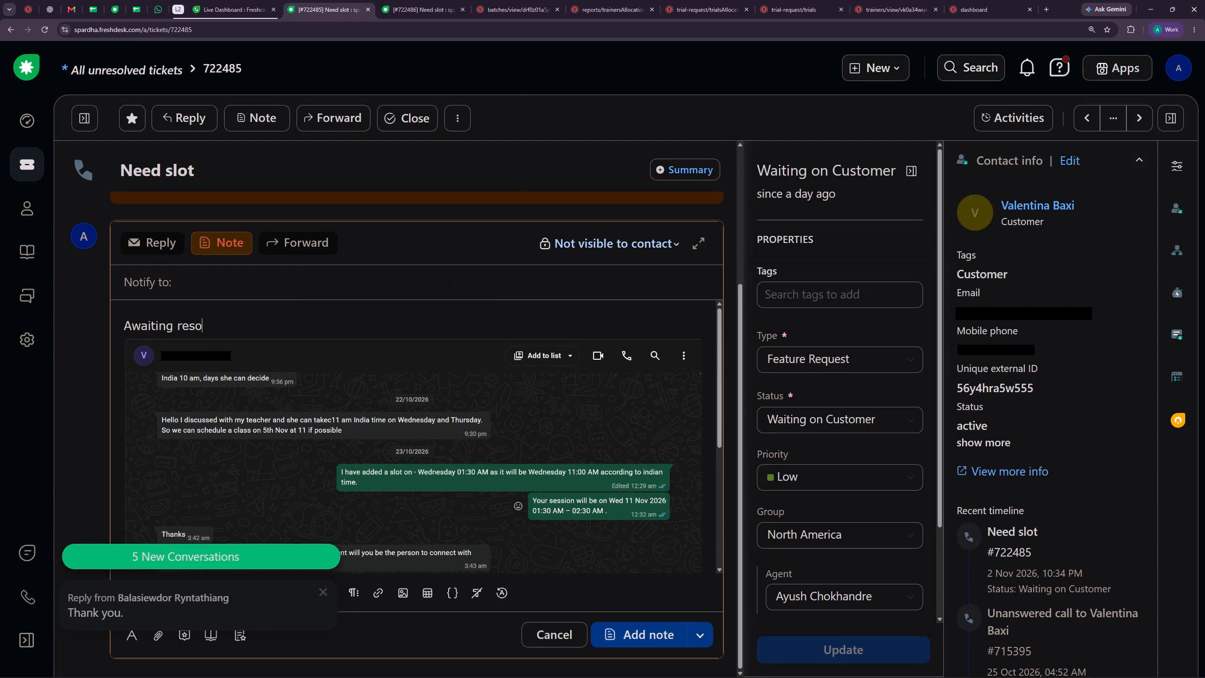
# Finish the private note text on ticket 722485 as "Awaiting response." above the chat screenshot and add the note.
pyautogui.press('BackSpace')
pyautogui.press('BackSpace')
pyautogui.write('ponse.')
pyautogui.scroll(-2, 583, 583)
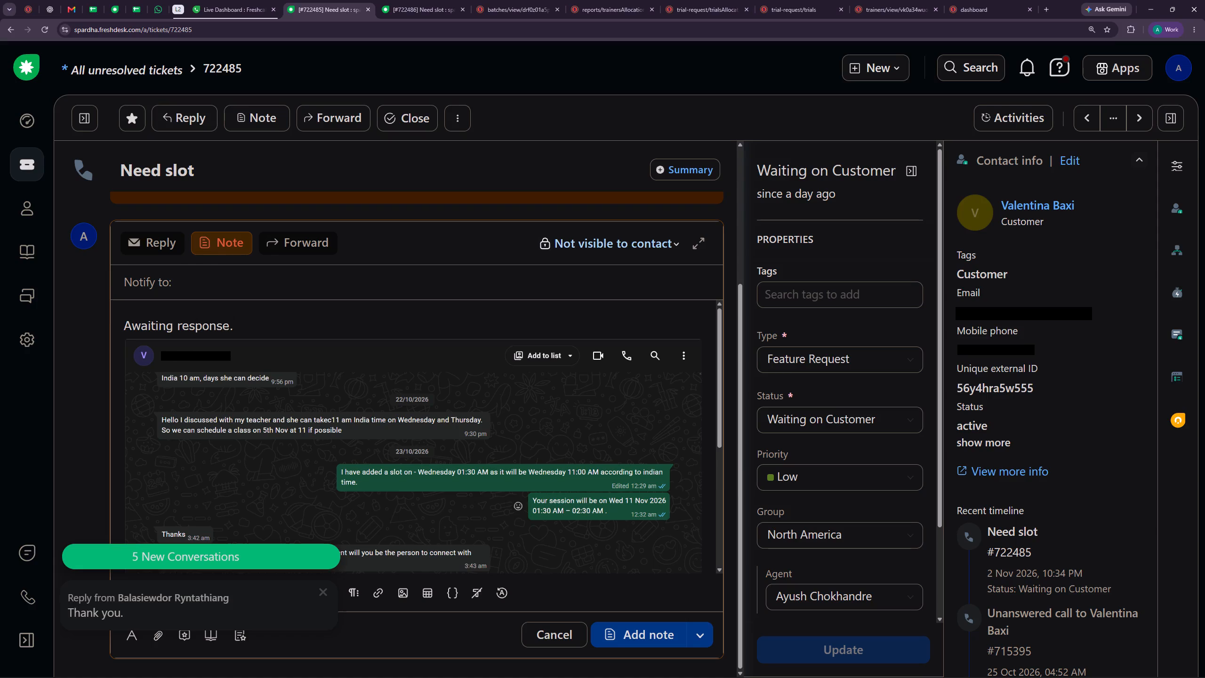
pyautogui.scroll(-1, 591, 590)
pyautogui.click(643, 634)
# Open the adjacent ticket 722538, Session timing change, and read its attached screenshots, call note, customer reply and latest private note.
pyautogui.click(1087, 125)
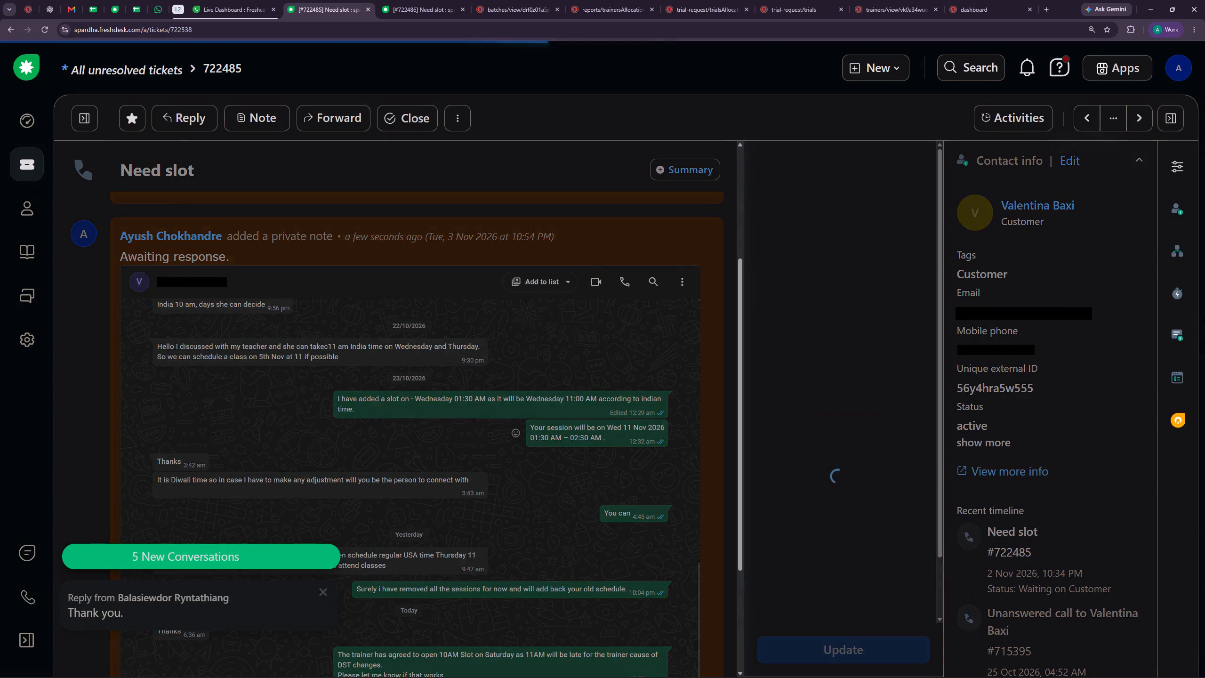
pyautogui.click(319, 594)
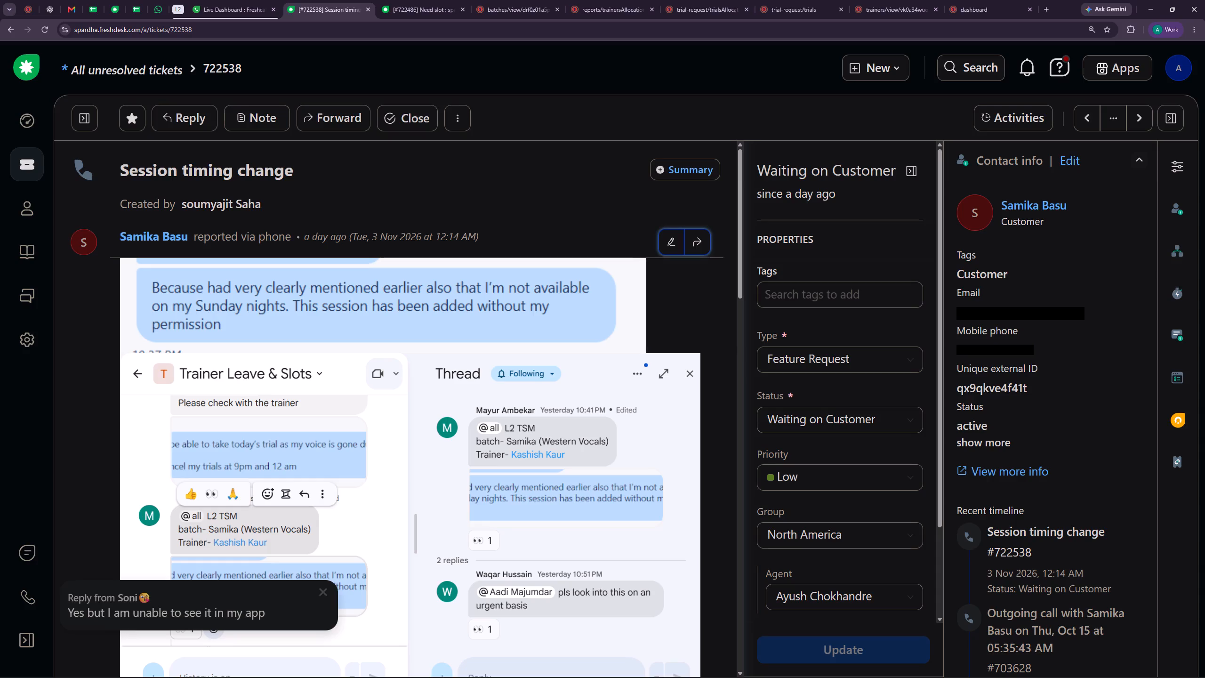
pyautogui.click(597, 355)
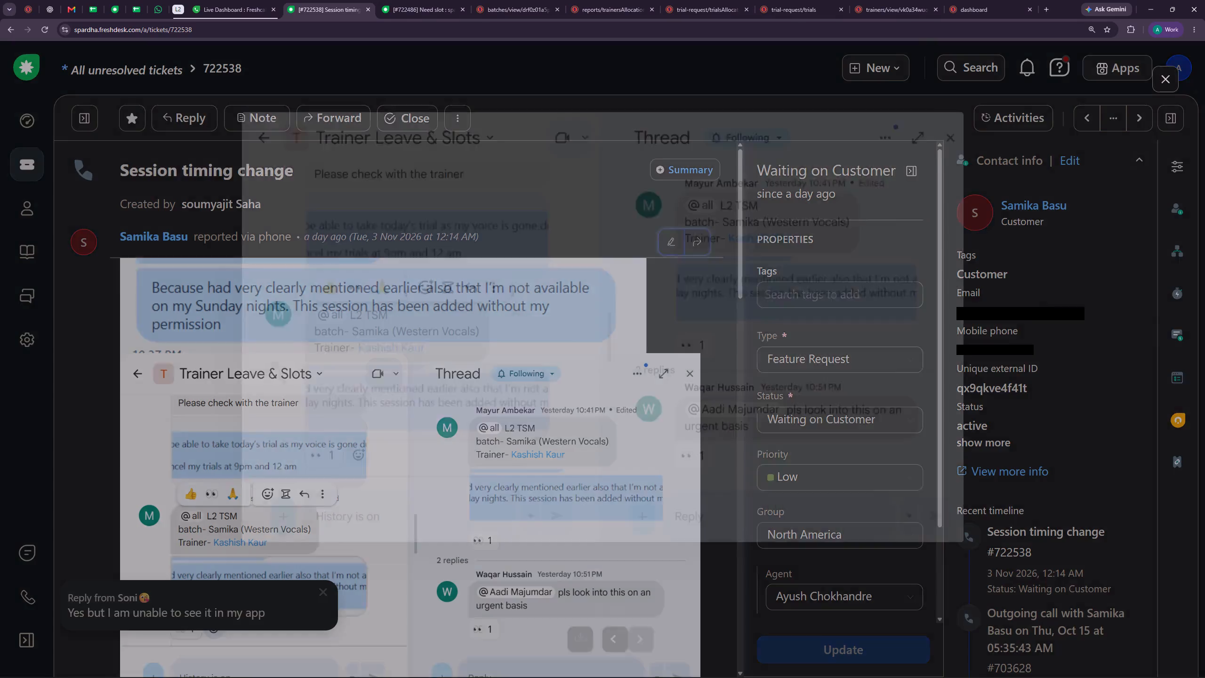
pyautogui.click(1177, 85)
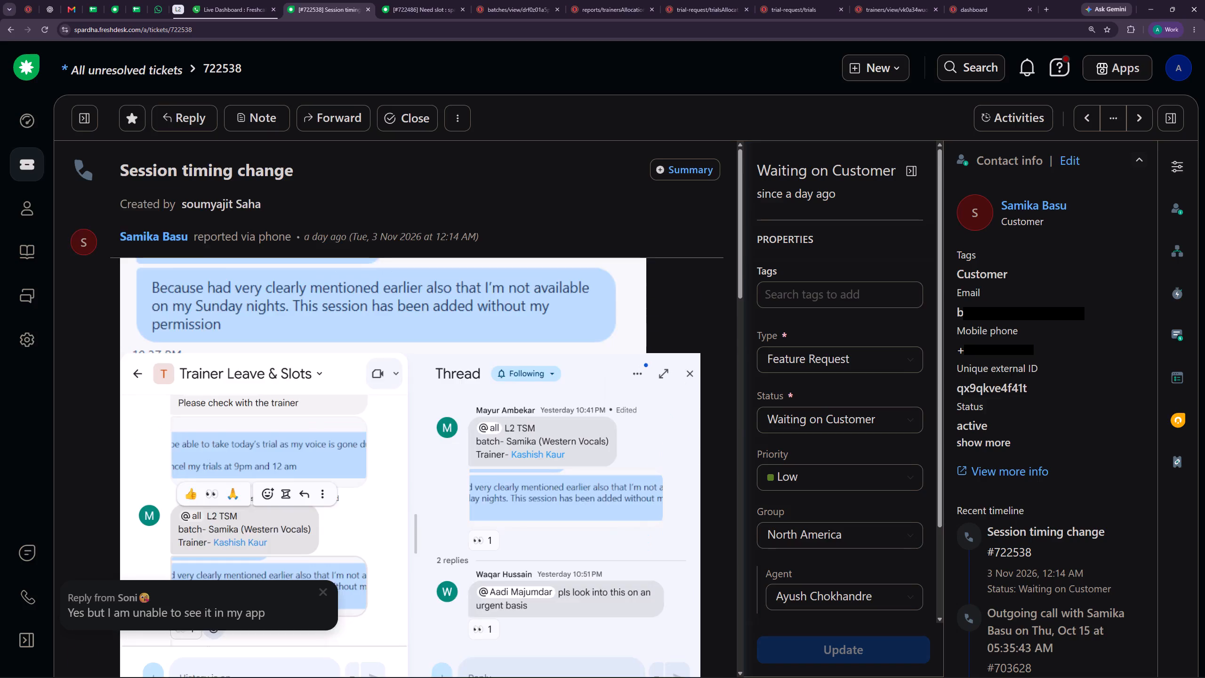
pyautogui.scroll(-6, 562, 381)
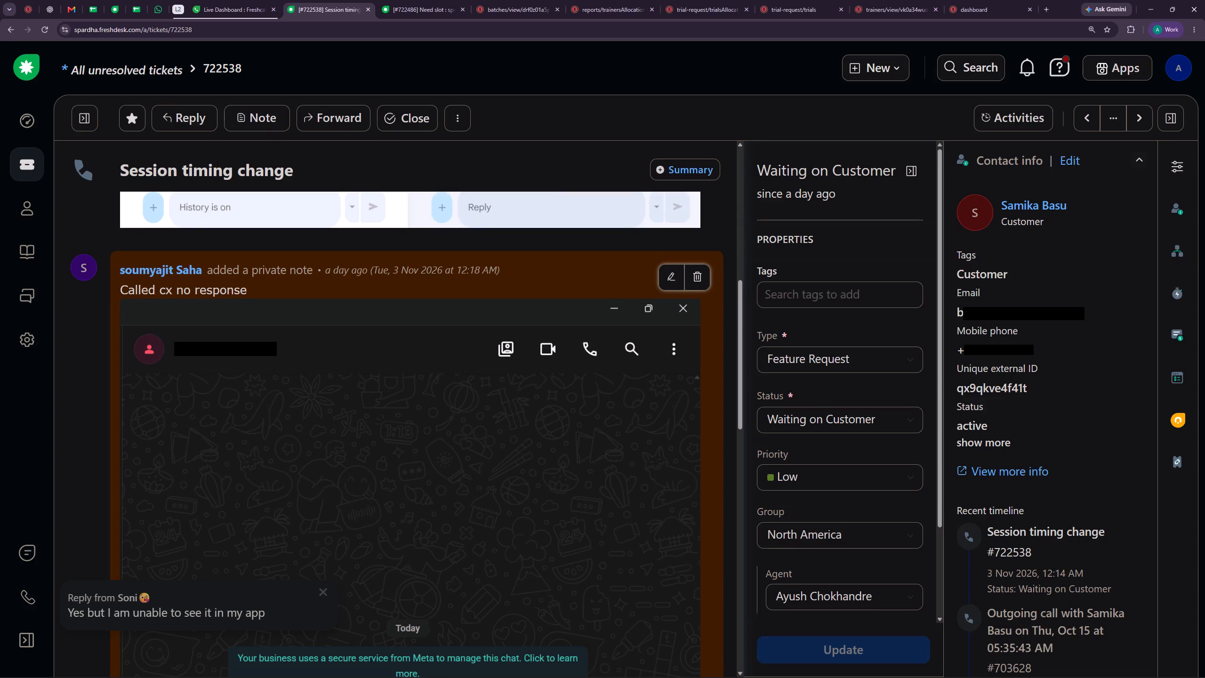
pyautogui.scroll(6, 456, 408)
pyautogui.scroll(-7, 458, 409)
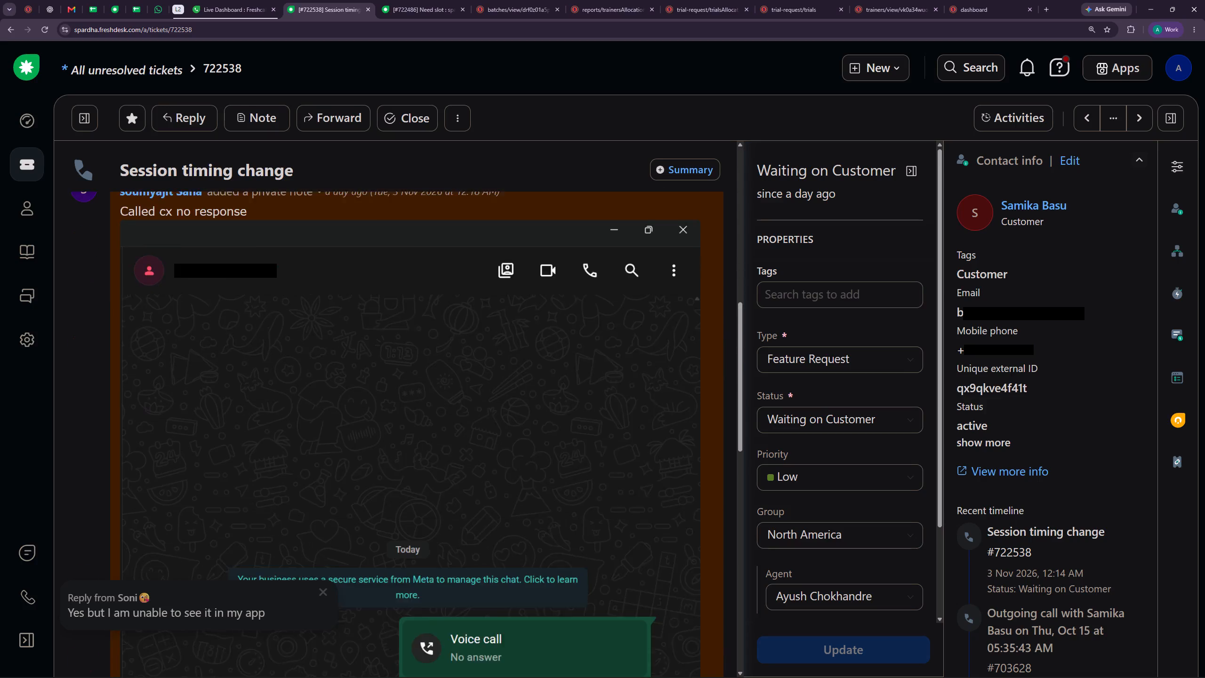
pyautogui.scroll(-8, 459, 411)
pyautogui.click(324, 592)
pyautogui.scroll(1, 454, 445)
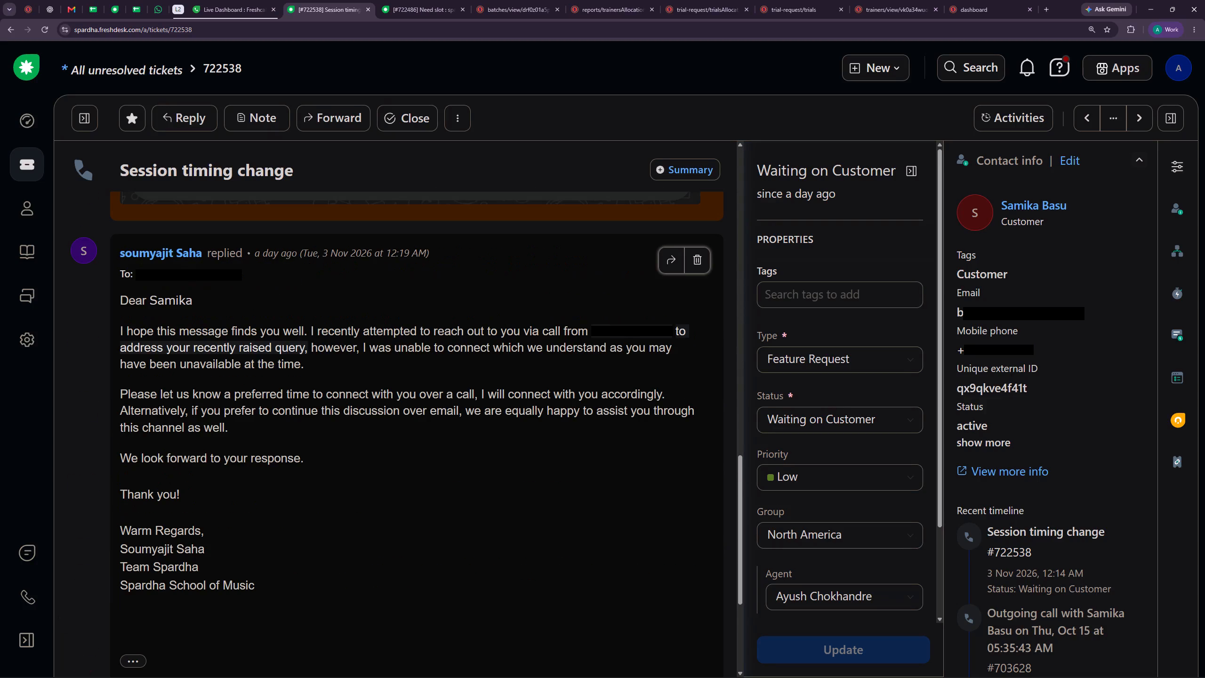
pyautogui.click(326, 594)
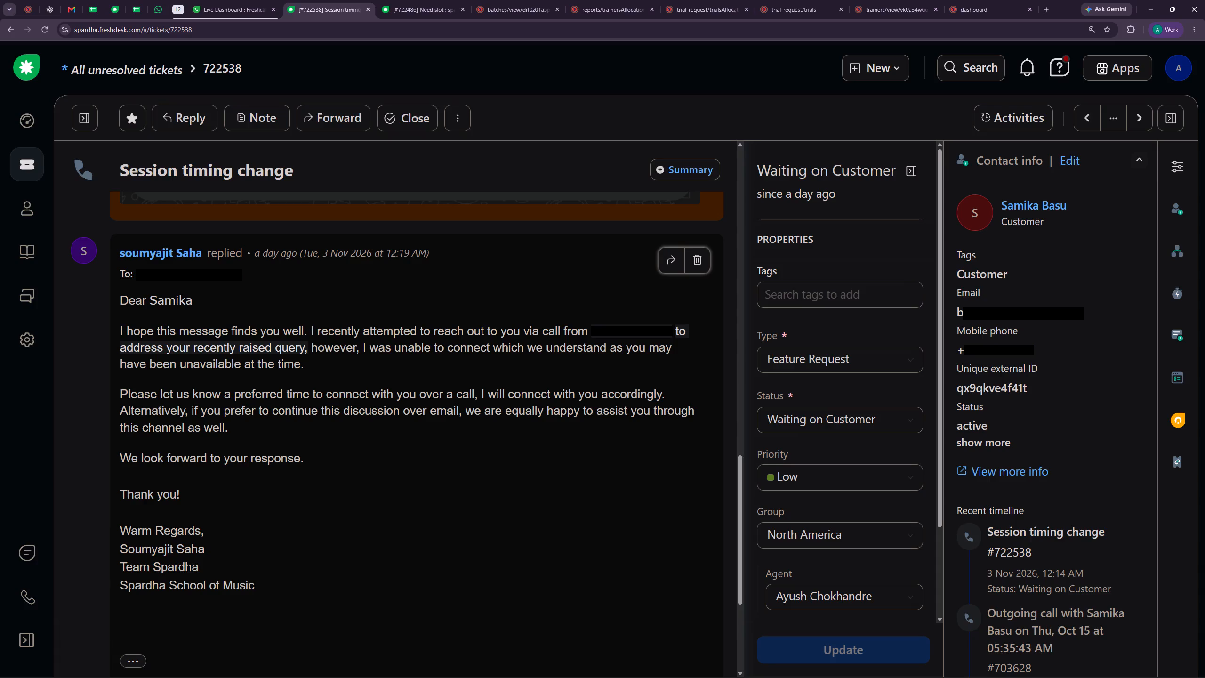
pyautogui.scroll(-1, 412, 405)
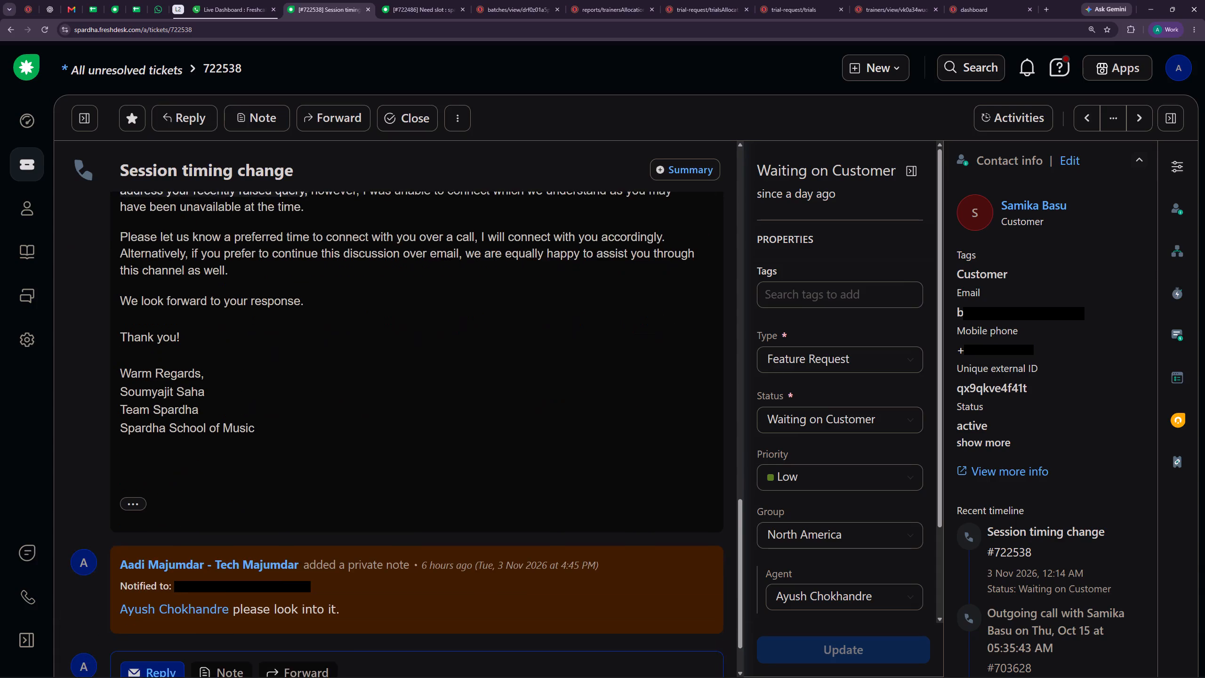
pyautogui.scroll(-2, 412, 405)
pyautogui.scroll(12, 464, 426)
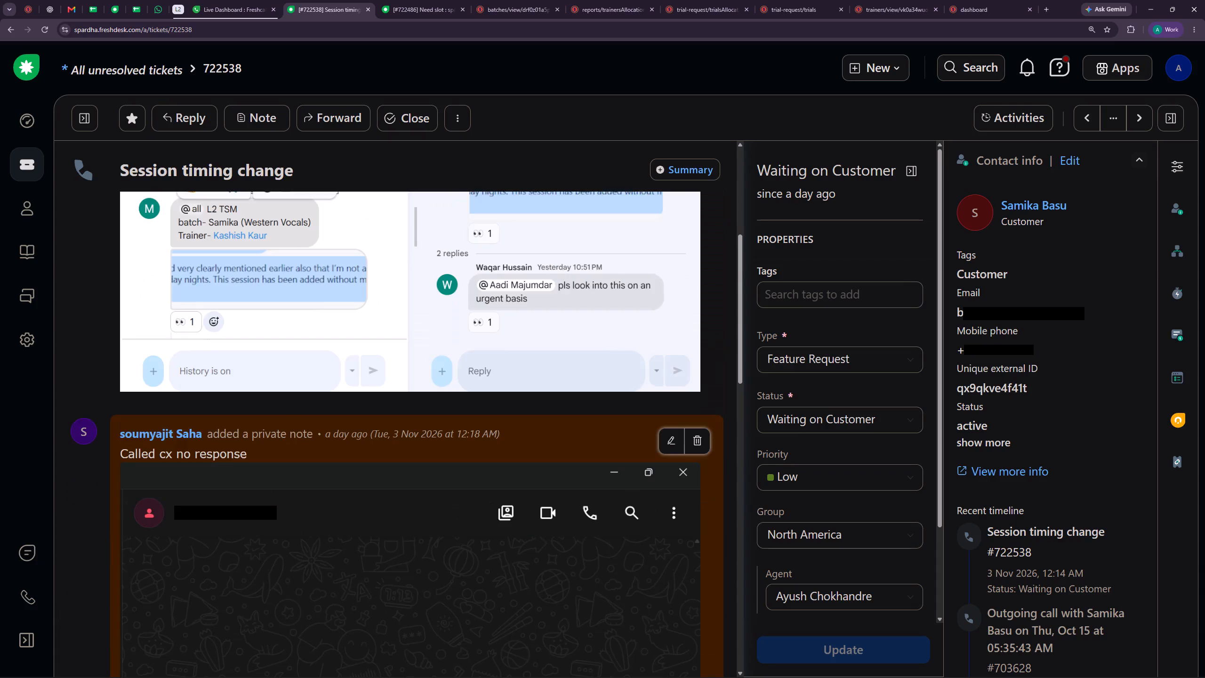
pyautogui.scroll(4, 472, 426)
pyautogui.scroll(1, 355, 395)
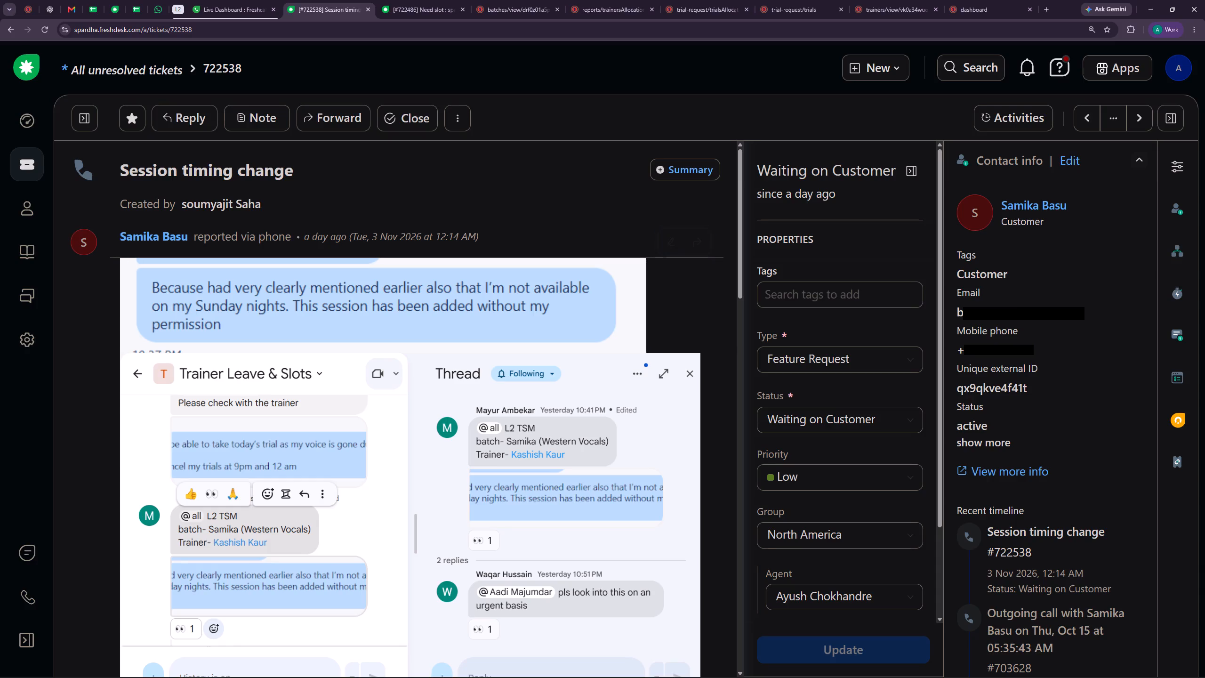
# Close ticket 722486, search the batches by the mobile number from ticket 722538, and open the customer's Western Vocals batch.
pyautogui.moveTo(1044, 347); pyautogui.dragTo(969, 355)
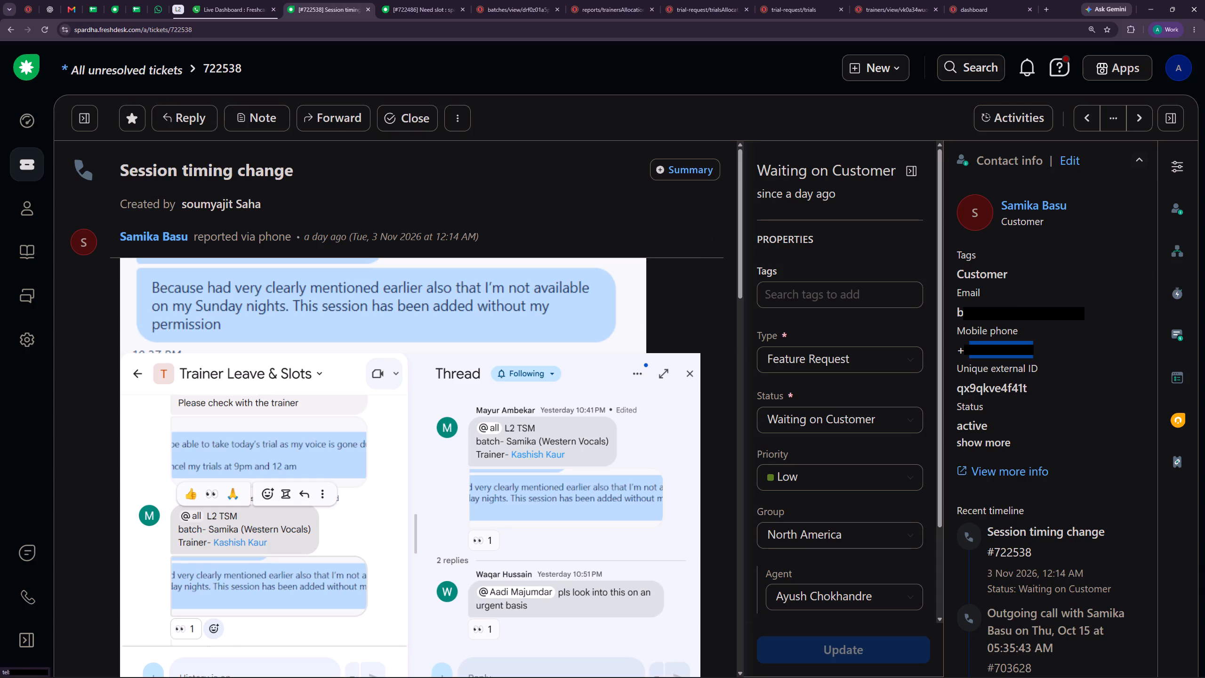
pyautogui.hotkey('ctrl', 'c')
pyautogui.click(411, 0)
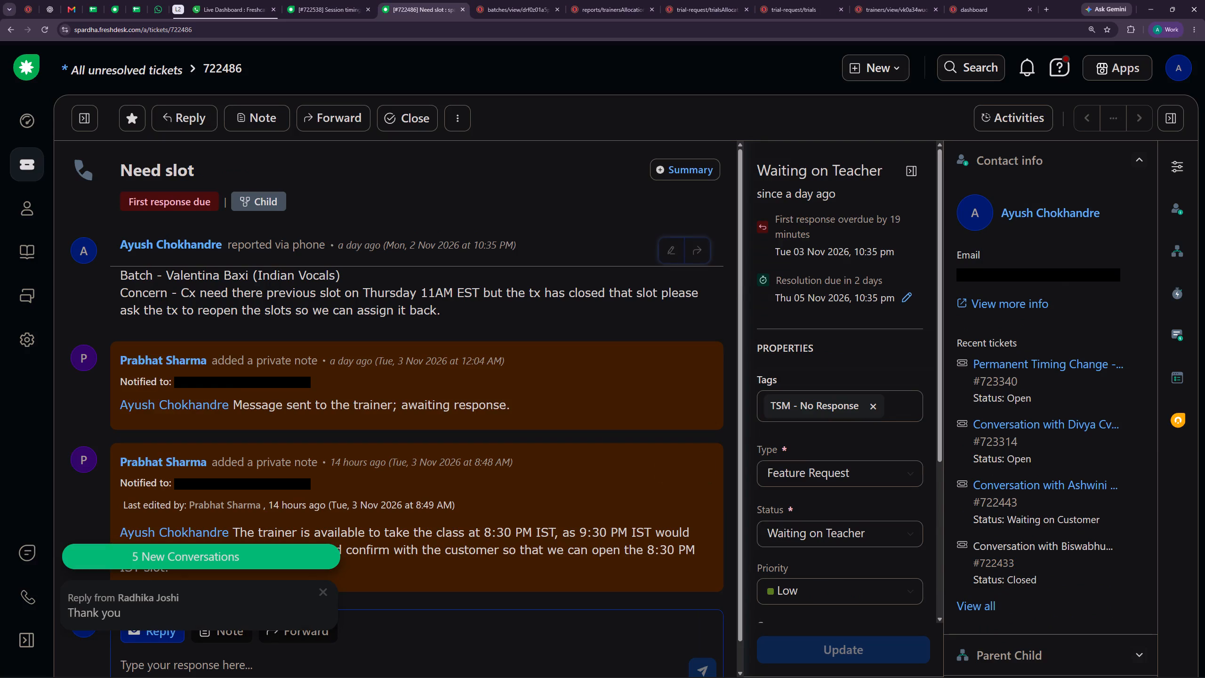
pyautogui.click(462, 7)
pyautogui.click(426, 3)
pyautogui.click(58, 484)
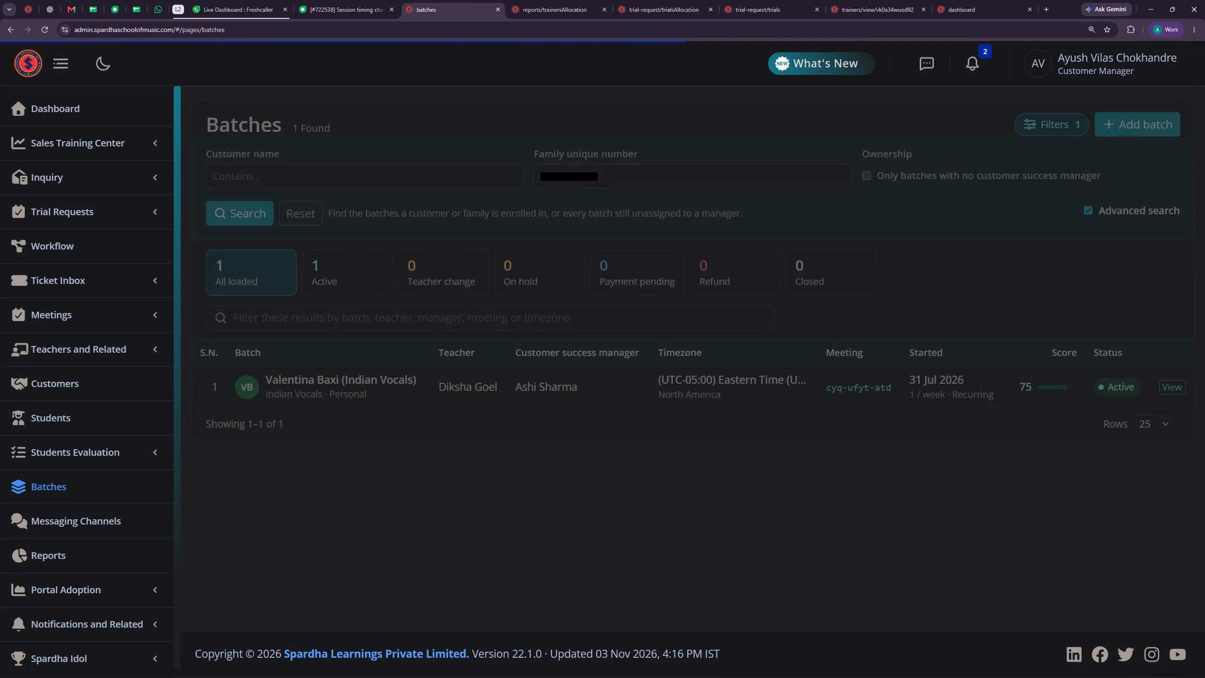
pyautogui.moveTo(632, 174); pyautogui.dragTo(441, 174)
pyautogui.hotkey('ctrl', 'v')
pyautogui.click(240, 217)
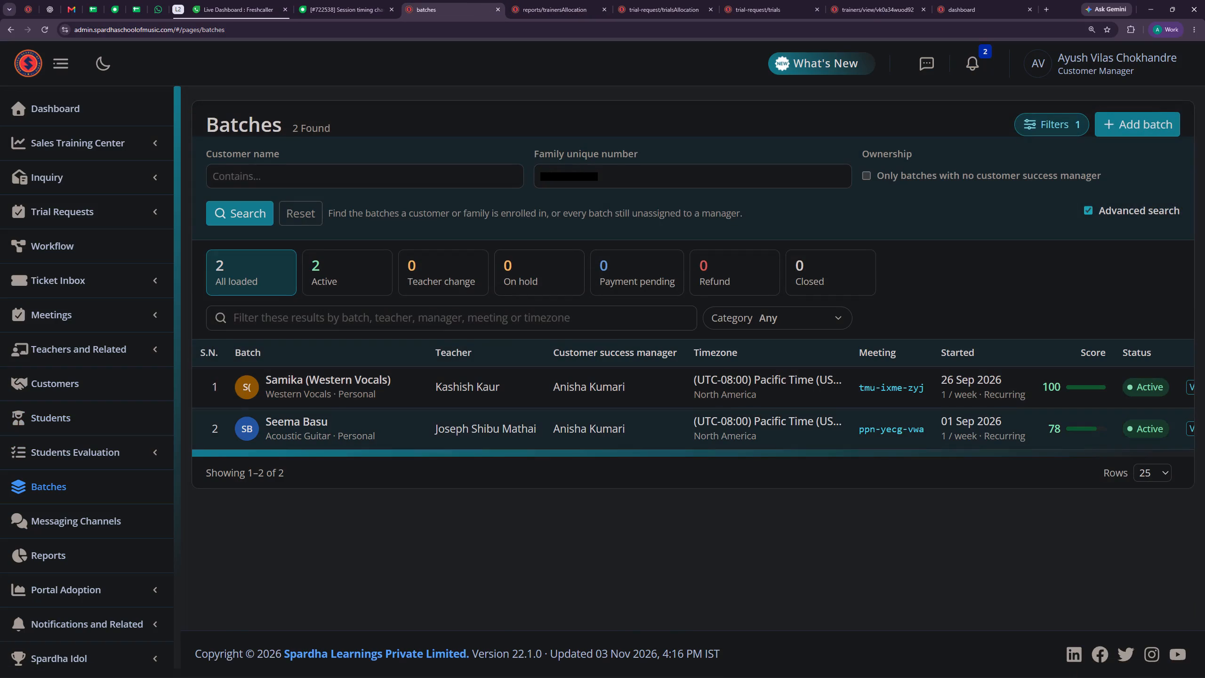
pyautogui.moveTo(681, 452); pyautogui.dragTo(709, 452)
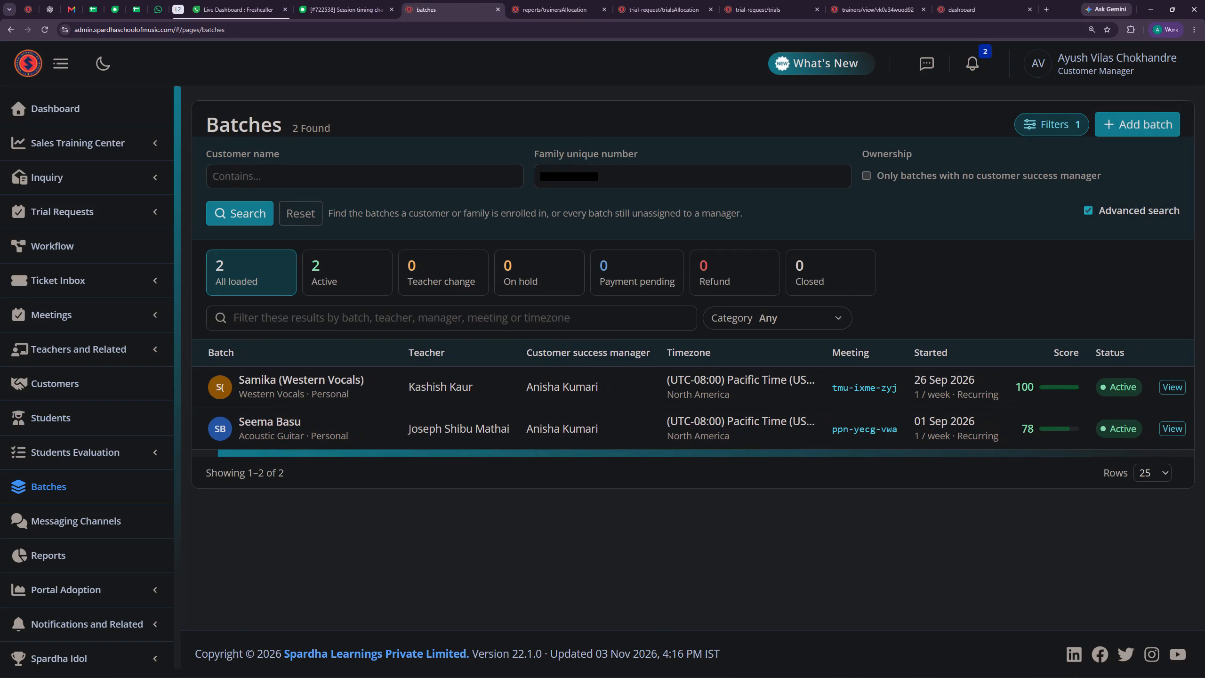
pyautogui.click(1176, 383)
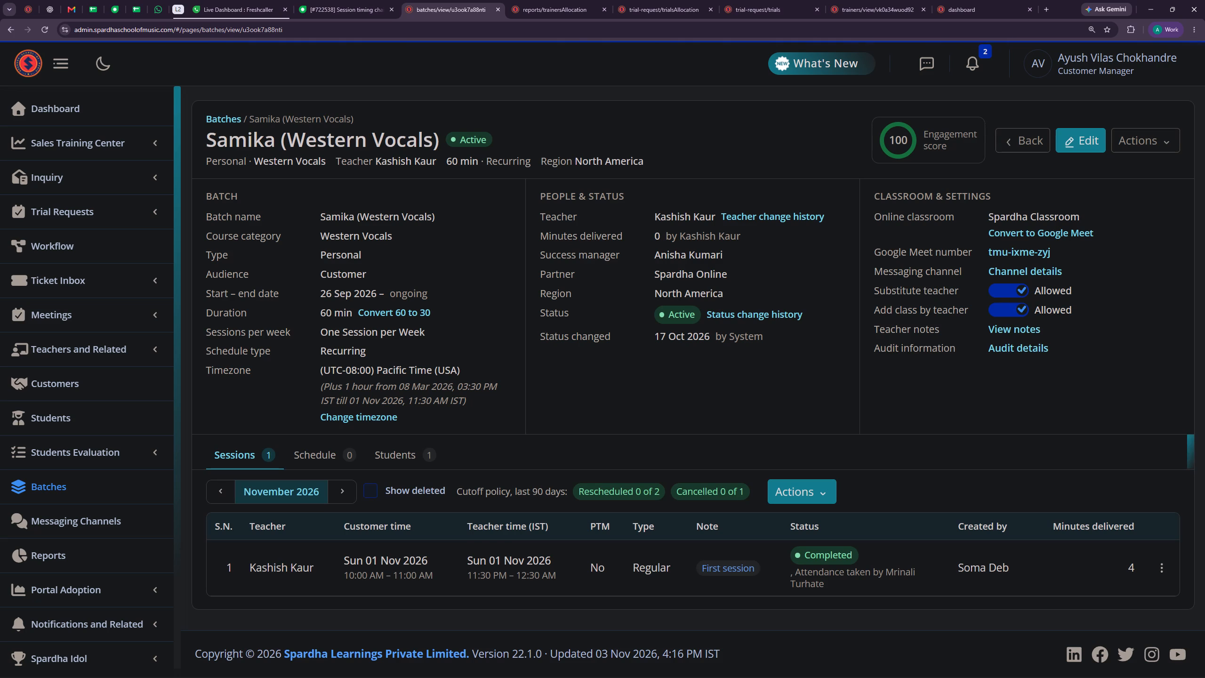
# Return to ticket 722538 and reread the trainer's message screenshots, the call note and the email reply.
pyautogui.click(334, 0)
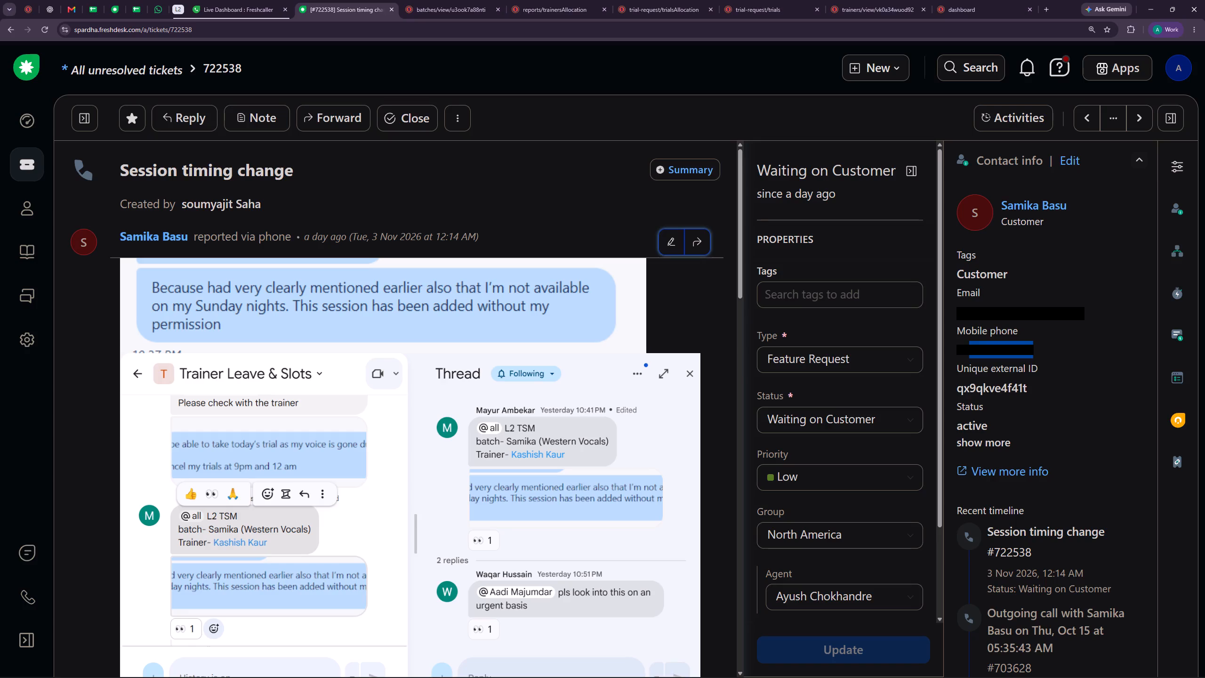
pyautogui.click(251, 421)
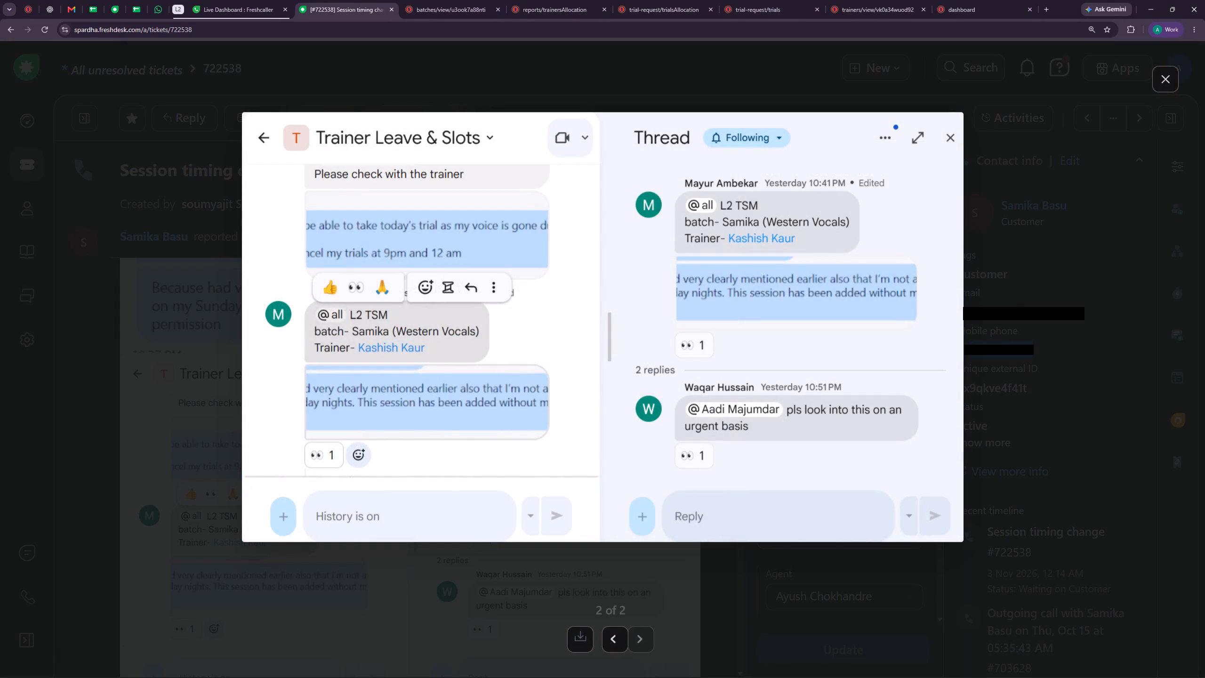
pyautogui.click(1068, 132)
pyautogui.click(535, 435)
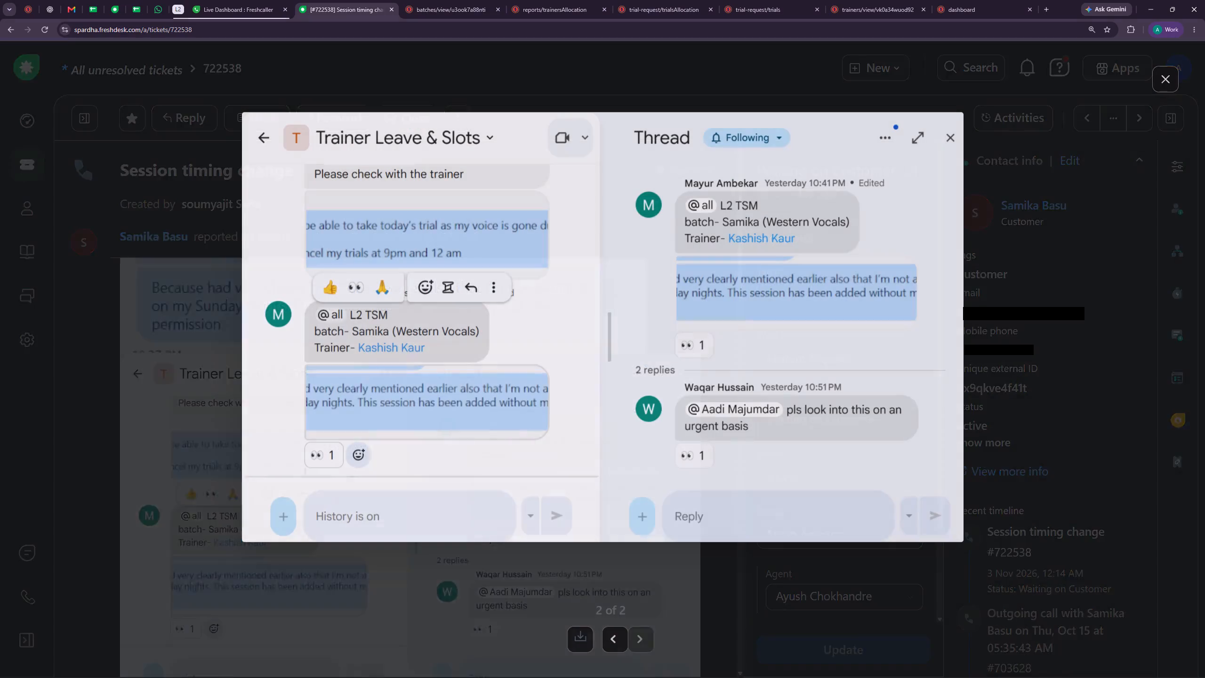
pyautogui.click(620, 633)
pyautogui.click(644, 641)
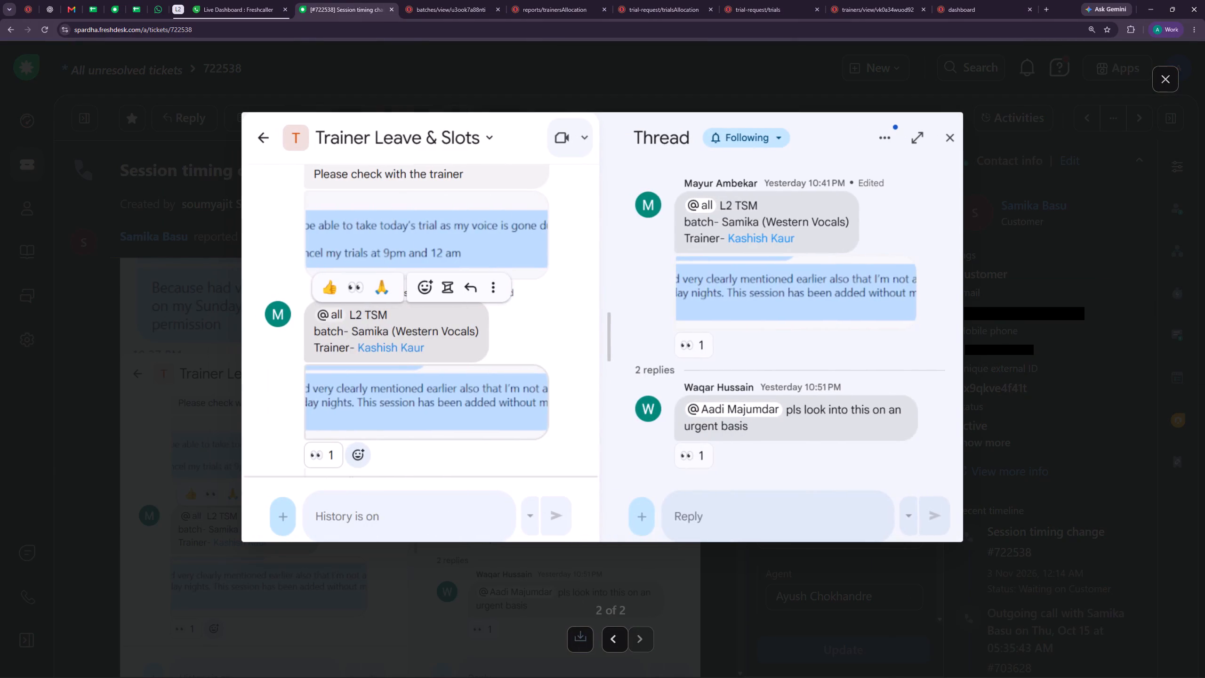
pyautogui.click(1167, 77)
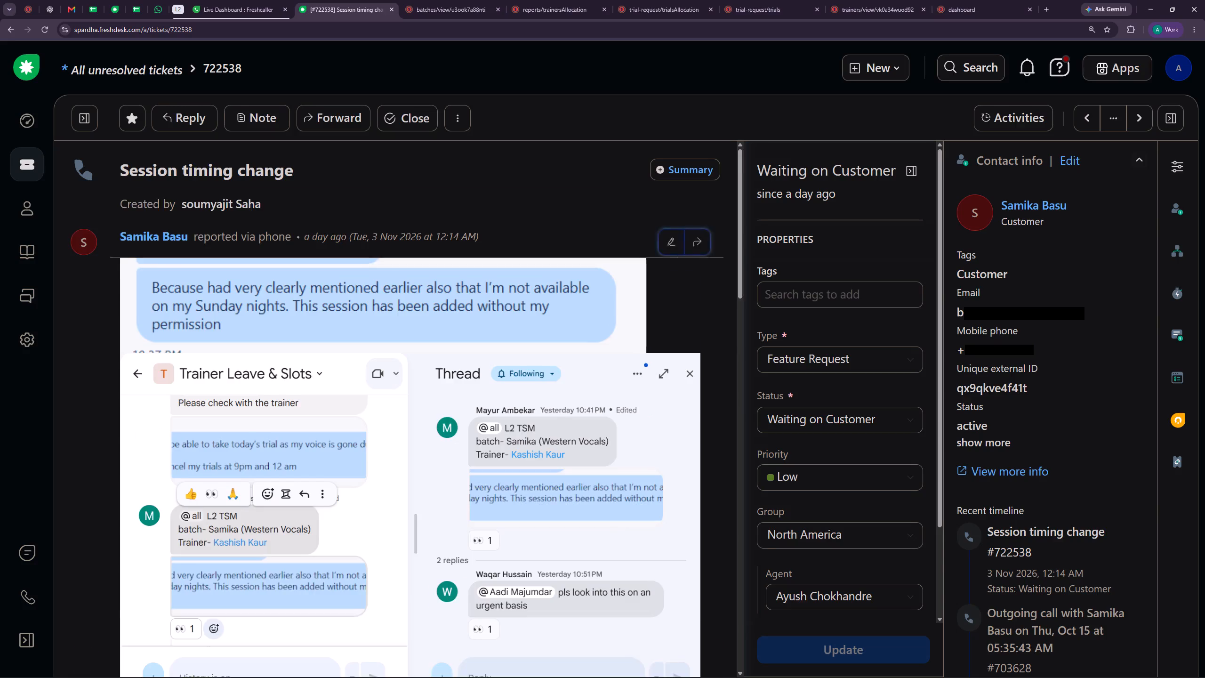
pyautogui.scroll(-6, 334, 304)
pyautogui.scroll(-16, 381, 313)
pyautogui.scroll(5, 382, 313)
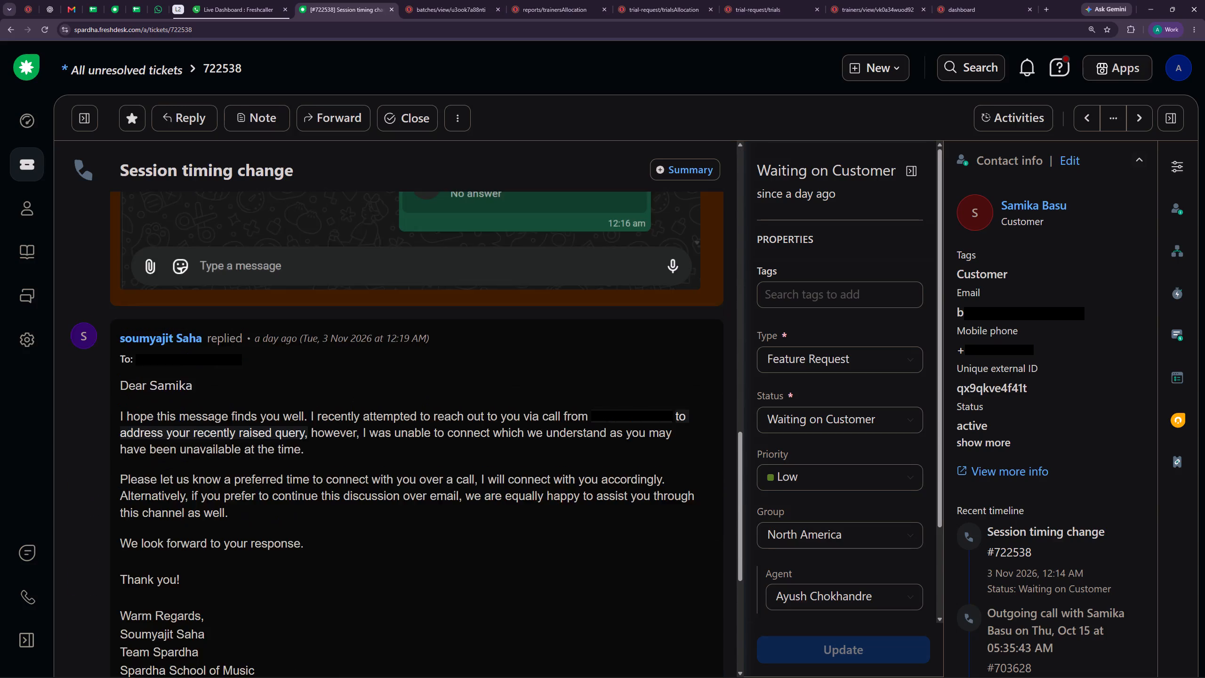
pyautogui.scroll(13, 382, 313)
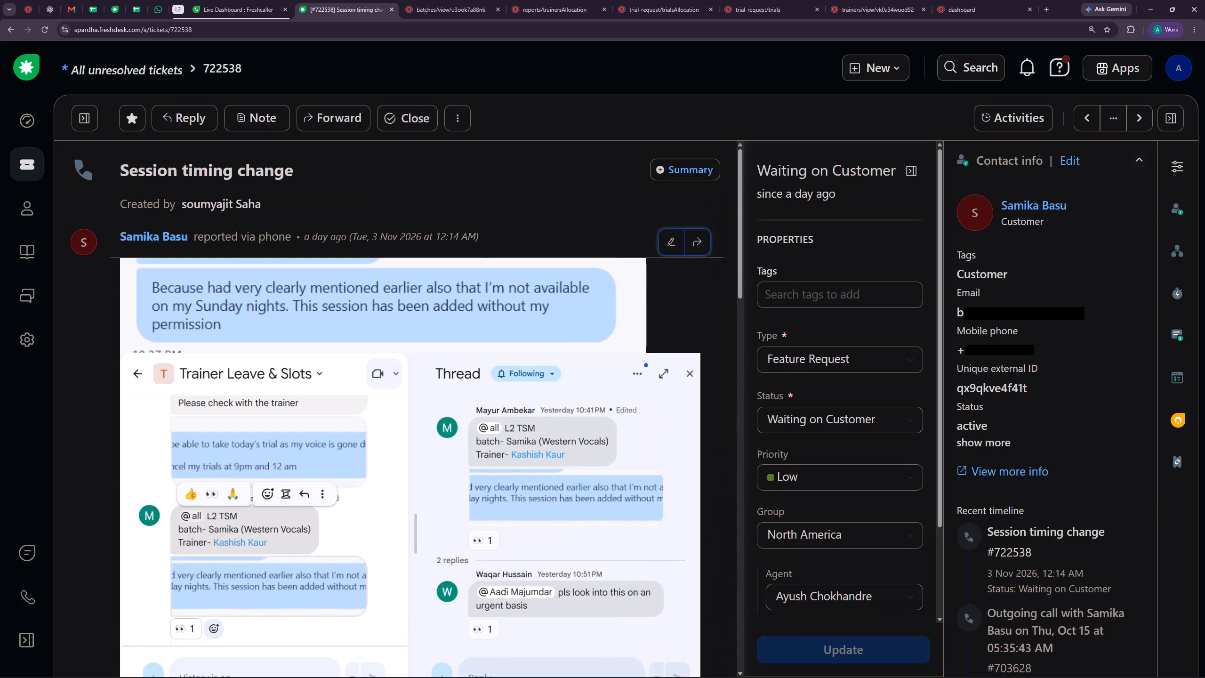
# Check the Western Vocals batch's December and November 2026 sessions, including the deleted November entries.
pyautogui.click(435, 4)
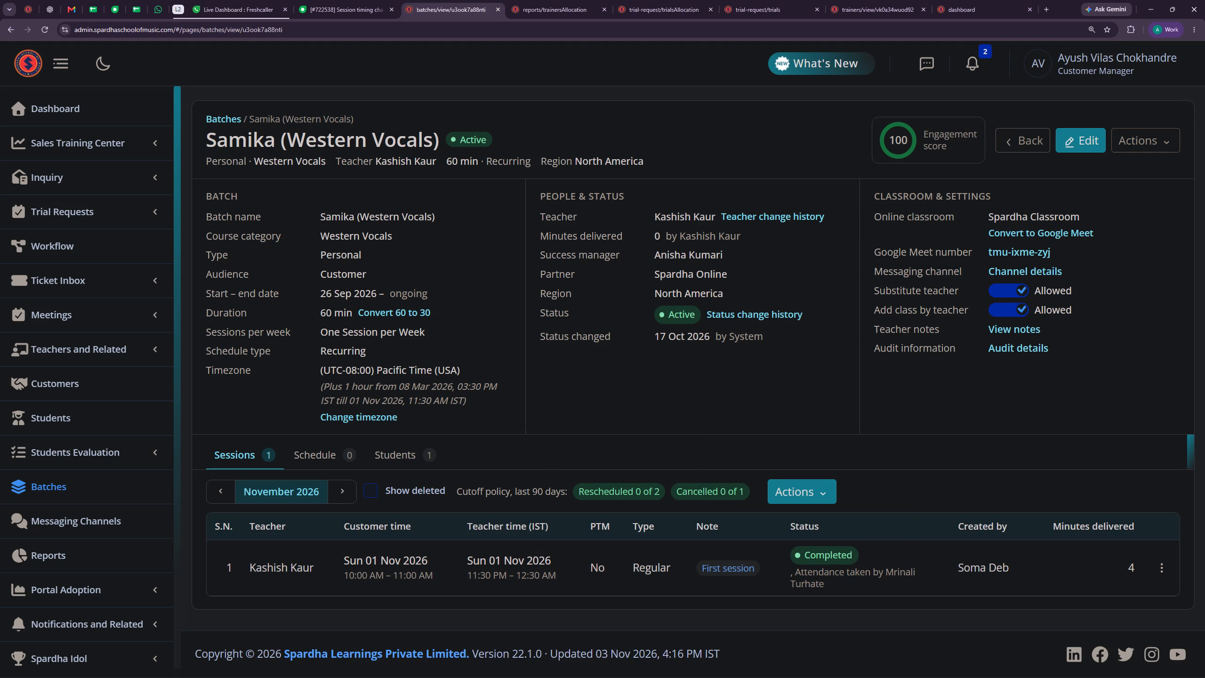
pyautogui.click(335, 487)
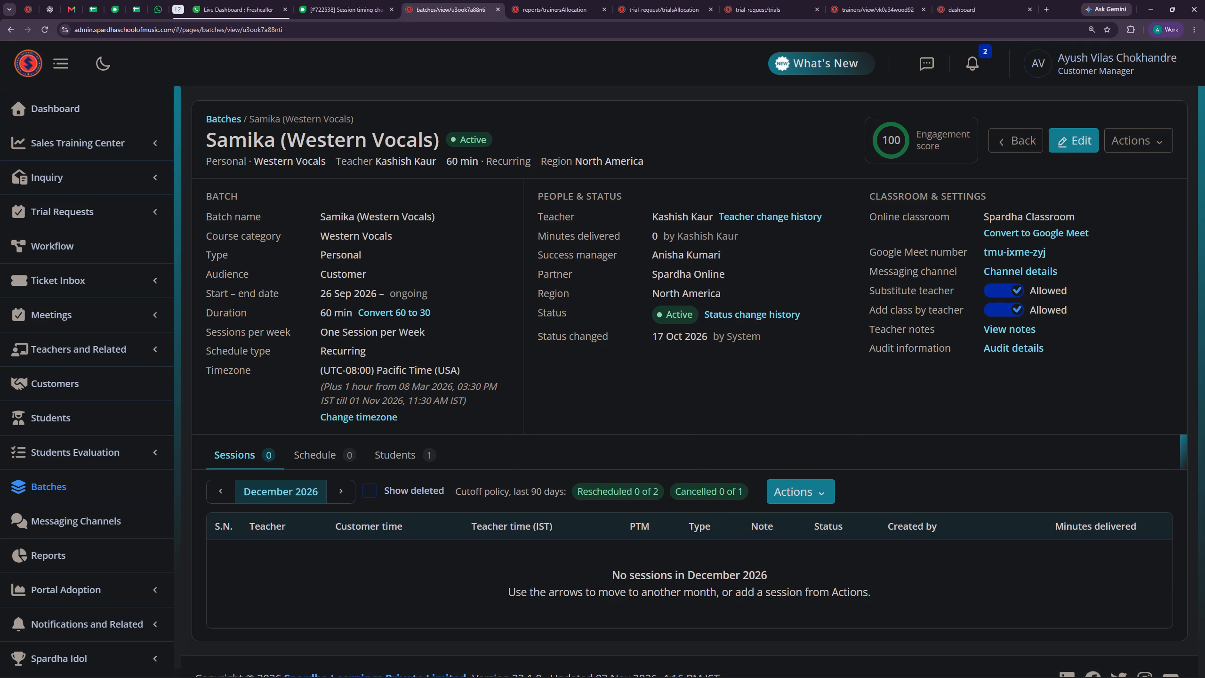
pyautogui.click(198, 505)
pyautogui.click(214, 499)
pyautogui.click(375, 488)
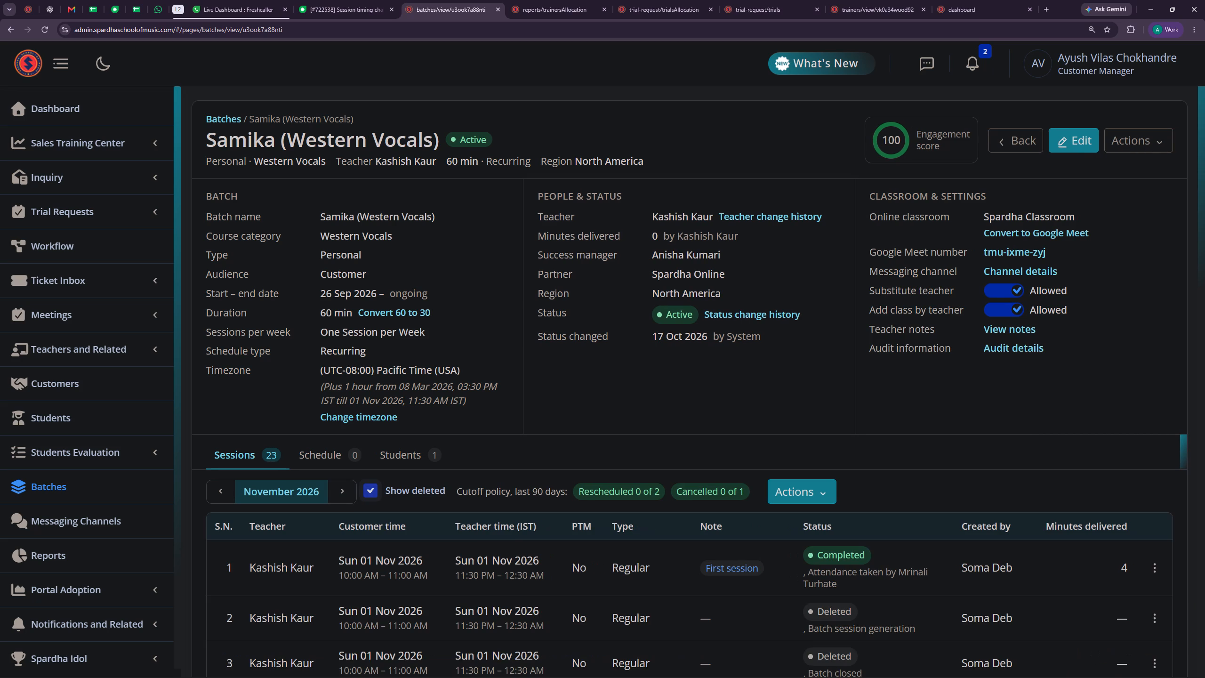
pyautogui.click(375, 488)
pyautogui.click(816, 495)
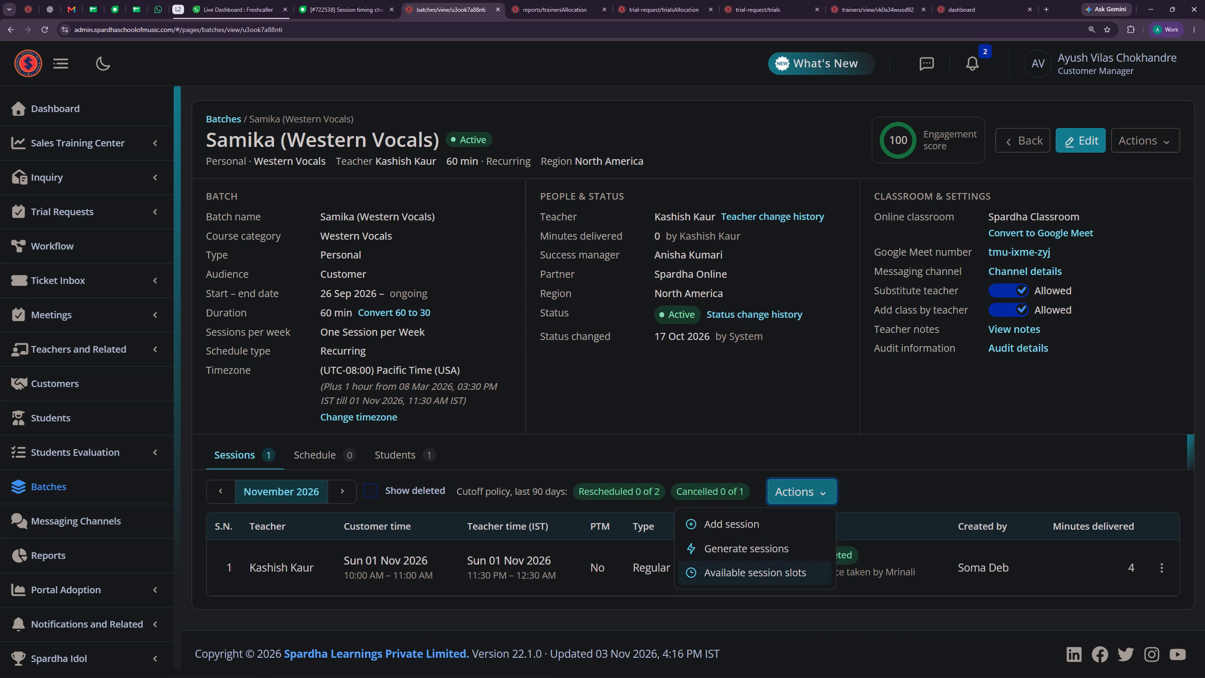
pyautogui.click(769, 567)
pyautogui.click(583, 358)
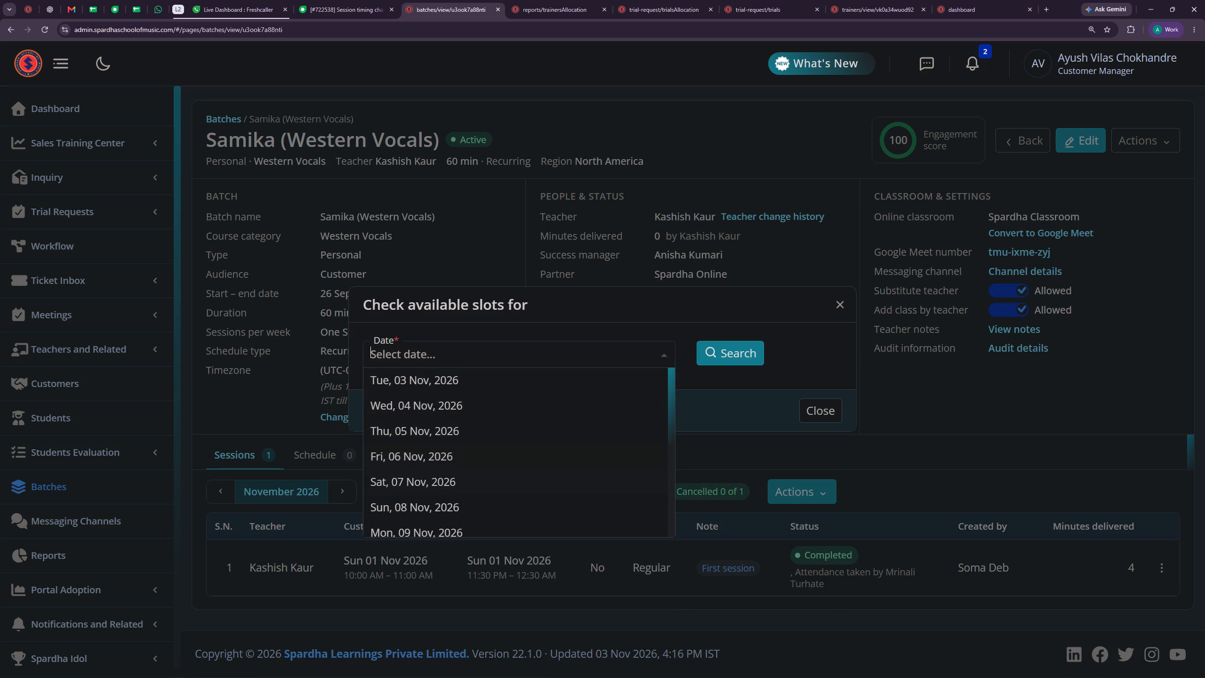
pyautogui.scroll(-1, 416, 488)
pyautogui.scroll(4, 428, 476)
pyautogui.click(406, 483)
pyautogui.click(738, 361)
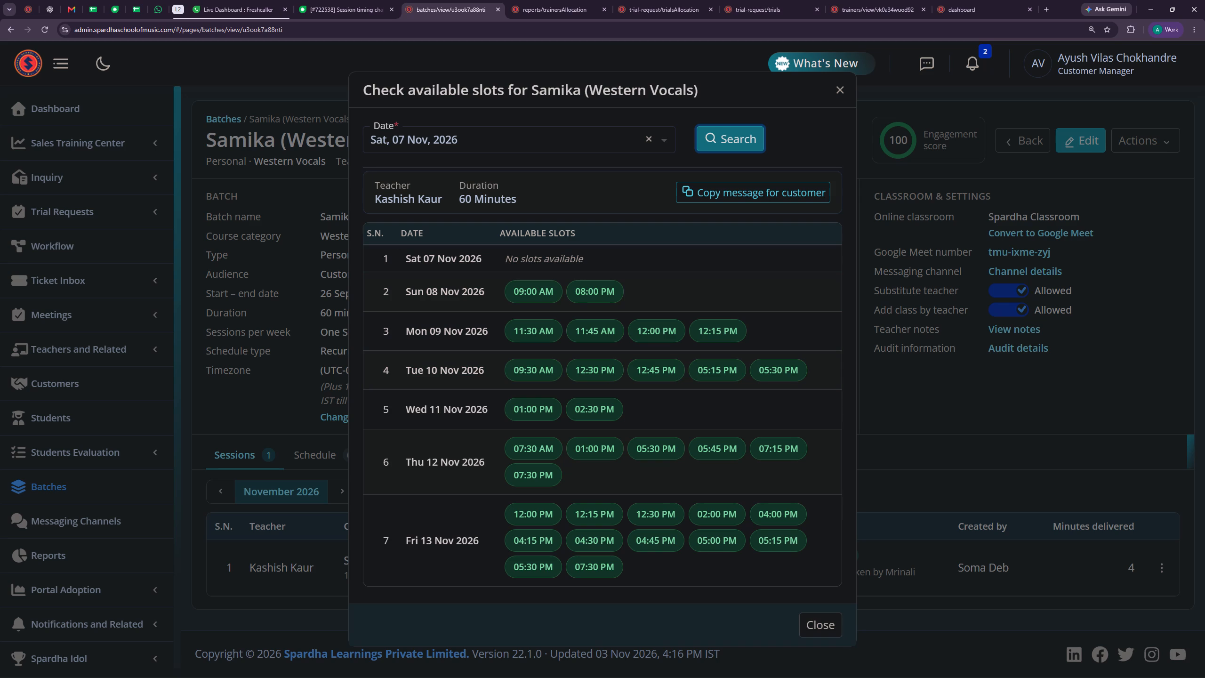
pyautogui.click(840, 89)
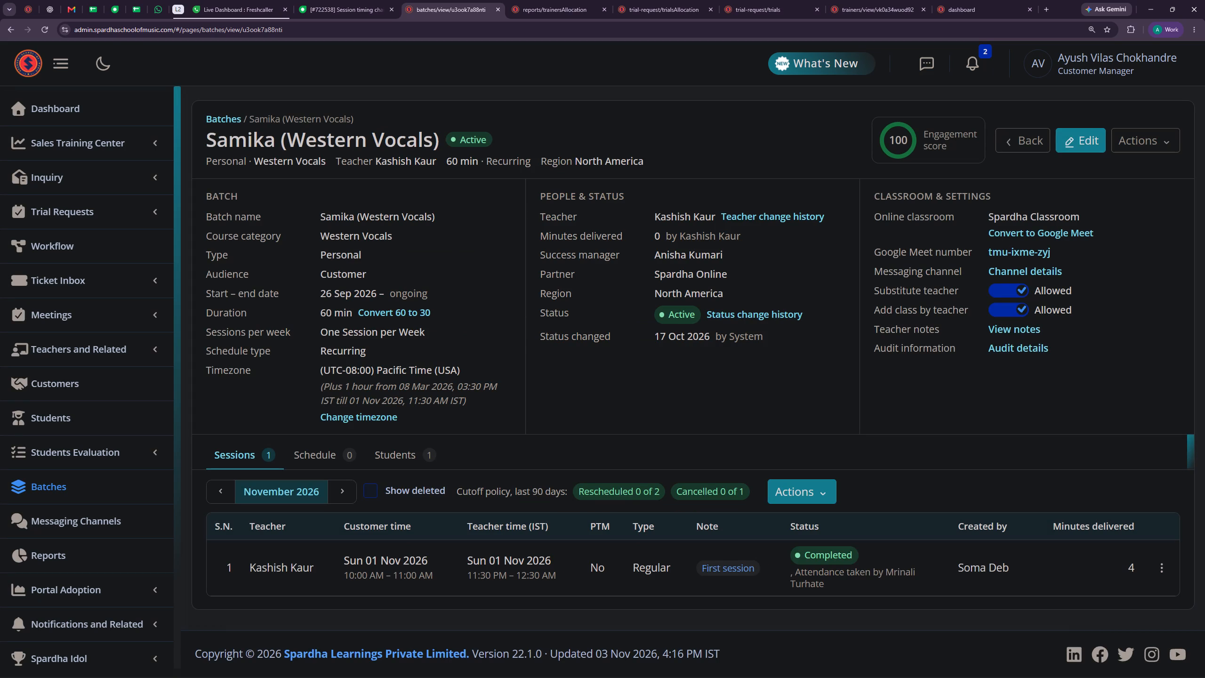
pyautogui.click(369, 6)
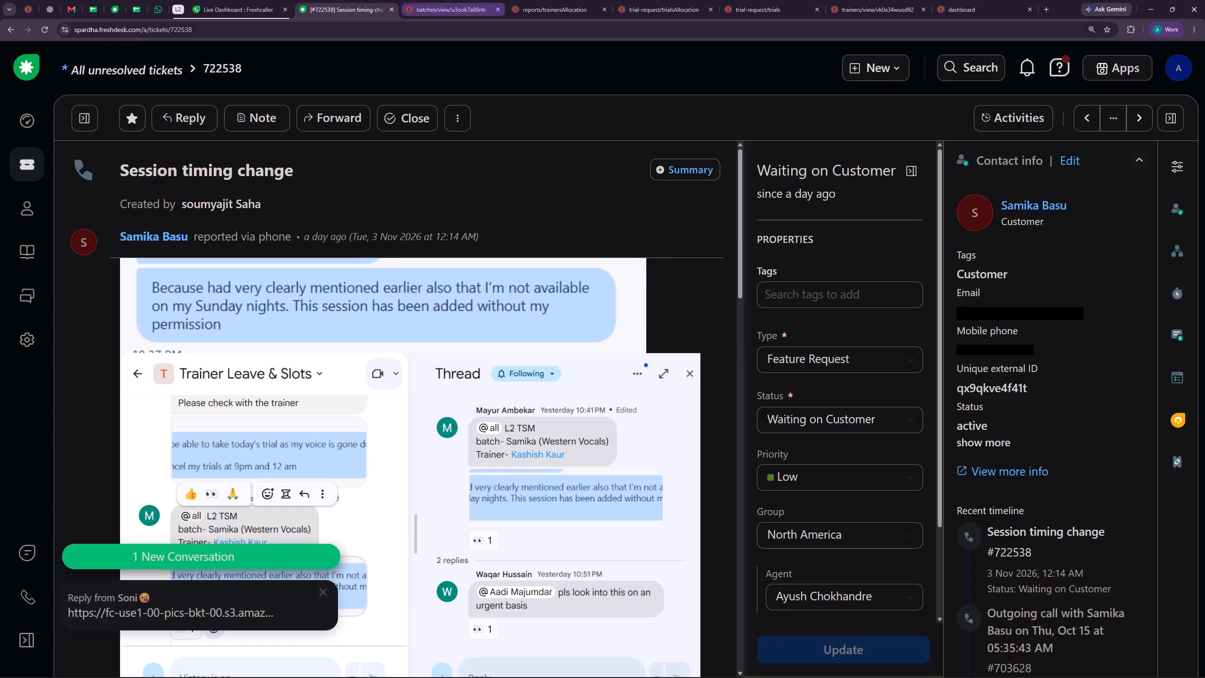
# Add a weekly Sunday schedule with an AM start time to the customer's Western Vocals batch.
pyautogui.click(448, 0)
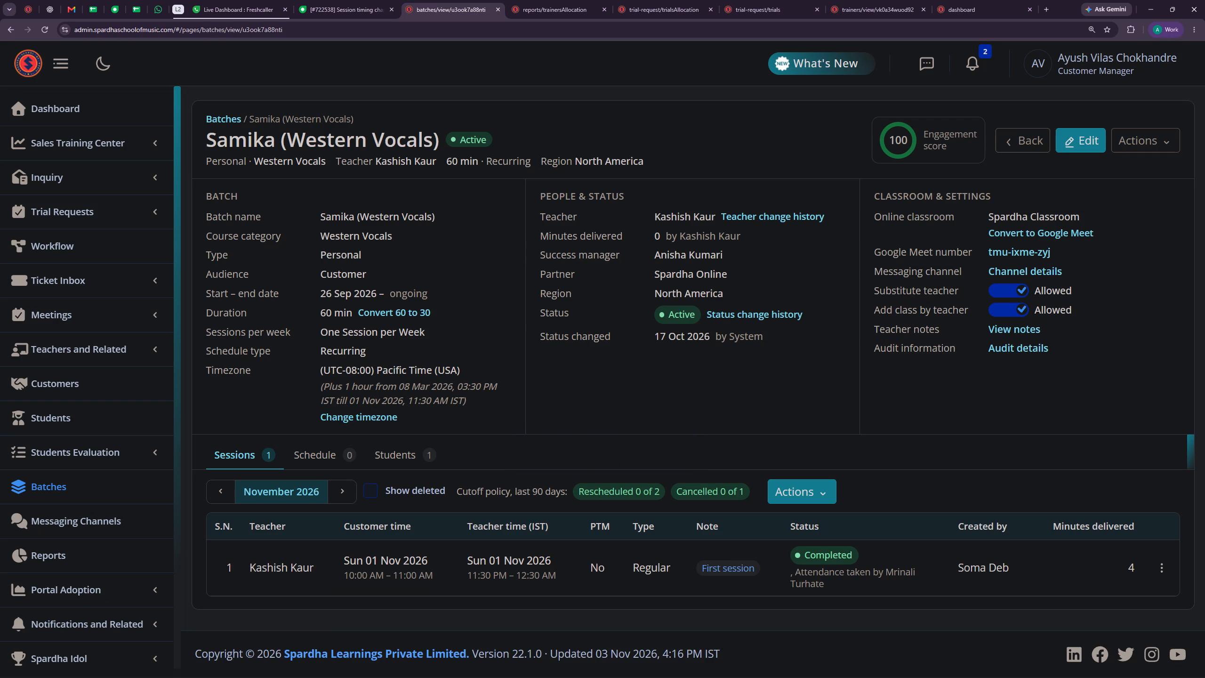
pyautogui.click(323, 457)
pyautogui.moveTo(1059, 492); pyautogui.dragTo(1063, 493)
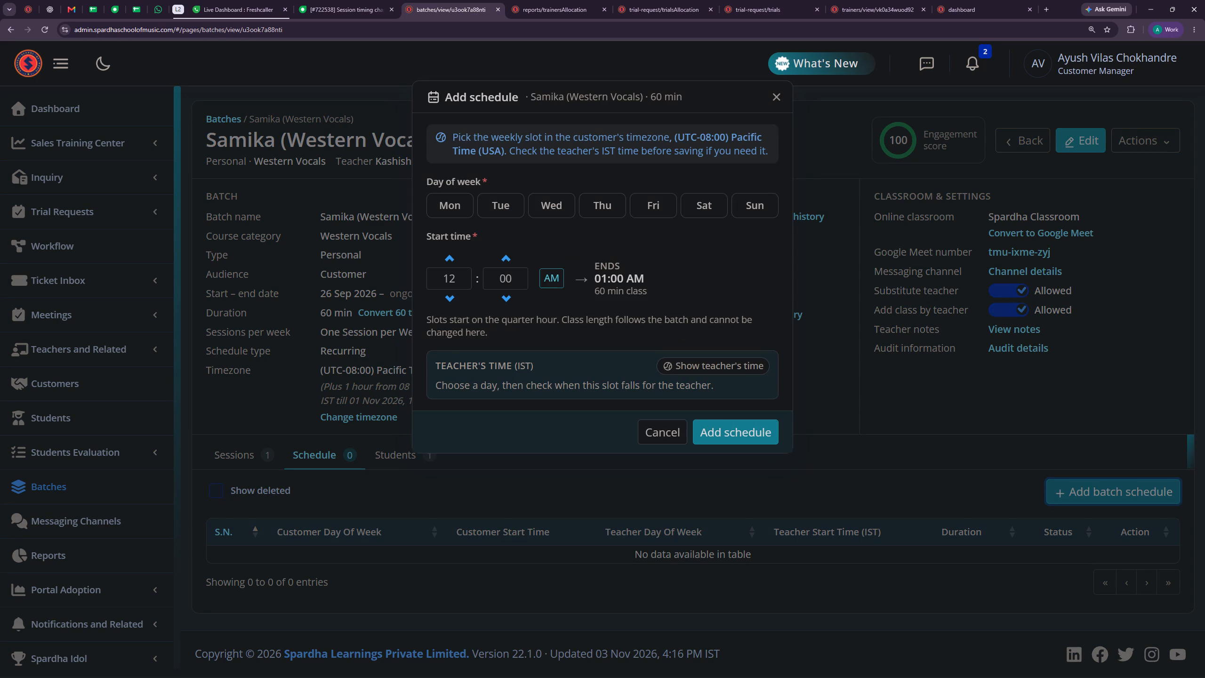
pyautogui.click(746, 205)
pyautogui.tripleClick(448, 259)
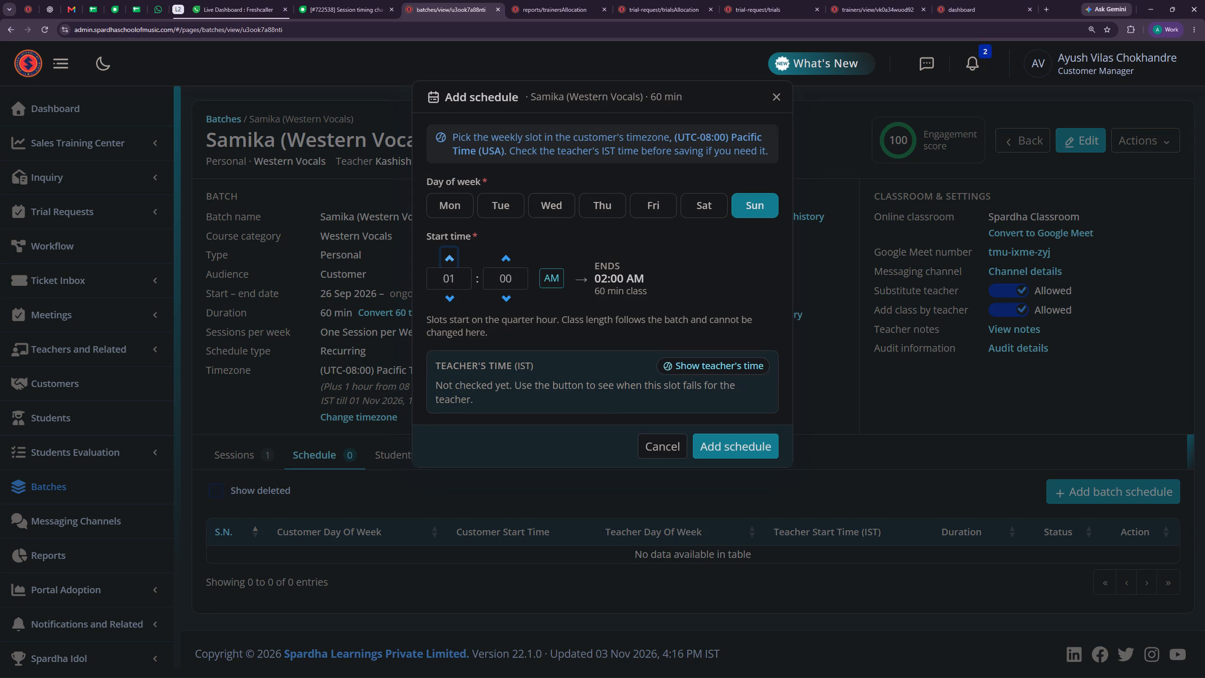
pyautogui.click(448, 259)
pyautogui.tripleClick(450, 298)
pyautogui.click(450, 298)
pyautogui.tripleClick(450, 298)
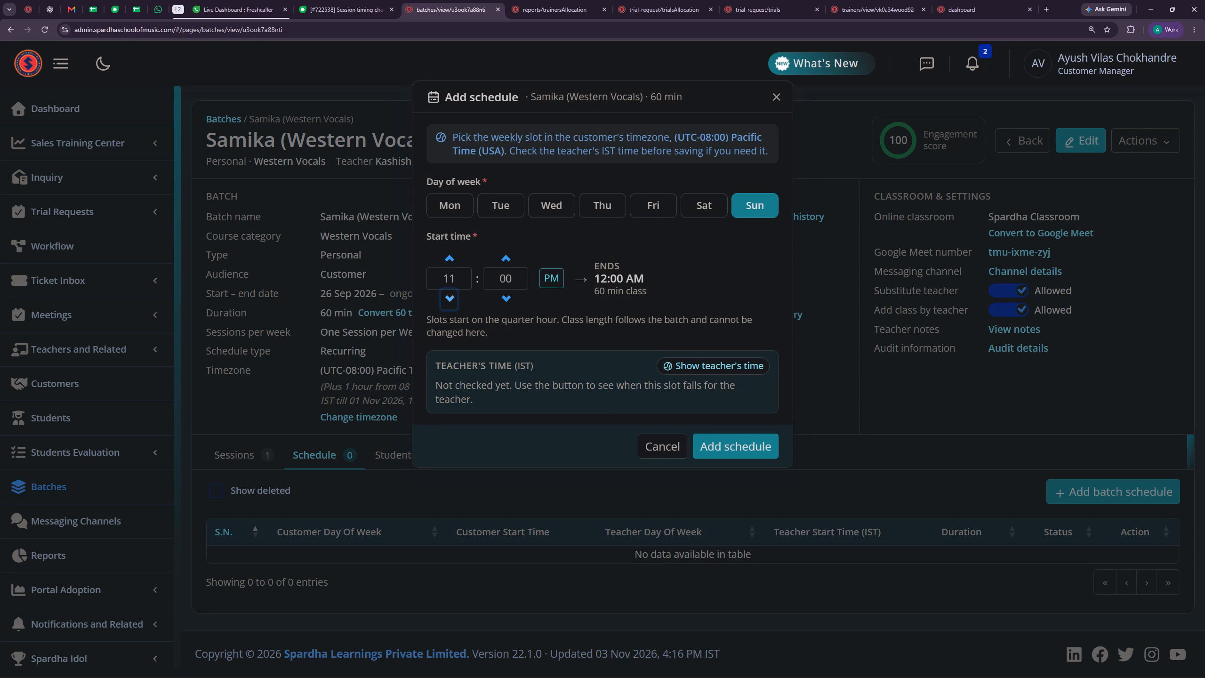
pyautogui.click(450, 298)
pyautogui.click(447, 257)
pyautogui.click(553, 275)
pyautogui.click(737, 436)
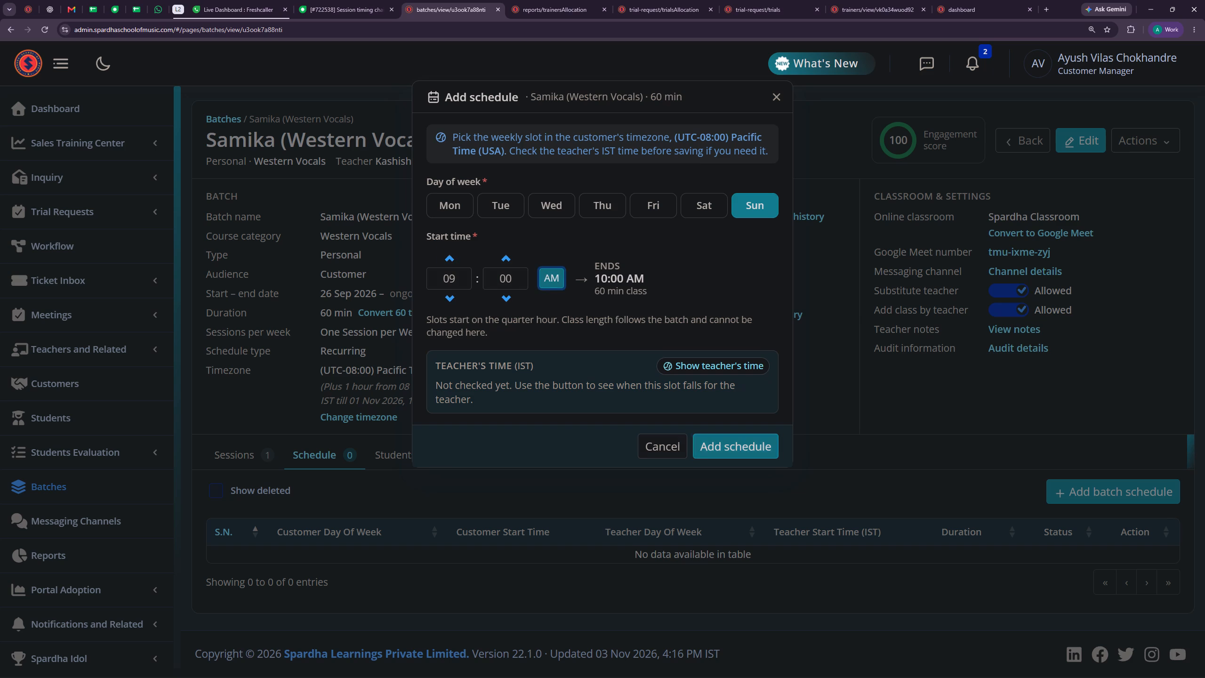
pyautogui.click(349, 4)
pyautogui.moveTo(1052, 347); pyautogui.dragTo(960, 351)
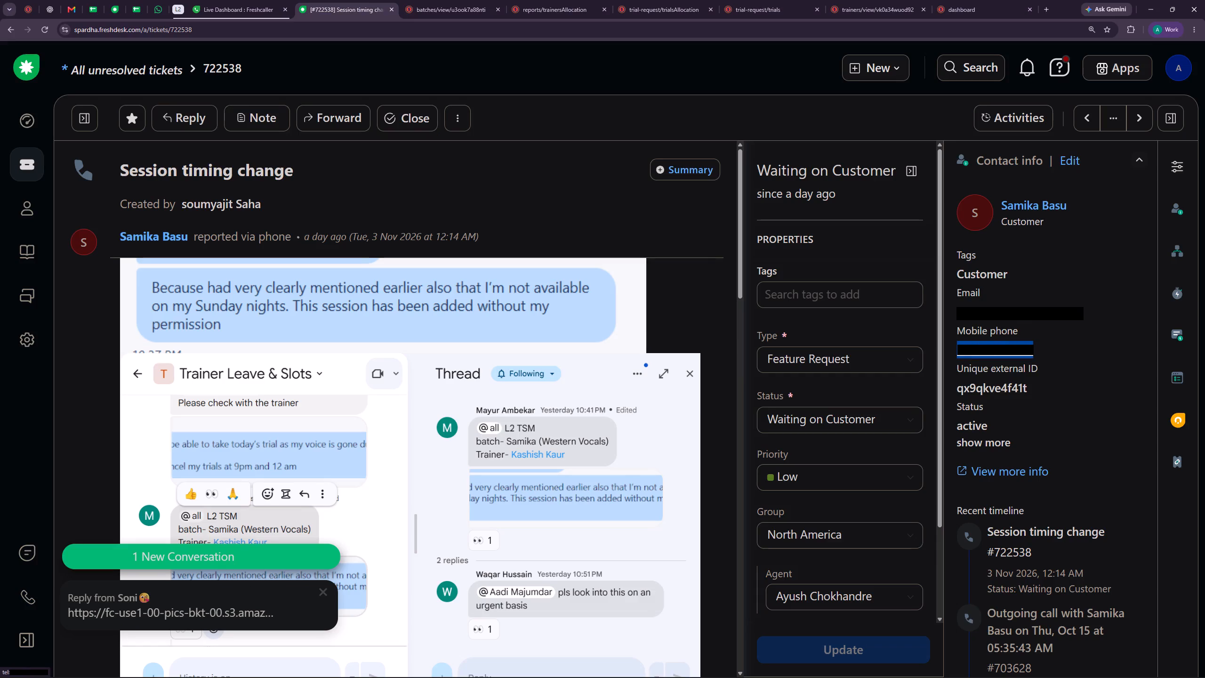
pyautogui.hotkey('ctrl', 'c')
pyautogui.click(240, 0)
pyautogui.click(1174, 653)
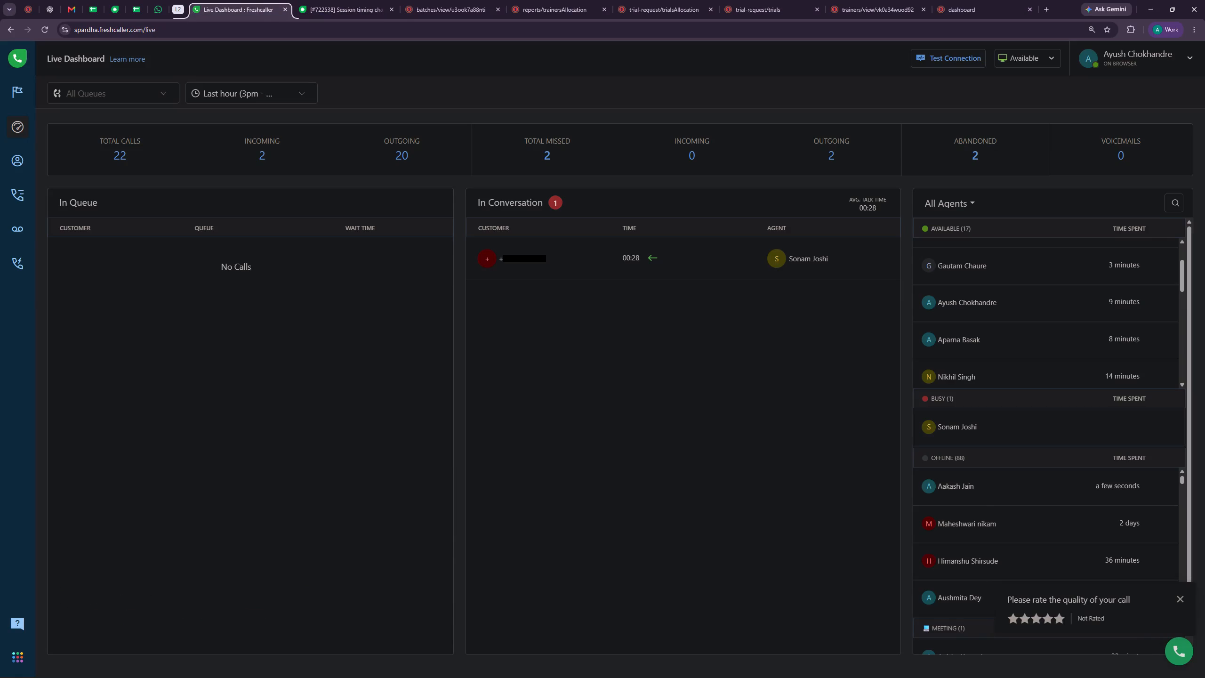
pyautogui.hotkey('ctrl', 'v')
pyautogui.hotkey('ctrl', 'v')
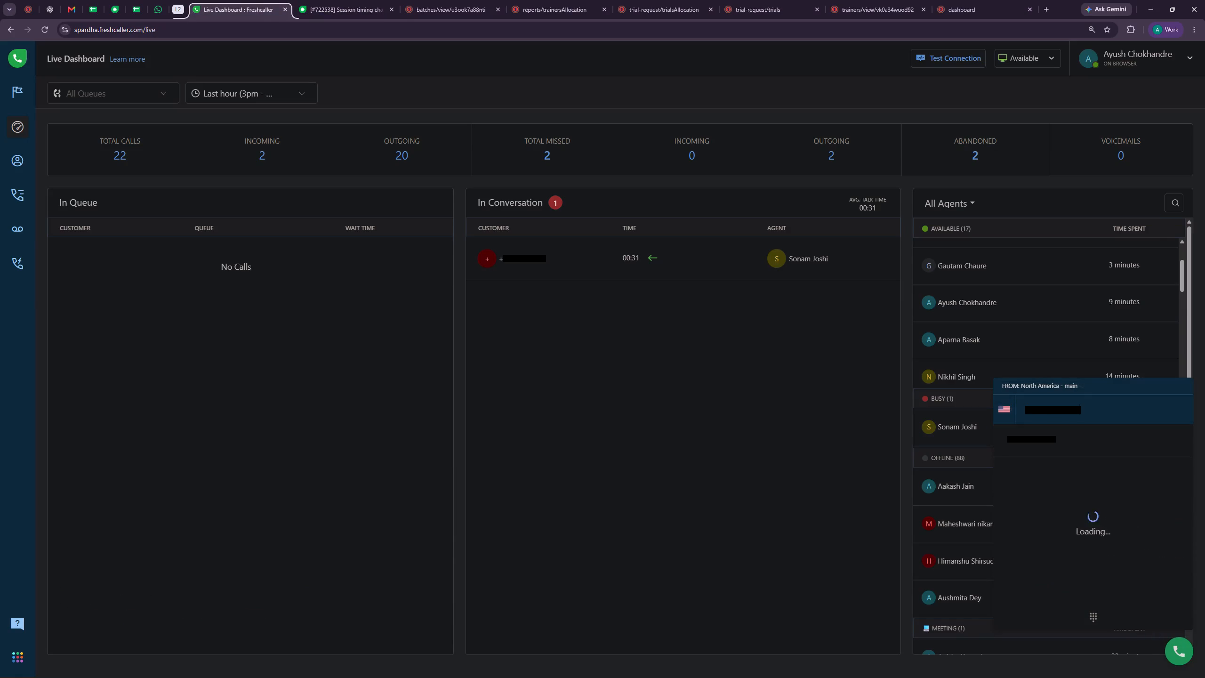
pyautogui.click(1174, 475)
# Return to ticket 722538 and dismiss the new conversation notification.
pyautogui.click(366, 0)
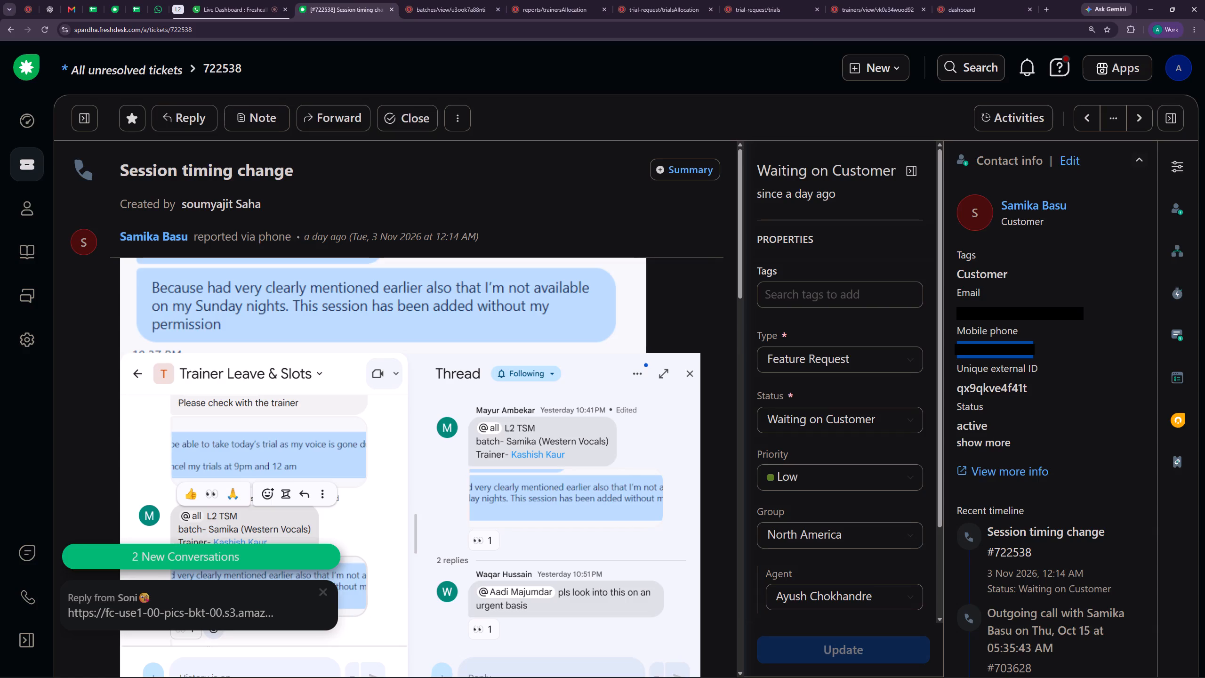
pyautogui.click(324, 594)
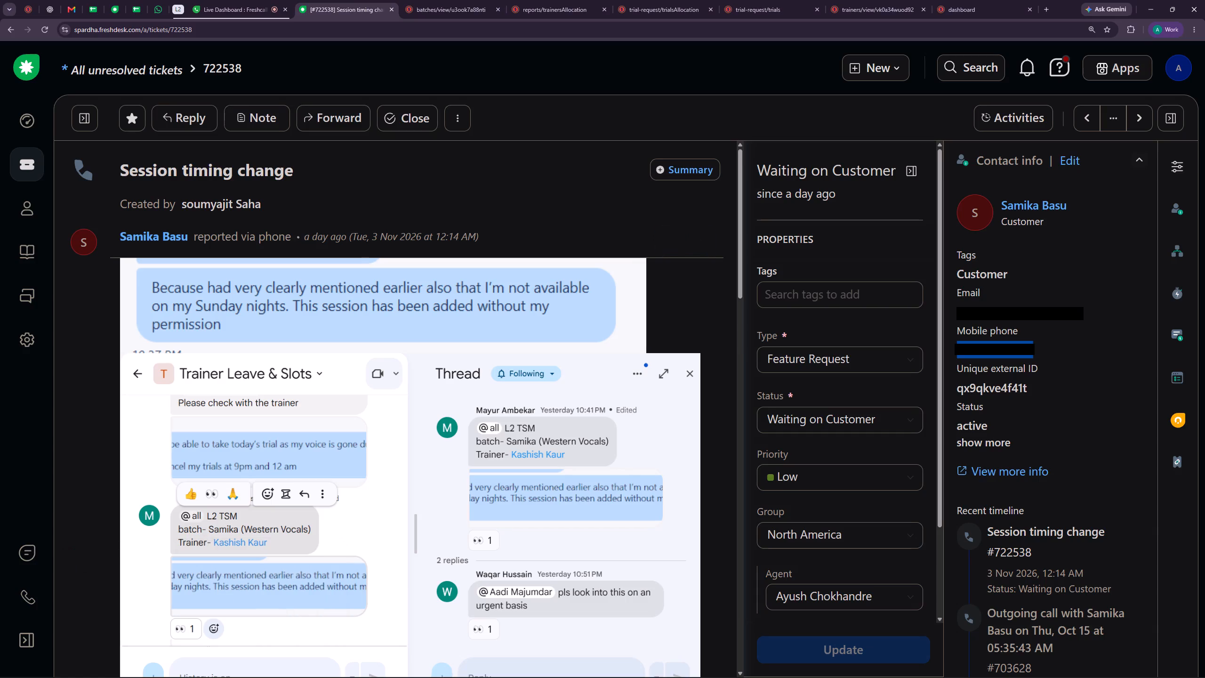
pyautogui.click(322, 586)
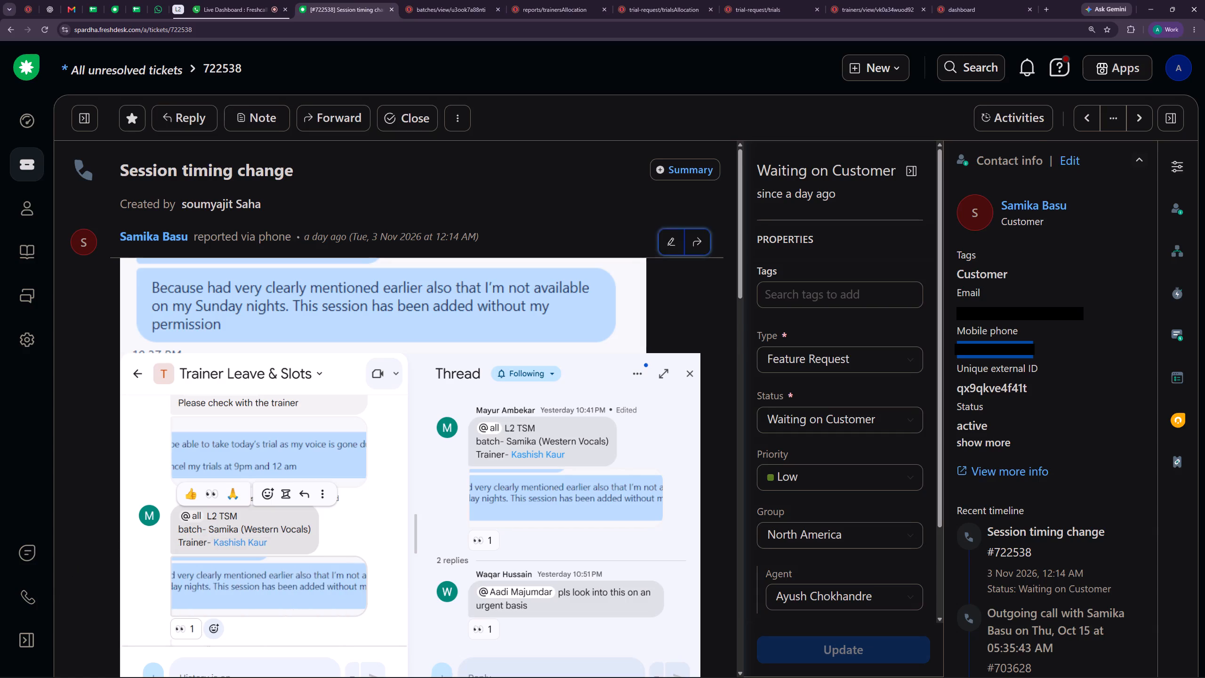
# Review the Western Vocals batch's November and October 2026 sessions to compare the customer and teacher class times.
pyautogui.click(474, 0)
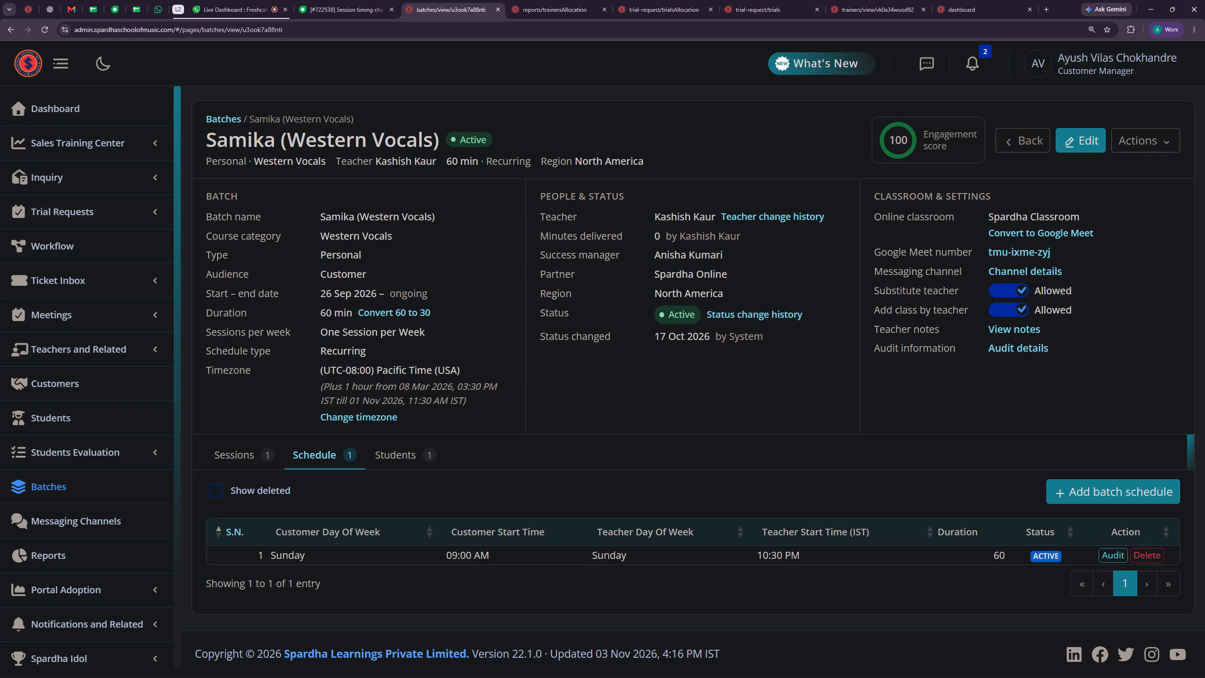
pyautogui.click(251, 458)
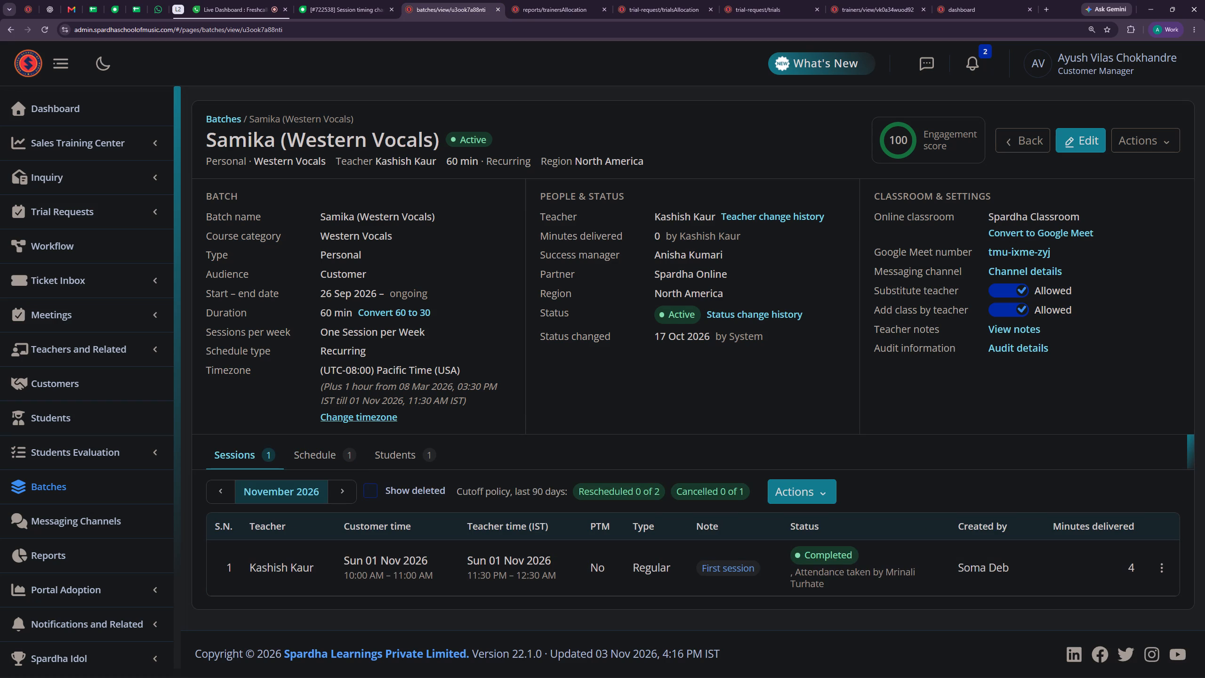
pyautogui.click(220, 487)
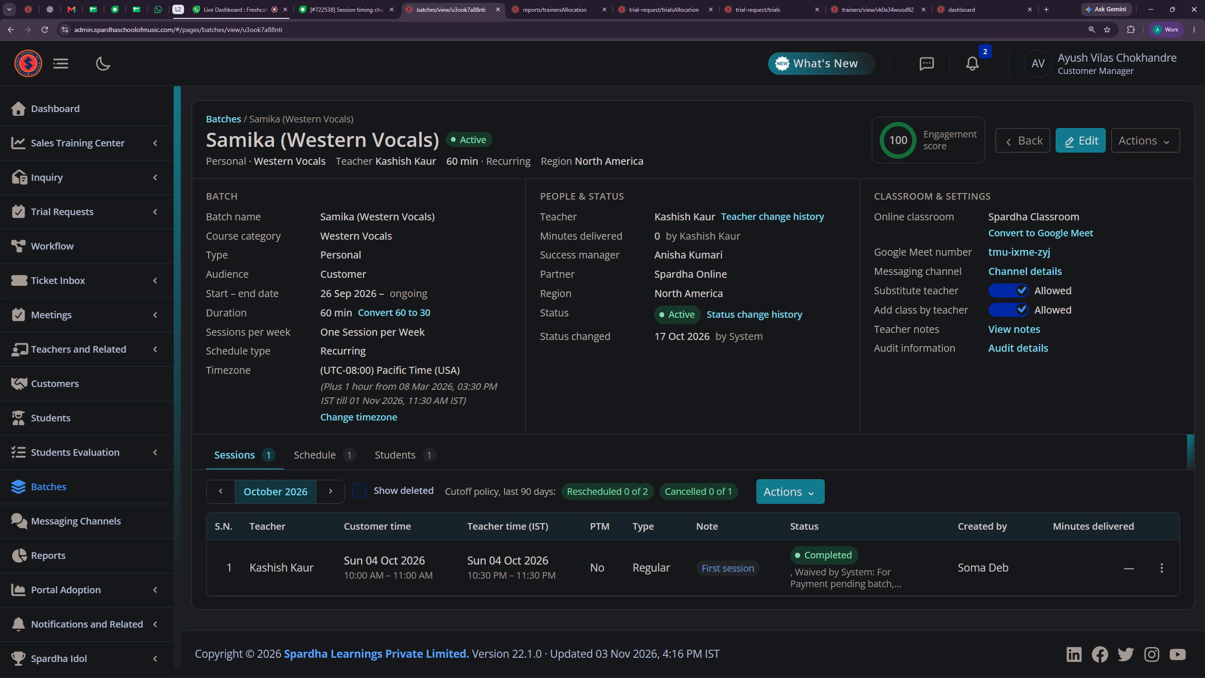
pyautogui.click(334, 492)
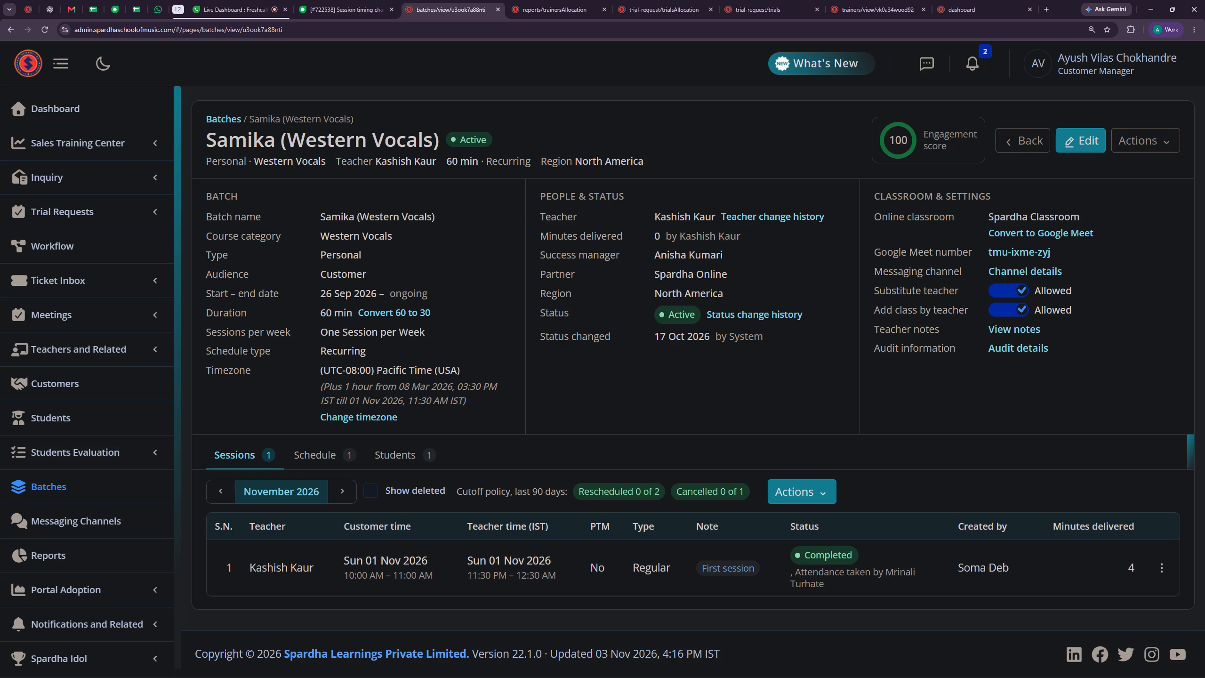
pyautogui.click(218, 493)
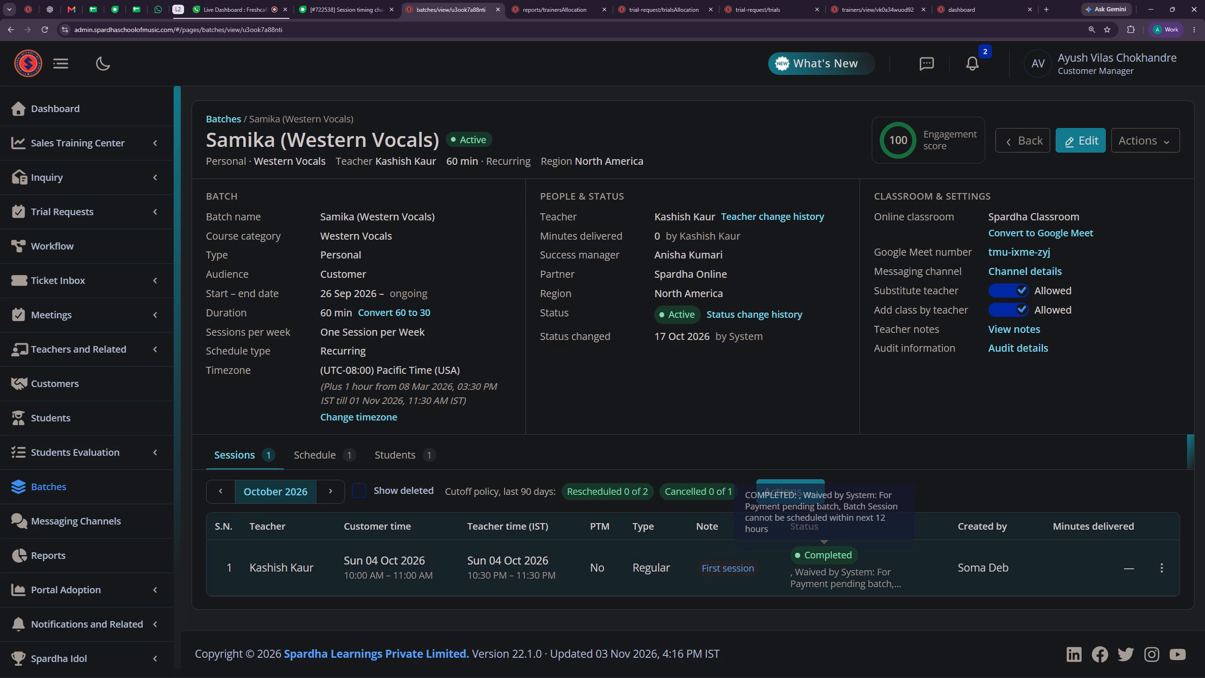
# Switch to the Freshcaller live dashboard and tag the outgoing call with the L2 escalation tag in its call notes.
pyautogui.click(253, 0)
pyautogui.click(1014, 568)
pyautogui.doubleClick(350, 288)
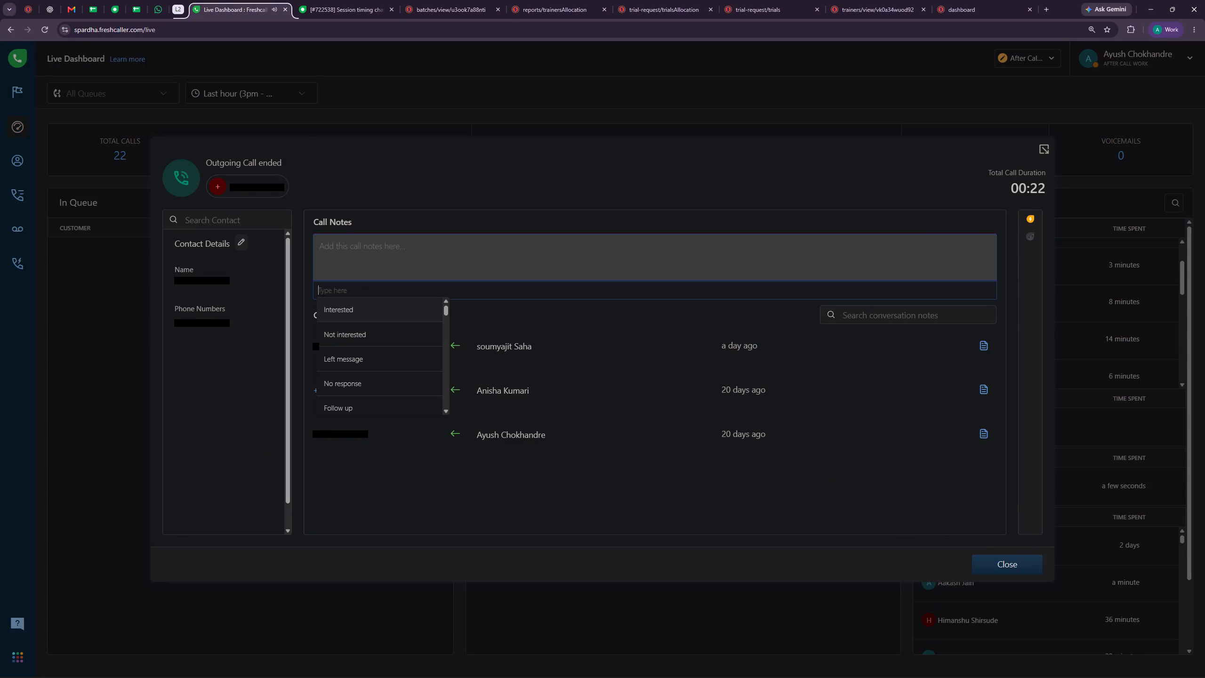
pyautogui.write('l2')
pyautogui.click(395, 310)
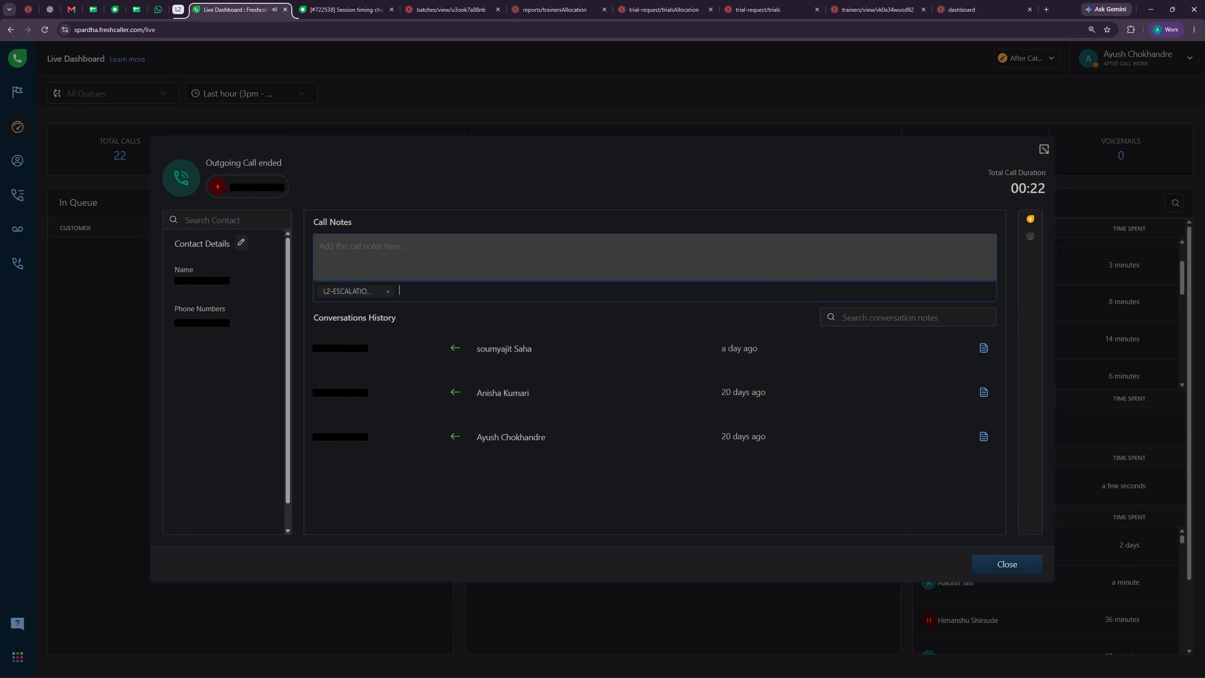
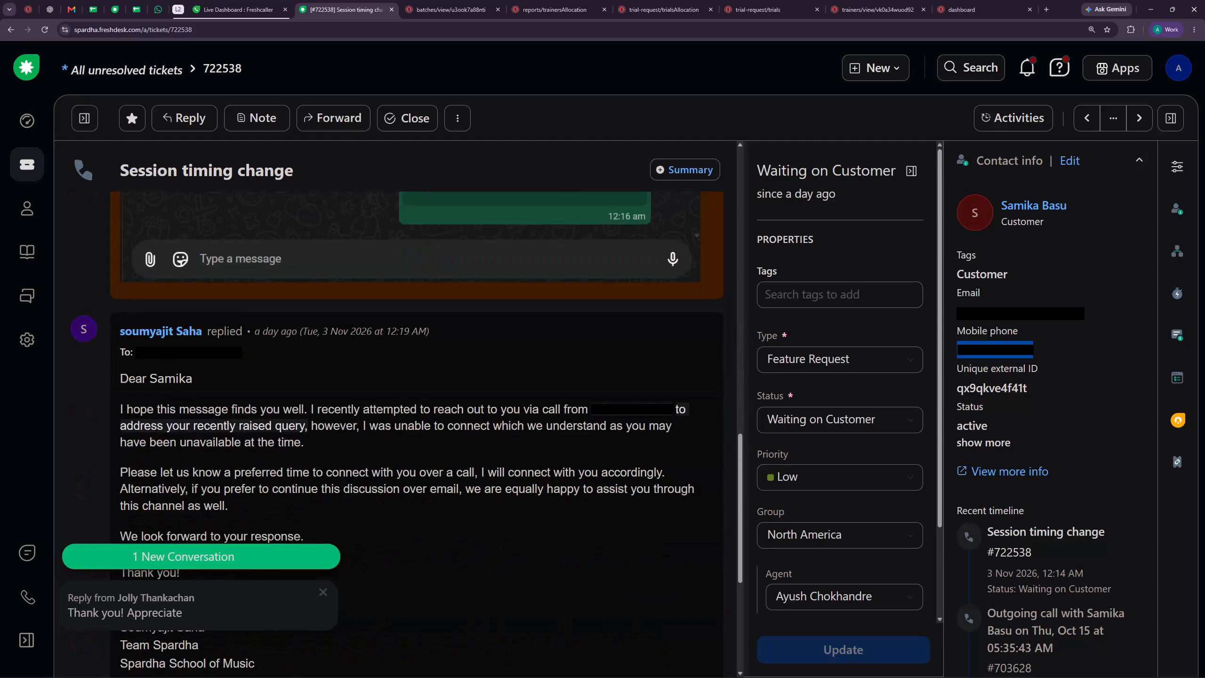
pyautogui.scroll(-6, 386, 465)
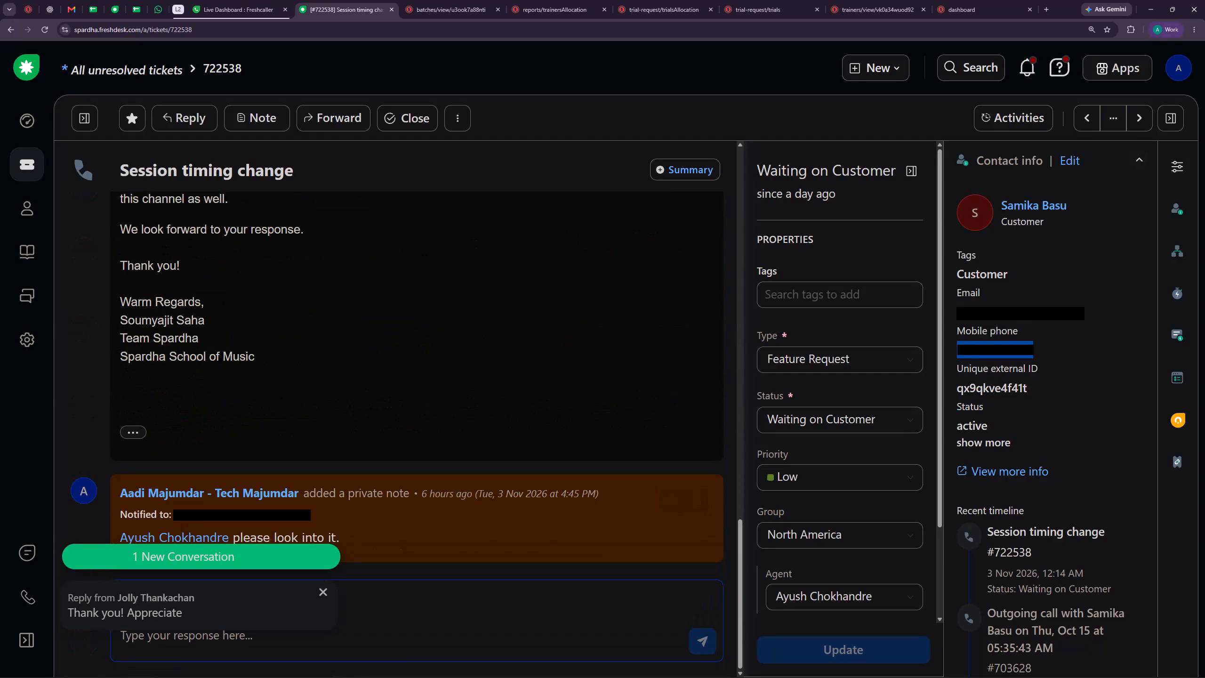
pyautogui.click(324, 596)
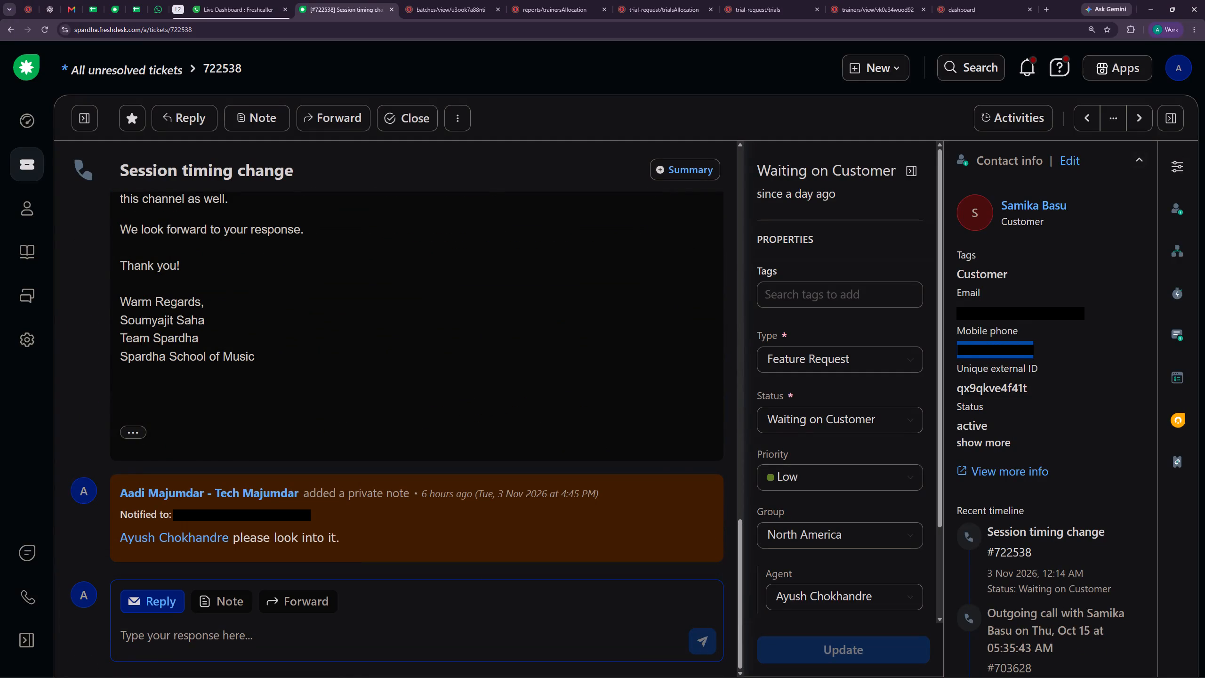
# Check the Western Vocals batch's schedule with its deleted entries shown.
pyautogui.click(469, 0)
pyautogui.click(317, 462)
pyautogui.click(208, 491)
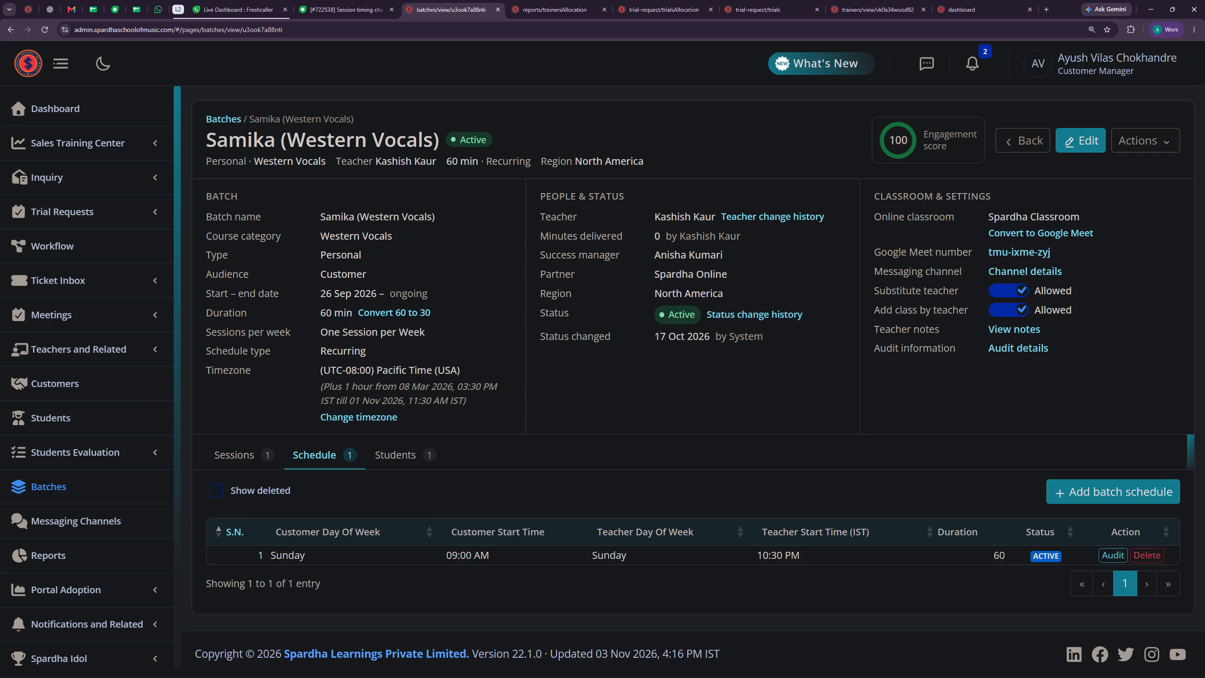
pyautogui.click(217, 487)
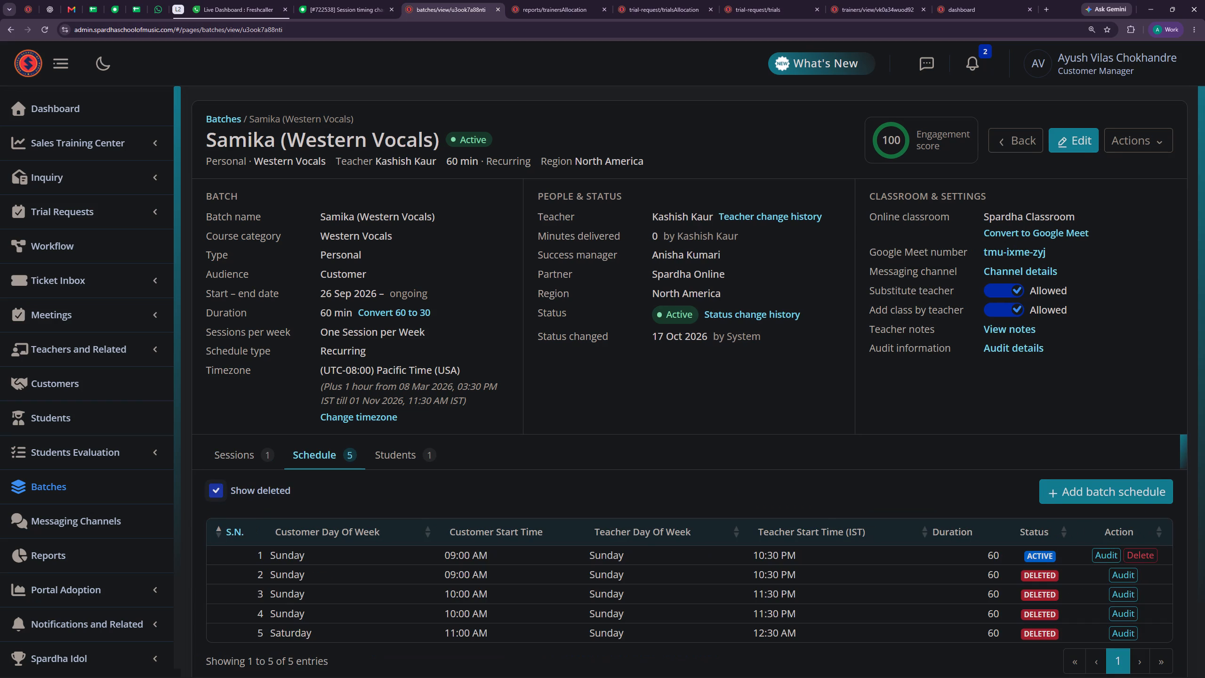
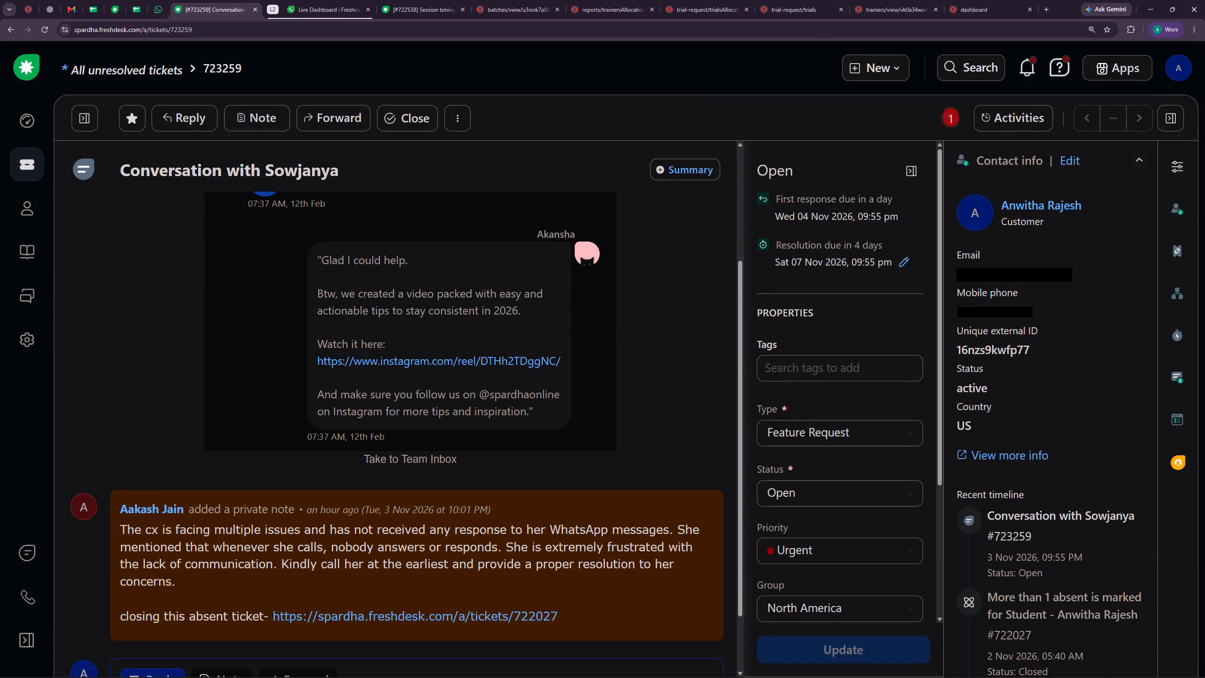
# Review the WhatsApp conversation and the private note about the customer's unanswered messages and calls in ticket 723259.
pyautogui.scroll(1, 654, 436)
pyautogui.scroll(-1, 654, 436)
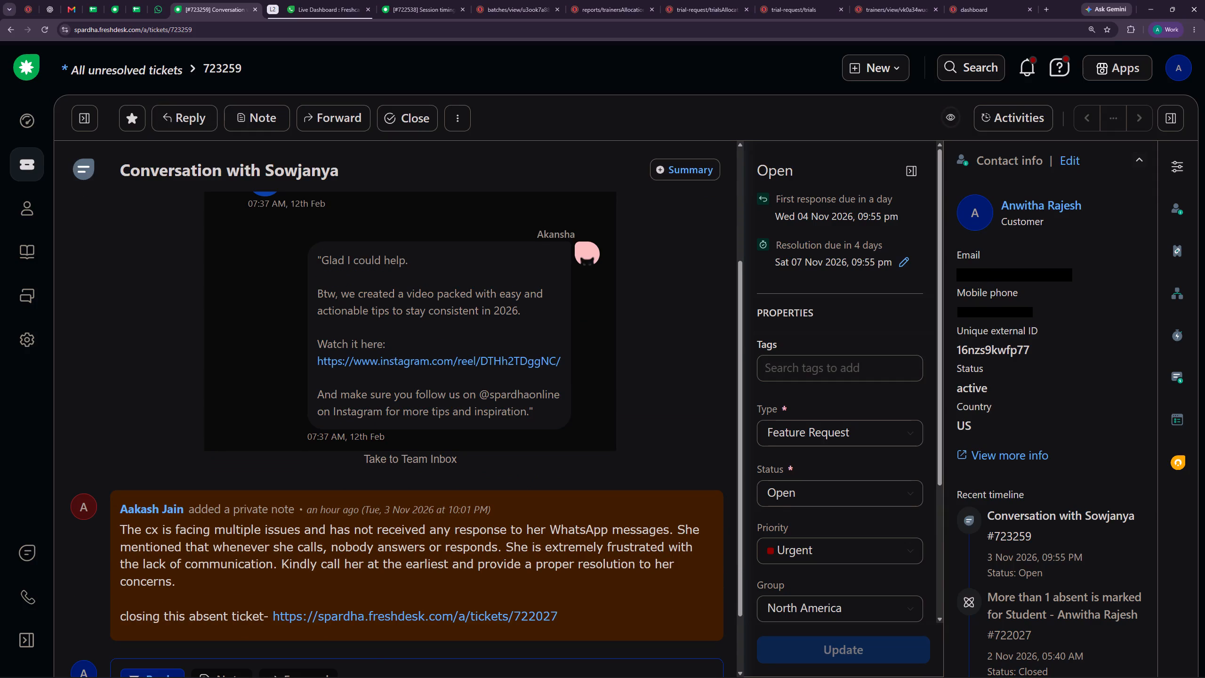
pyautogui.scroll(3, 580, 491)
pyautogui.scroll(-3, 580, 491)
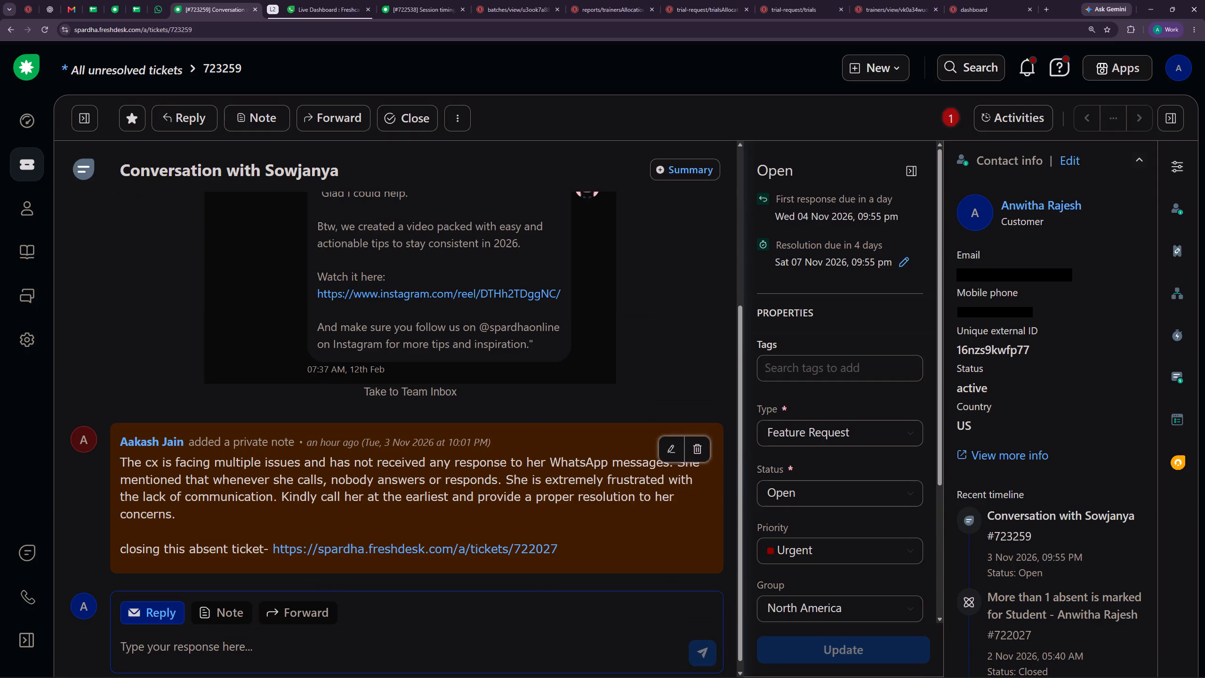
pyautogui.scroll(1, 451, 420)
pyautogui.scroll(-4, 451, 420)
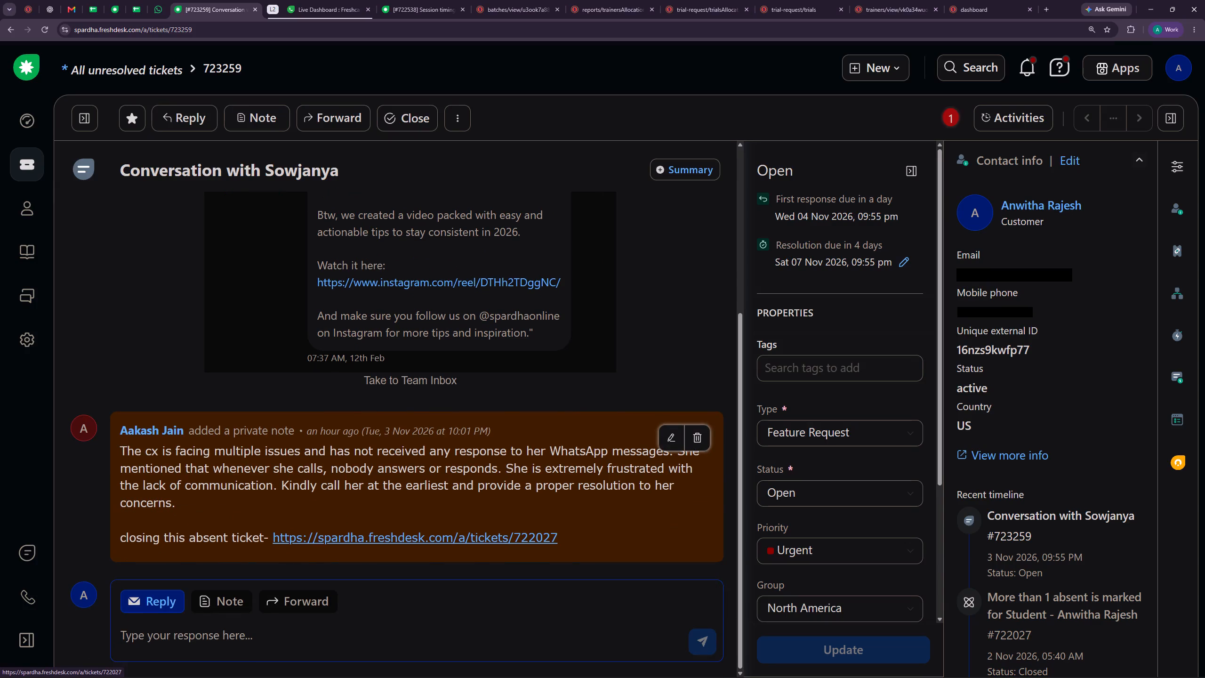
pyautogui.click(410, 536)
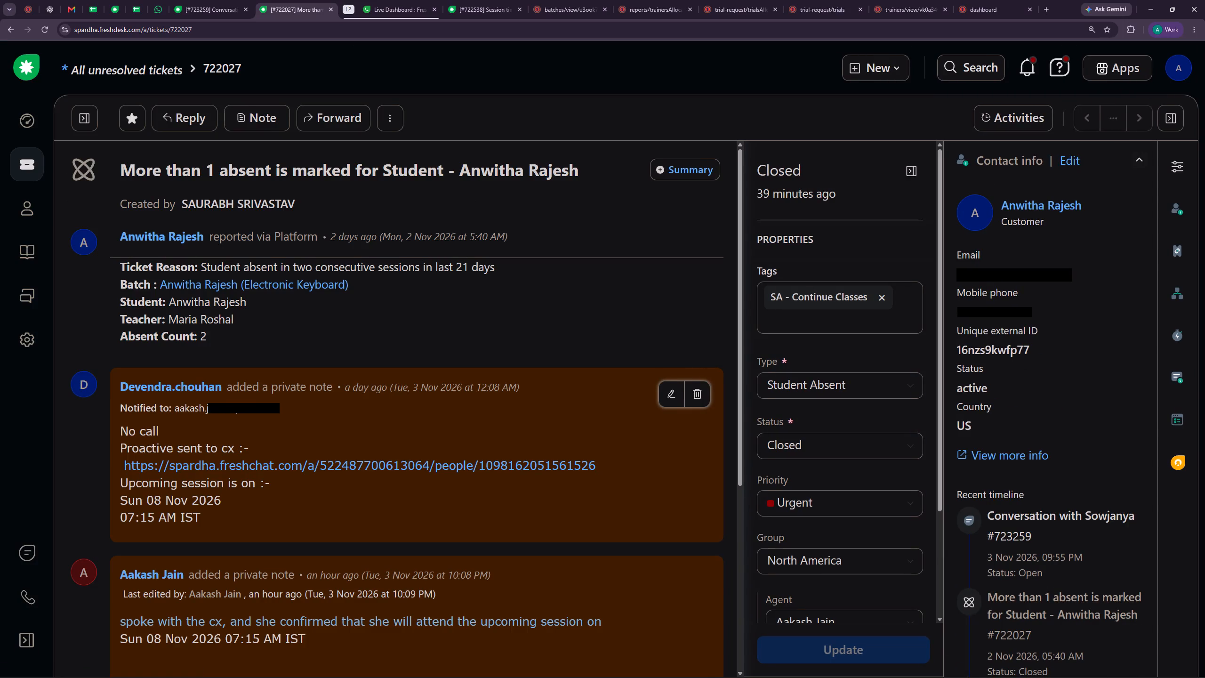
pyautogui.scroll(-1, 537, 351)
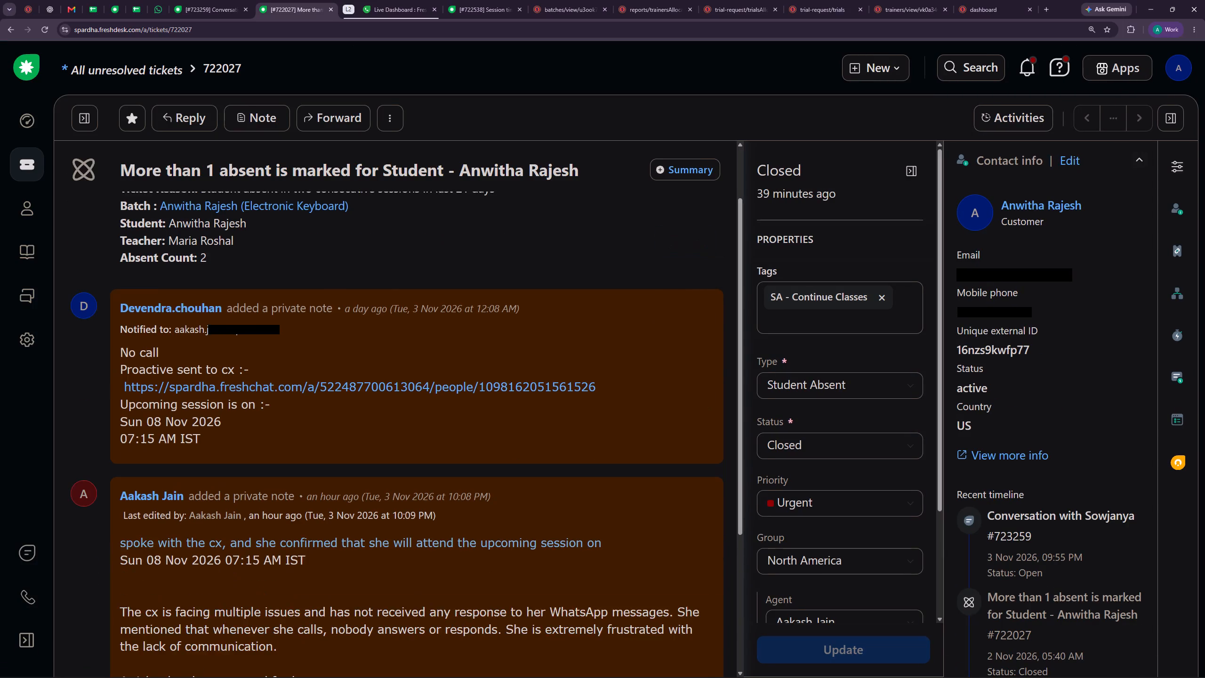
pyautogui.scroll(-4, 537, 351)
pyautogui.scroll(5, 537, 351)
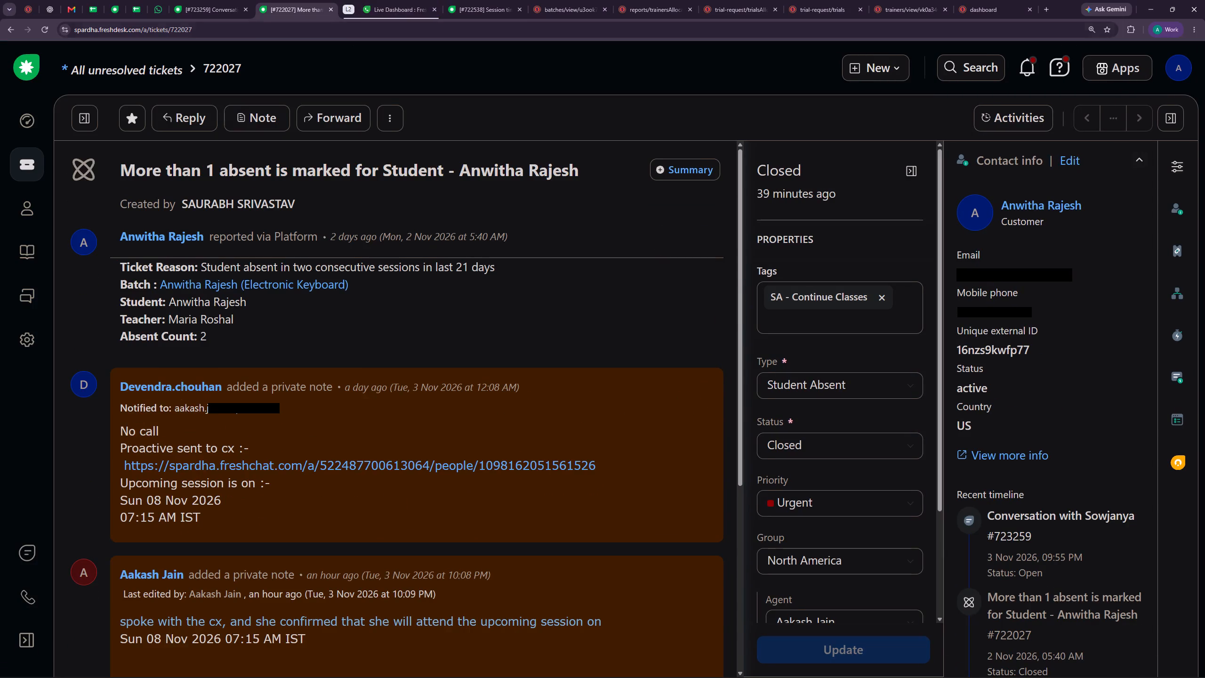
pyautogui.click(329, 8)
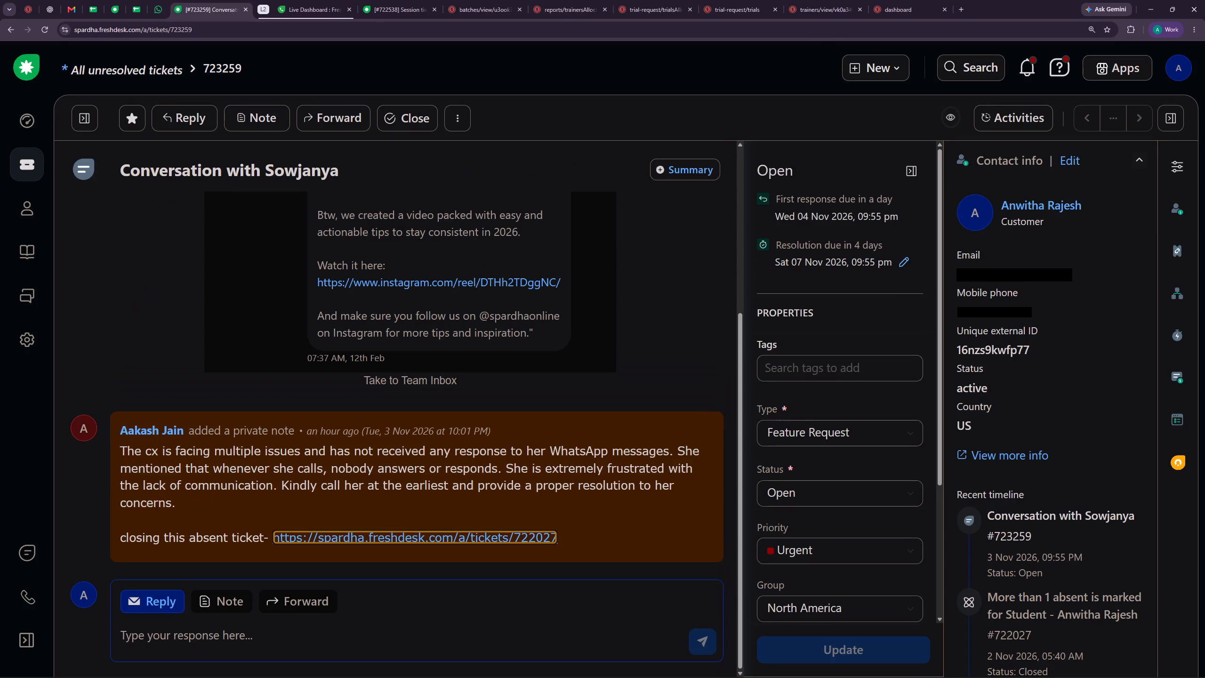
pyautogui.moveTo(1039, 307); pyautogui.dragTo(972, 308)
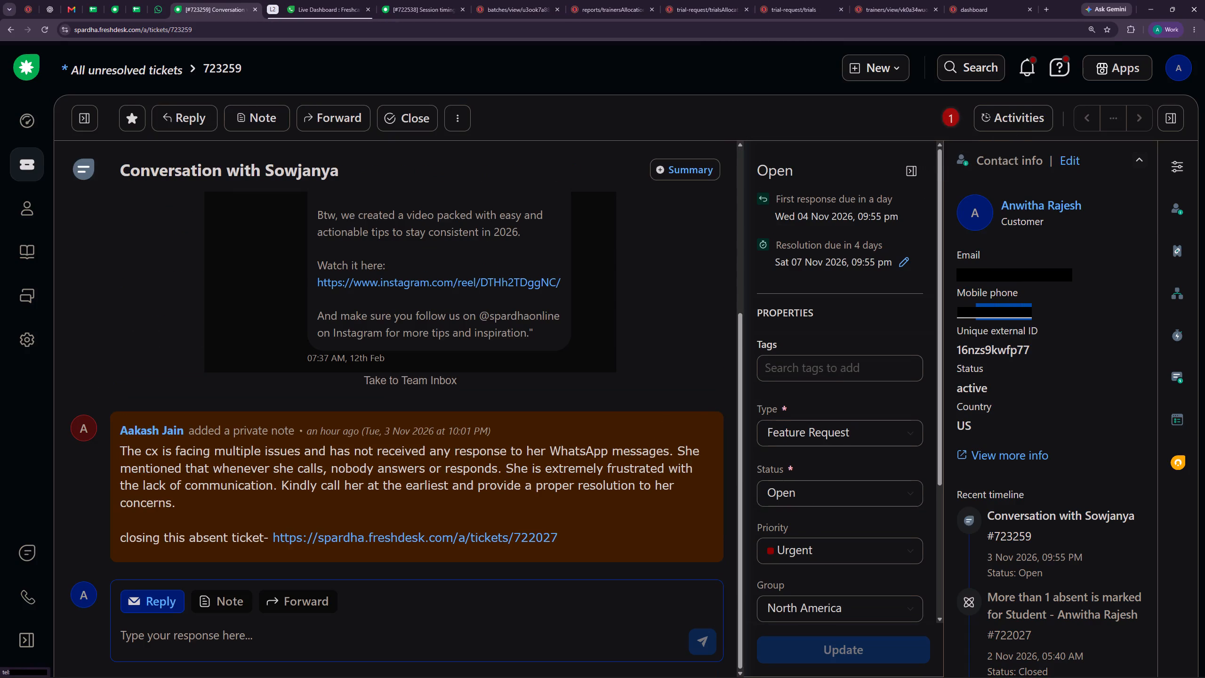
pyautogui.moveTo(972, 308); pyautogui.dragTo(970, 309)
pyautogui.hotkey('ctrl', 'c')
pyautogui.click(407, 0)
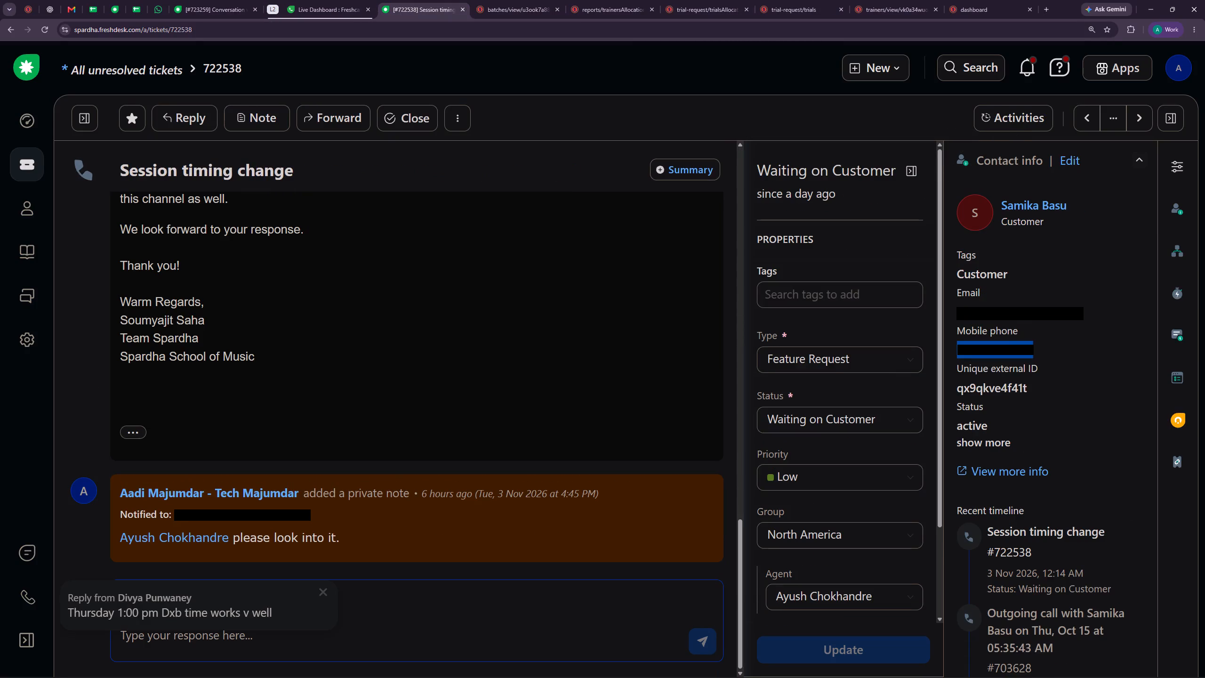
pyautogui.scroll(4, 414, 334)
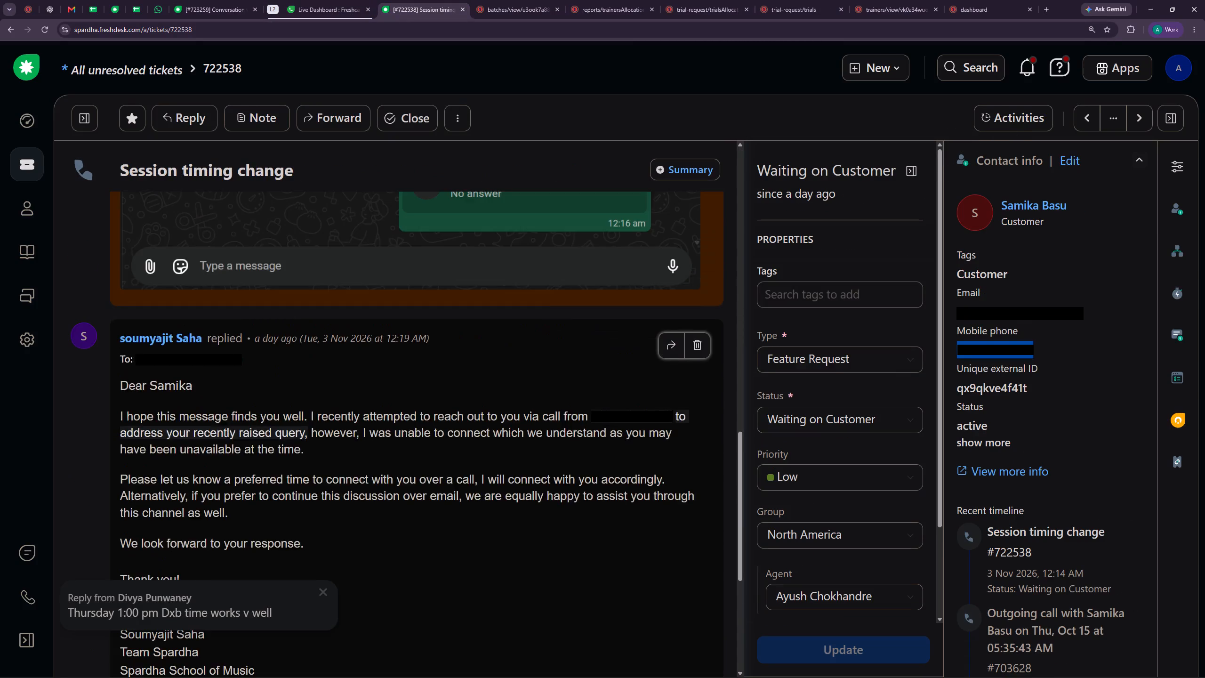
pyautogui.scroll(-4, 415, 337)
pyautogui.click(533, 9)
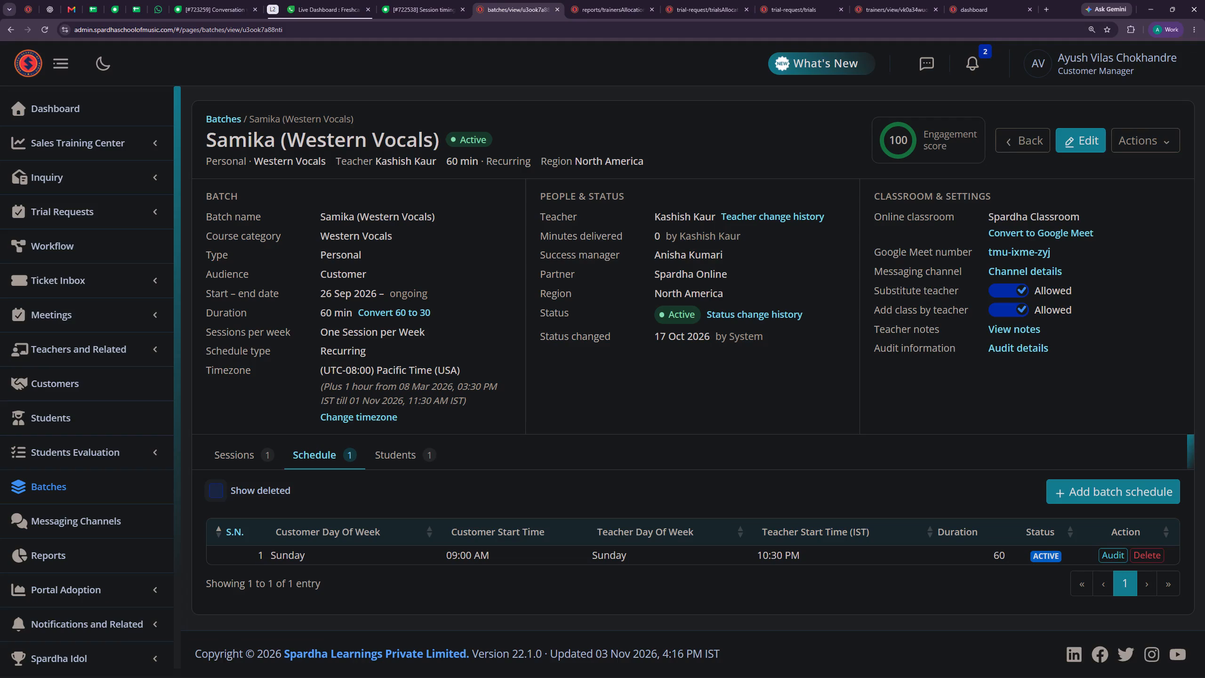
pyautogui.click(70, 490)
pyautogui.moveTo(658, 183); pyautogui.dragTo(466, 194)
pyautogui.hotkey('ctrl', 'v')
pyautogui.click(249, 212)
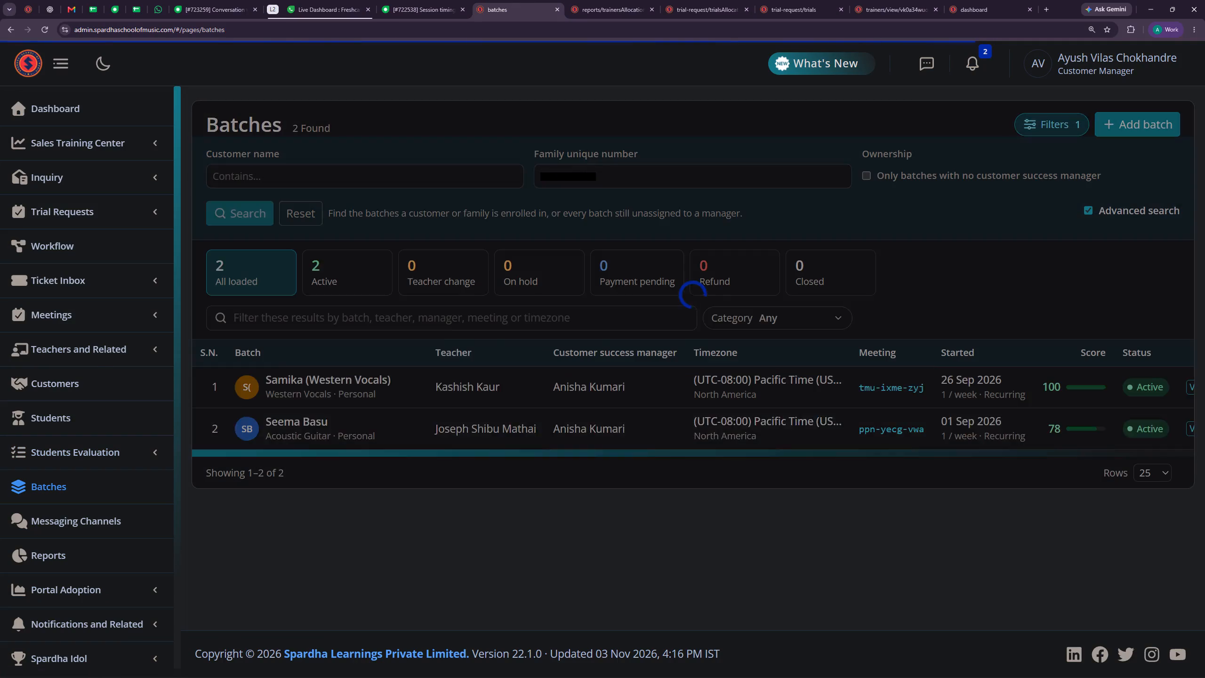
pyautogui.click(1183, 391)
pyautogui.scroll(-3, 776, 442)
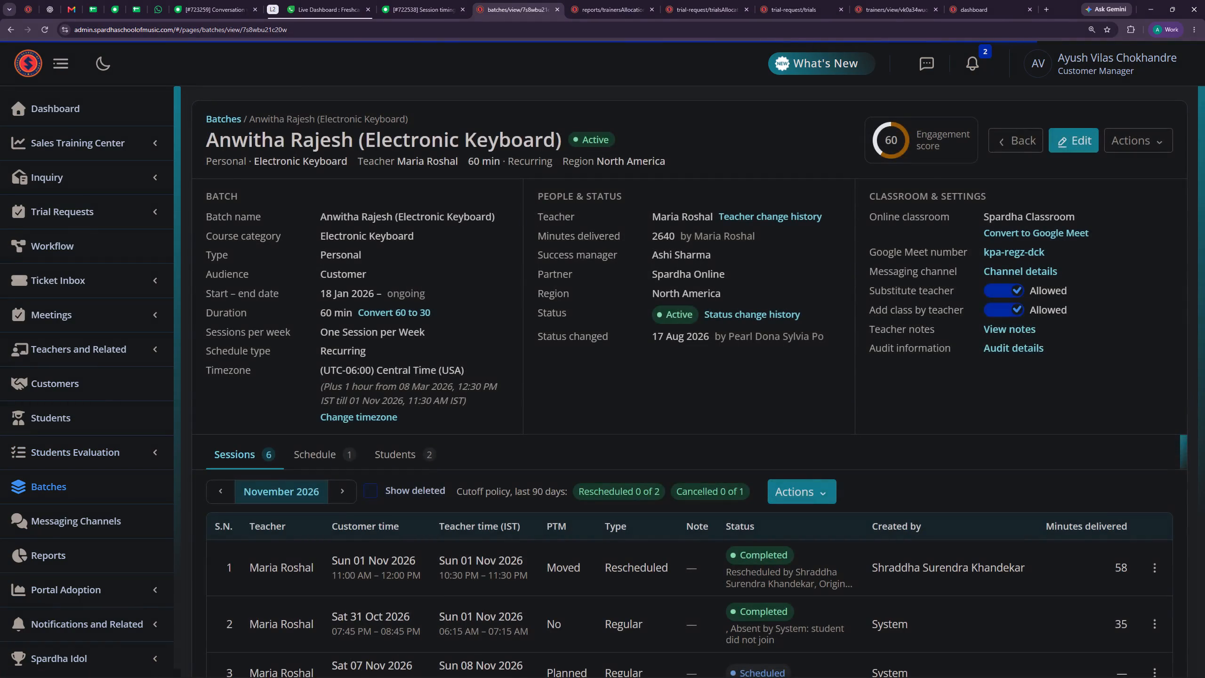
pyautogui.scroll(-2, 806, 498)
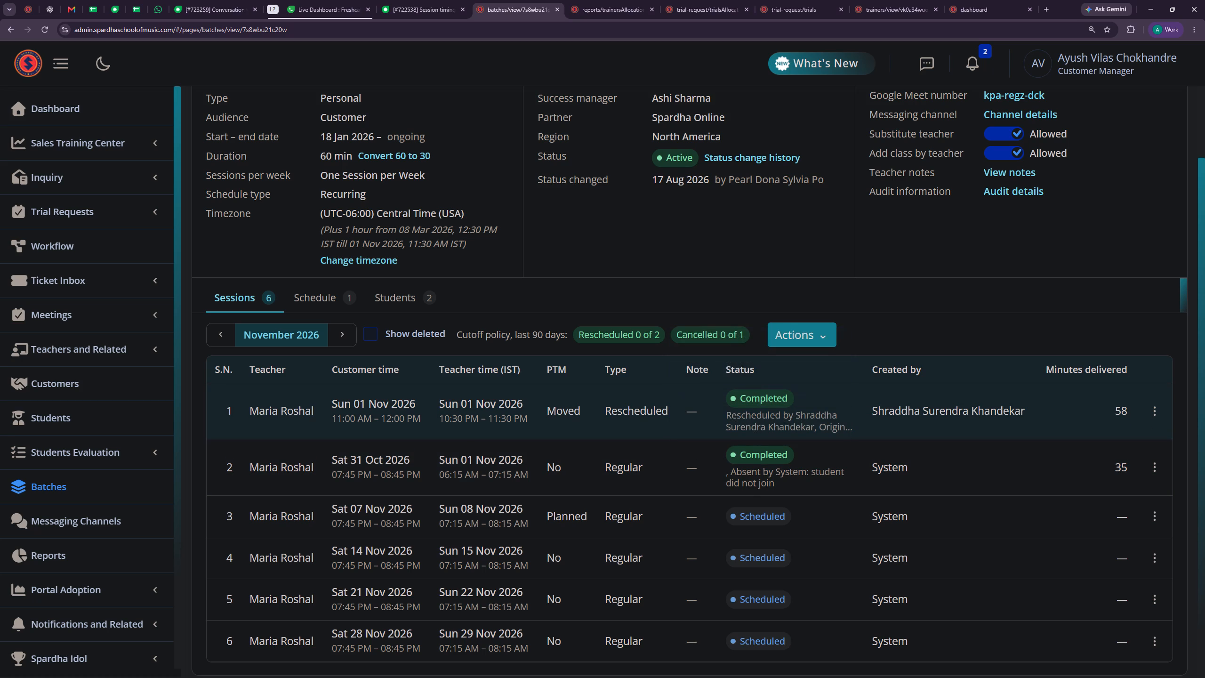
pyautogui.click(319, 305)
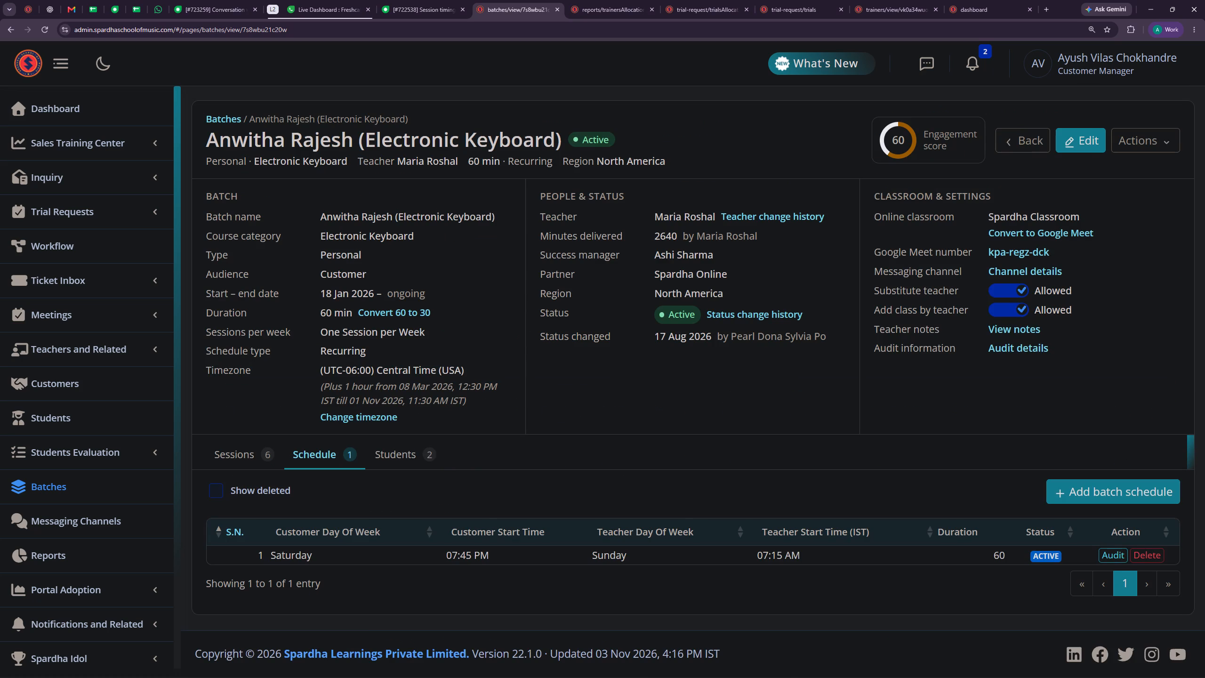
# Check the November 2026 sessions of the customer's Electronic Keyboard batch.
pyautogui.click(246, 445)
pyautogui.scroll(-2, 426, 455)
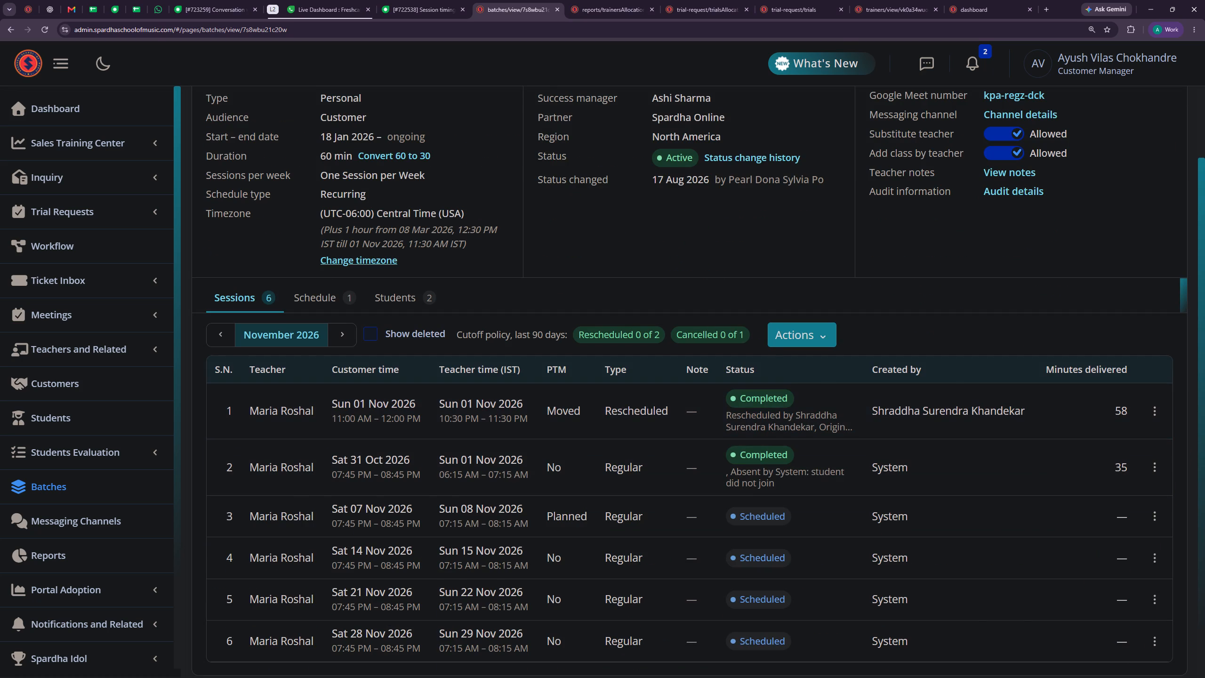
pyautogui.click(425, 0)
pyautogui.click(344, 1)
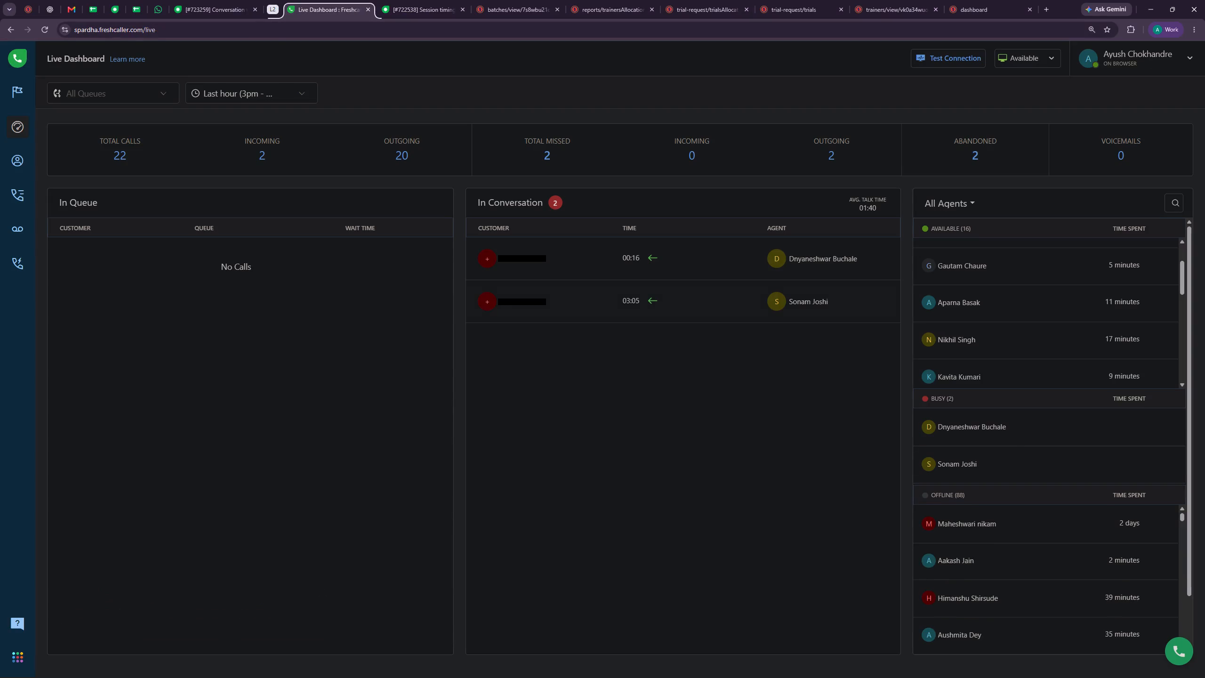
pyautogui.click(251, 10)
pyautogui.click(1069, 313)
pyautogui.moveTo(1046, 306); pyautogui.dragTo(993, 306)
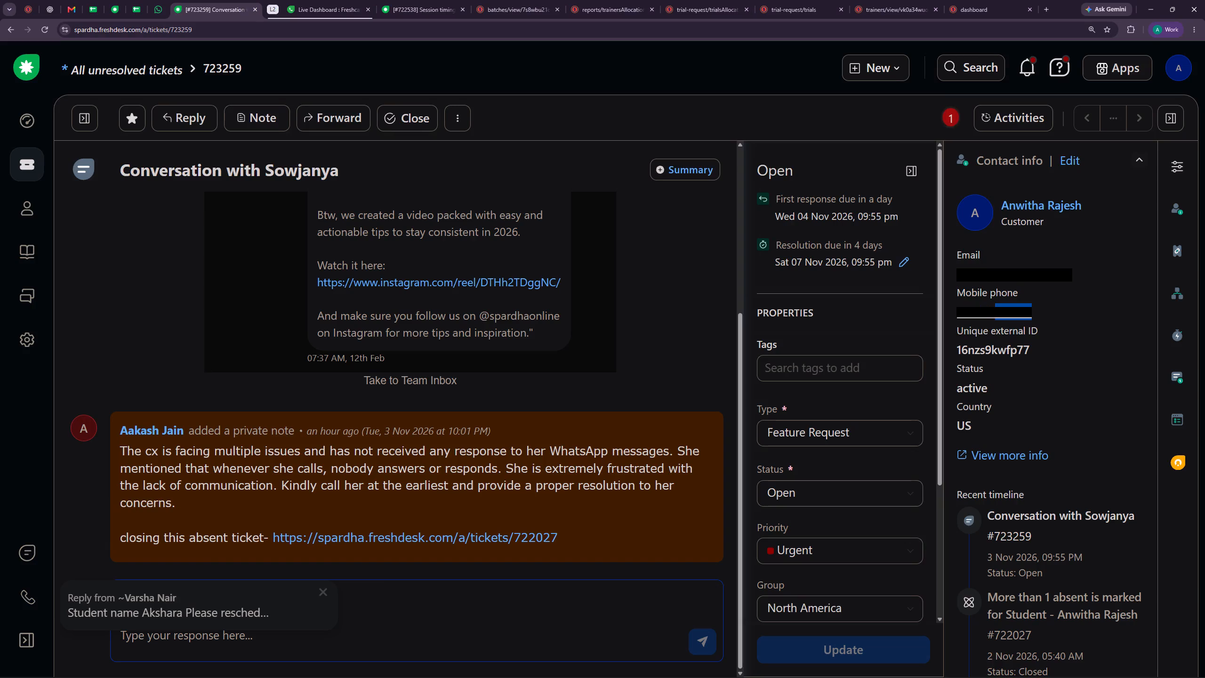
pyautogui.moveTo(993, 306); pyautogui.dragTo(959, 307)
pyautogui.hotkey('ctrl', 'c')
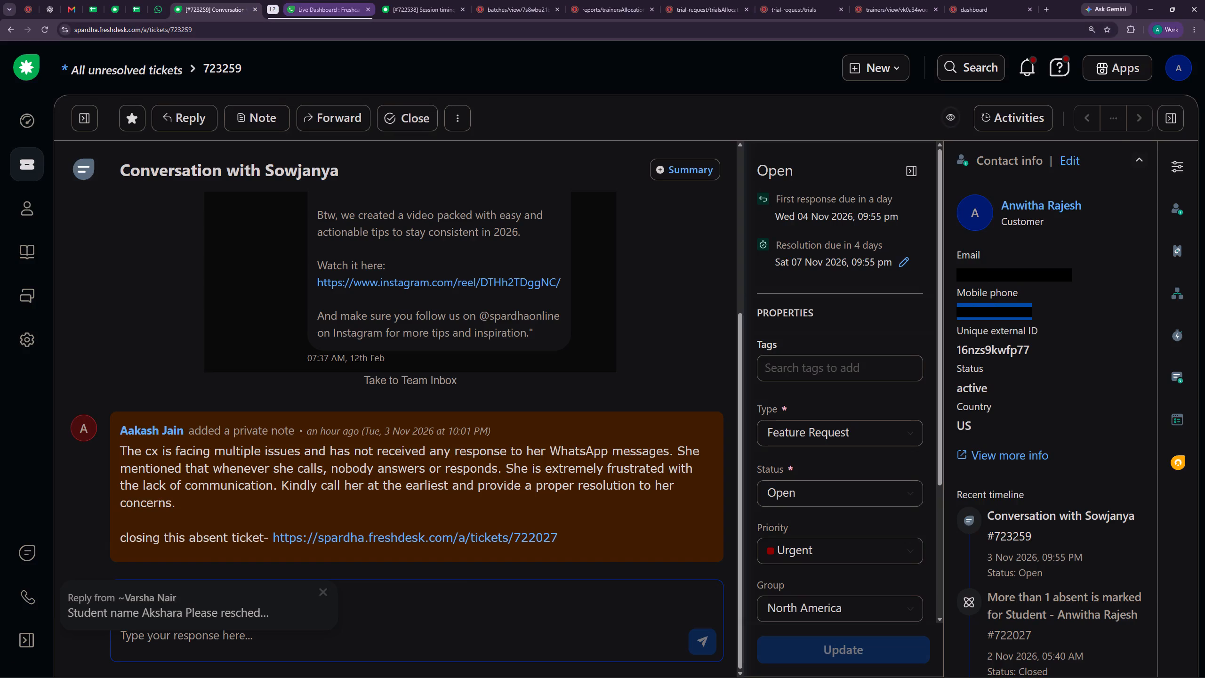
pyautogui.click(348, 0)
pyautogui.click(1173, 652)
pyautogui.hotkey('ctrl', 'v')
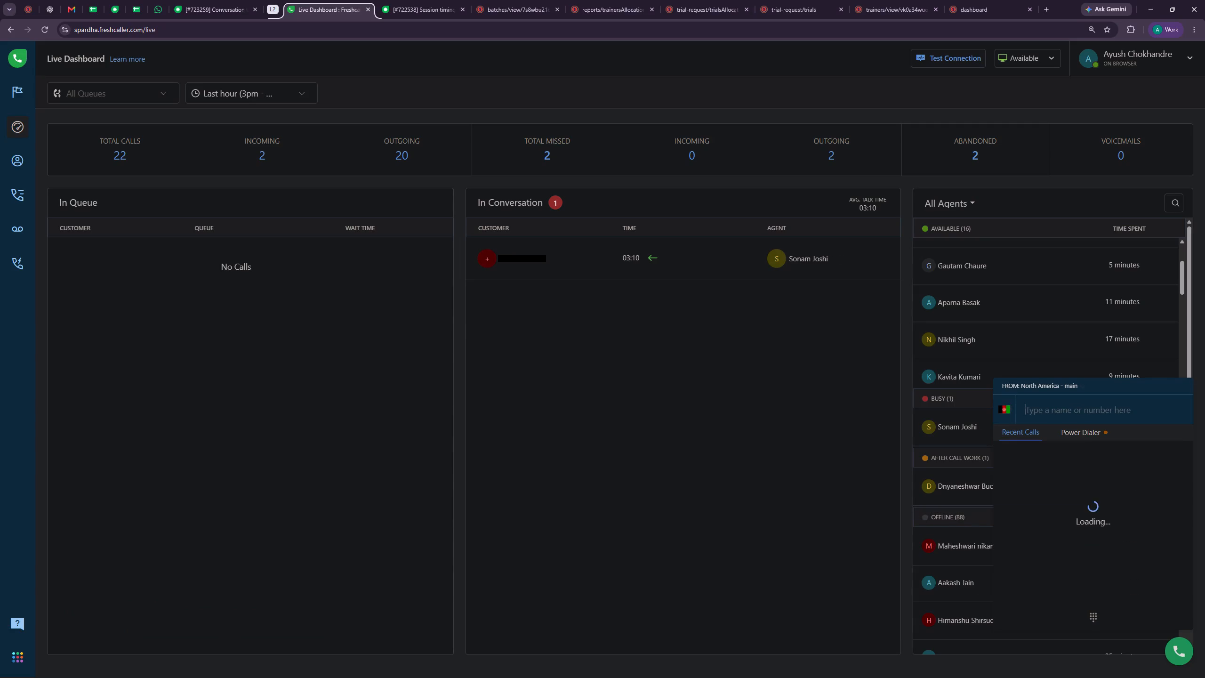
pyautogui.hotkey('ctrl', 'v')
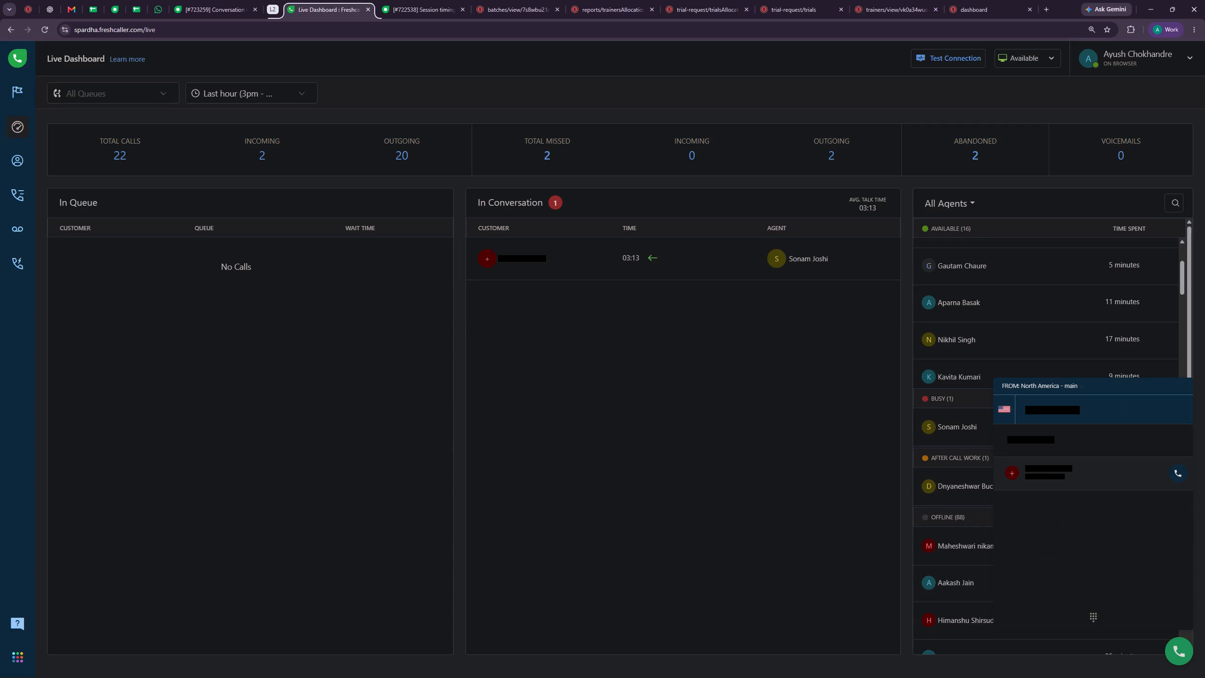
pyautogui.click(1176, 470)
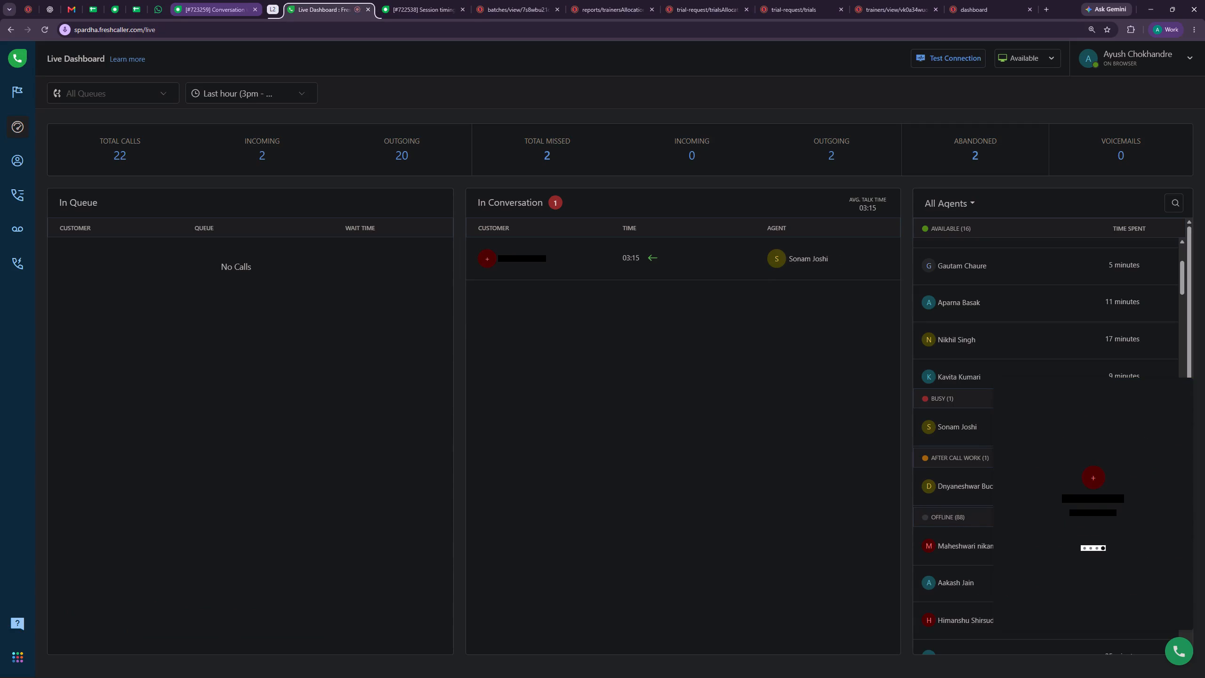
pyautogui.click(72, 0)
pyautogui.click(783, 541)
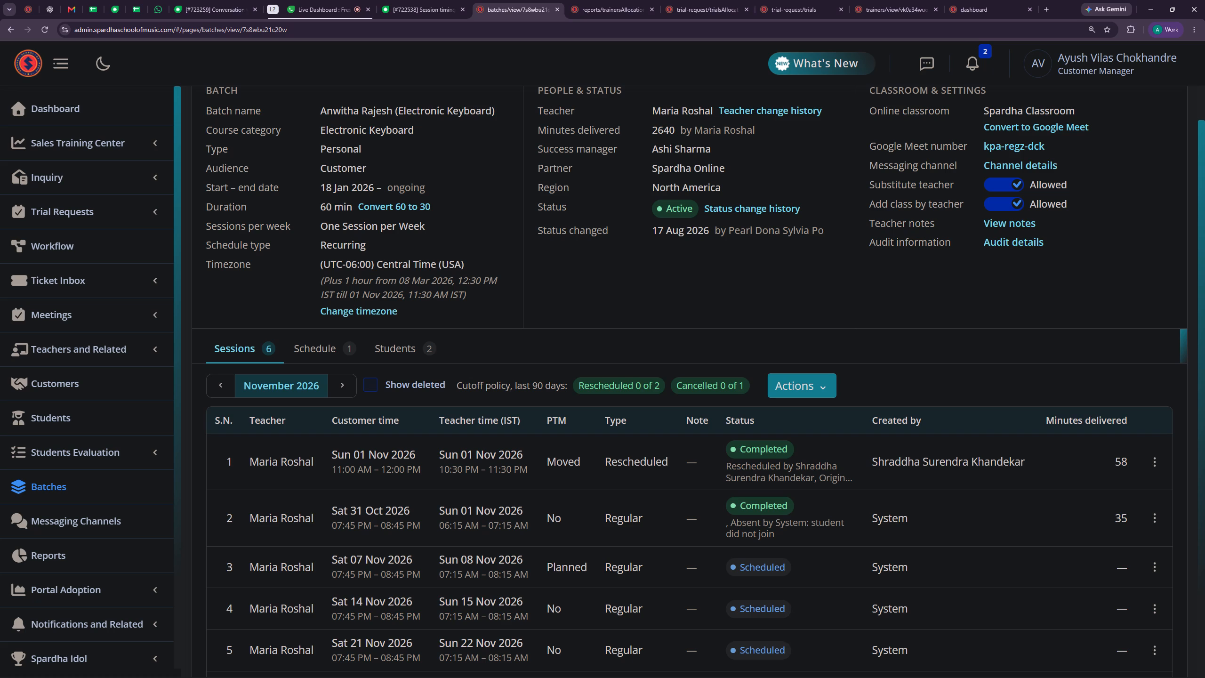
# Reread the chat and private note in ticket 723259, dismiss its new conversation notification, and return to ticket 722538.
pyautogui.click(432, 0)
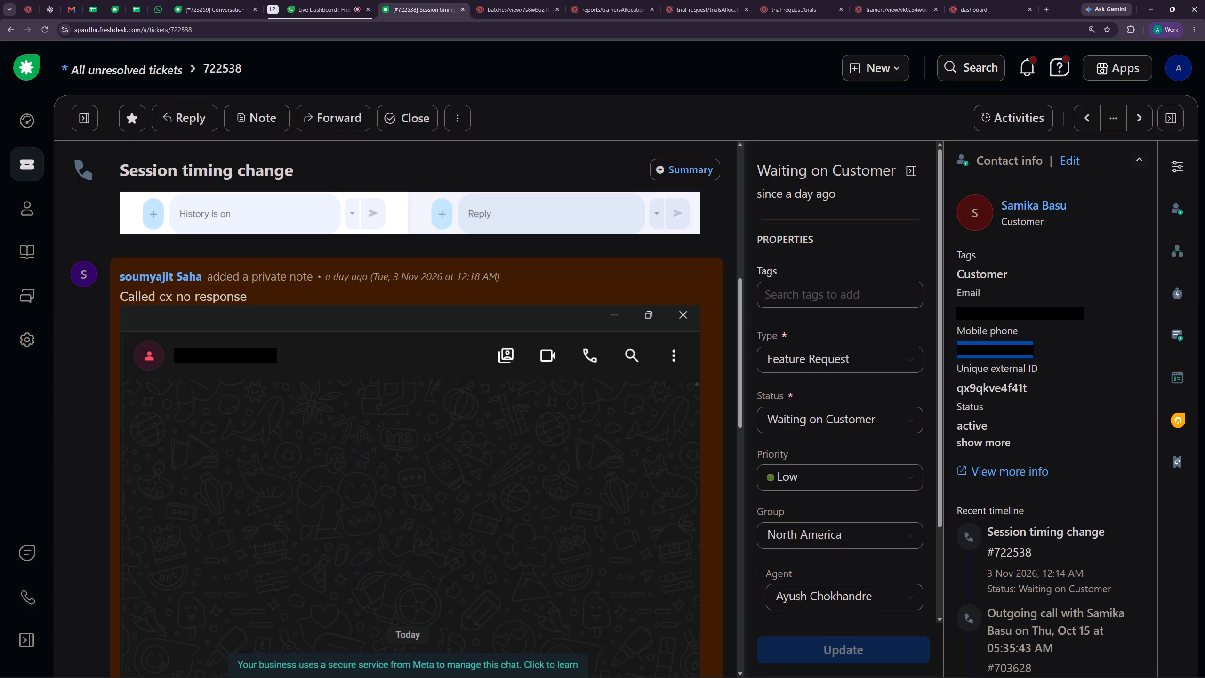
pyautogui.click(207, 0)
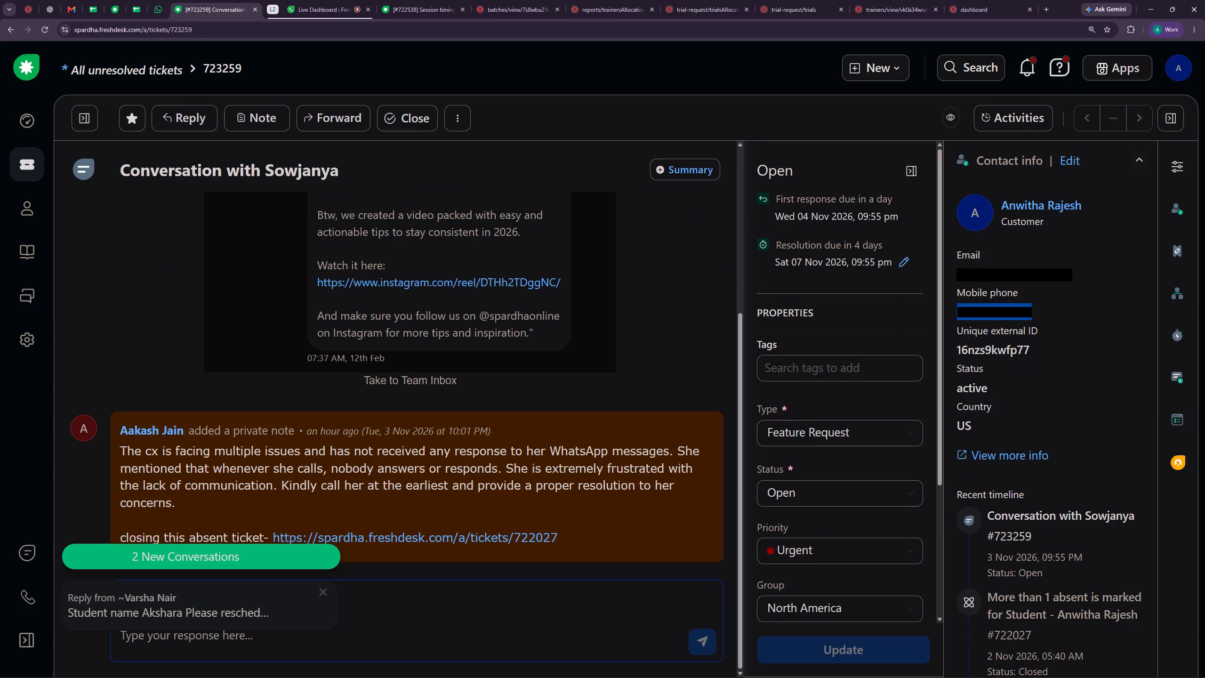
pyautogui.scroll(2, 540, 320)
pyautogui.scroll(2, 493, 325)
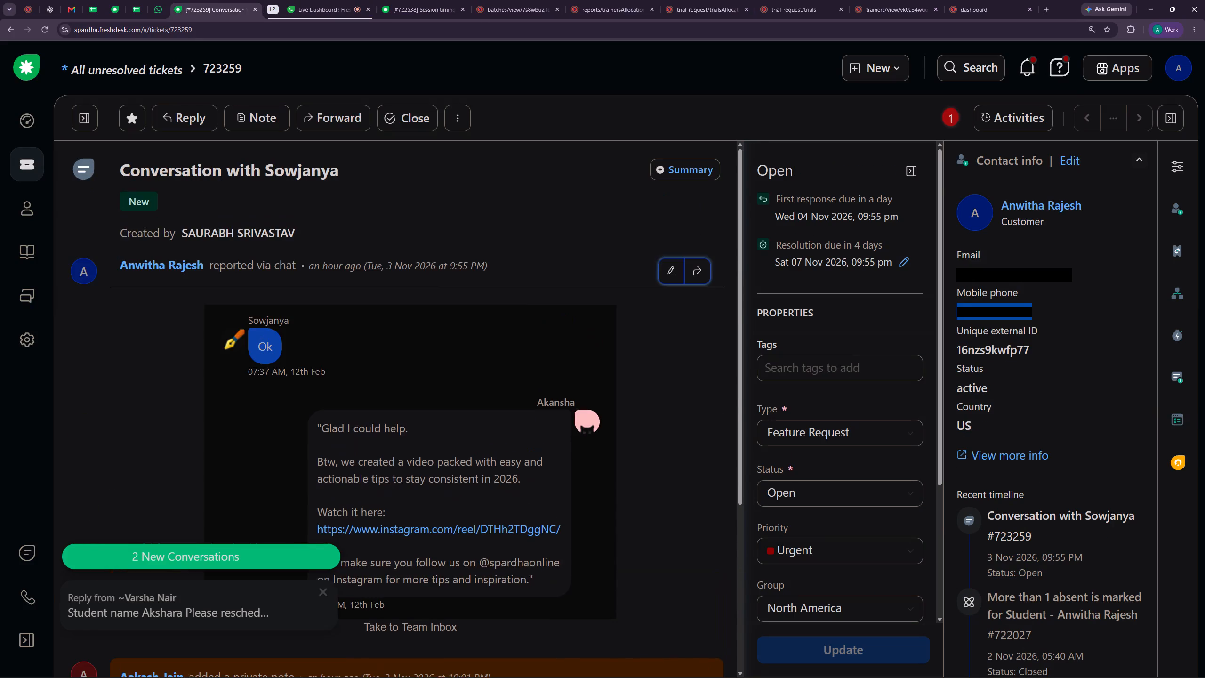
pyautogui.scroll(1, 493, 325)
pyautogui.scroll(-4, 492, 327)
pyautogui.click(323, 593)
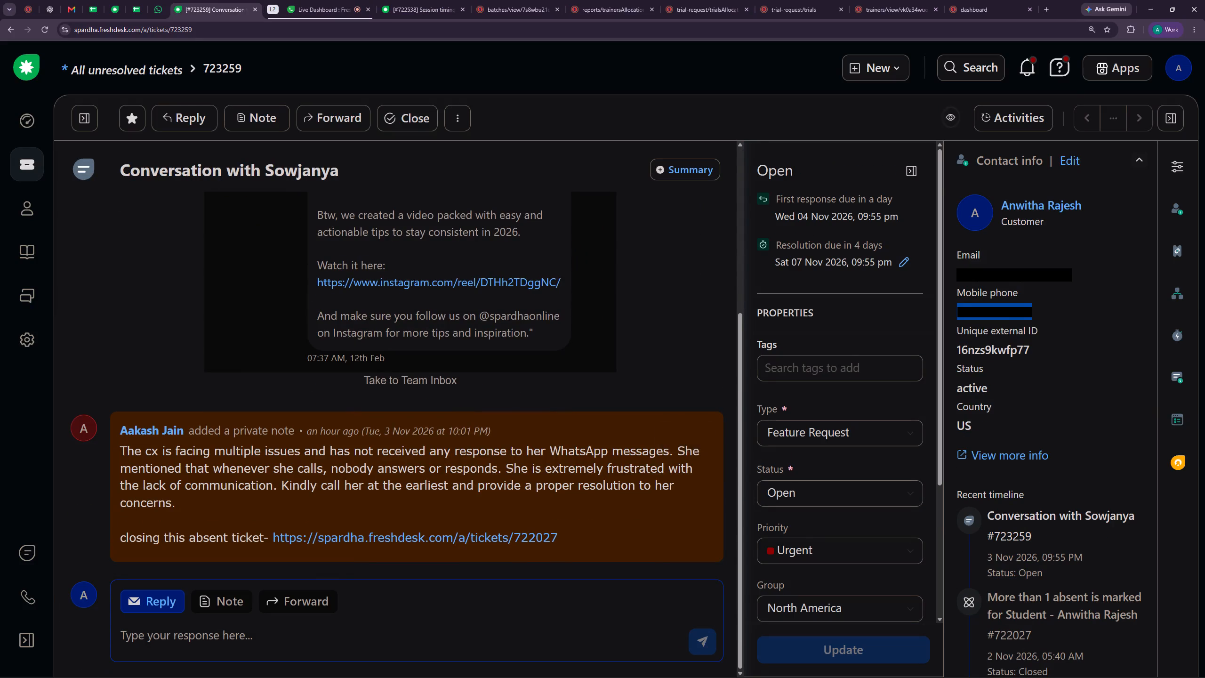
pyautogui.click(415, 12)
pyautogui.scroll(2, 529, 351)
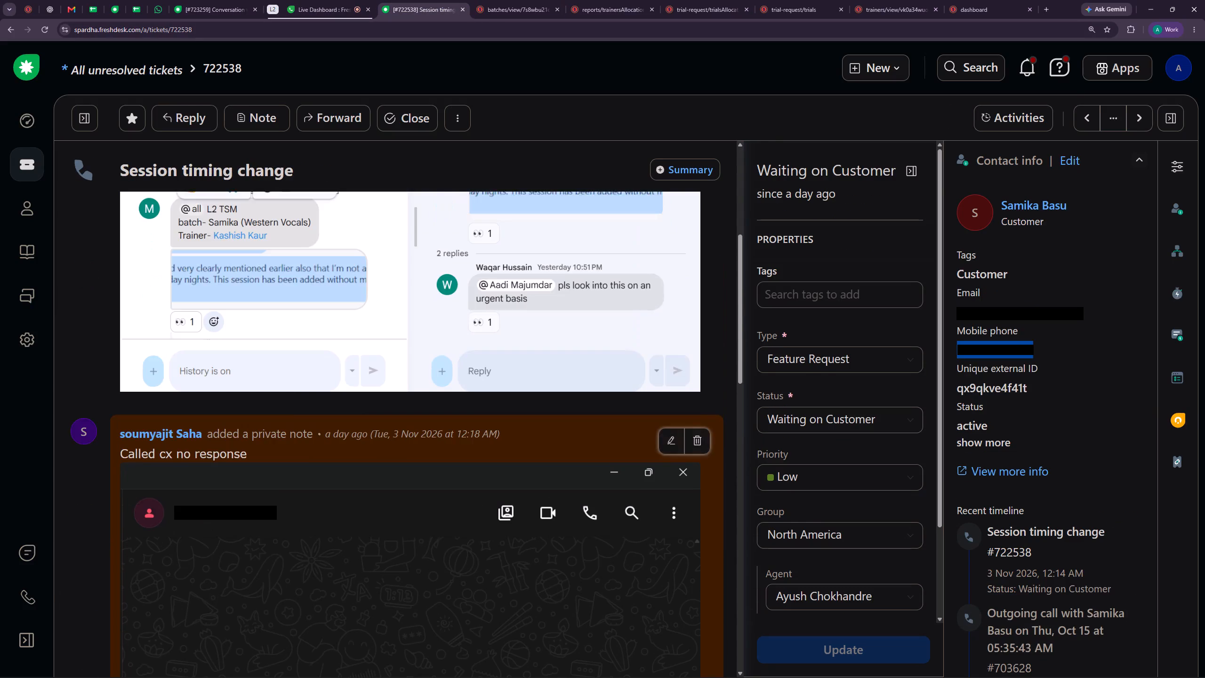
# Examine the Electronic Keyboard batch's October 2026 sessions, also checking the month before.
pyautogui.click(513, 0)
pyautogui.scroll(1, 551, 303)
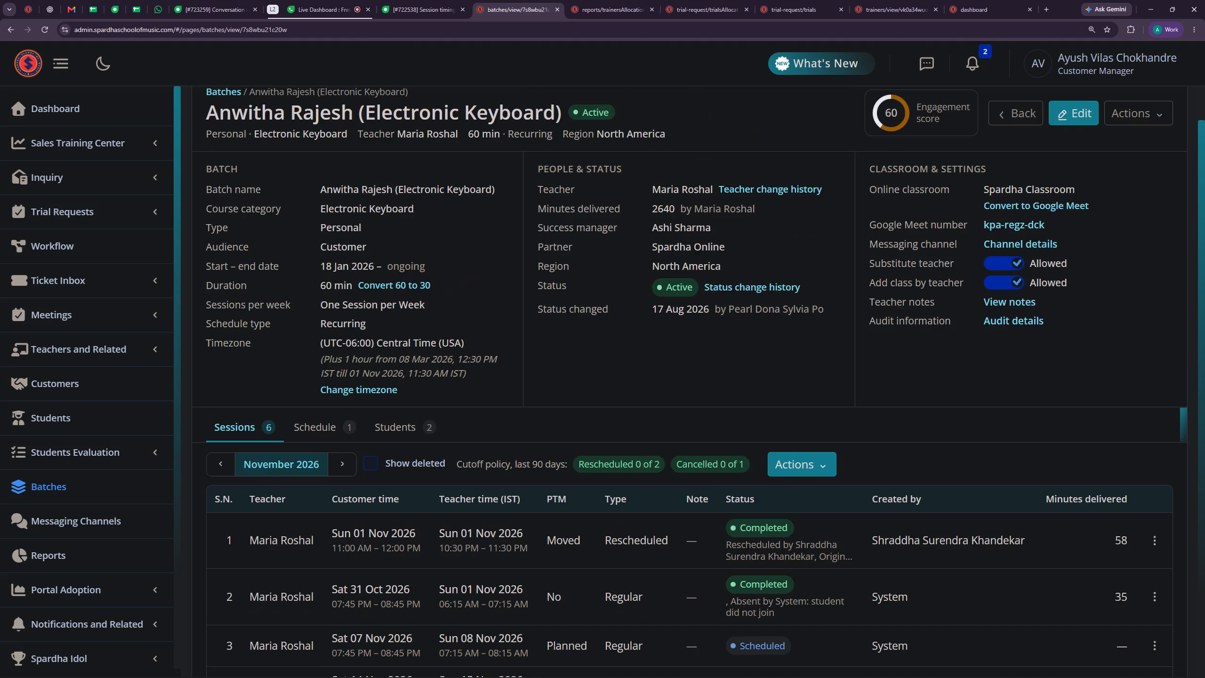
pyautogui.scroll(-5, 543, 331)
pyautogui.click(211, 273)
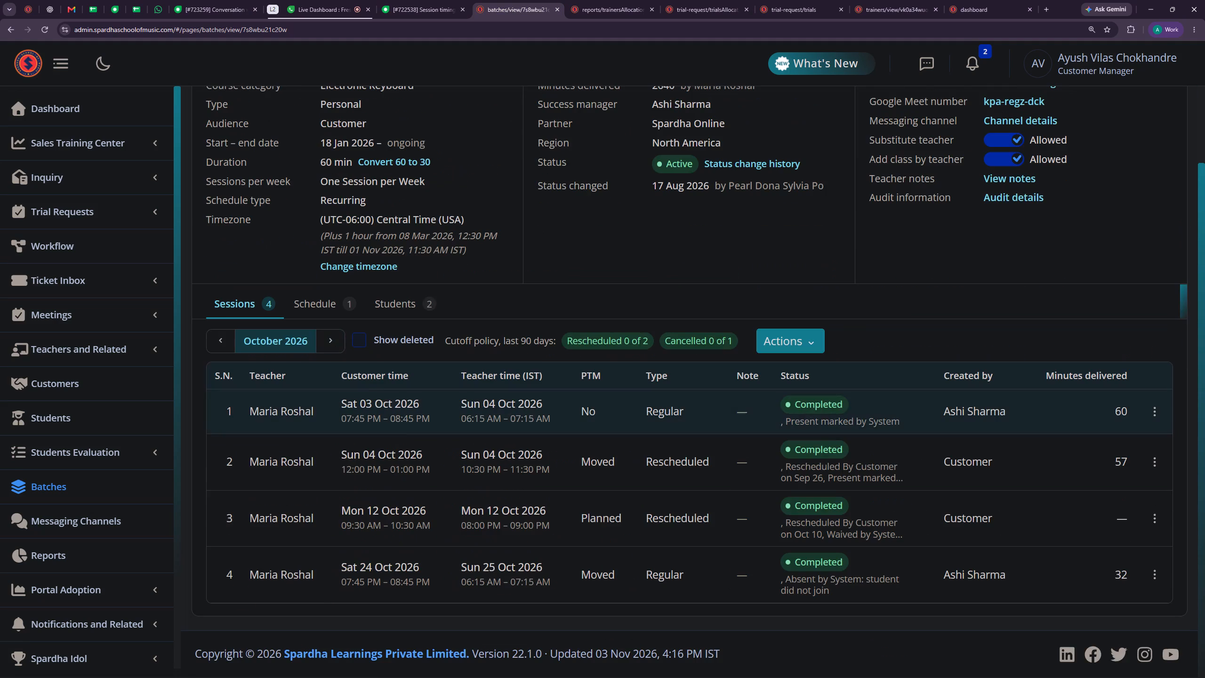
pyautogui.scroll(-2, 592, 410)
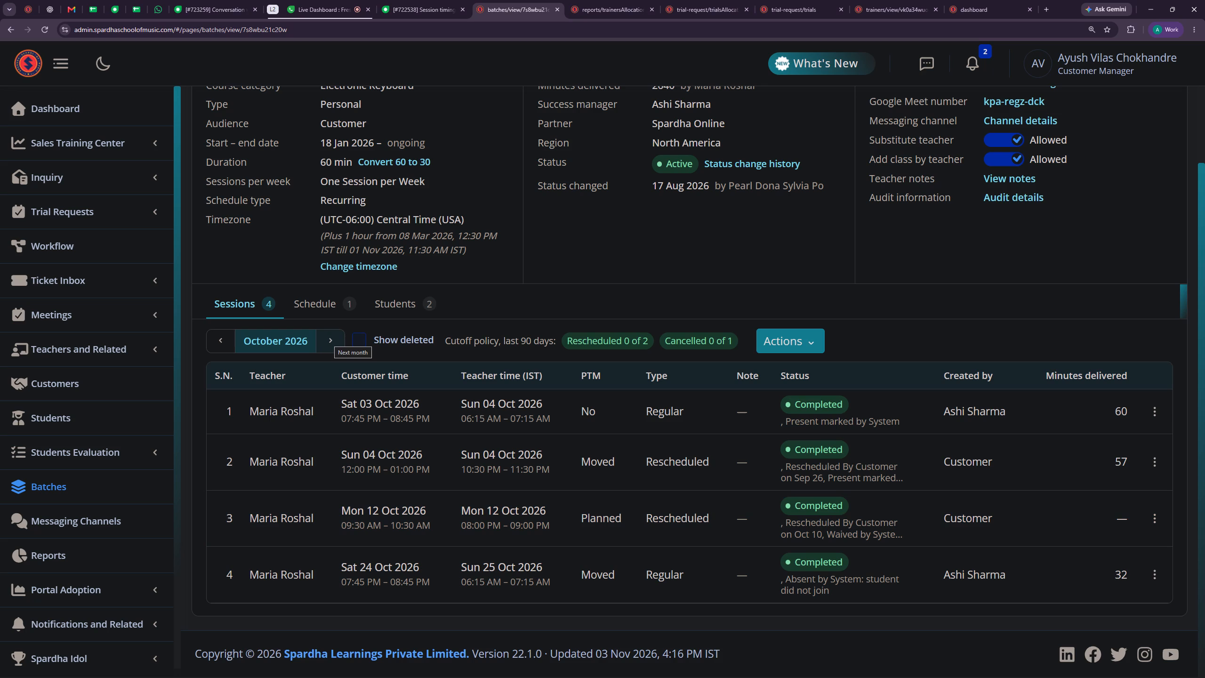
pyautogui.click(222, 342)
pyautogui.click(345, 421)
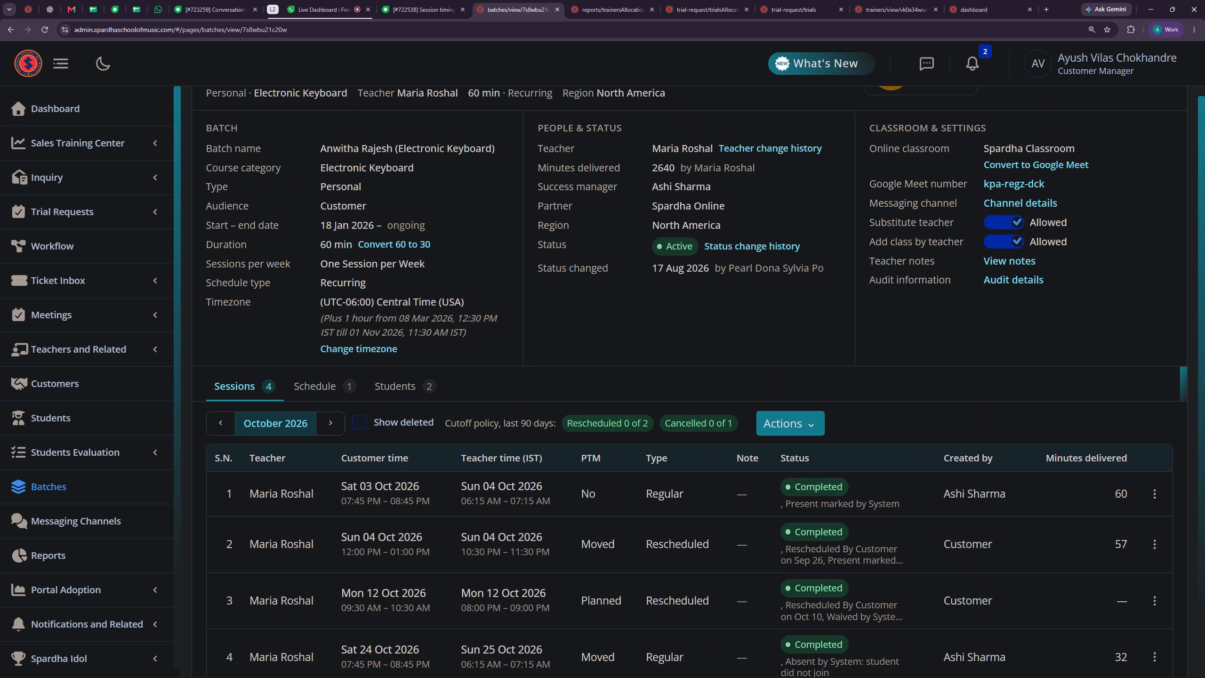
pyautogui.moveTo(1200, 352); pyautogui.dragTo(1204, 373)
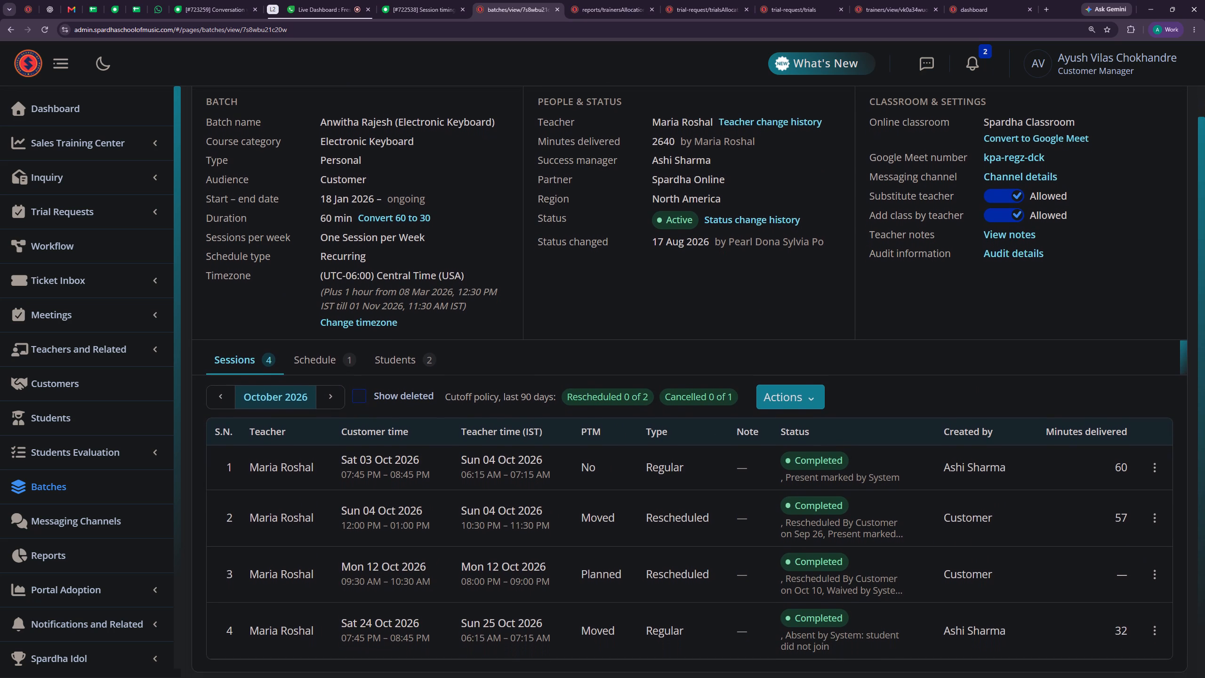
pyautogui.moveTo(1204, 373); pyautogui.dragTo(1203, 368)
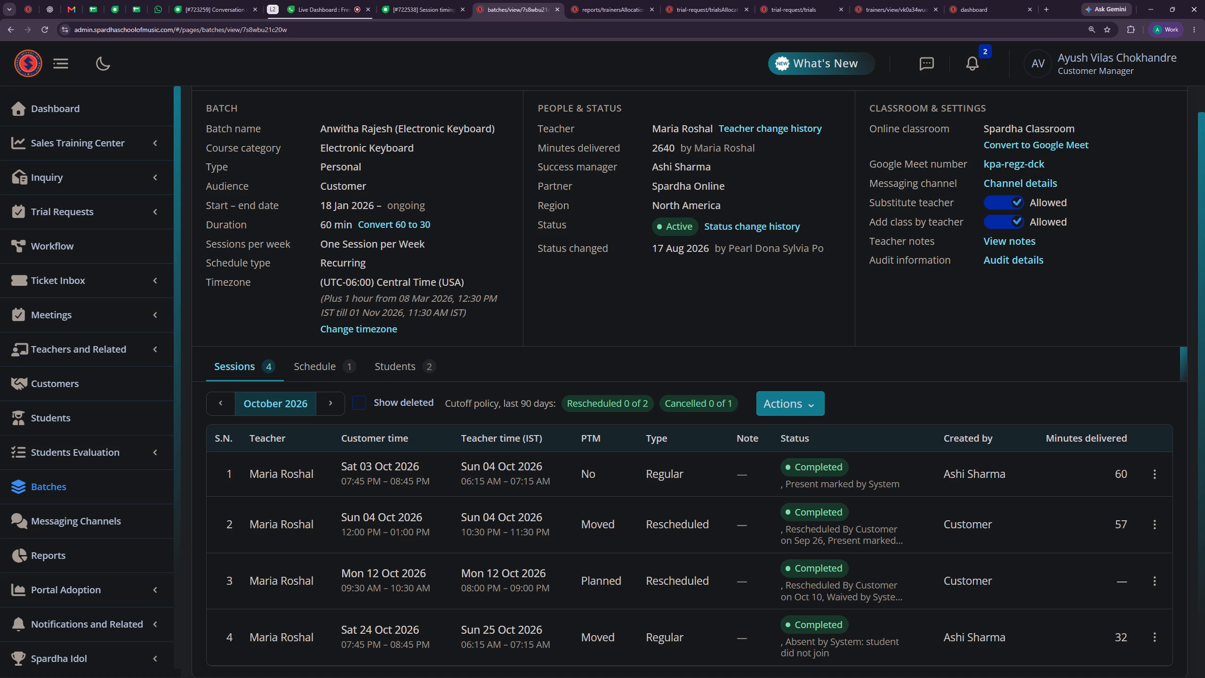
pyautogui.click(1201, 358)
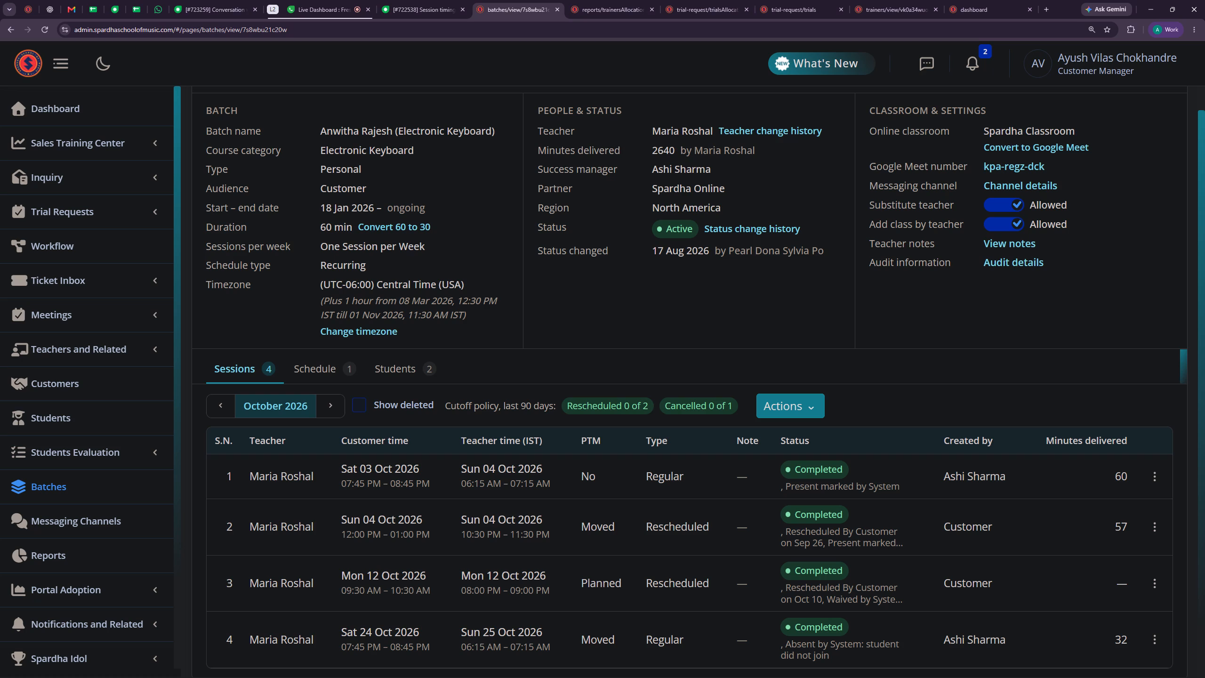
pyautogui.click(1201, 360)
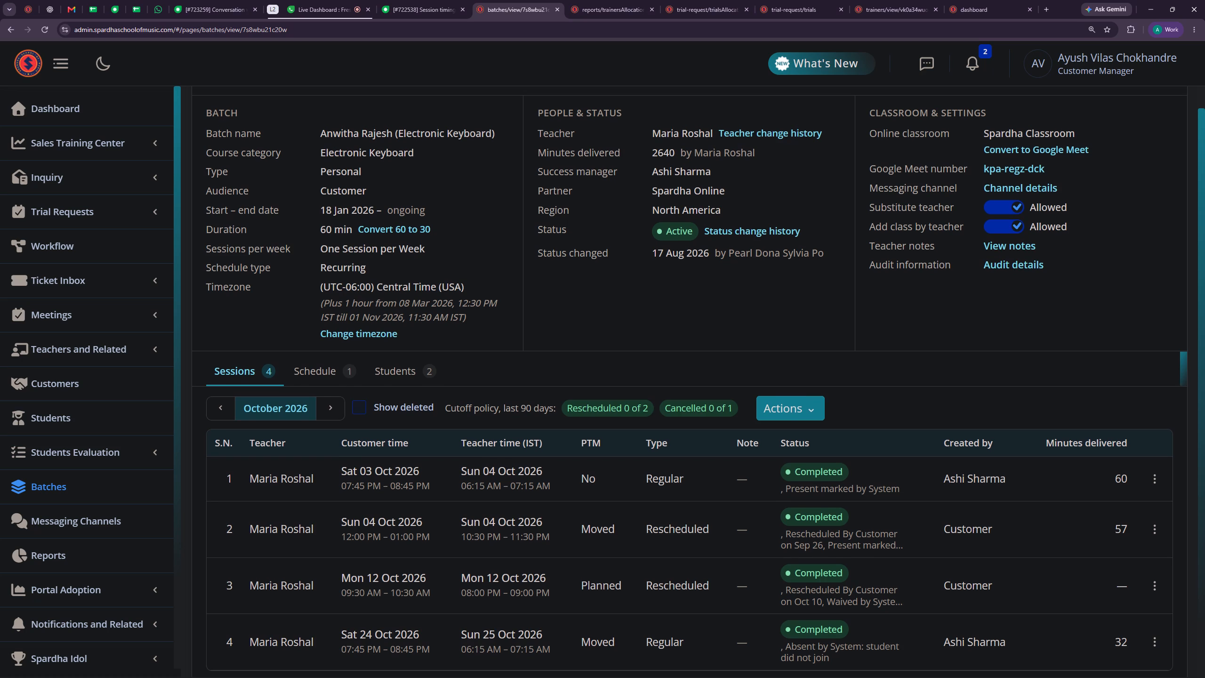
pyautogui.click(1201, 358)
# Check the ongoing outgoing call, then examine the Electronic Keyboard batch's recurring schedule and its October 2026 sessions.
pyautogui.click(332, 0)
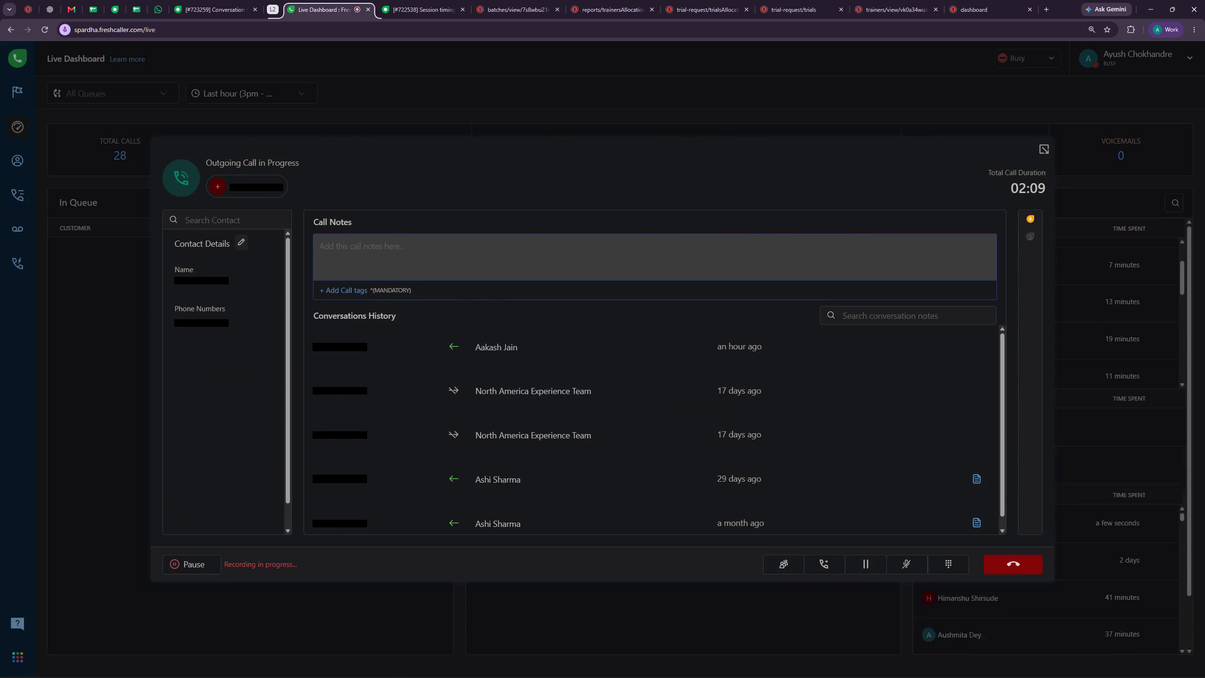
pyautogui.click(432, 7)
pyautogui.click(506, 15)
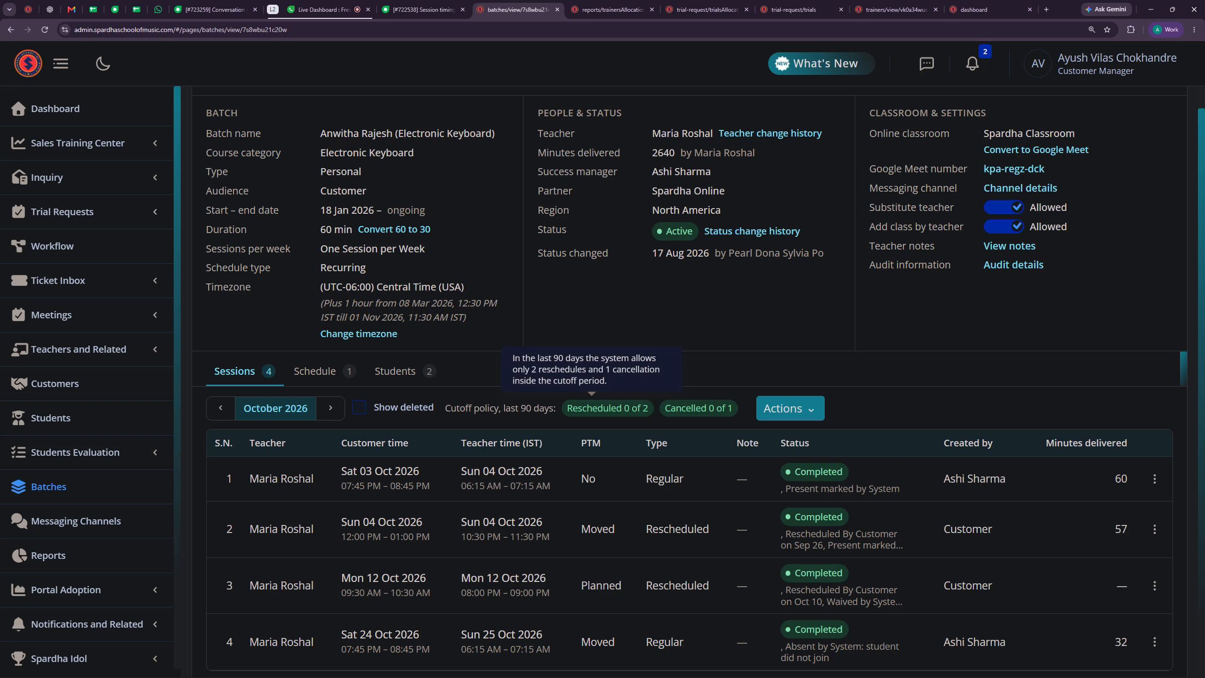
pyautogui.scroll(-1, 648, 383)
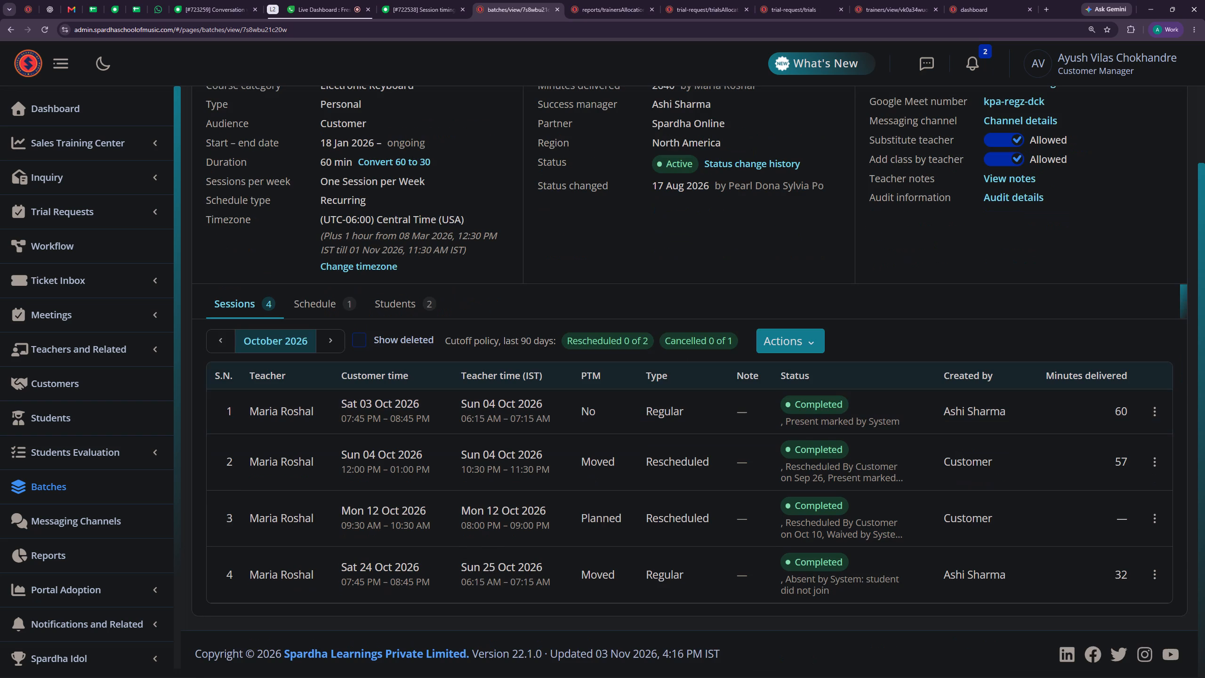
pyautogui.click(315, 303)
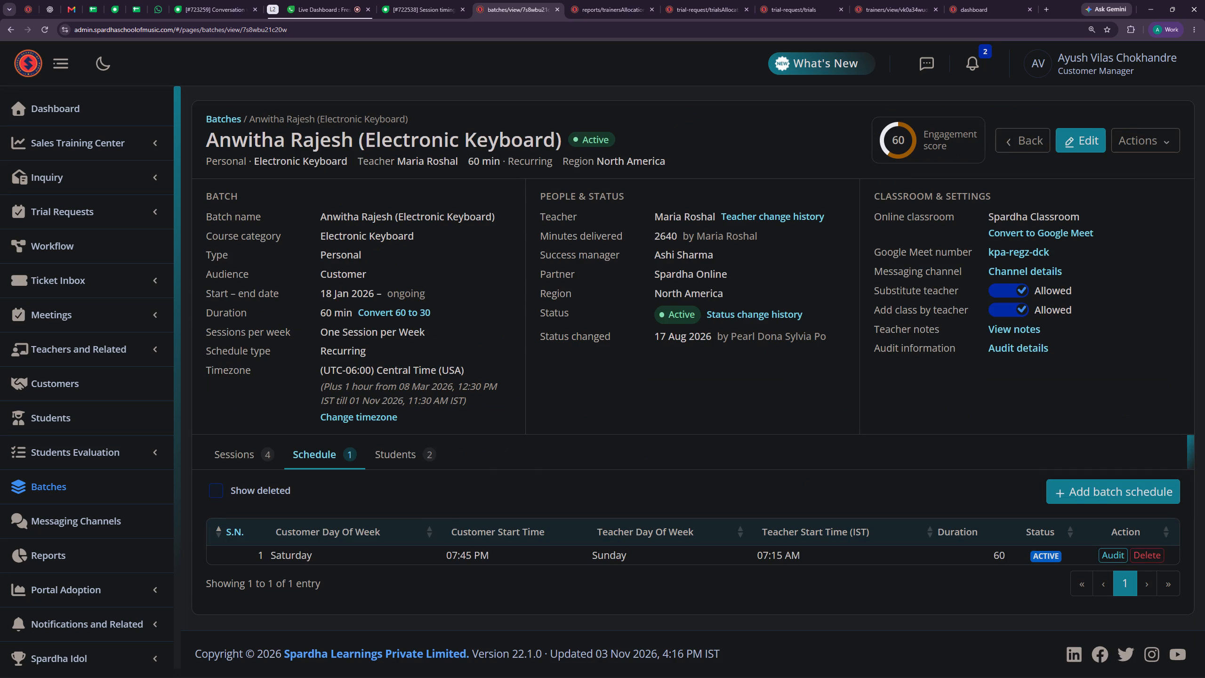
pyautogui.click(236, 451)
pyautogui.scroll(-1, 358, 428)
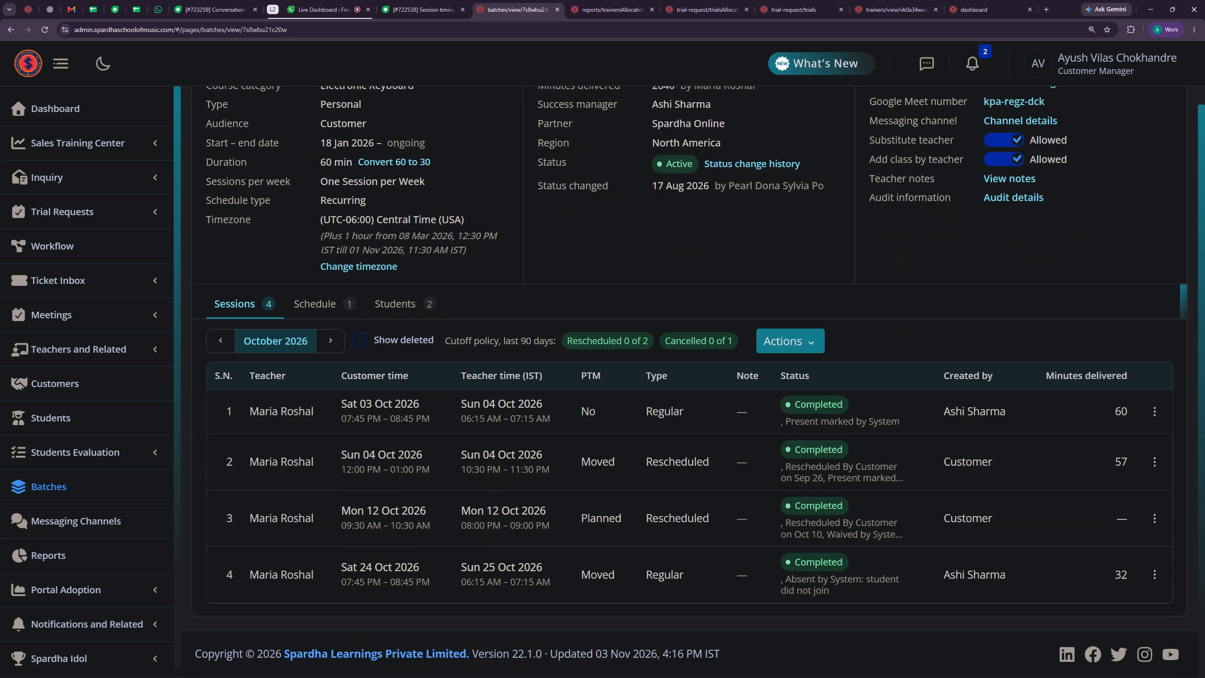
pyautogui.scroll(-1, 359, 428)
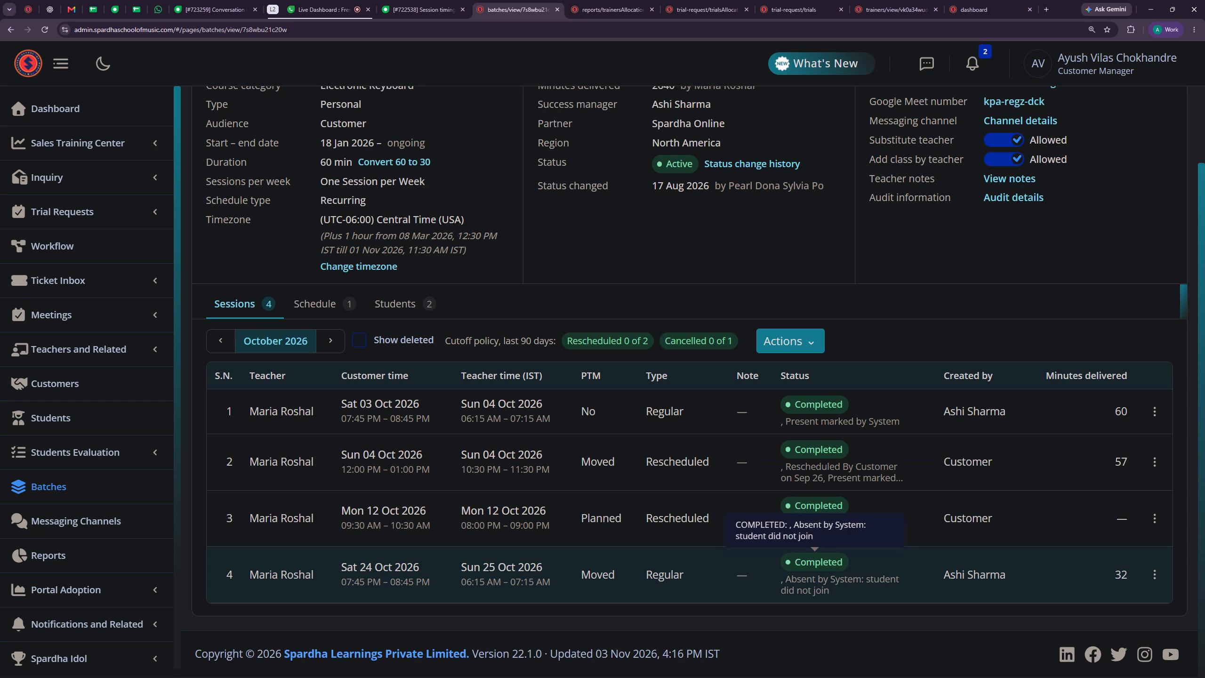
pyautogui.click(1161, 573)
pyautogui.click(1048, 416)
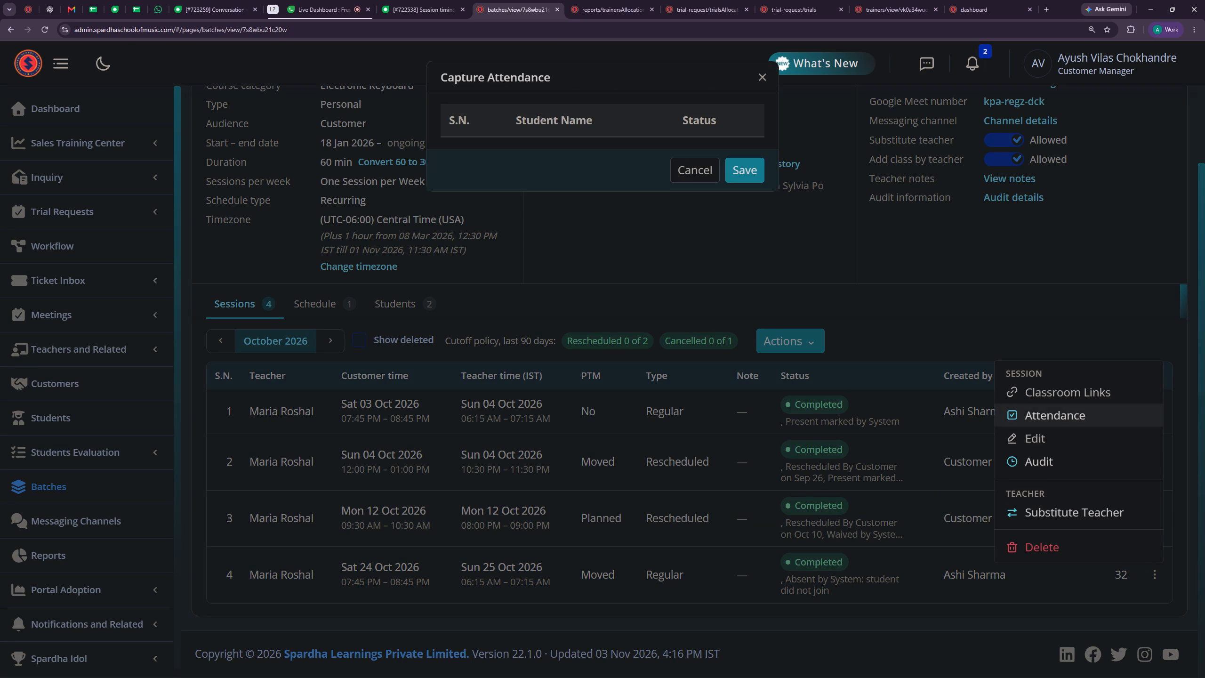
pyautogui.click(762, 78)
pyautogui.scroll(-5, 795, 323)
pyautogui.click(329, 348)
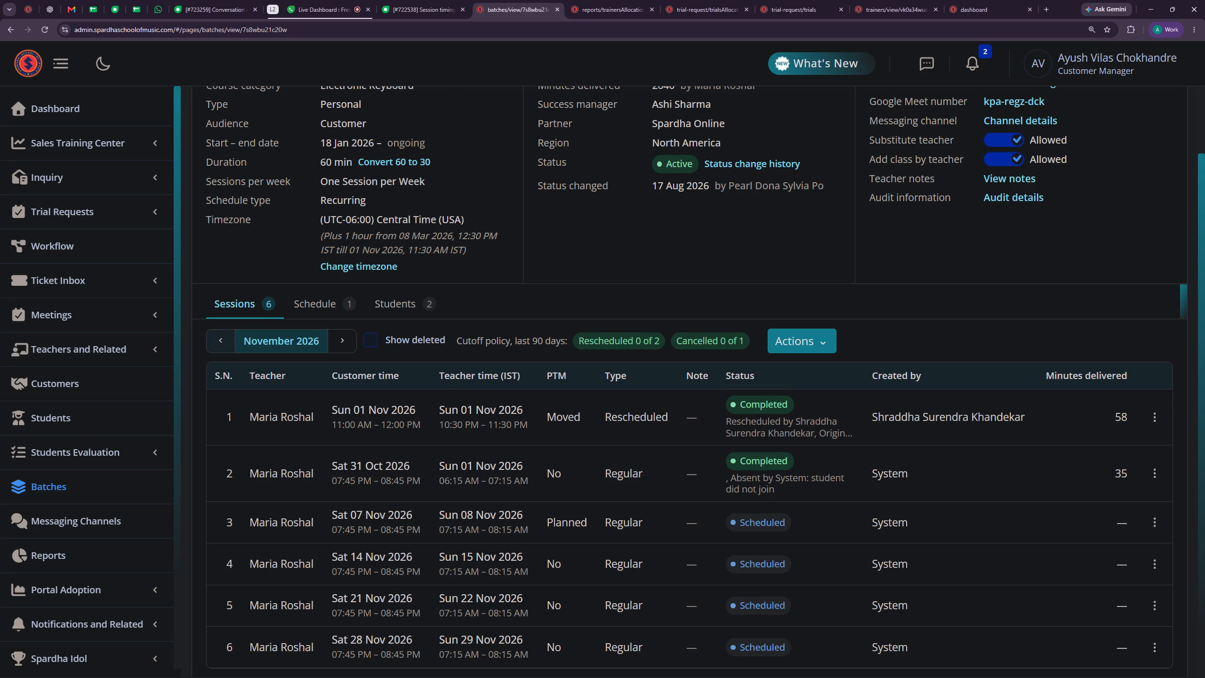
# Review the Electronic Keyboard batch's details and compare its October and November 2026 sessions, finishing on October.
pyautogui.scroll(-4, 720, 434)
pyautogui.scroll(1, 687, 432)
pyautogui.scroll(-2, 687, 432)
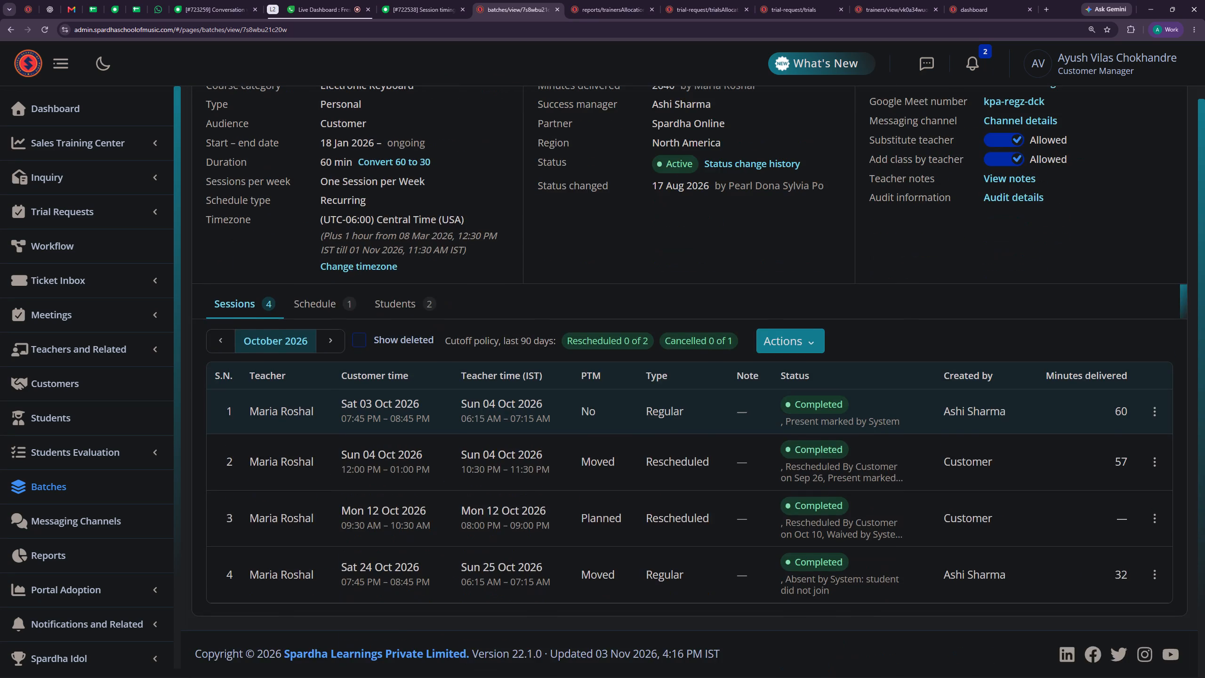
pyautogui.scroll(2, 561, 432)
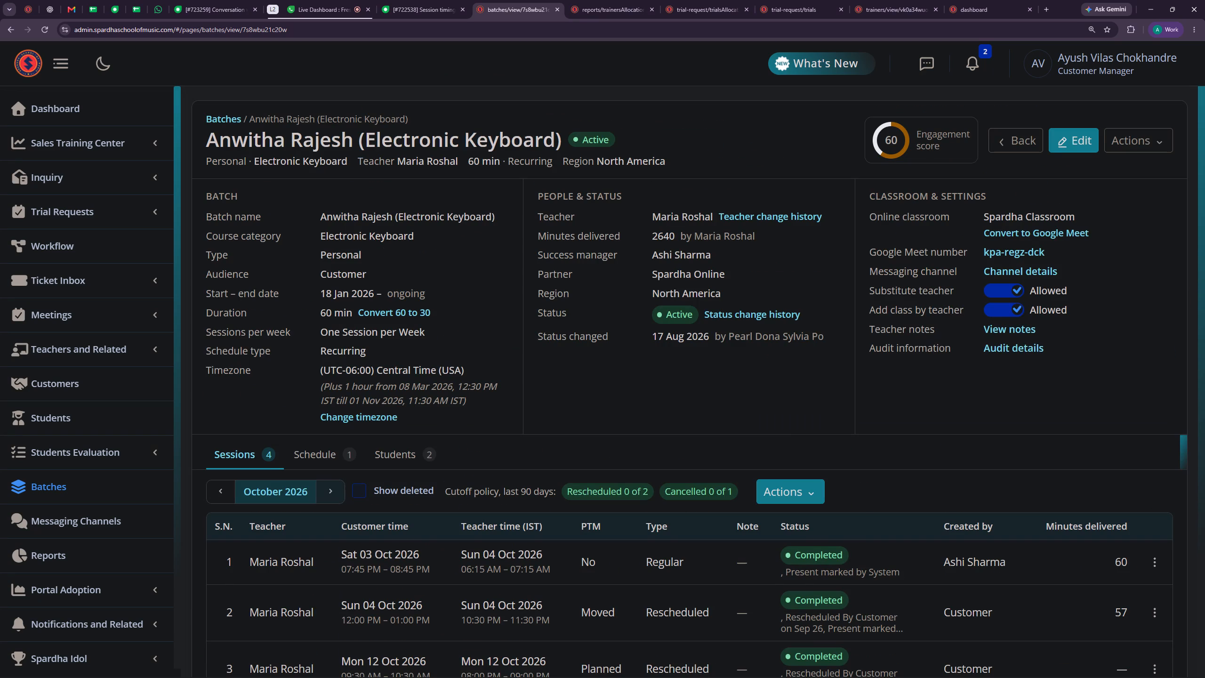
pyautogui.scroll(-5, 329, 492)
pyautogui.click(330, 337)
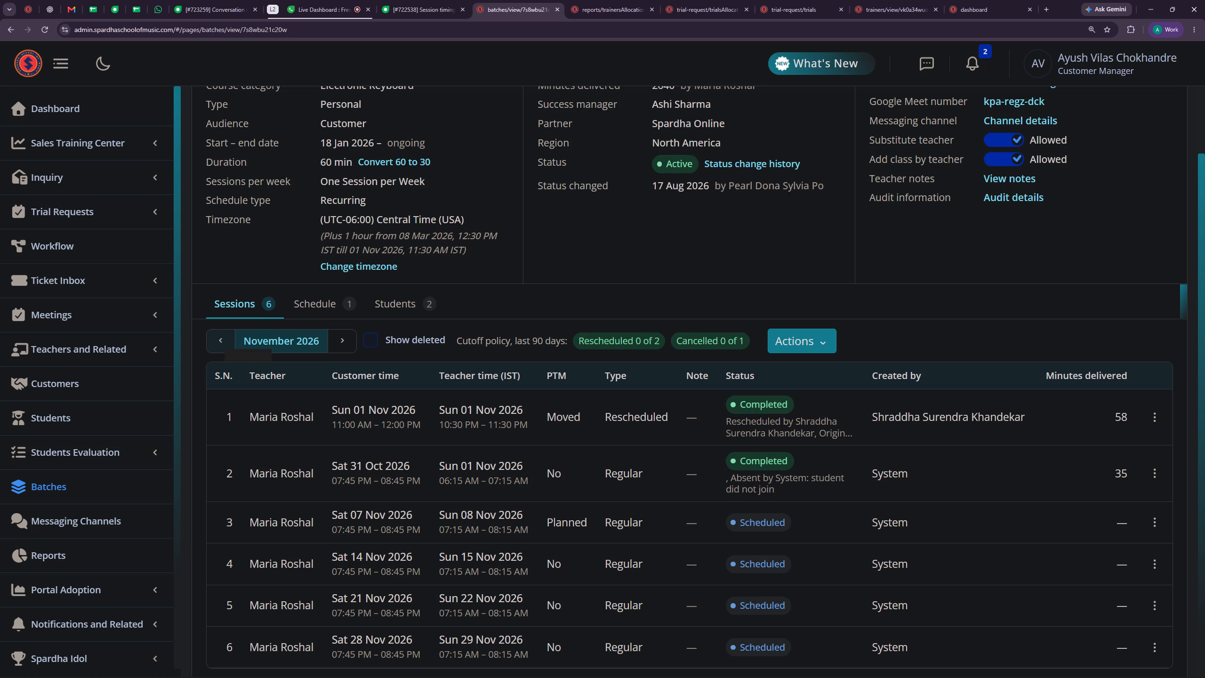
pyautogui.click(219, 341)
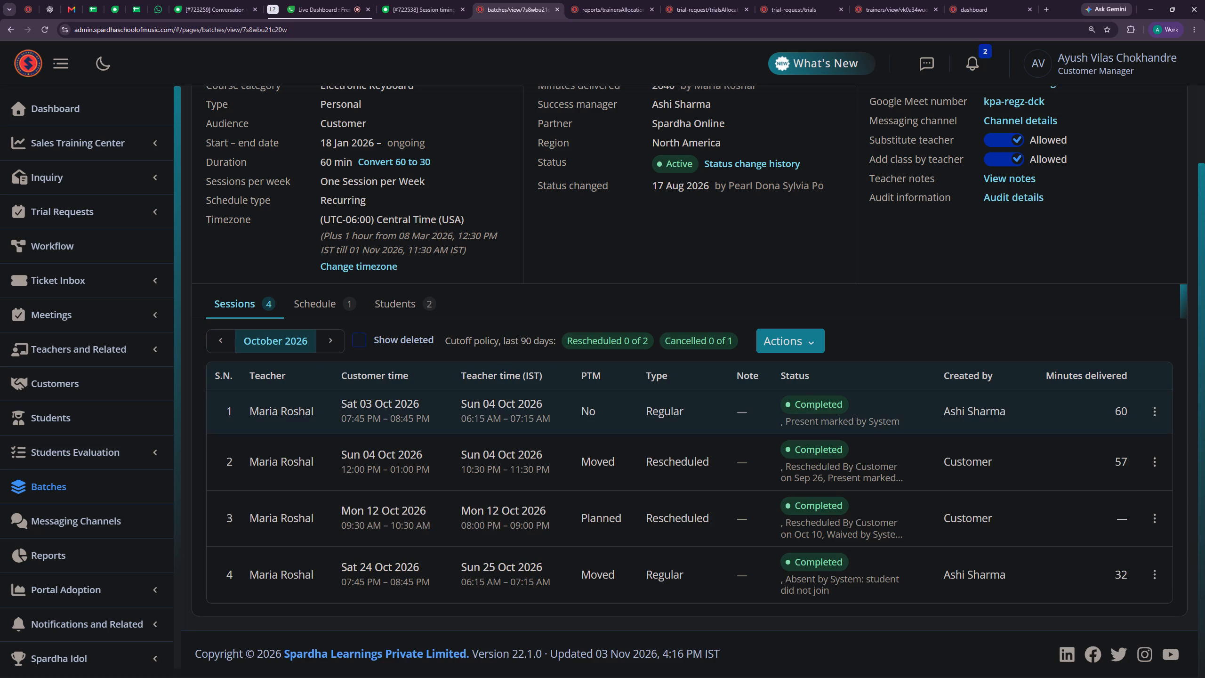
pyautogui.click(343, 0)
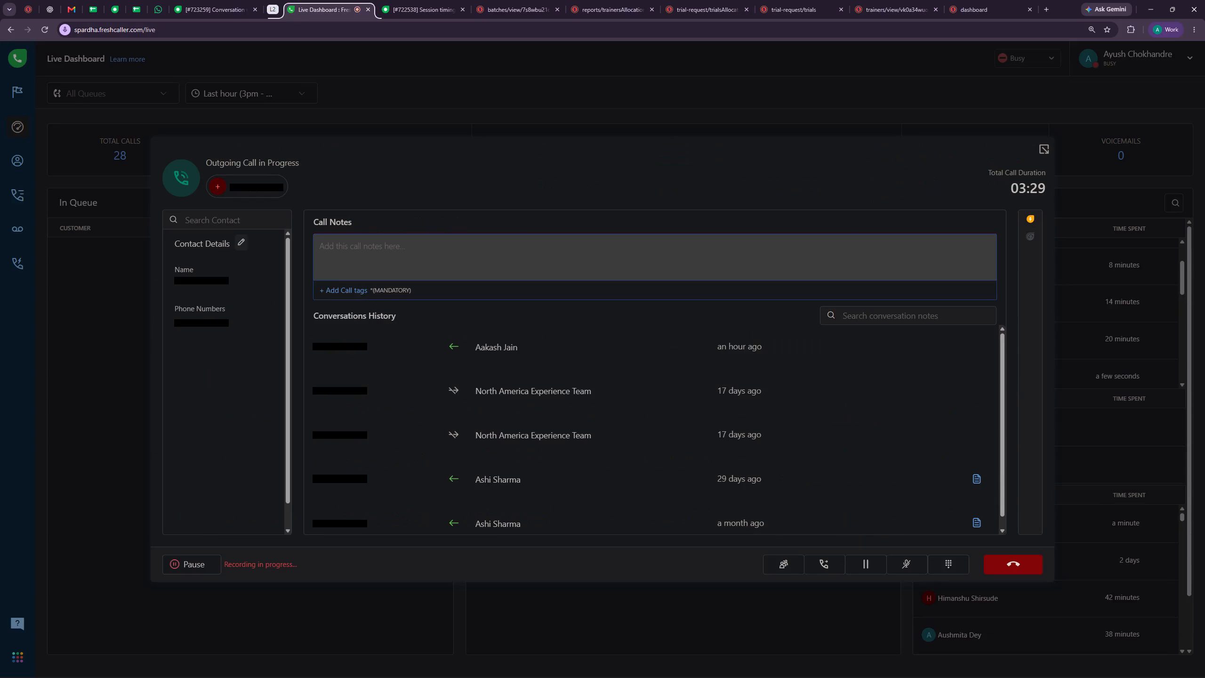
pyautogui.click(435, 0)
pyautogui.click(226, 3)
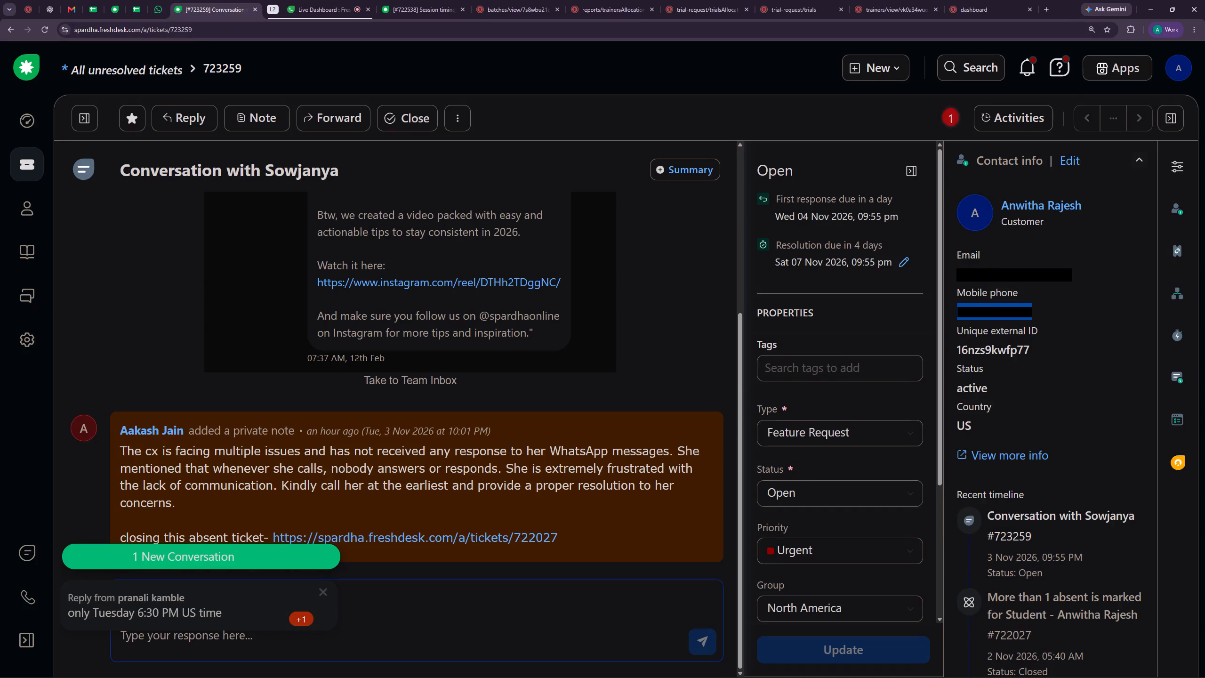
pyautogui.scroll(5, 470, 369)
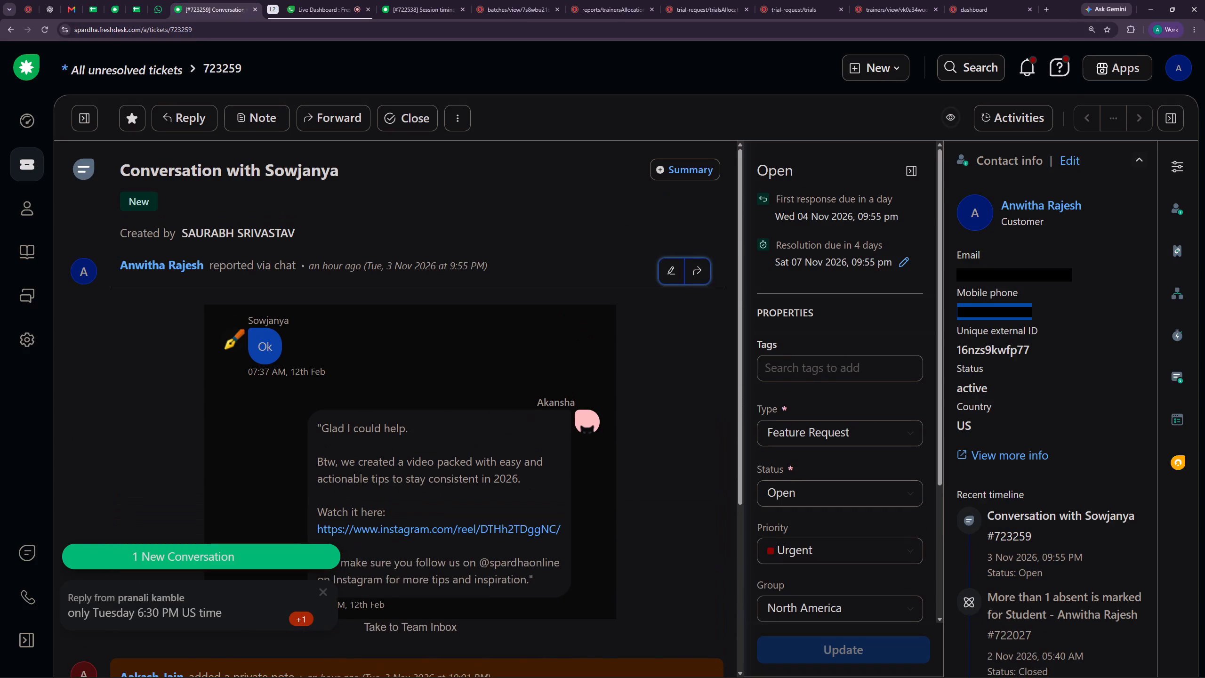
pyautogui.scroll(-4, 470, 369)
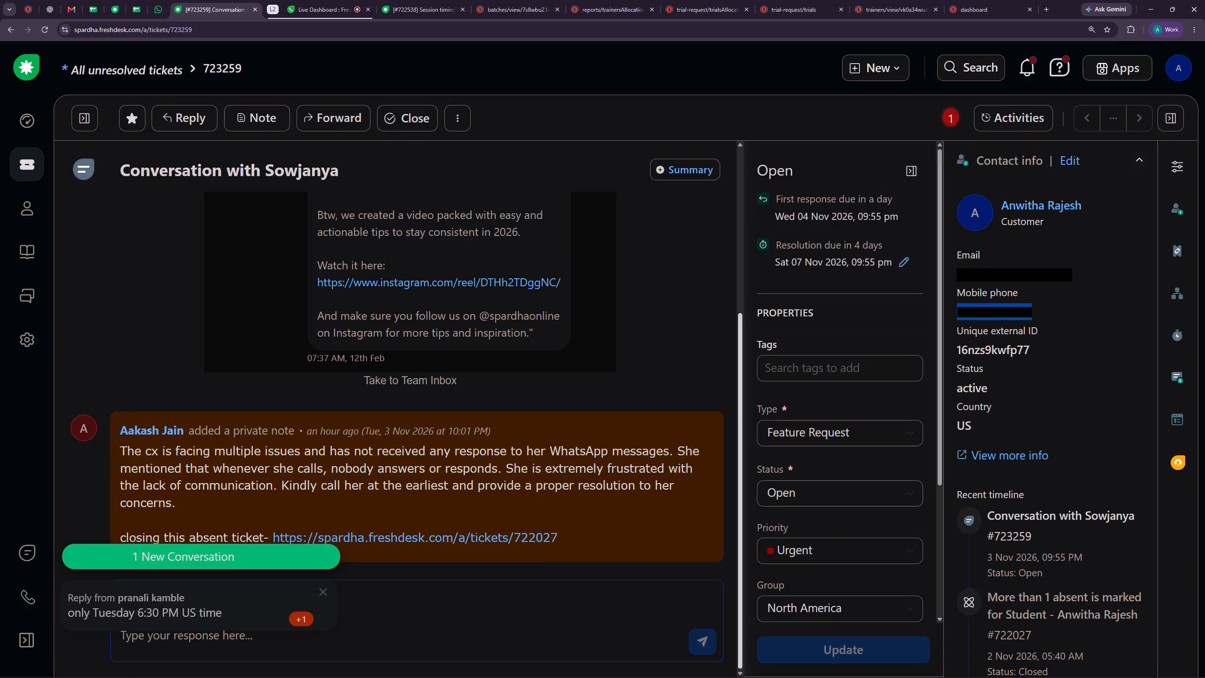
pyautogui.moveTo(739, 494); pyautogui.dragTo(740, 411)
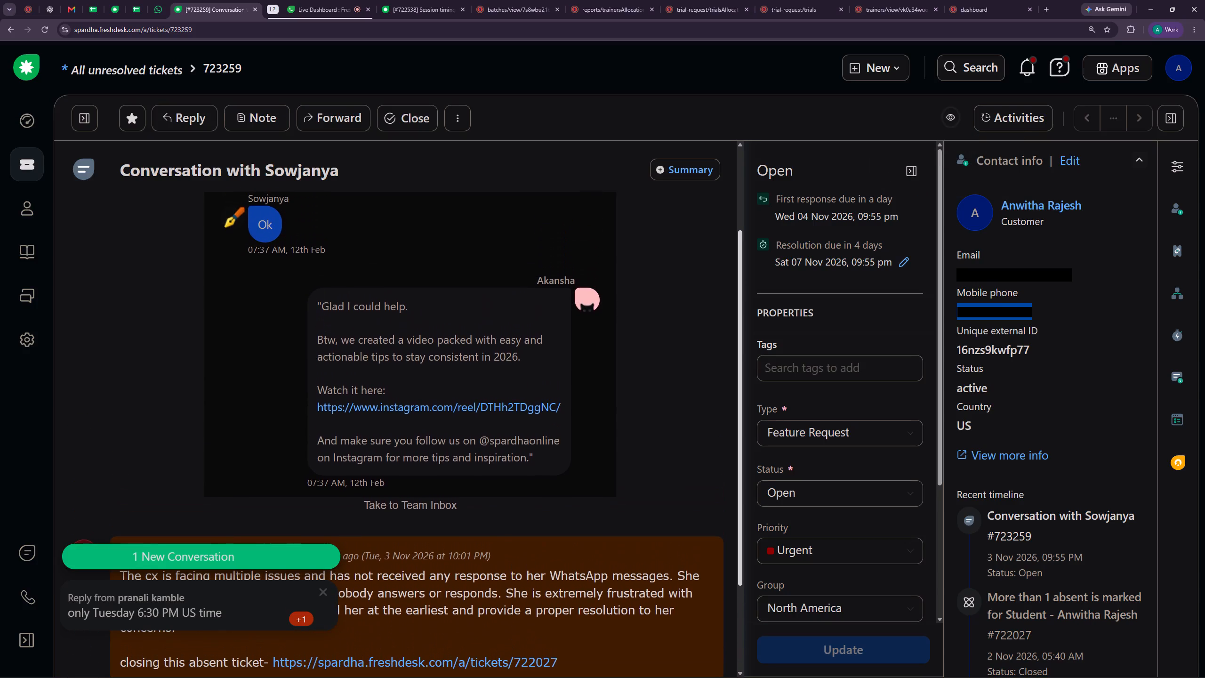
pyautogui.moveTo(738, 399); pyautogui.dragTo(740, 420)
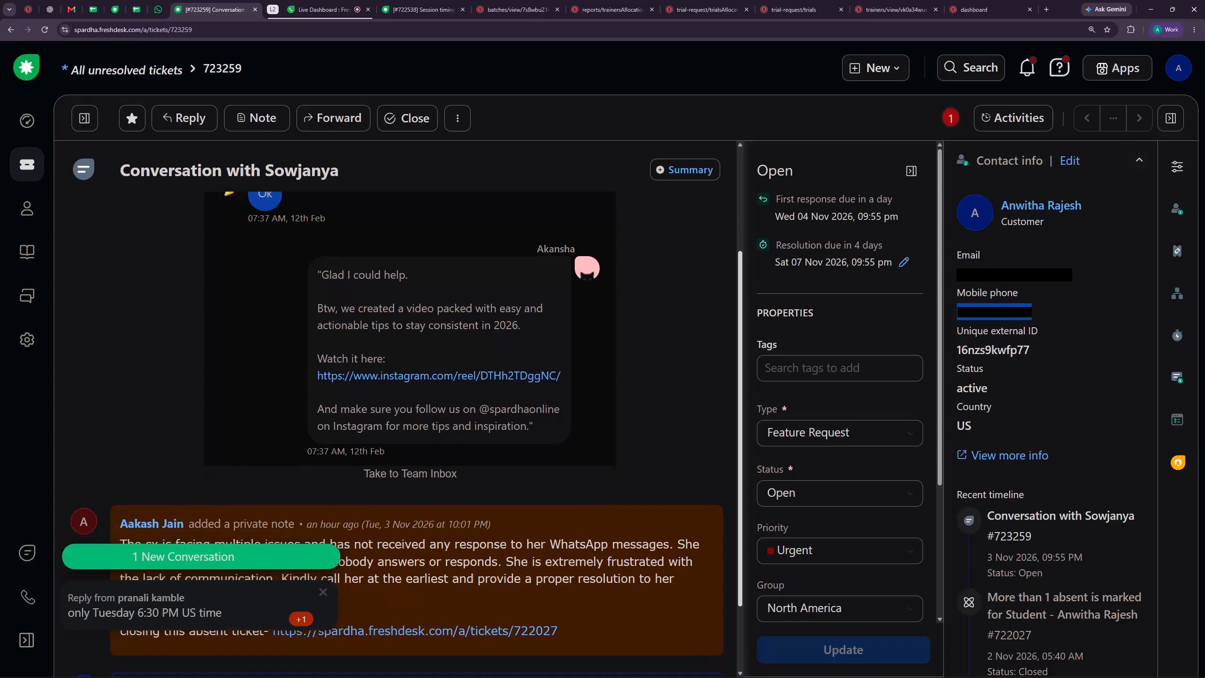
pyautogui.moveTo(740, 420); pyautogui.dragTo(741, 428)
pyautogui.moveTo(739, 423); pyautogui.dragTo(739, 428)
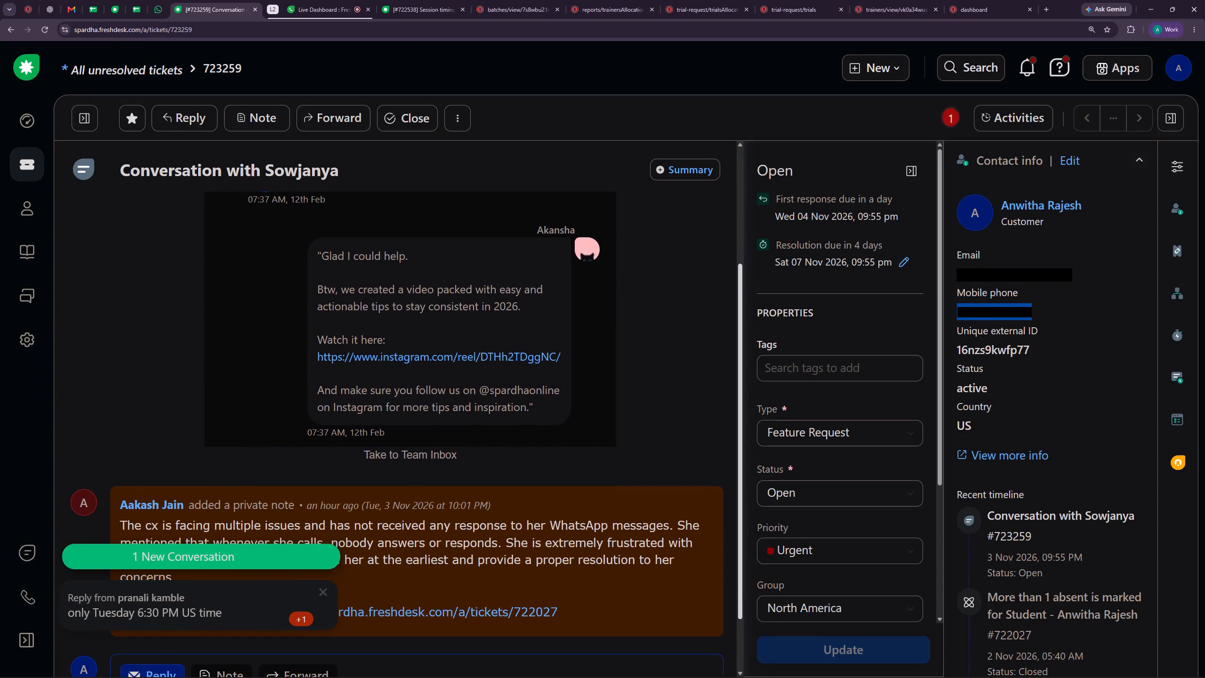
pyautogui.moveTo(739, 428); pyautogui.dragTo(739, 402)
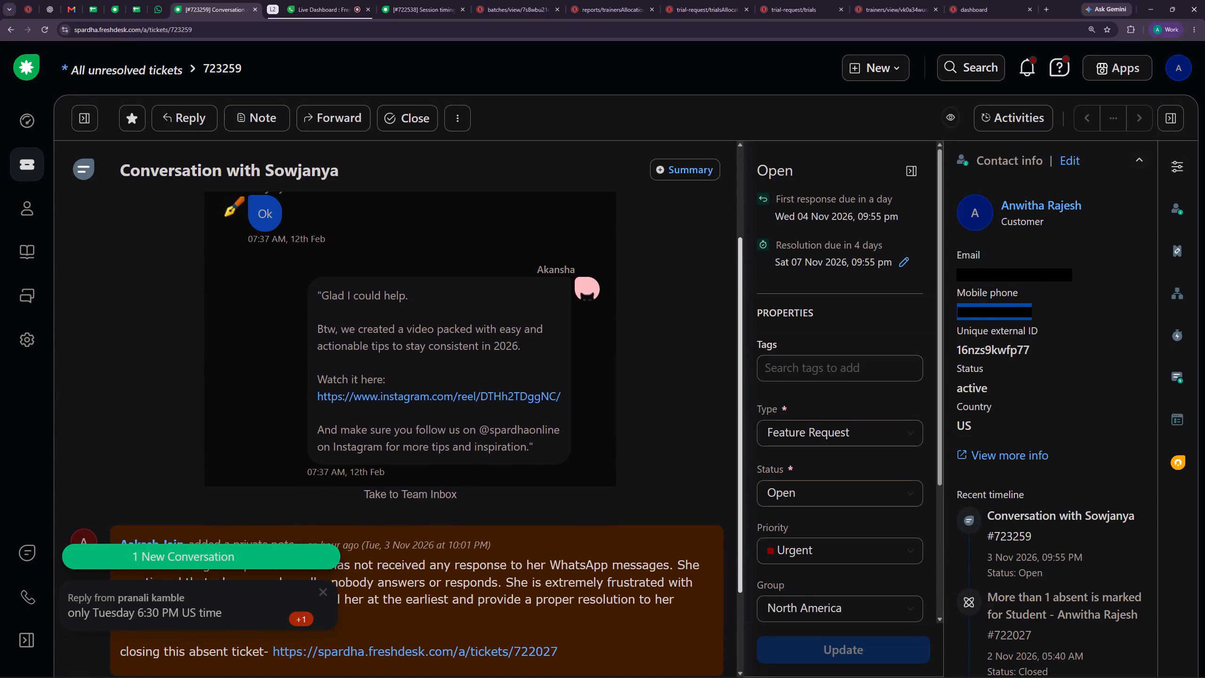
pyautogui.moveTo(739, 402); pyautogui.dragTo(739, 398)
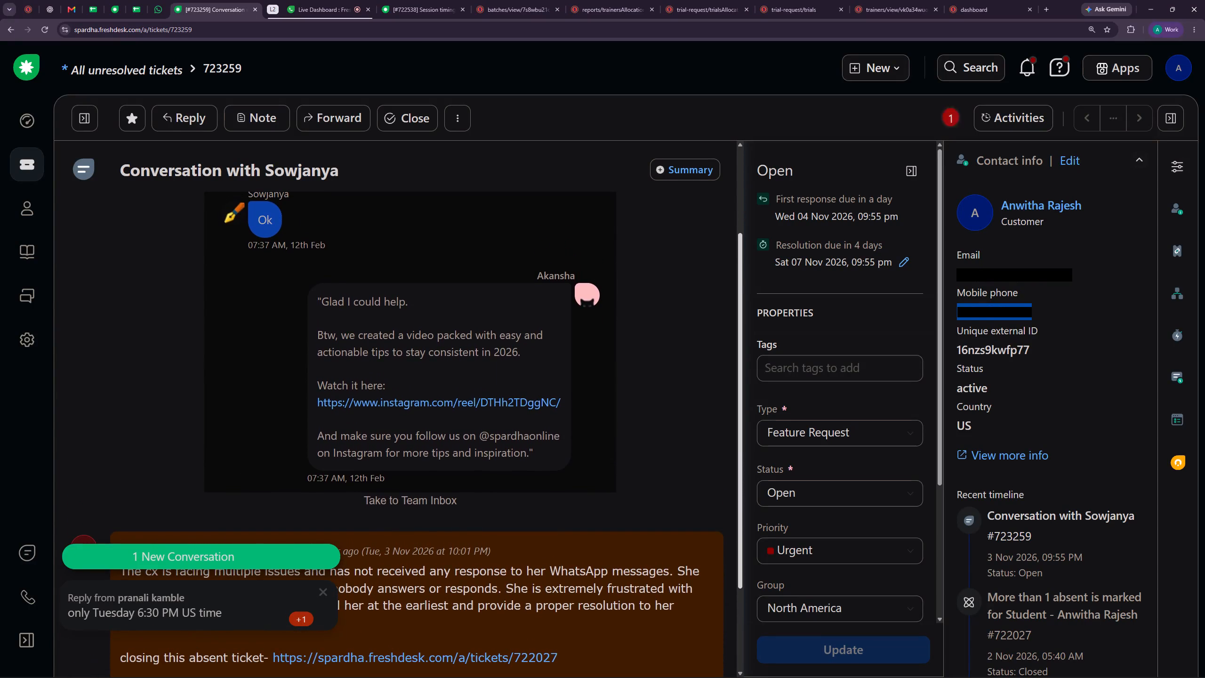
# Check the ongoing call again, then return to the Electronic Keyboard batch and examine the 12 Oct 2026 session's status.
pyautogui.click(345, 4)
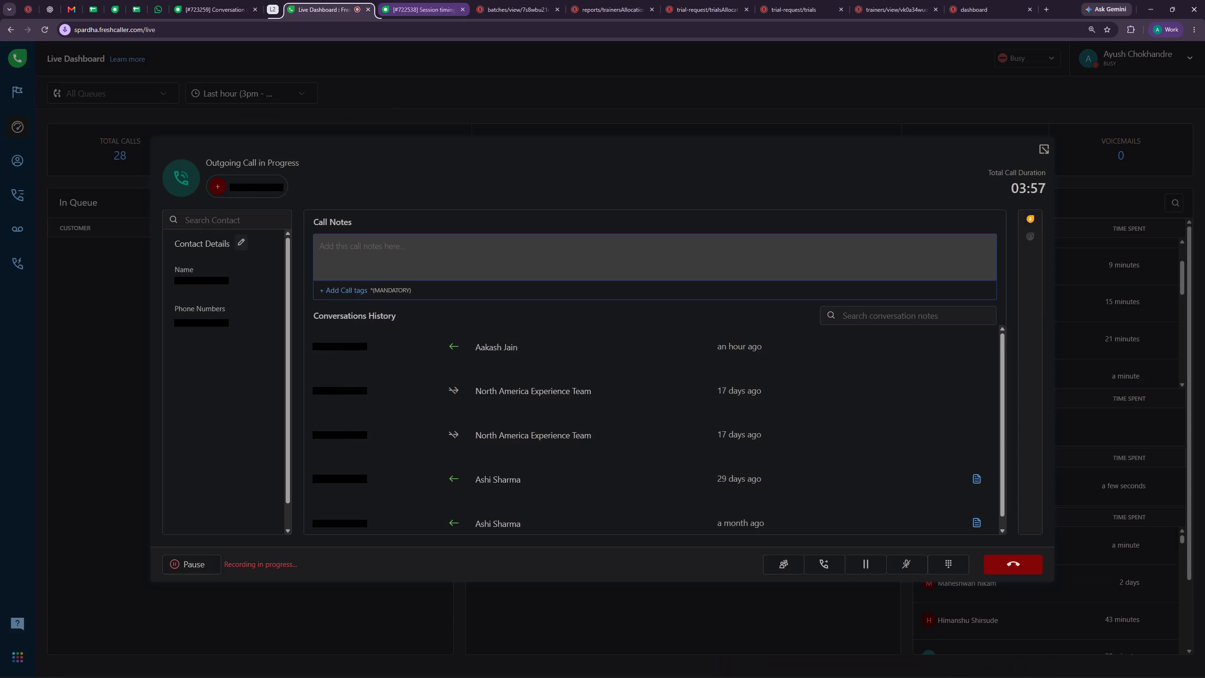
pyautogui.click(438, 0)
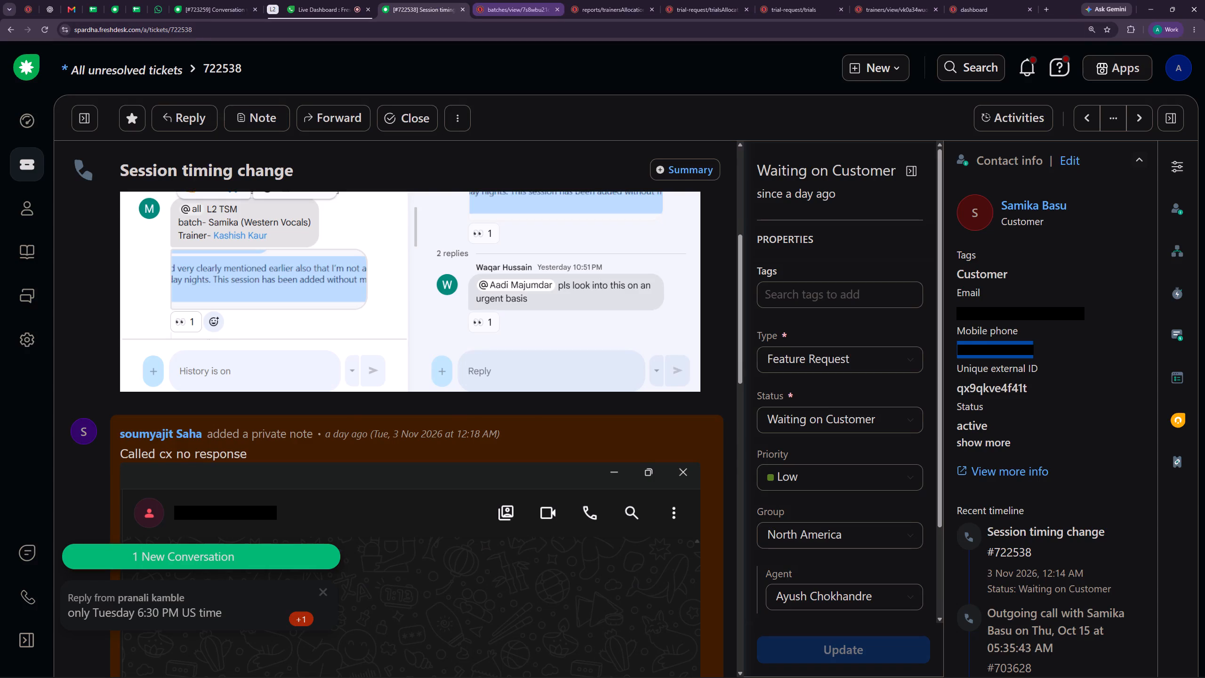
pyautogui.click(511, 5)
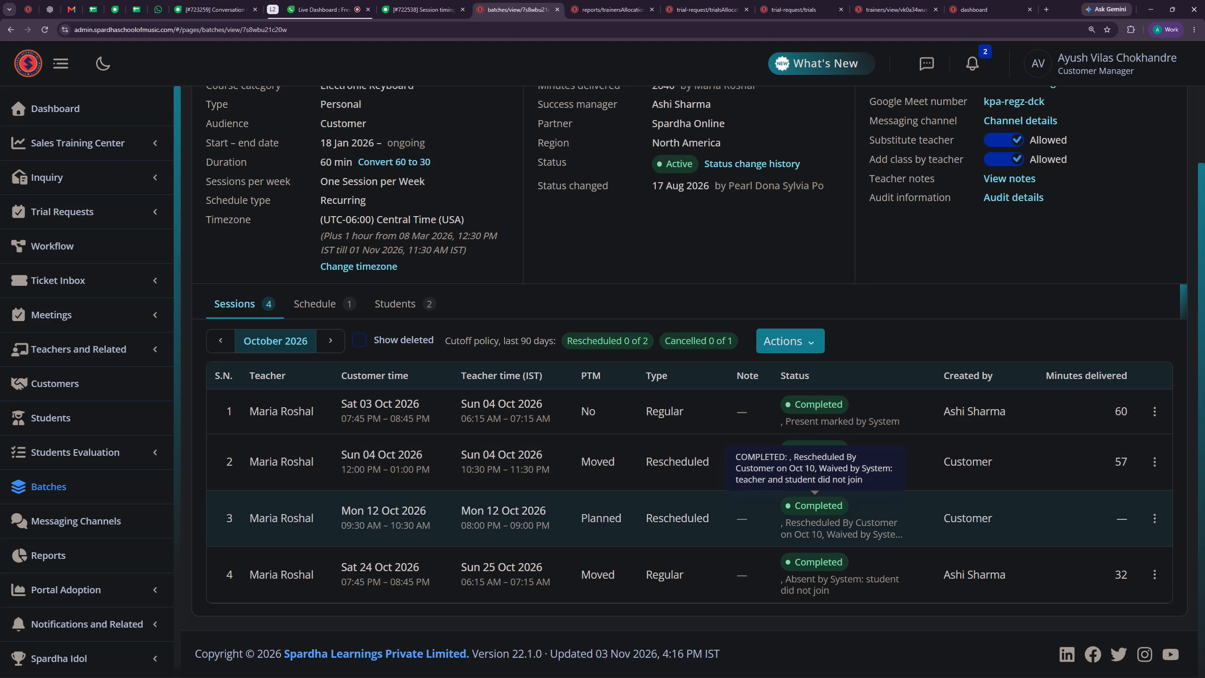
# Recheck the Electronic Keyboard batch's recurring schedule and return to its sessions.
pyautogui.scroll(1, 816, 503)
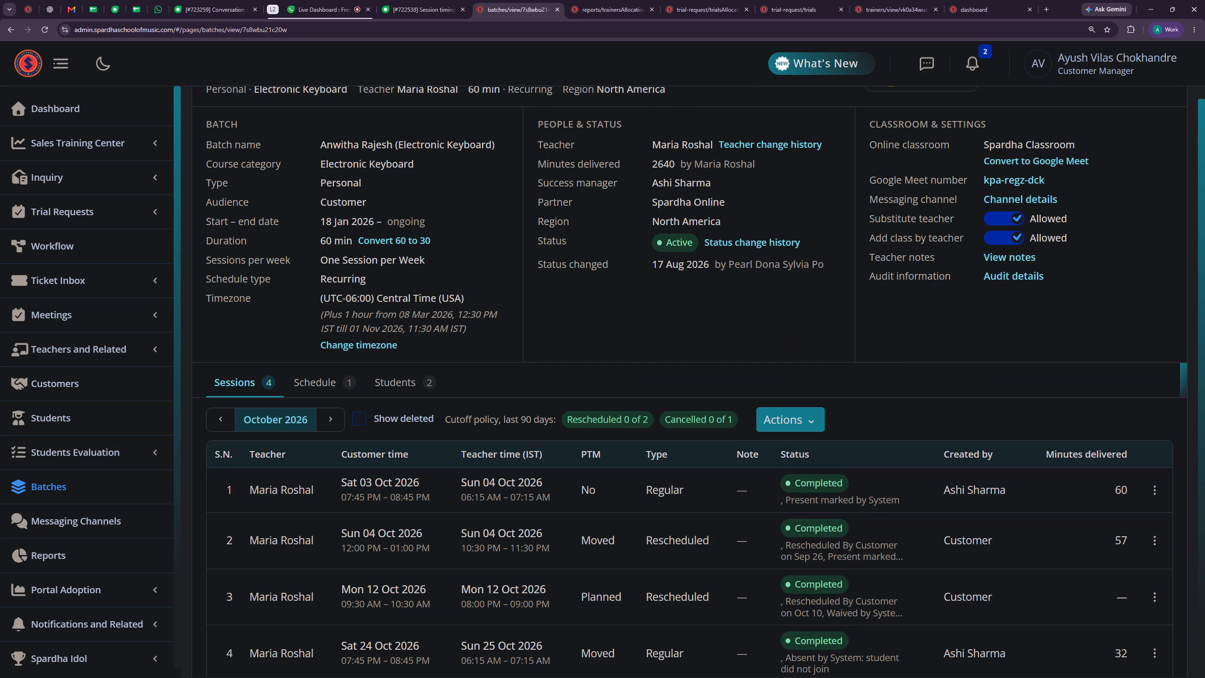
pyautogui.click(315, 382)
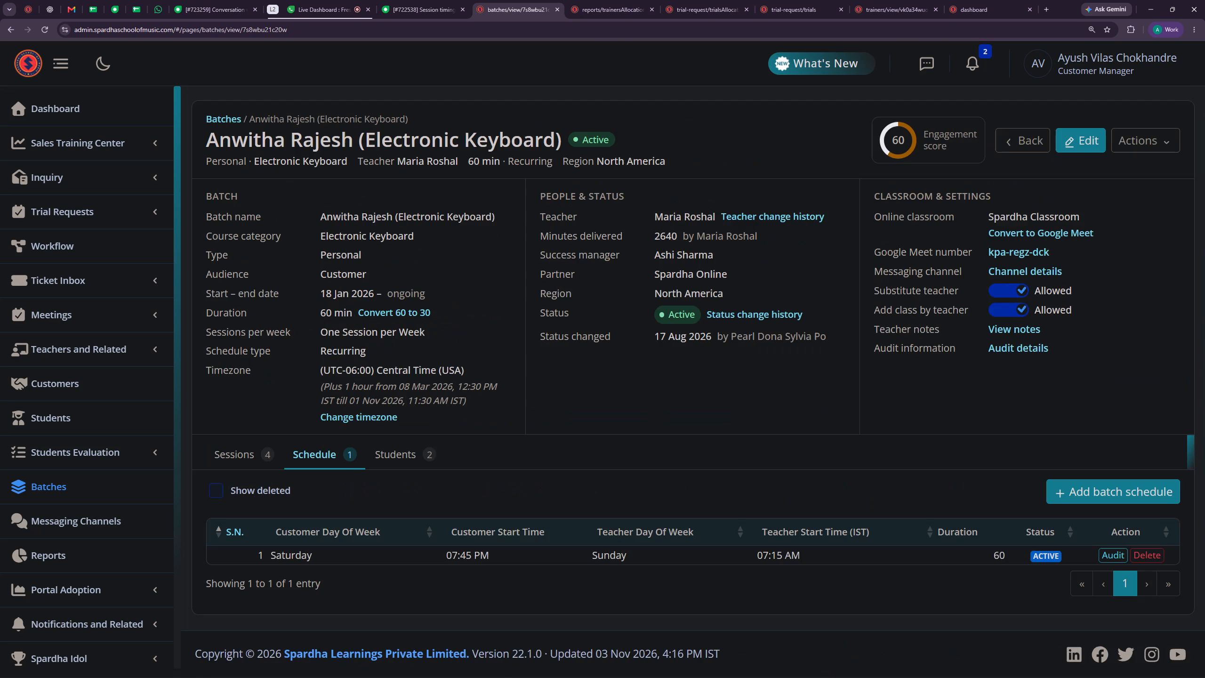
pyautogui.click(235, 451)
pyautogui.scroll(-4, 768, 472)
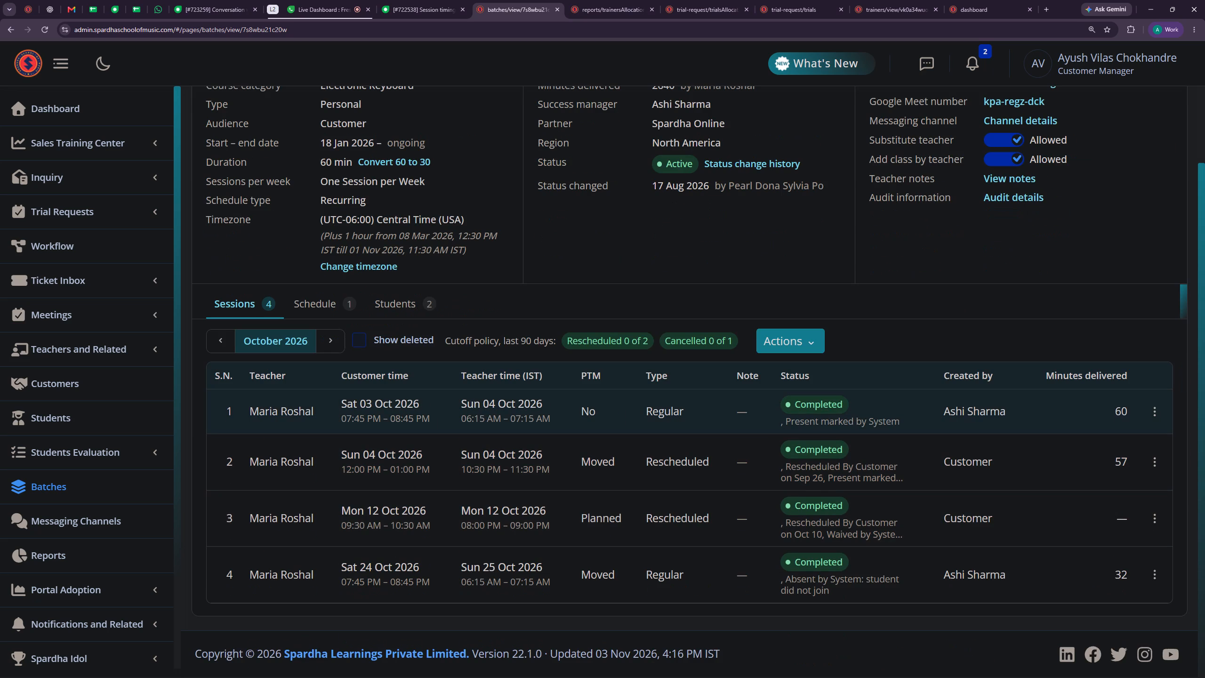
pyautogui.click(330, 344)
pyautogui.click(220, 345)
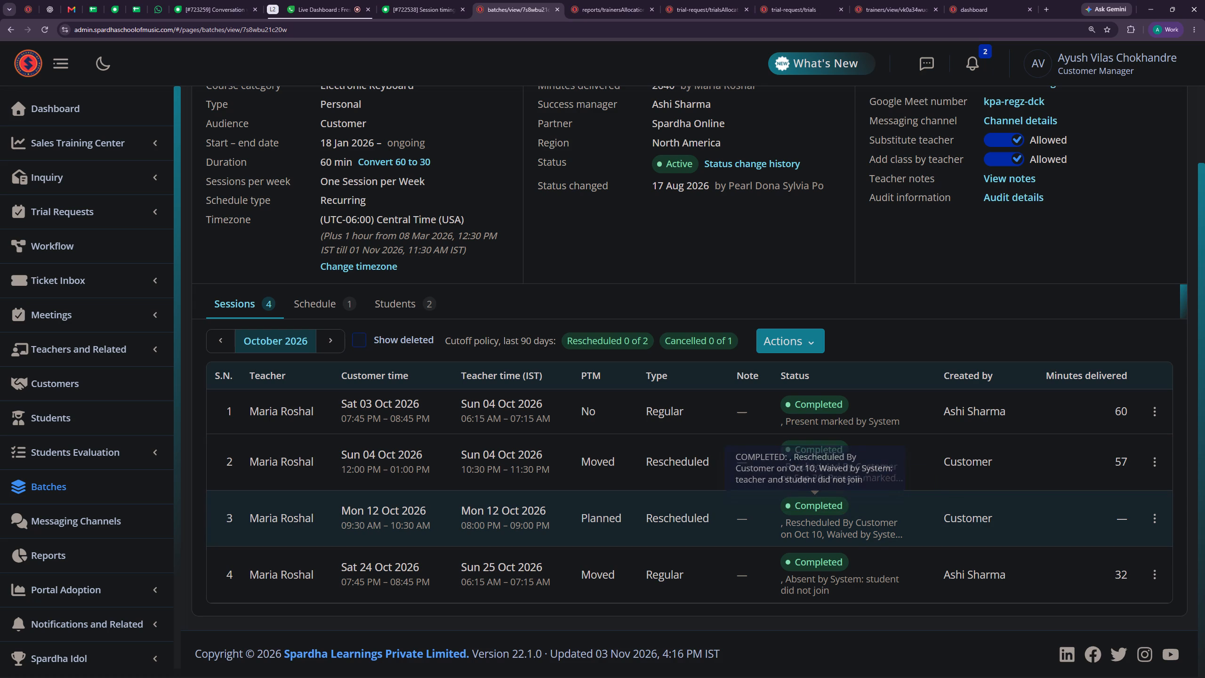
pyautogui.click(332, 344)
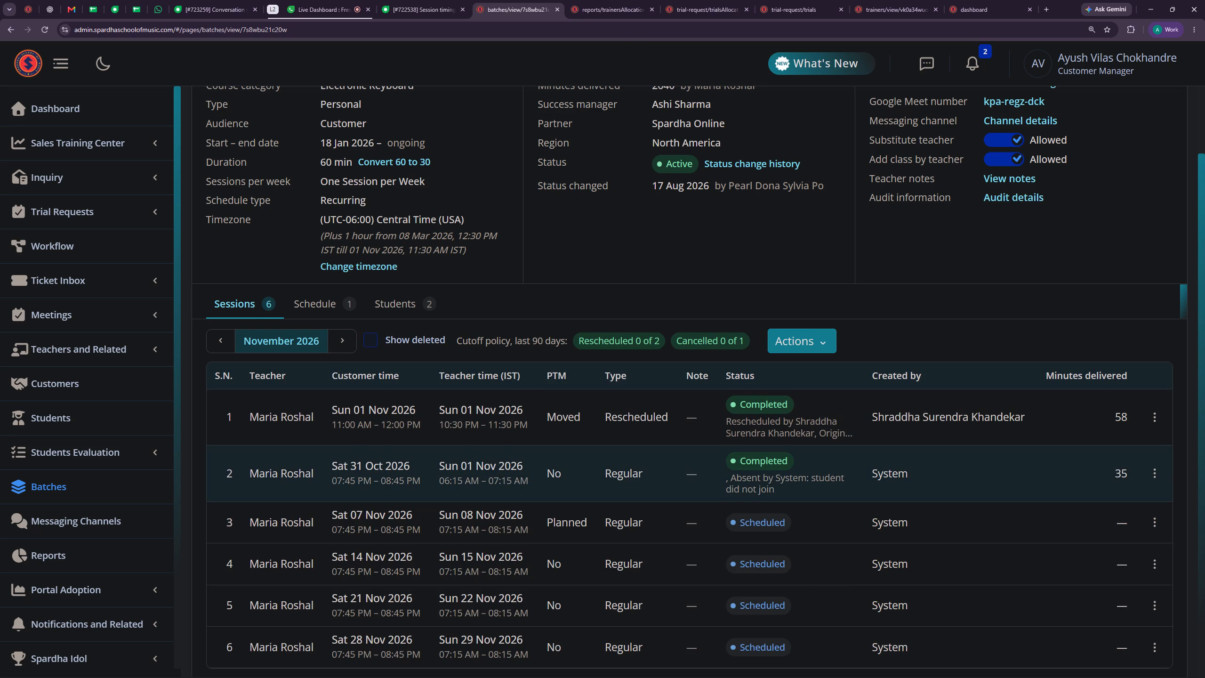
pyautogui.click(220, 339)
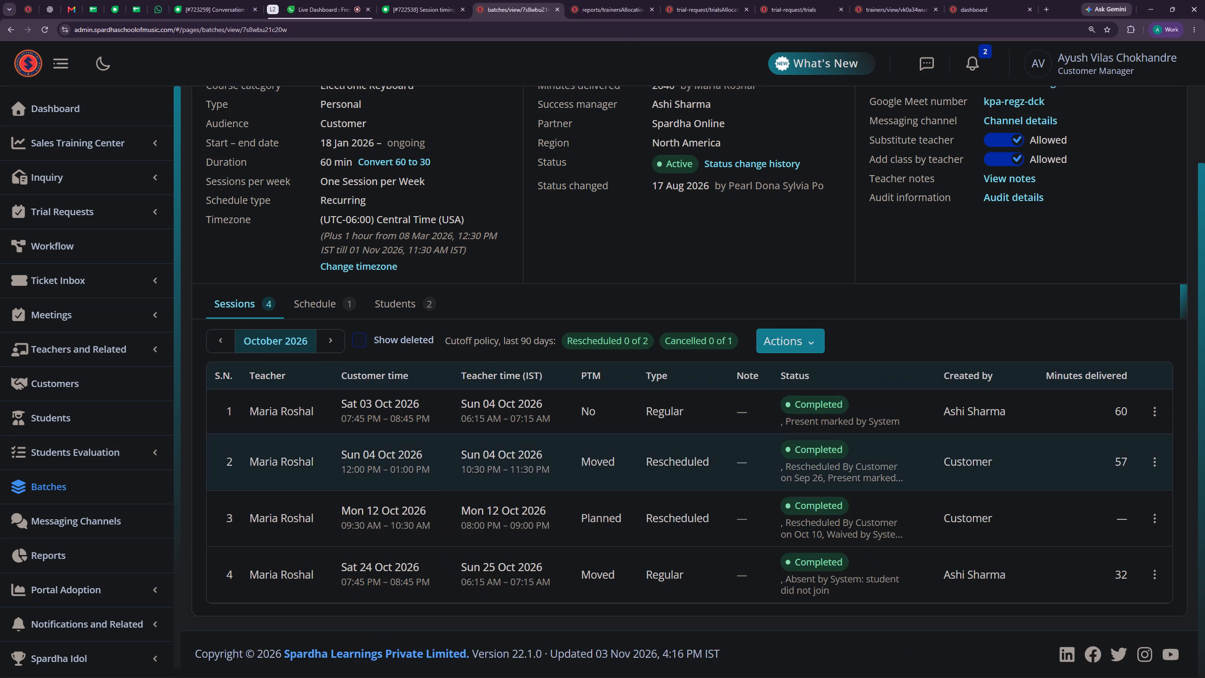
pyautogui.scroll(-1, 610, 521)
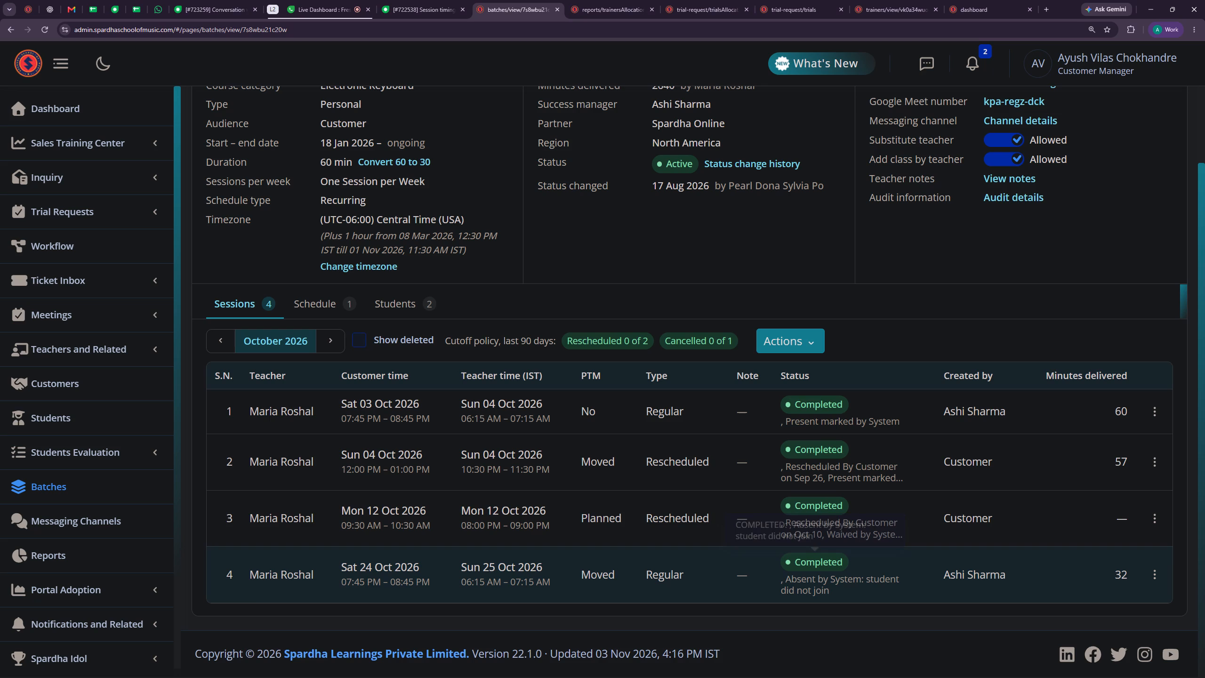
pyautogui.click(337, 341)
pyautogui.scroll(-1, 537, 563)
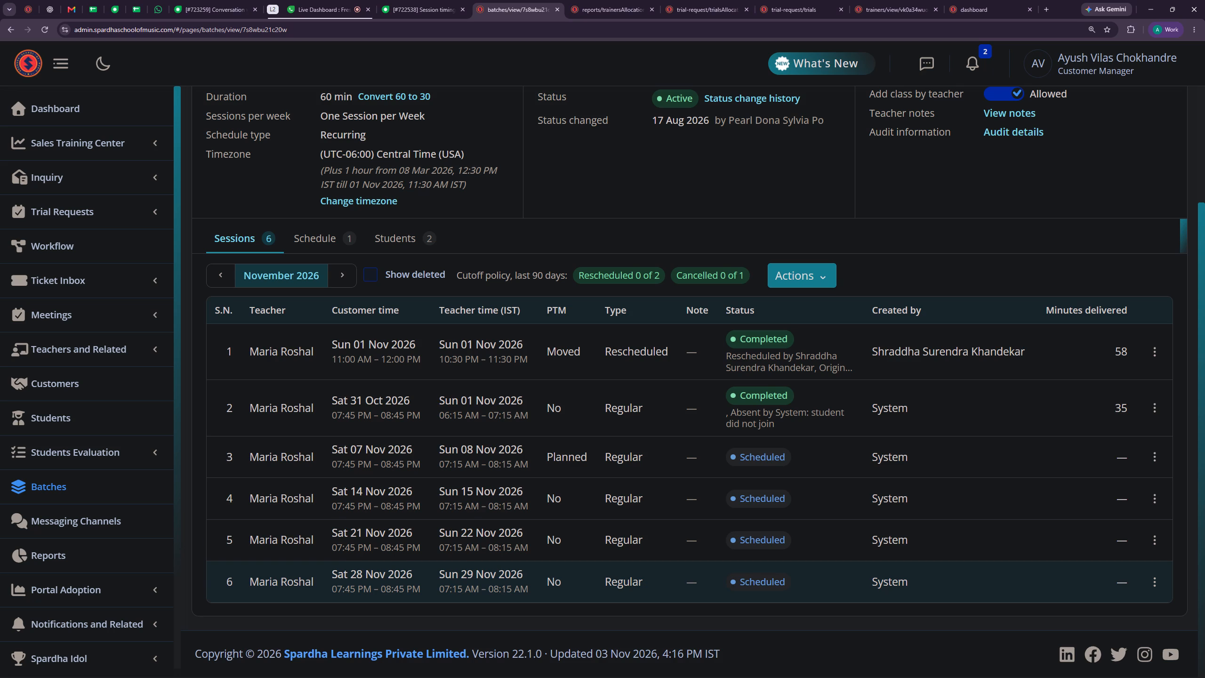
pyautogui.click(342, 279)
pyautogui.click(221, 381)
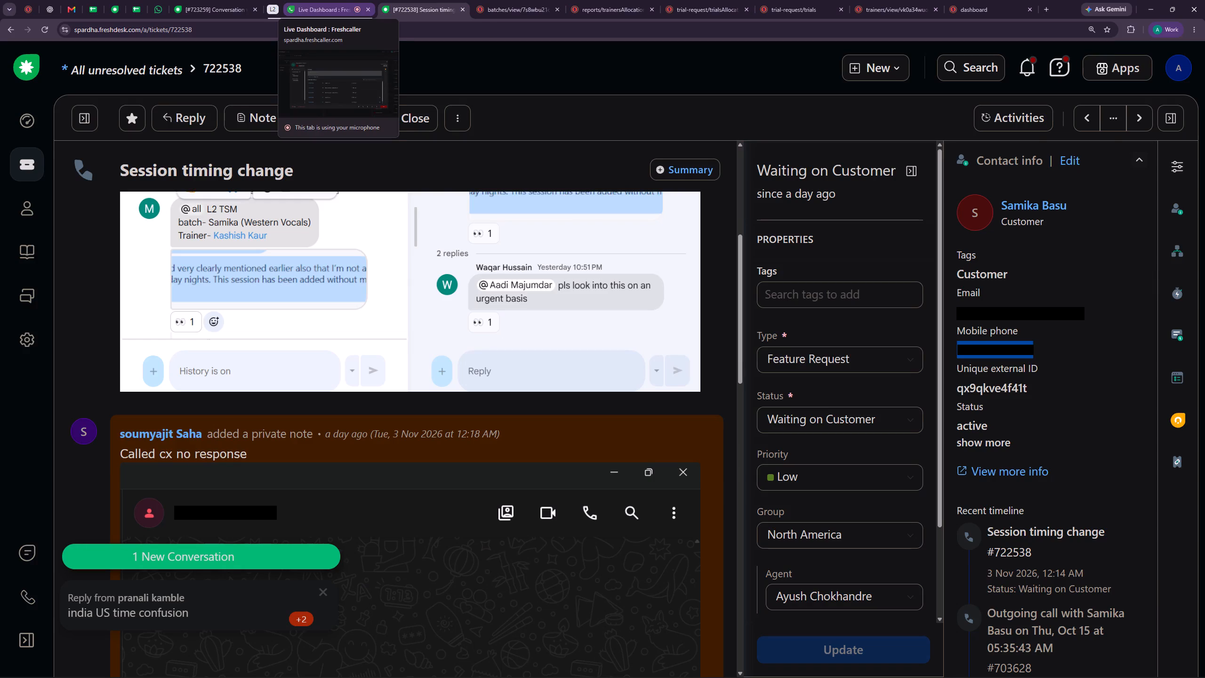
# Review the ongoing call's conversation history, and return to ticket 722538.
pyautogui.click(339, 7)
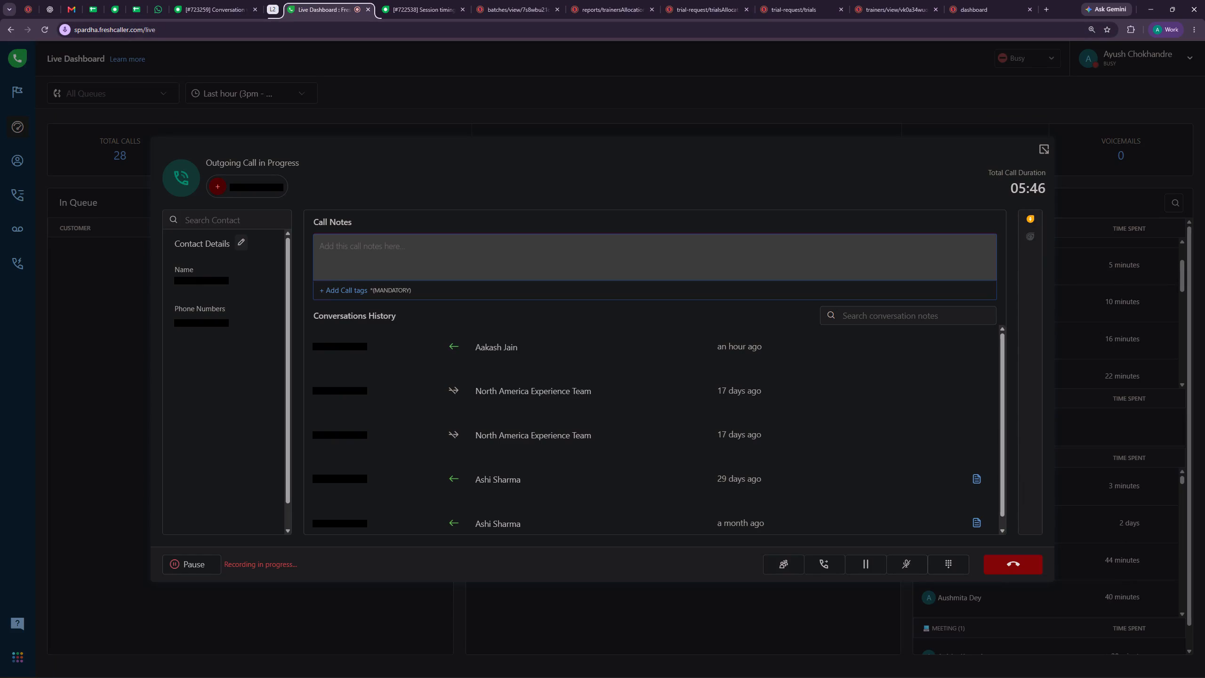
pyautogui.scroll(-4, 639, 330)
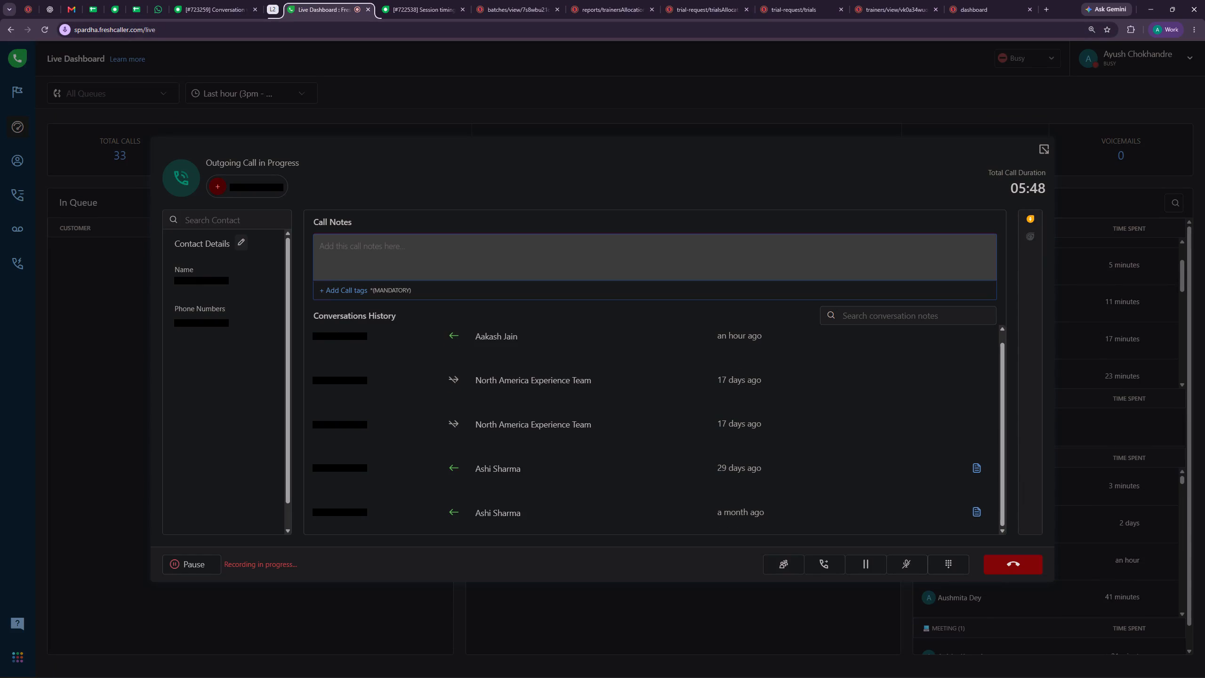
pyautogui.scroll(5, 602, 329)
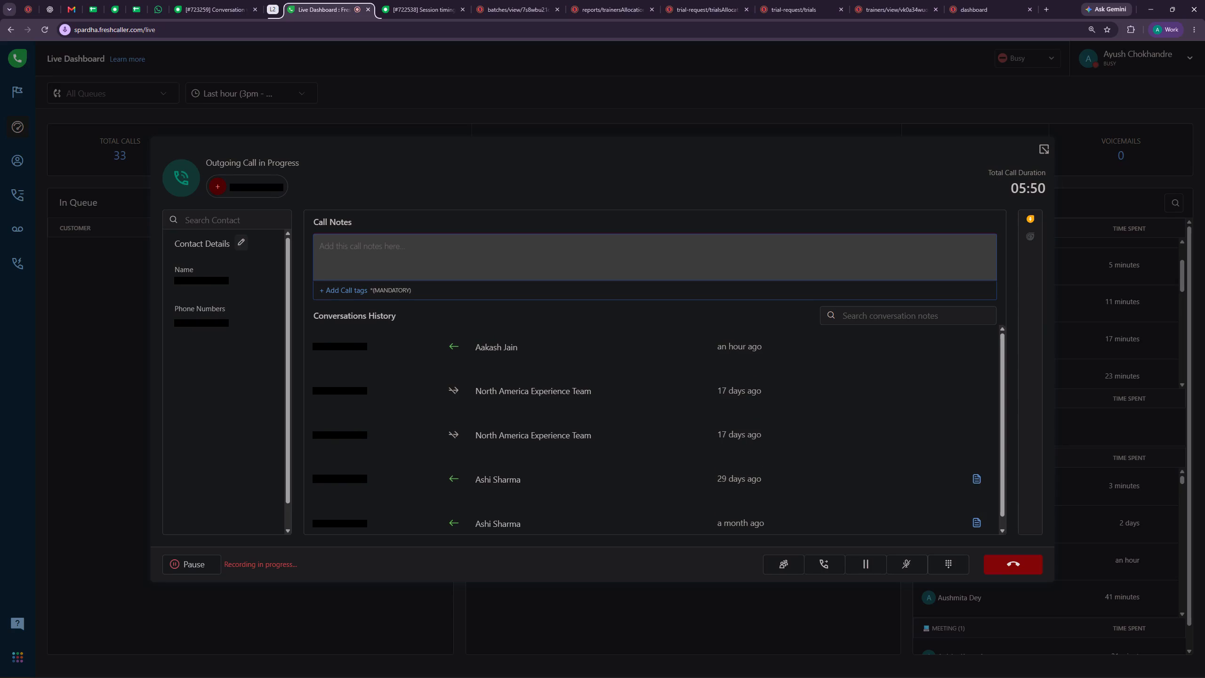
pyautogui.click(437, 6)
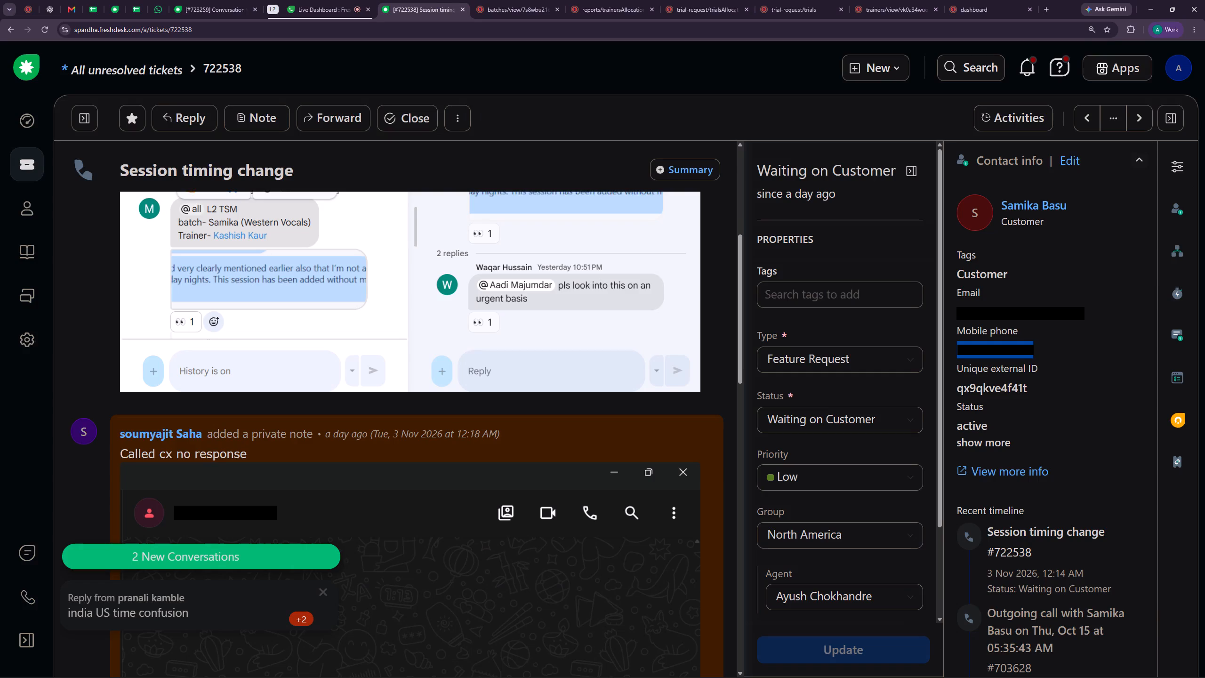
# Check the success manager assigned to the Electronic Keyboard batch.
pyautogui.click(521, 7)
pyautogui.scroll(4, 586, 246)
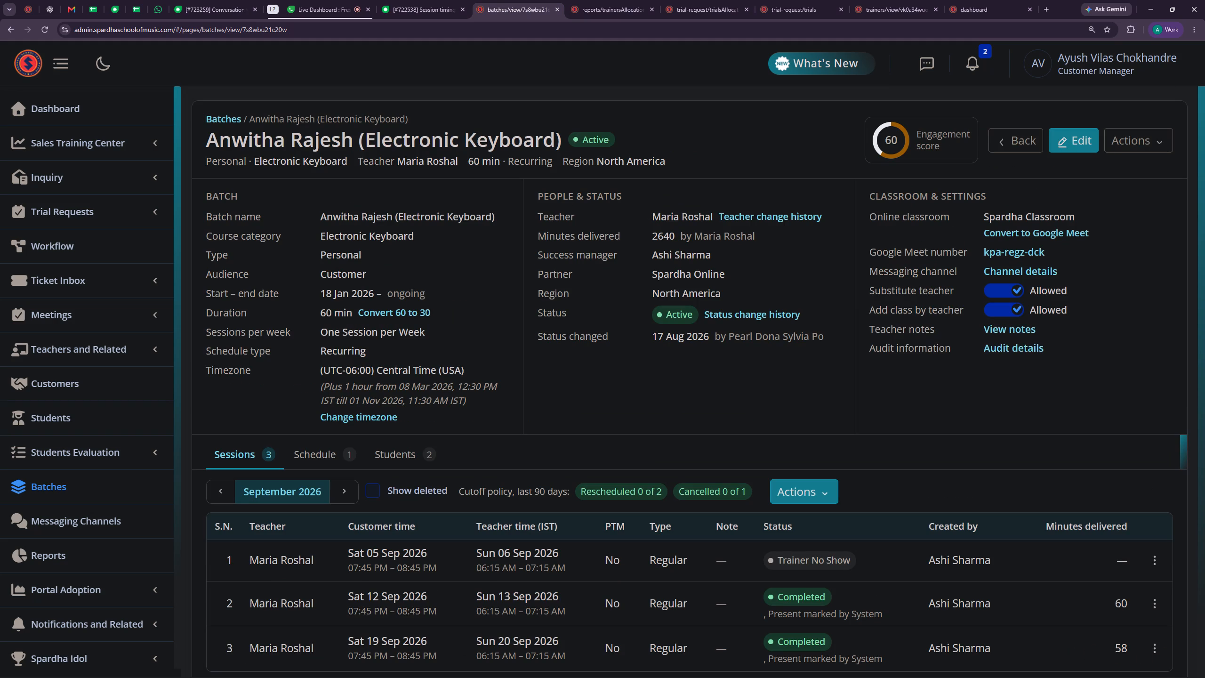
pyautogui.moveTo(644, 257); pyautogui.dragTo(716, 264)
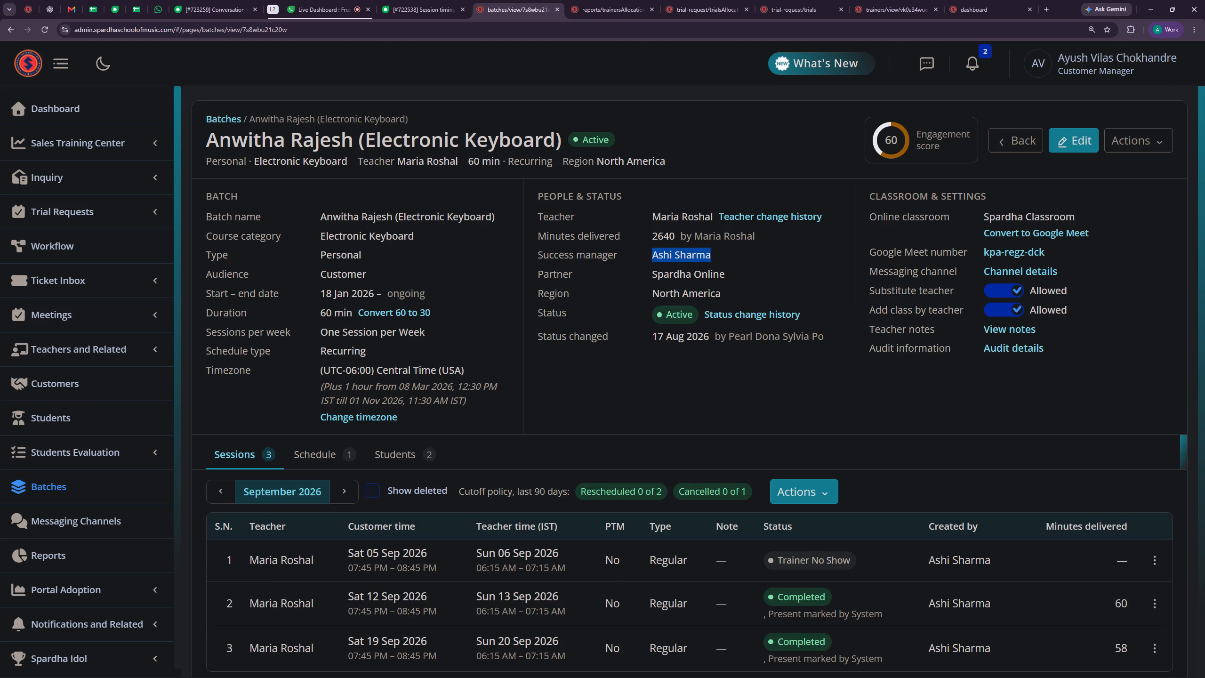
pyautogui.click(715, 253)
pyautogui.moveTo(648, 253); pyautogui.dragTo(714, 254)
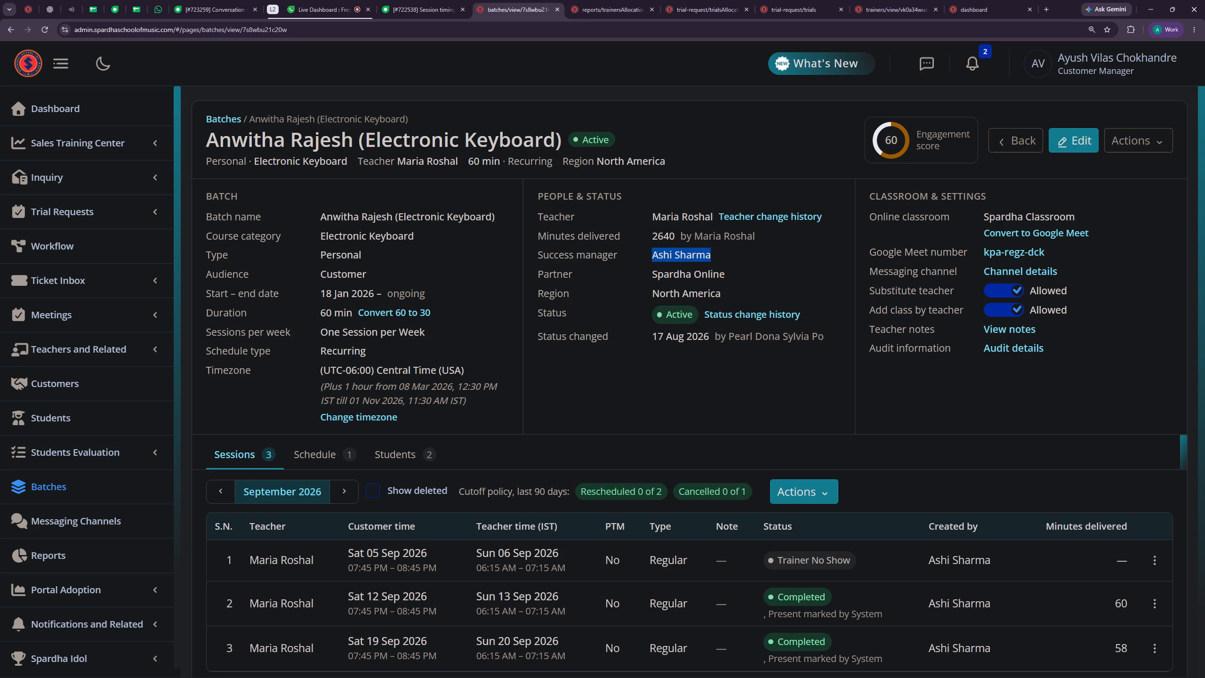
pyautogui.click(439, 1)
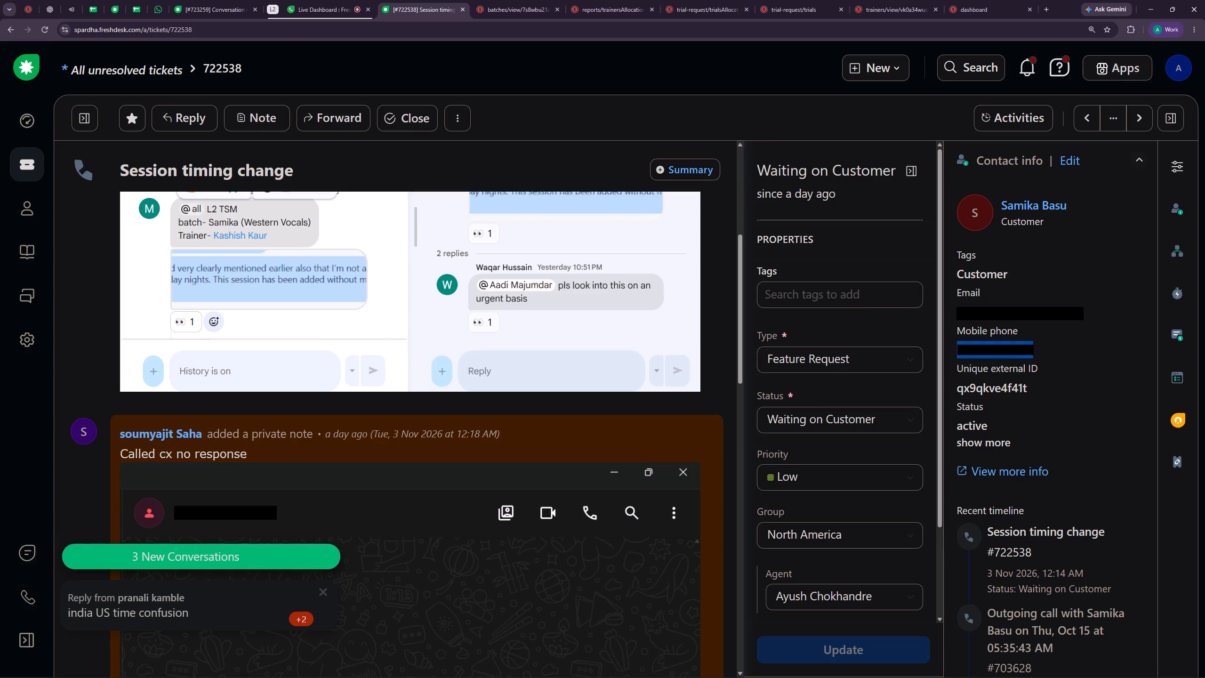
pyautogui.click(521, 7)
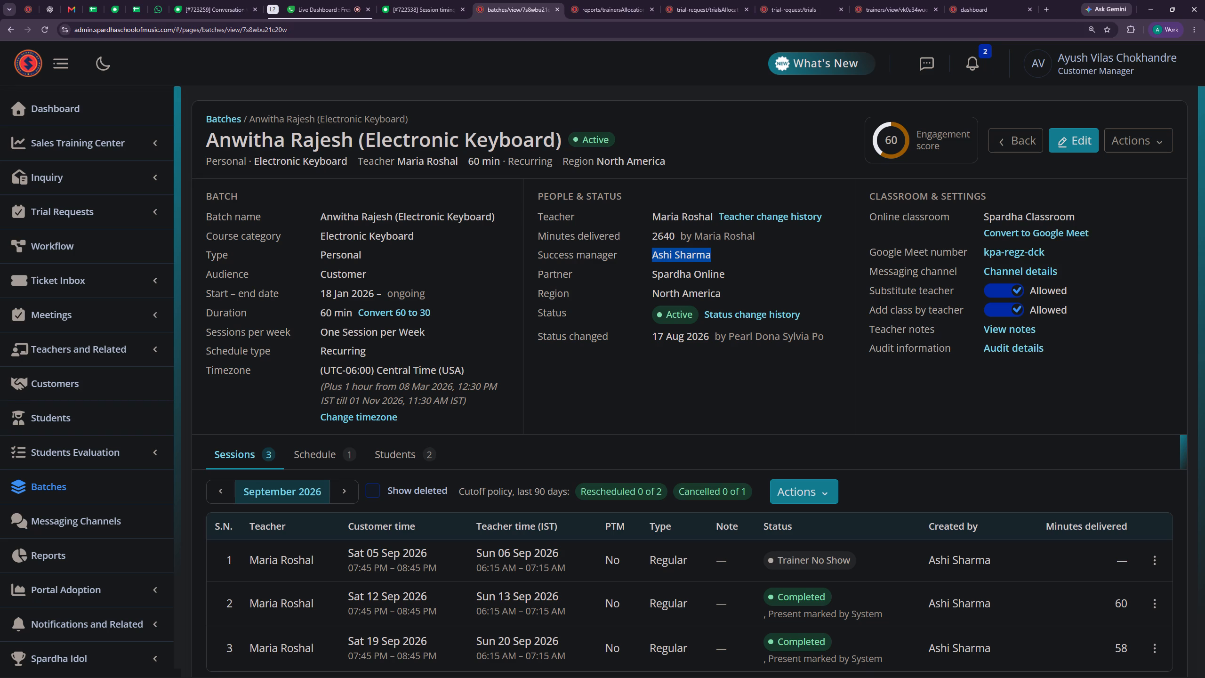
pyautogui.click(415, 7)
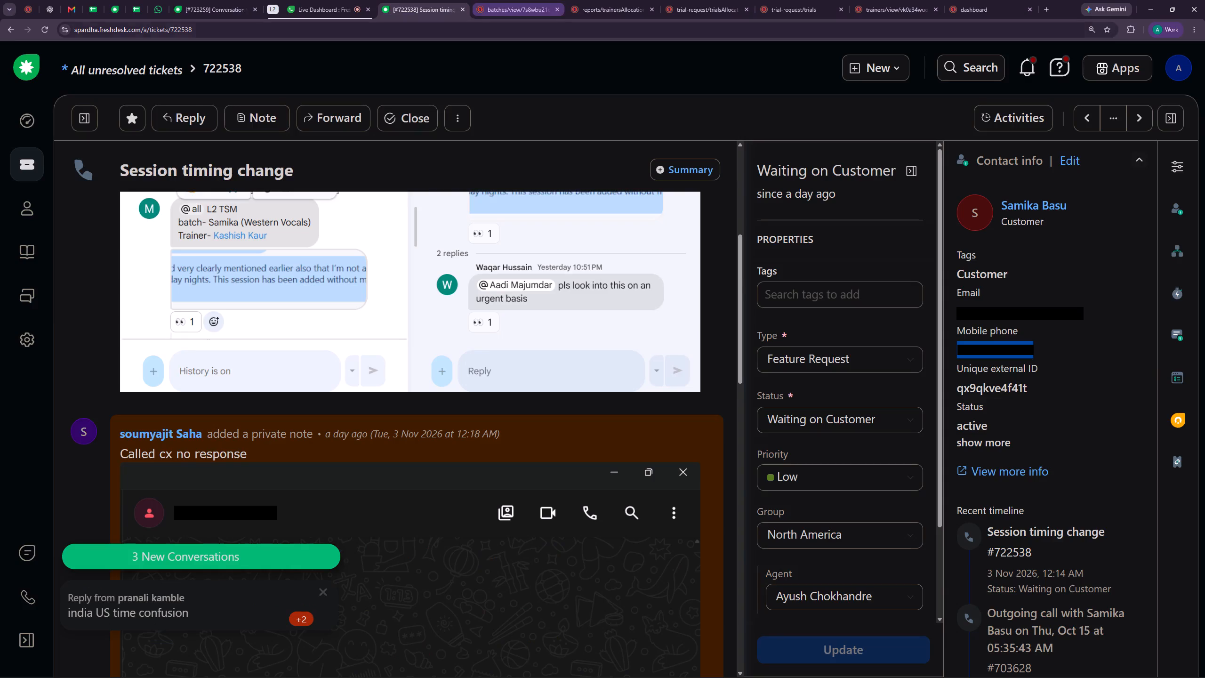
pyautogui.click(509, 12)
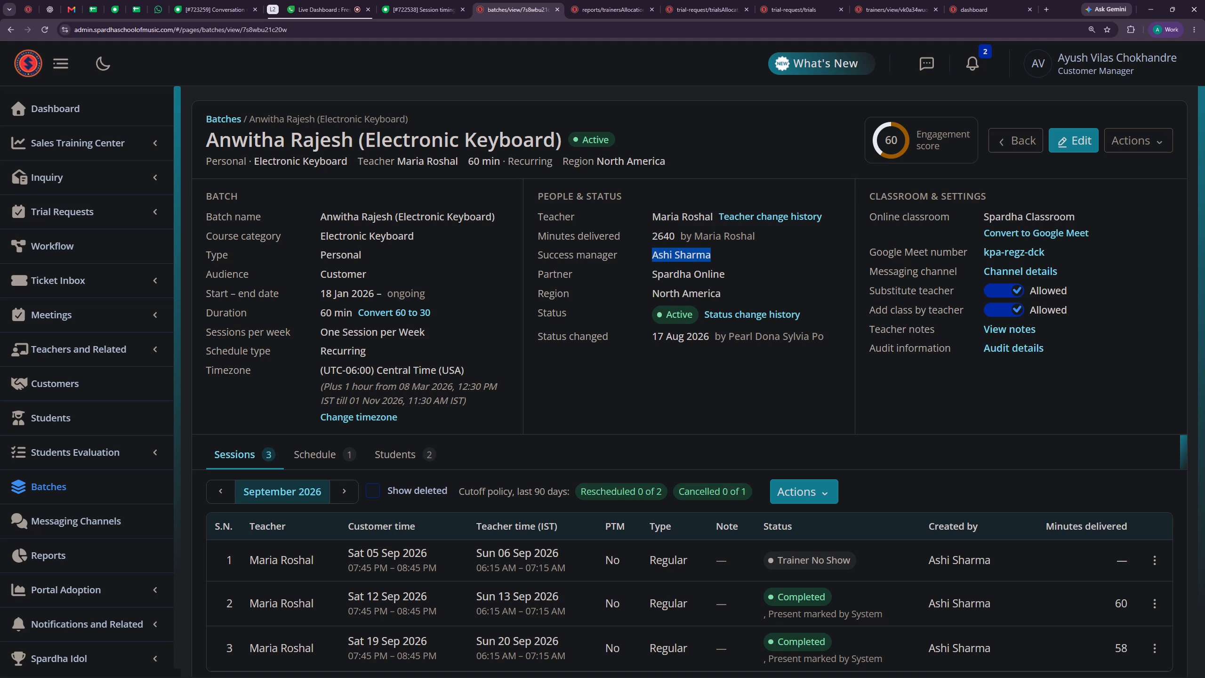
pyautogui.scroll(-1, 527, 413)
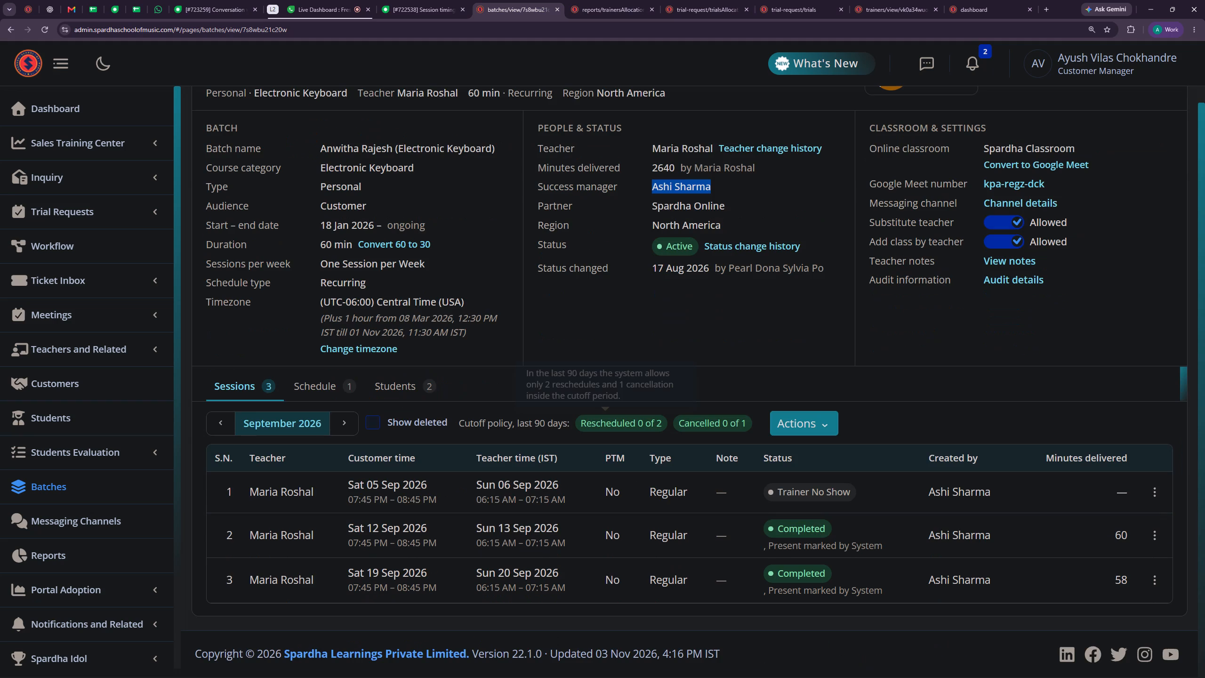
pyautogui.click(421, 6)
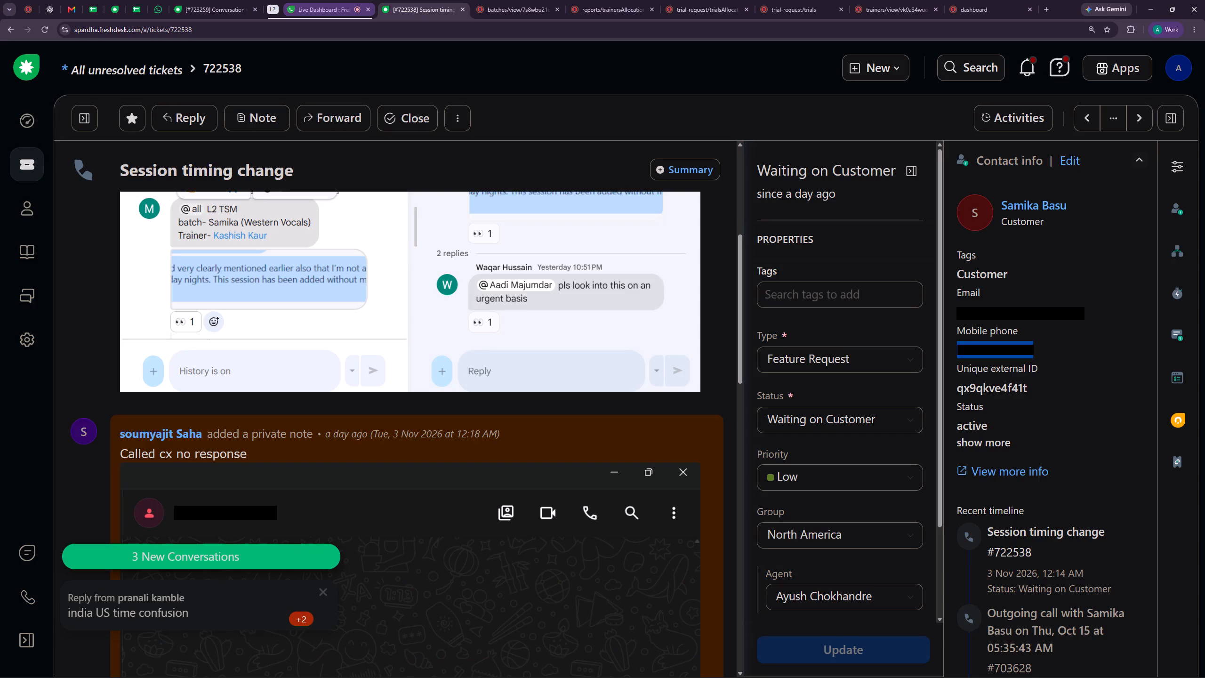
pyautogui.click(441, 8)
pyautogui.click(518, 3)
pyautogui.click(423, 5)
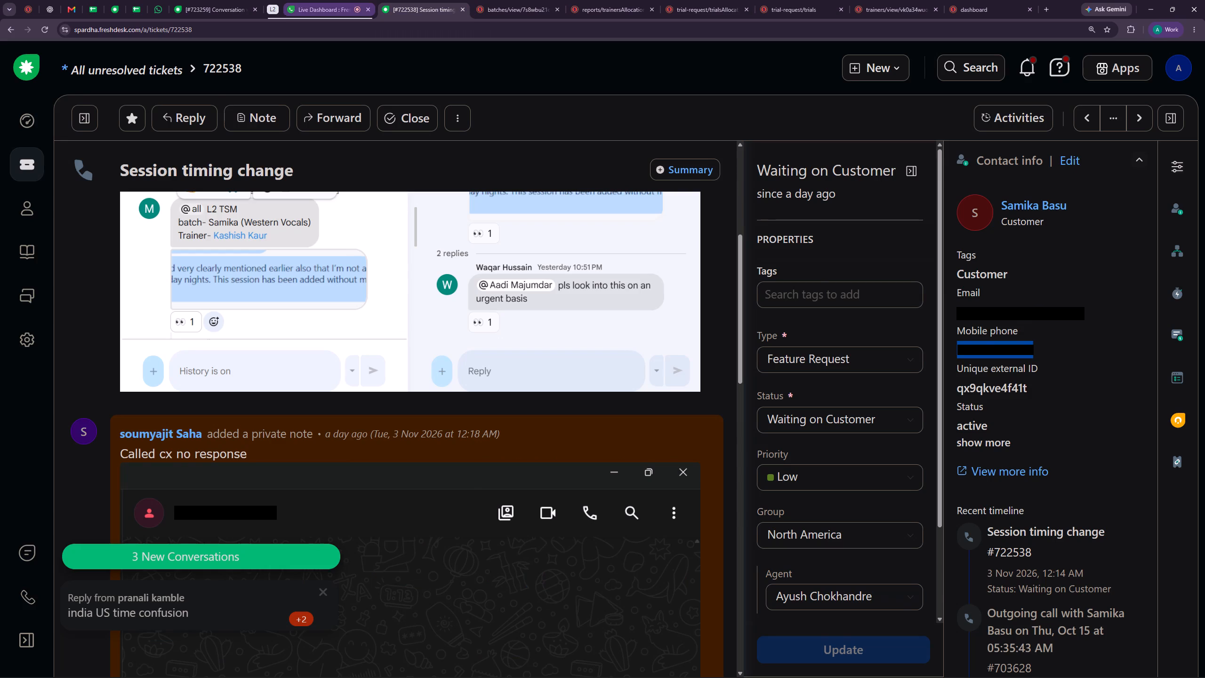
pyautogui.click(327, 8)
# Dismiss the new-reply notification and reread ticket 723259's chat conversation and private note about the customer's concerns.
pyautogui.click(225, 8)
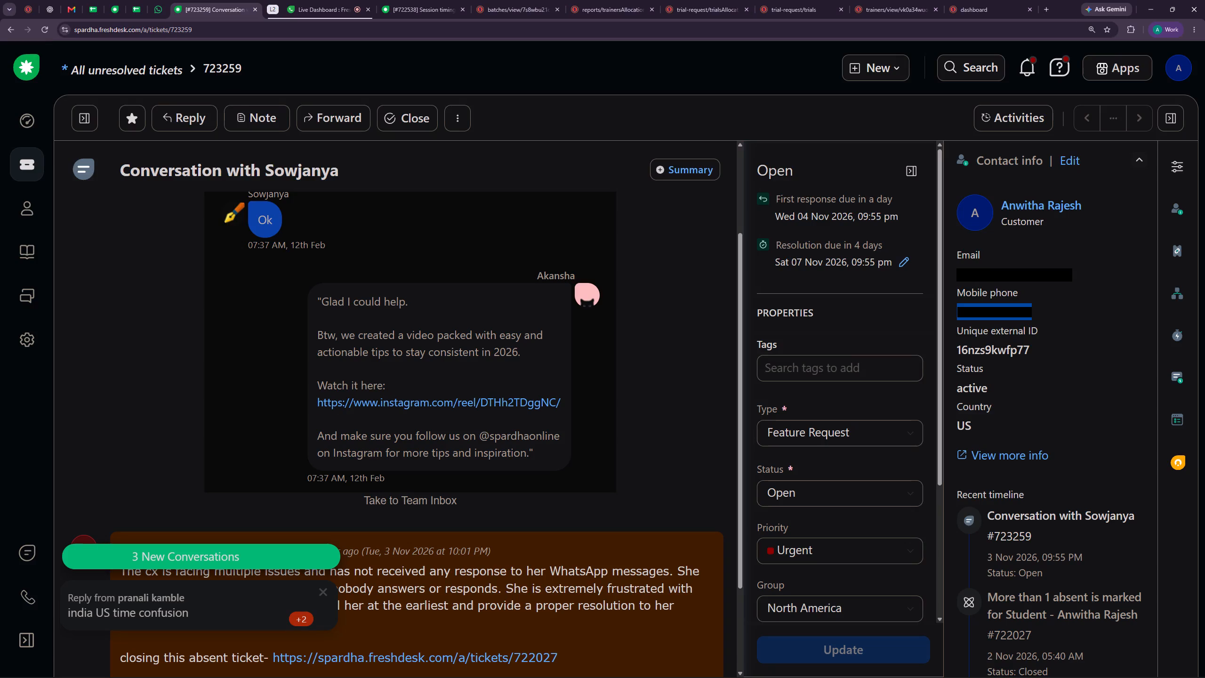
pyautogui.click(322, 593)
pyautogui.scroll(1, 569, 413)
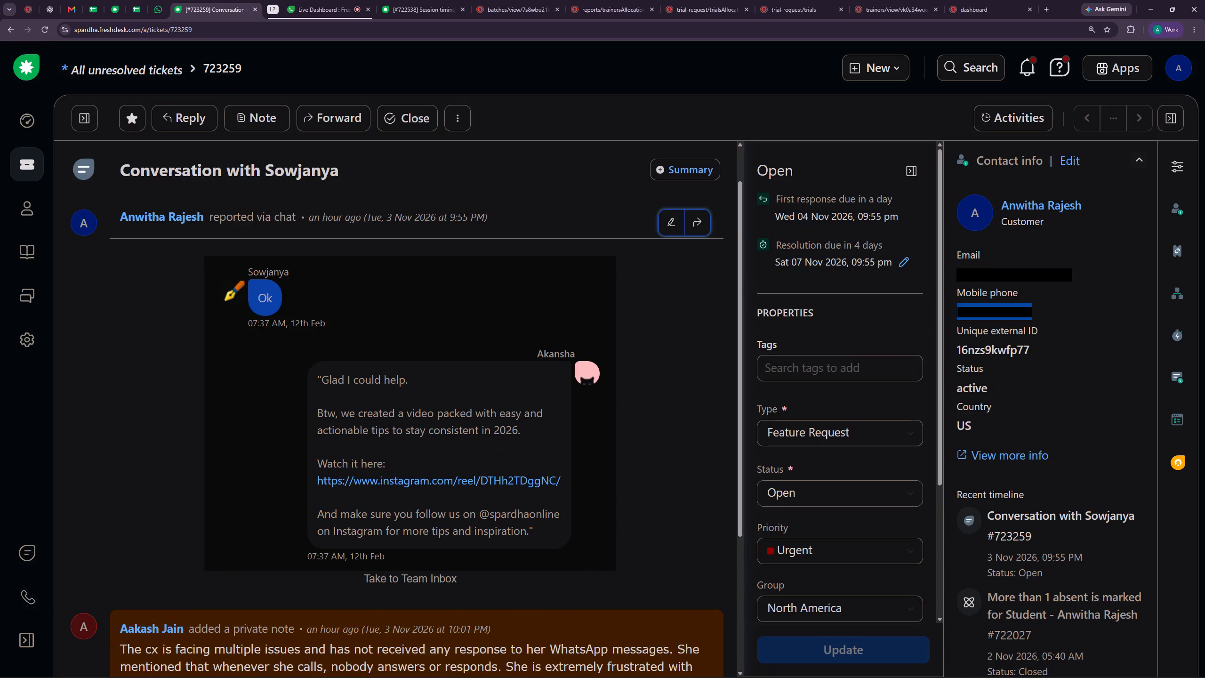
pyautogui.scroll(-6, 569, 413)
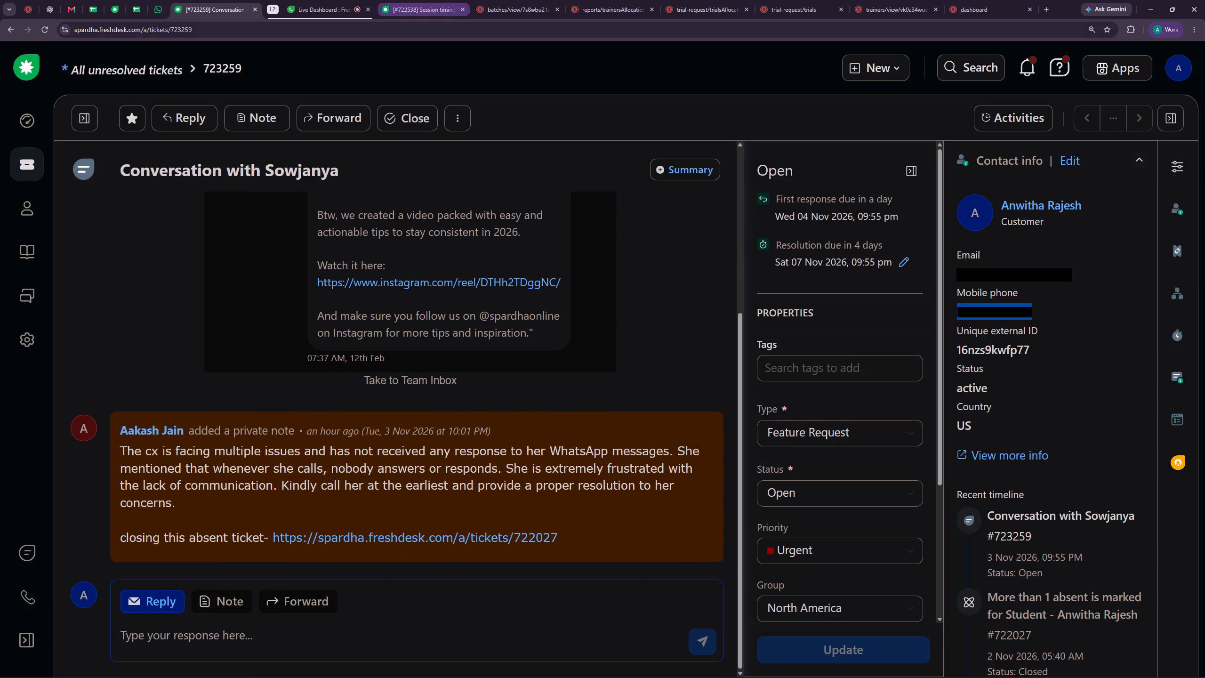
# Return to ticket 722538, dismiss the new-reply notification, and review the session timing complaint at the start of the conversation.
pyautogui.click(416, 0)
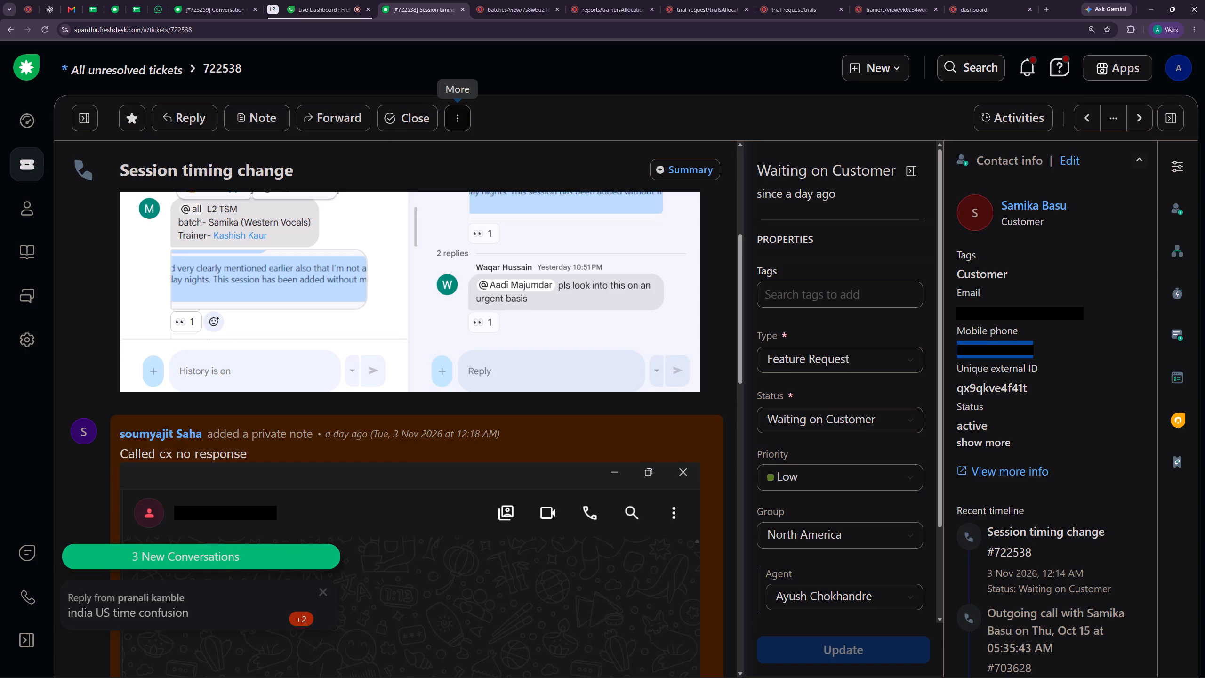
pyautogui.click(553, 62)
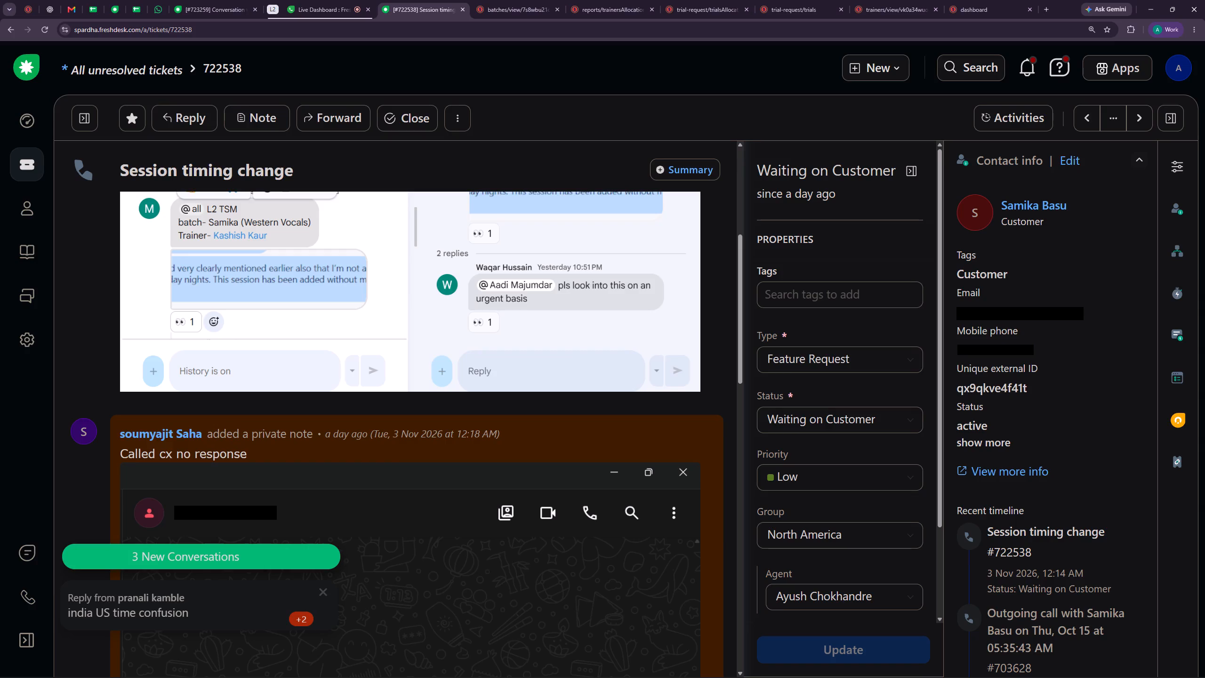
pyautogui.click(325, 594)
pyautogui.scroll(4, 529, 367)
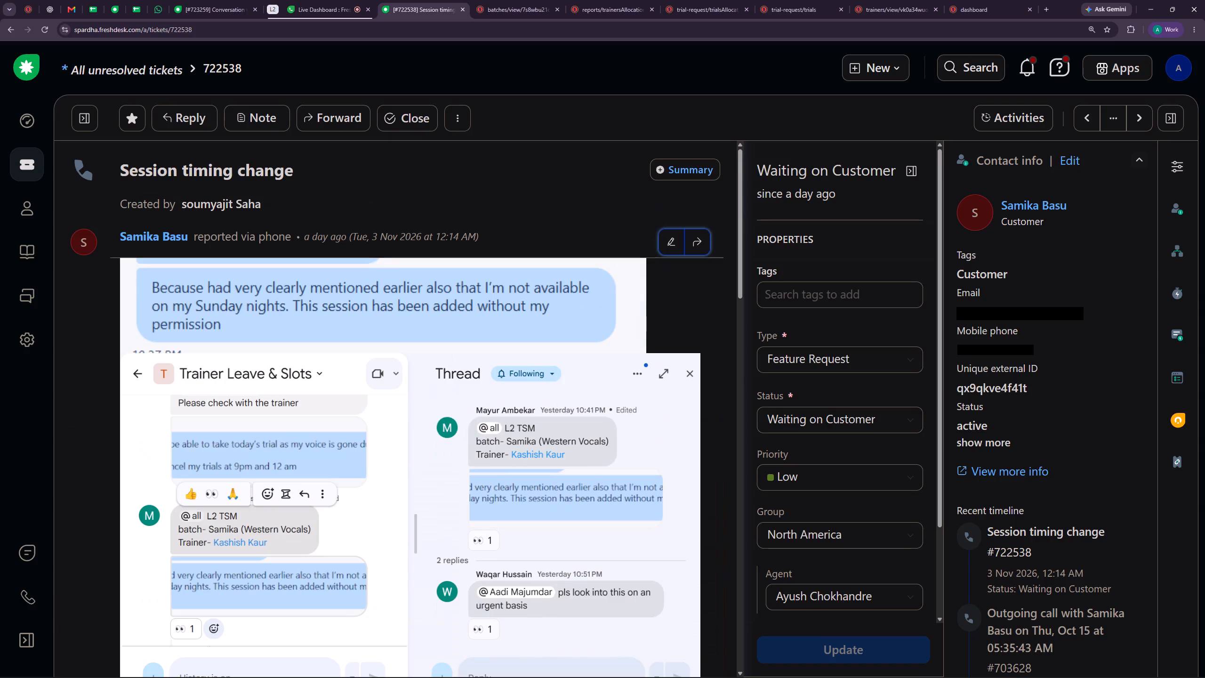
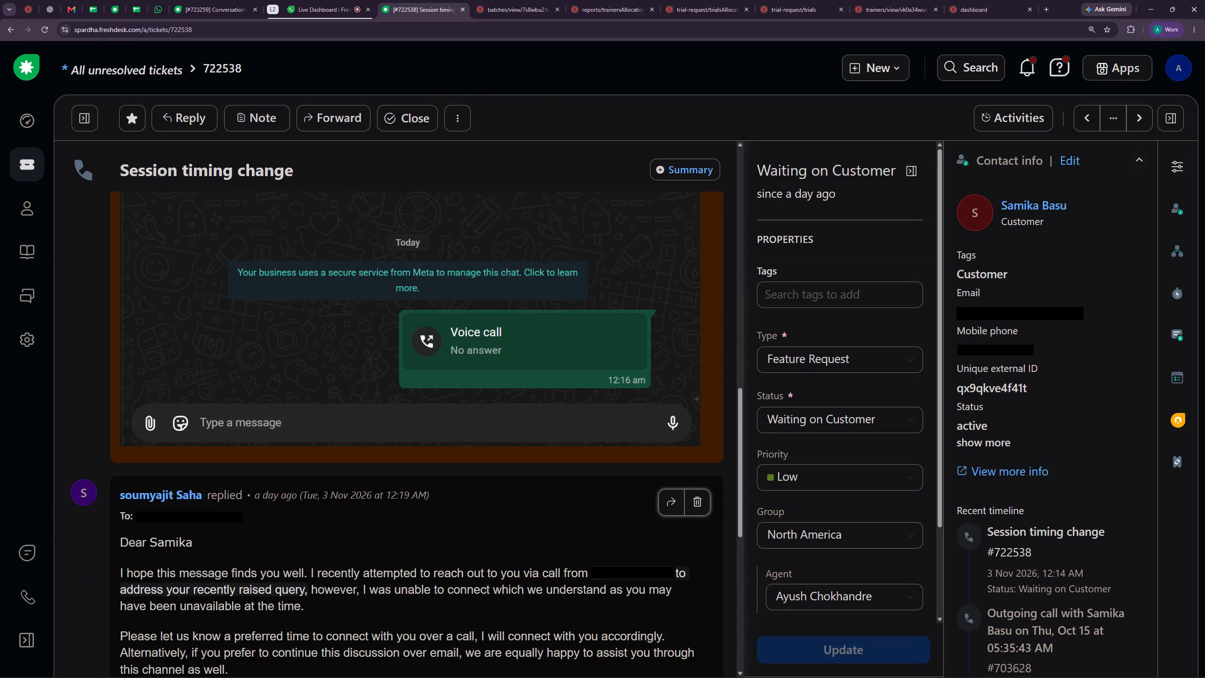
pyautogui.scroll(-7, 535, 421)
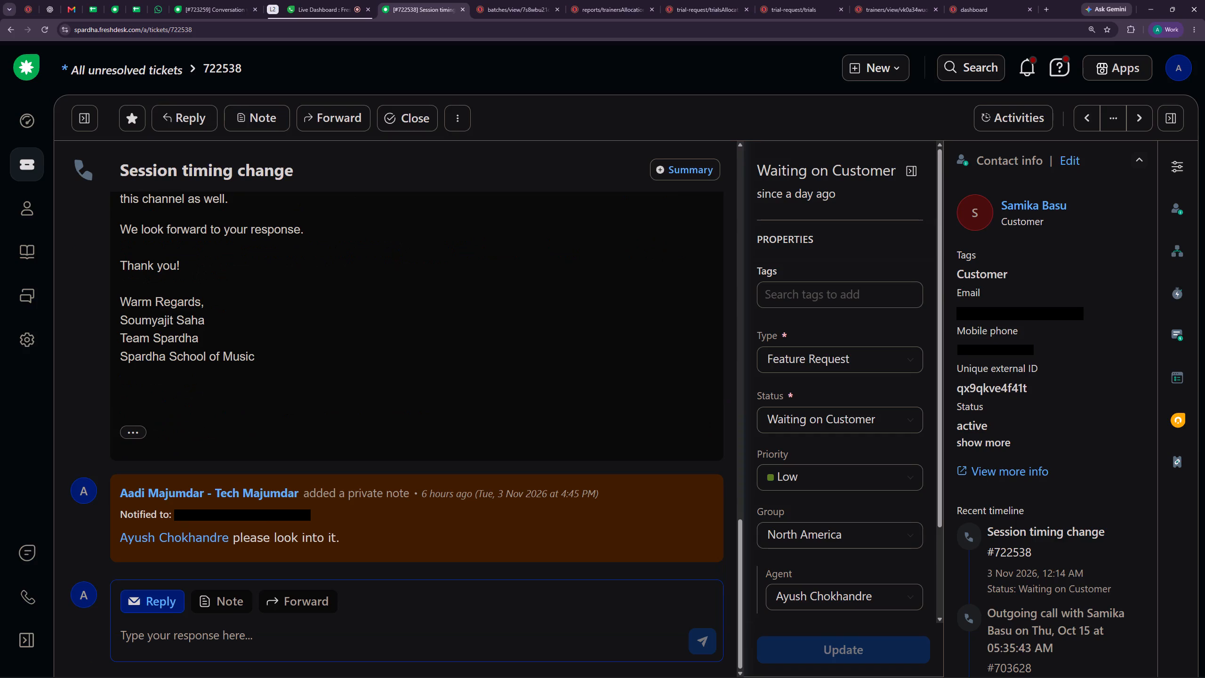
pyautogui.scroll(13, 531, 398)
pyautogui.scroll(2, 425, 374)
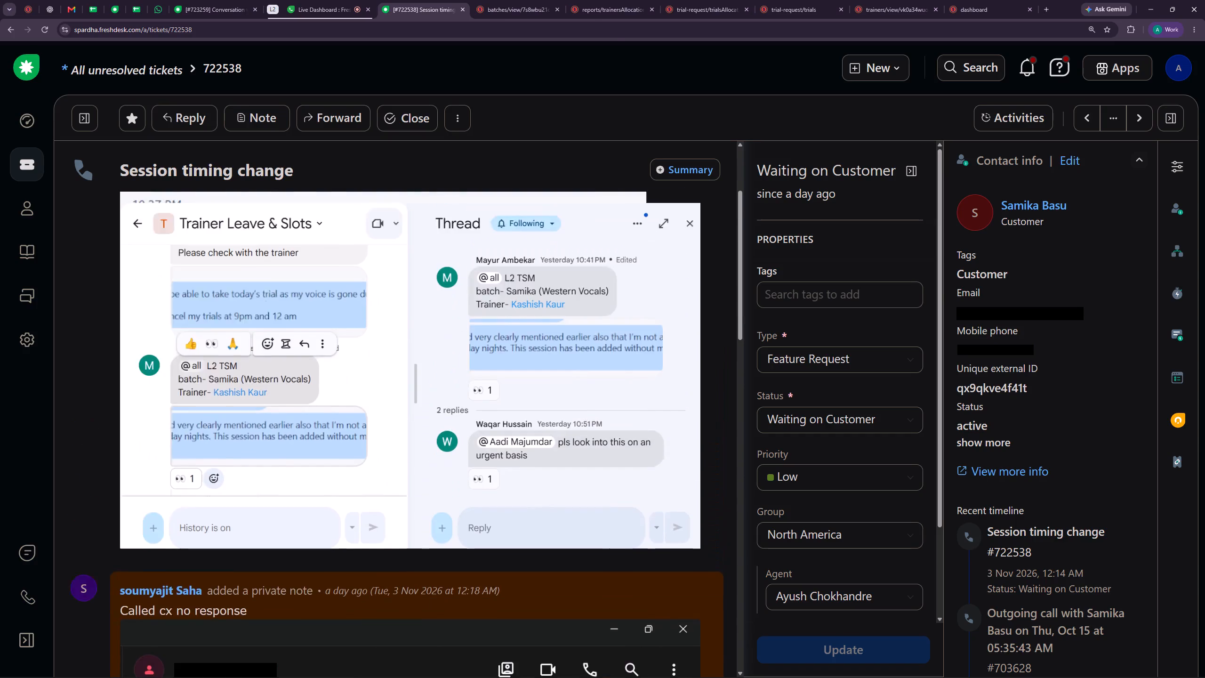
pyautogui.scroll(1, 425, 374)
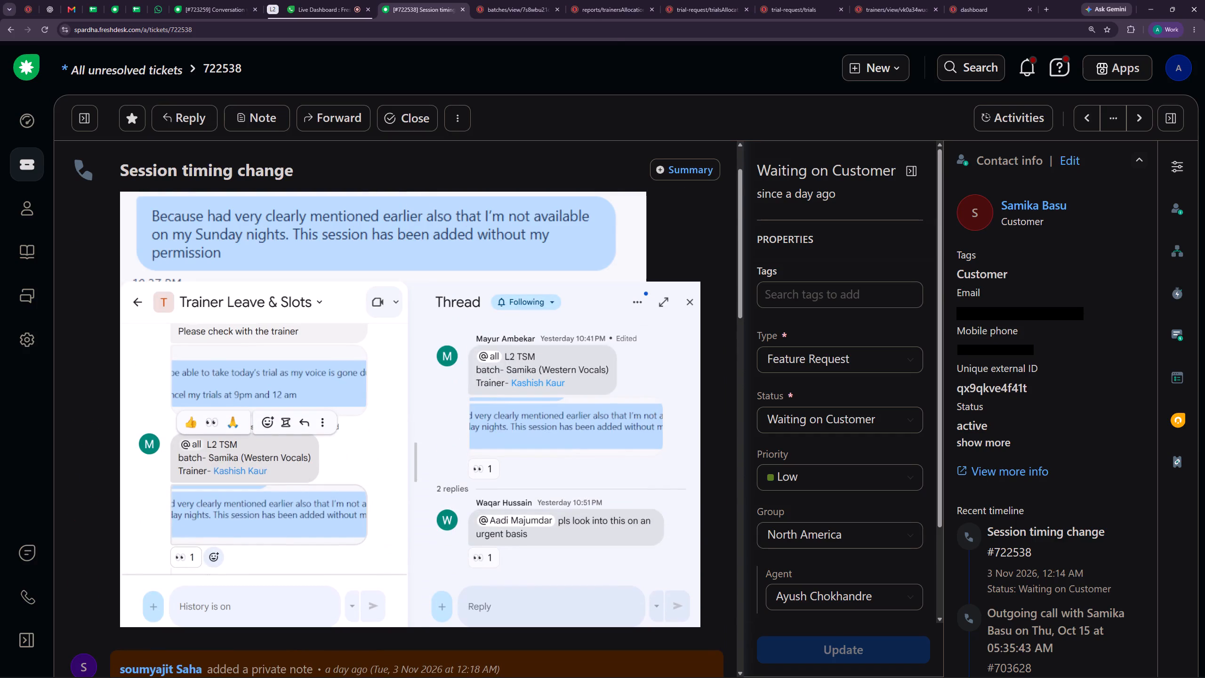
pyautogui.click(200, 0)
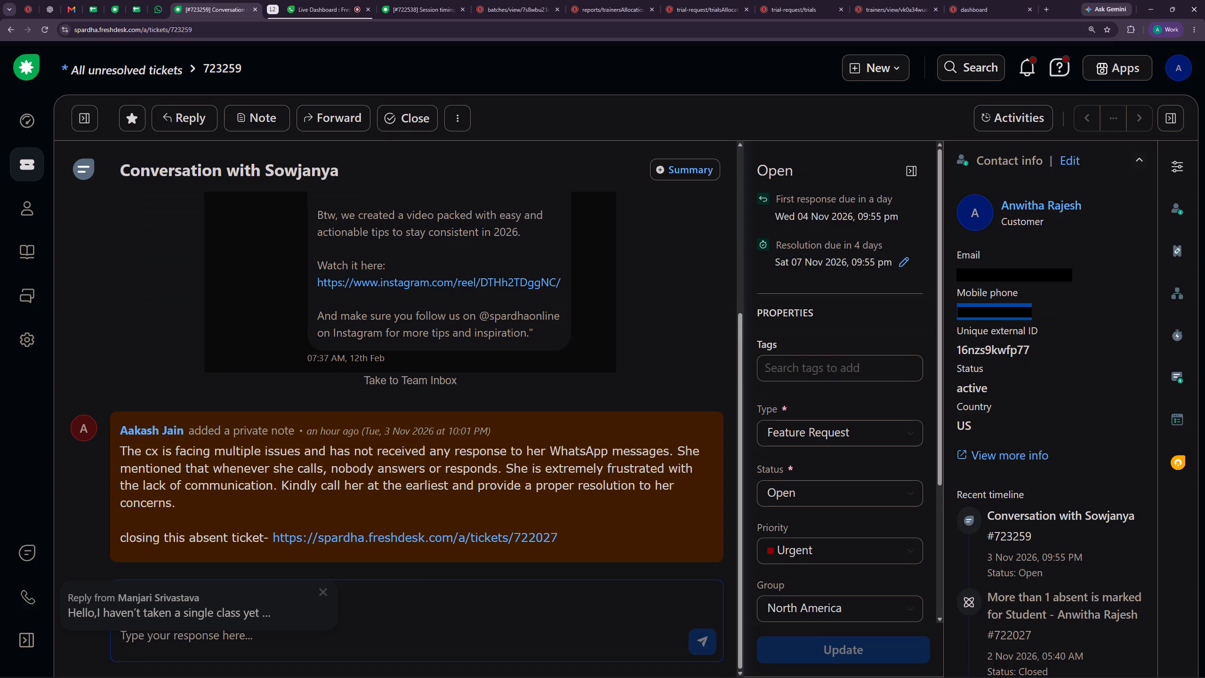
pyautogui.scroll(4, 596, 280)
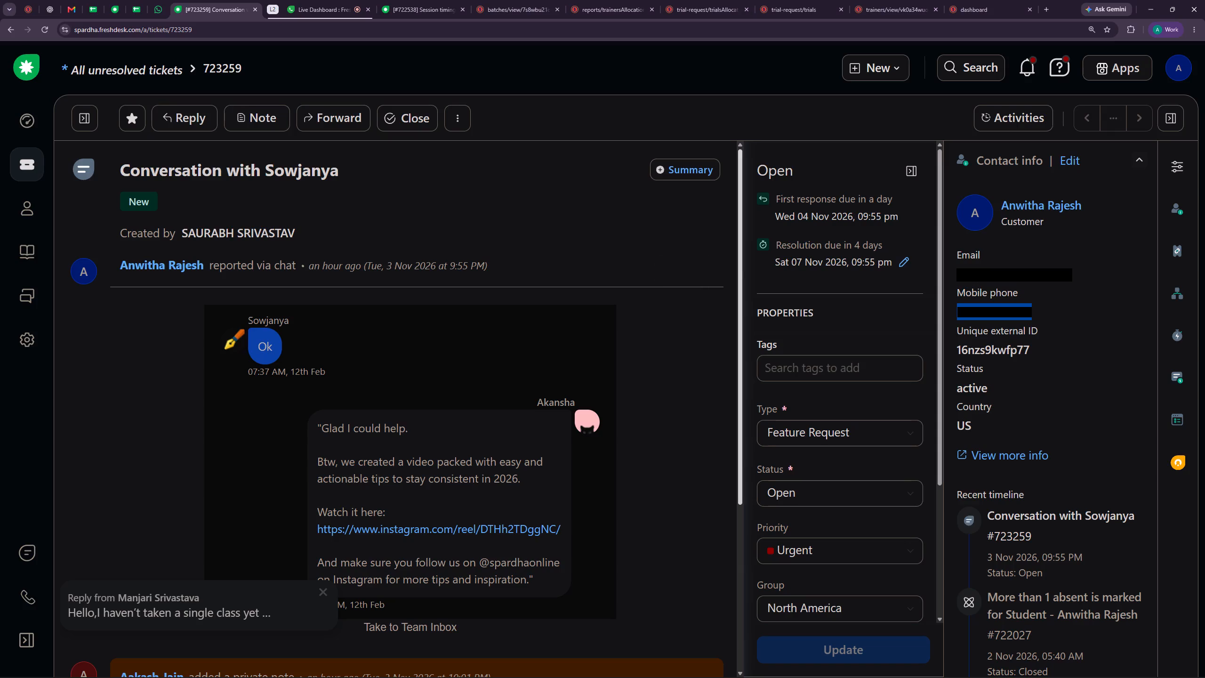
pyautogui.moveTo(739, 302); pyautogui.dragTo(739, 315)
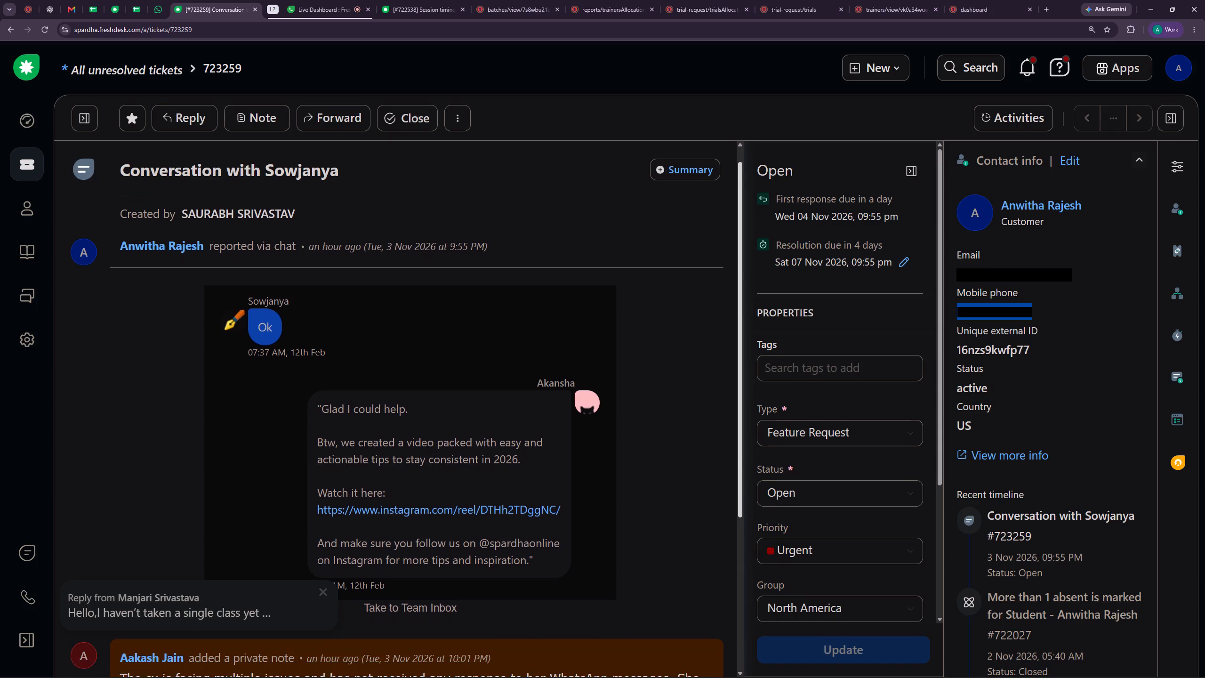
pyautogui.moveTo(739, 315); pyautogui.dragTo(740, 353)
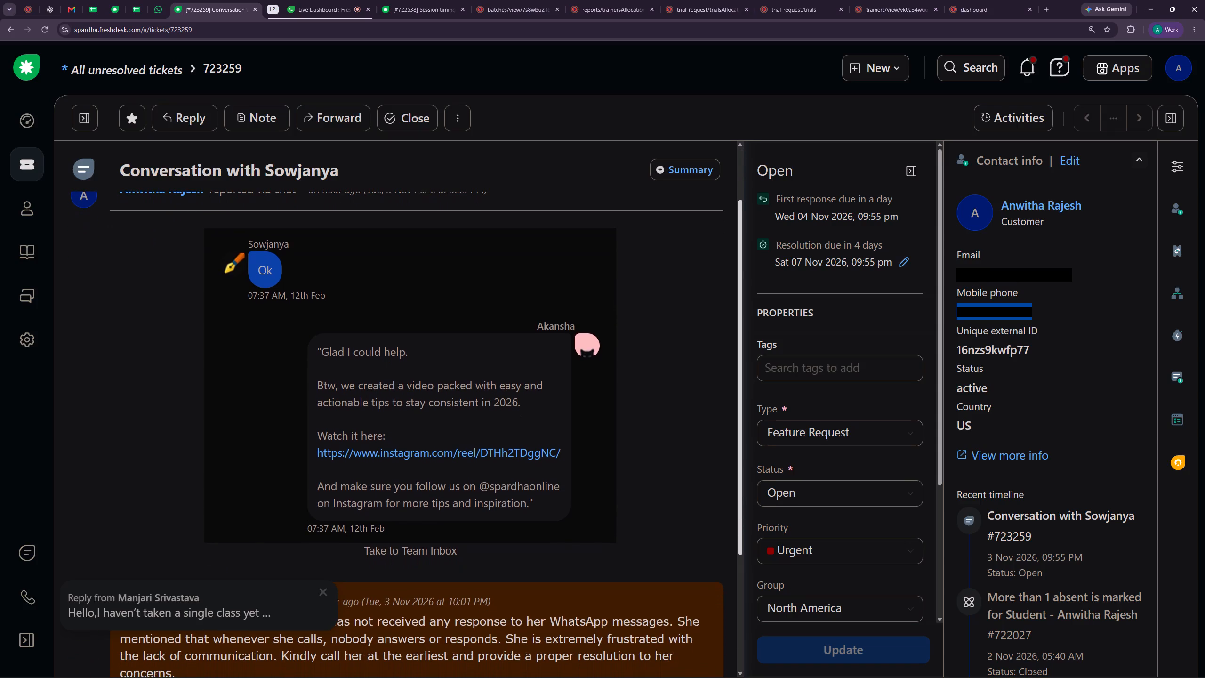
pyautogui.moveTo(739, 355); pyautogui.dragTo(737, 397)
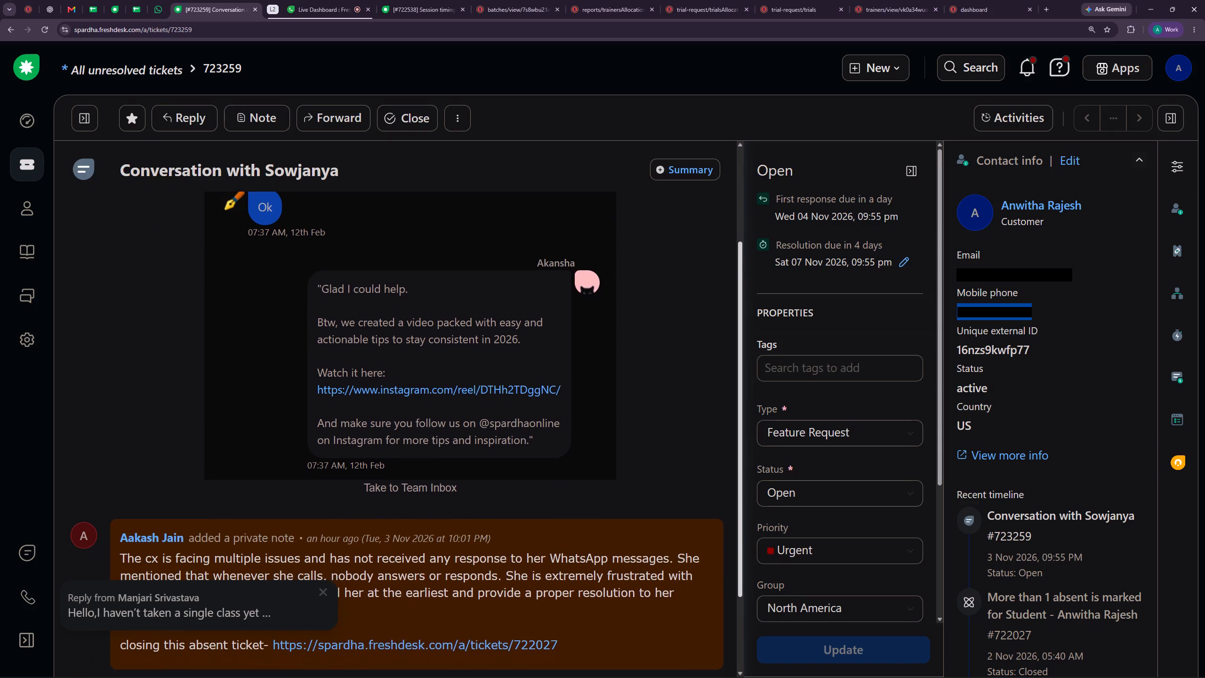
pyautogui.moveTo(737, 397); pyautogui.dragTo(737, 390)
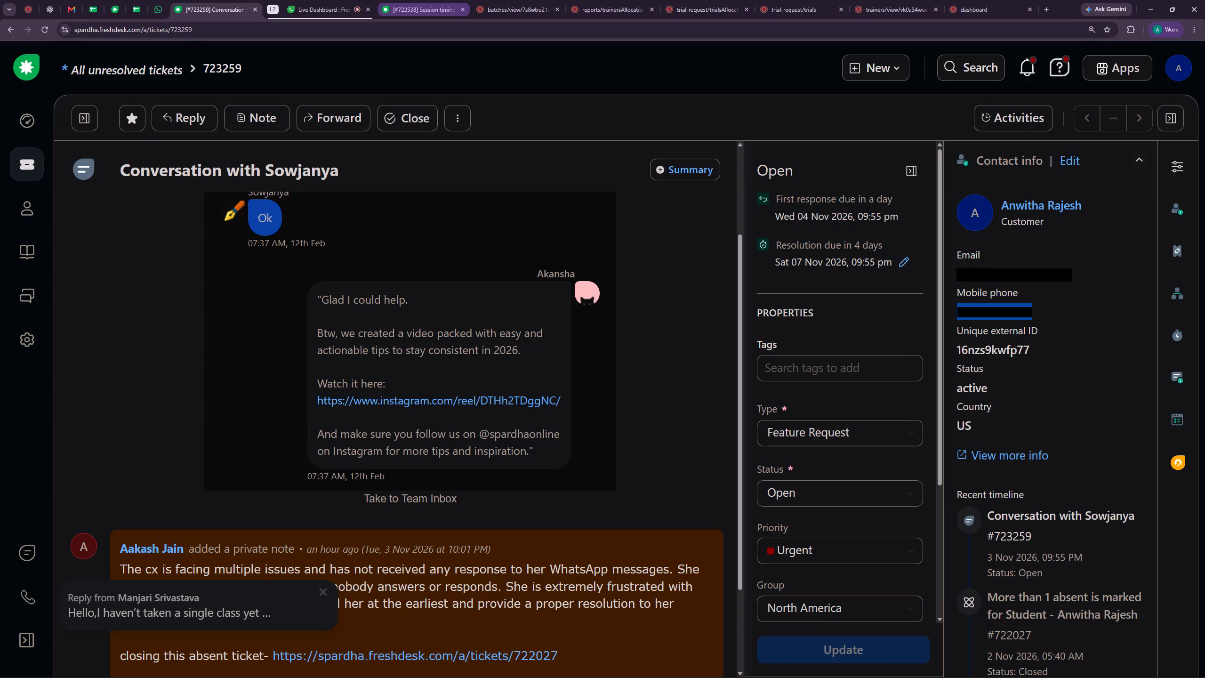
pyautogui.click(534, 157)
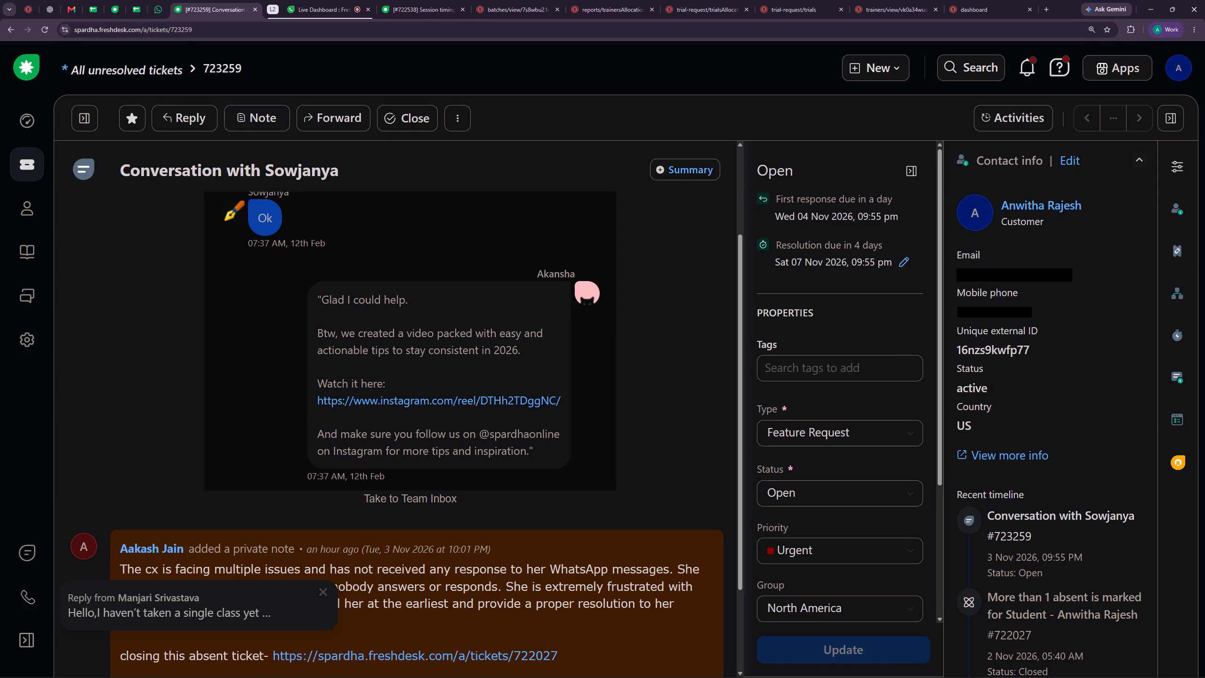
pyautogui.scroll(1, 531, 168)
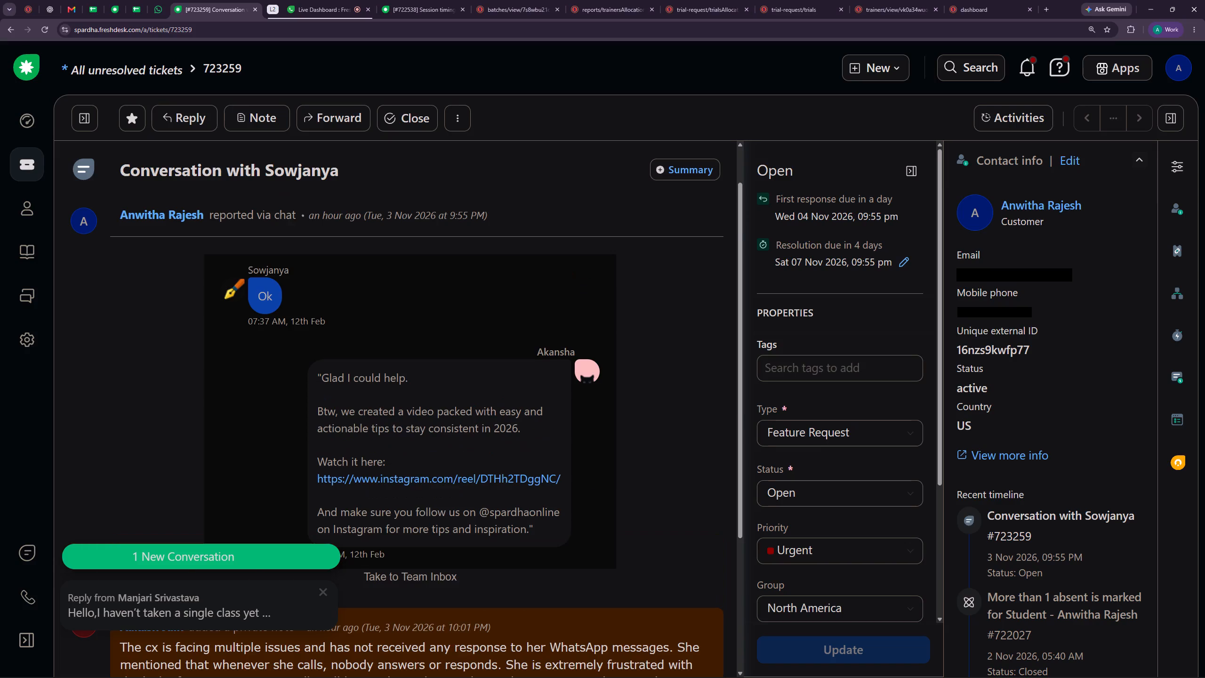
pyautogui.scroll(-1, 535, 176)
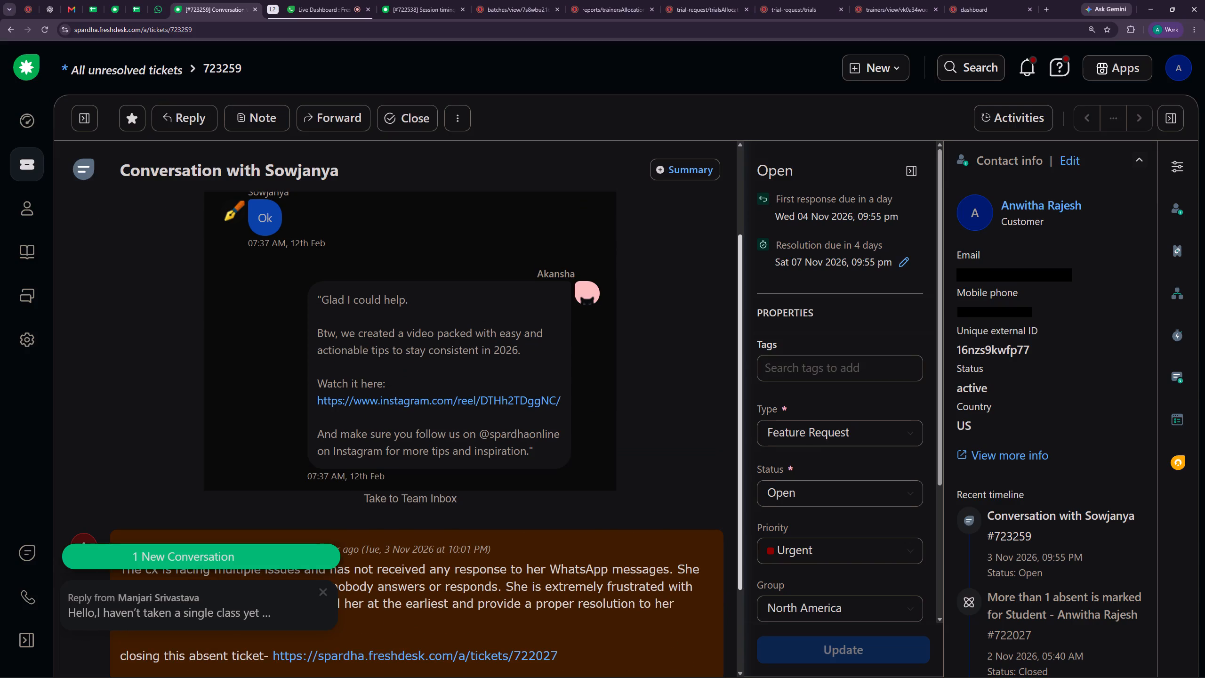
pyautogui.moveTo(740, 383); pyautogui.dragTo(739, 370)
pyautogui.click(325, 593)
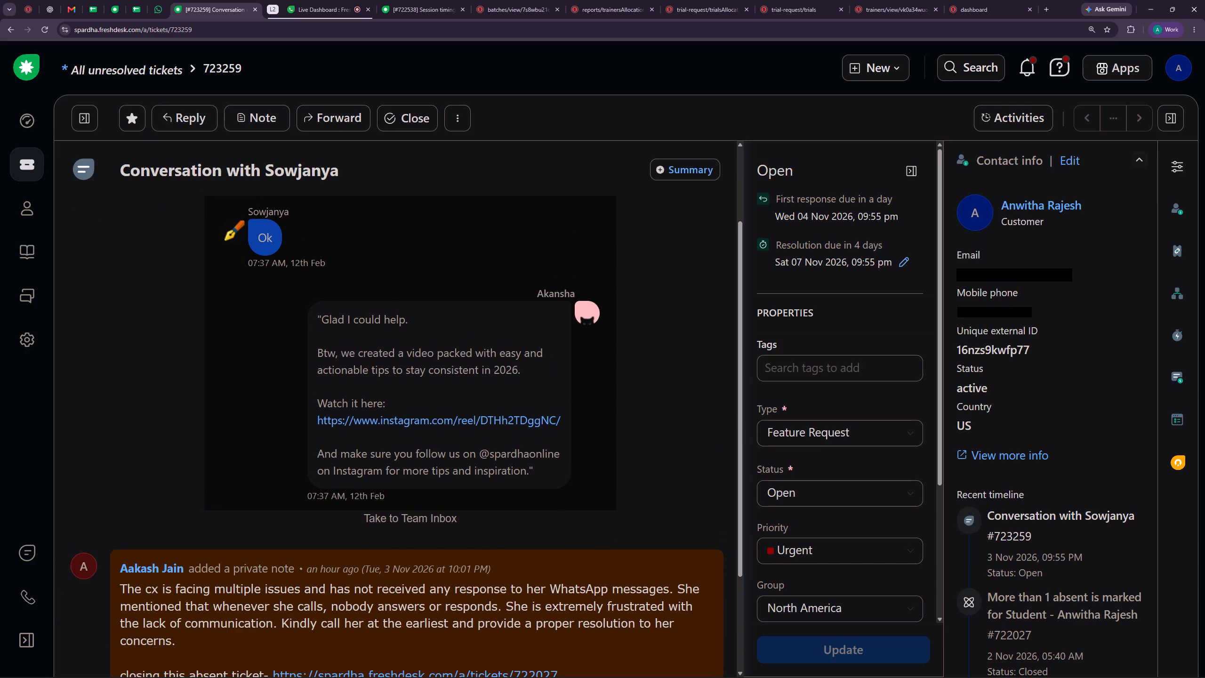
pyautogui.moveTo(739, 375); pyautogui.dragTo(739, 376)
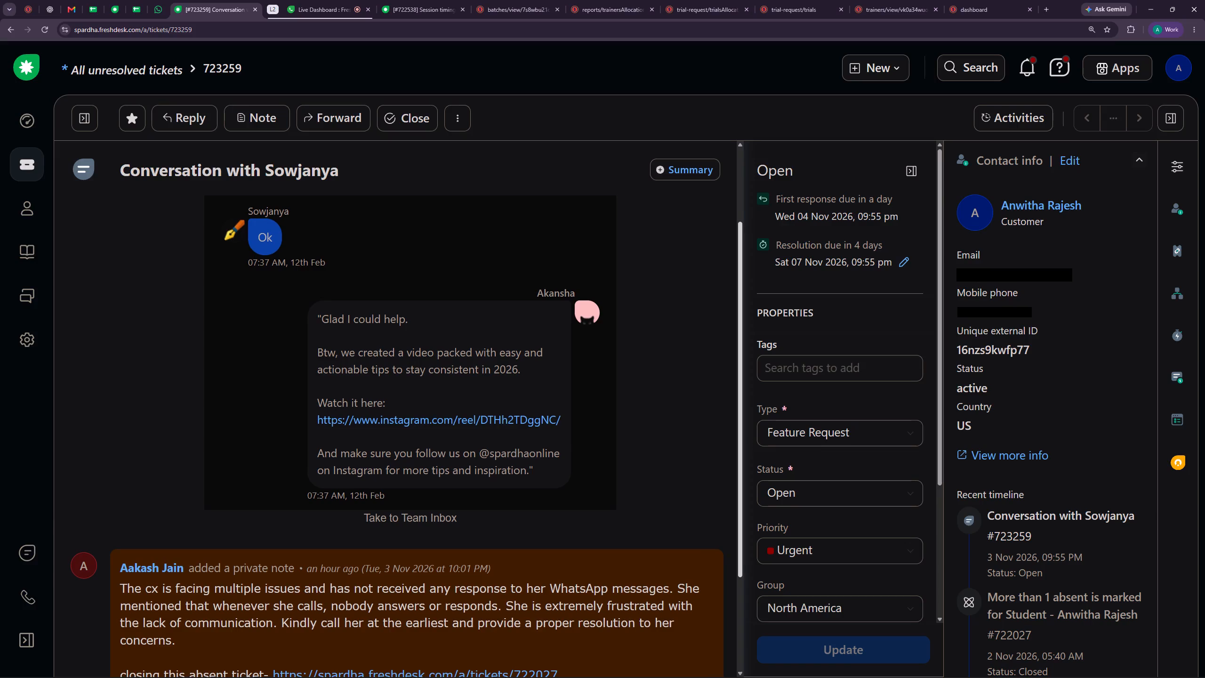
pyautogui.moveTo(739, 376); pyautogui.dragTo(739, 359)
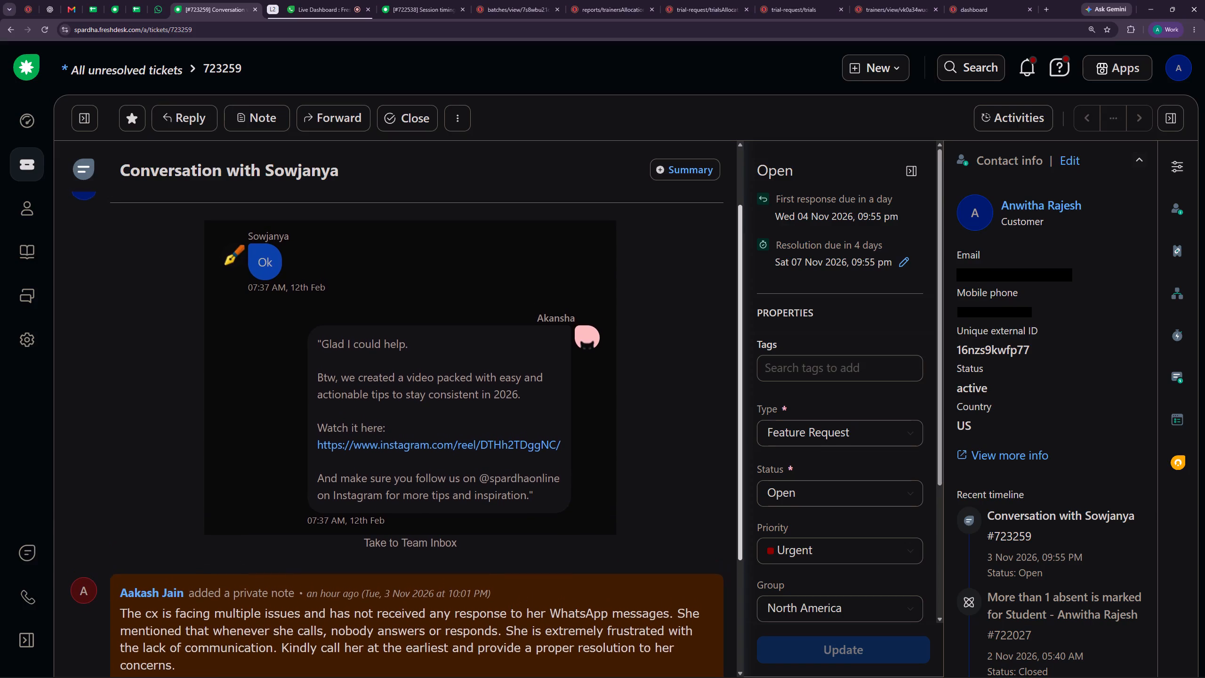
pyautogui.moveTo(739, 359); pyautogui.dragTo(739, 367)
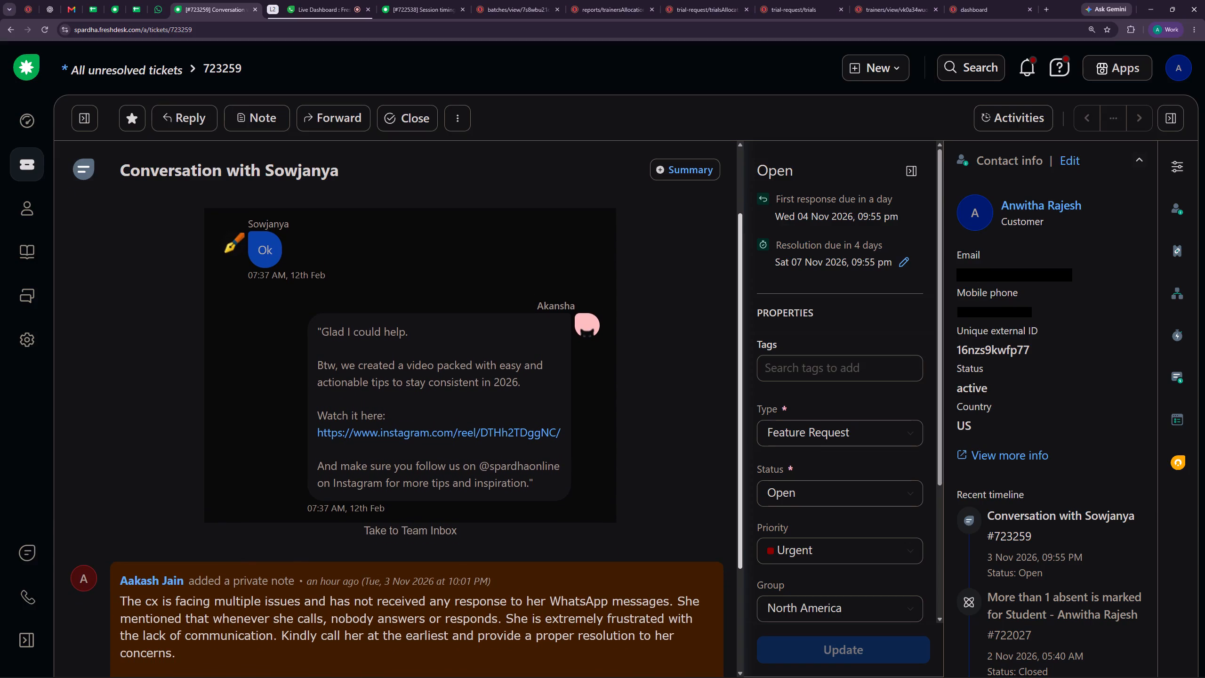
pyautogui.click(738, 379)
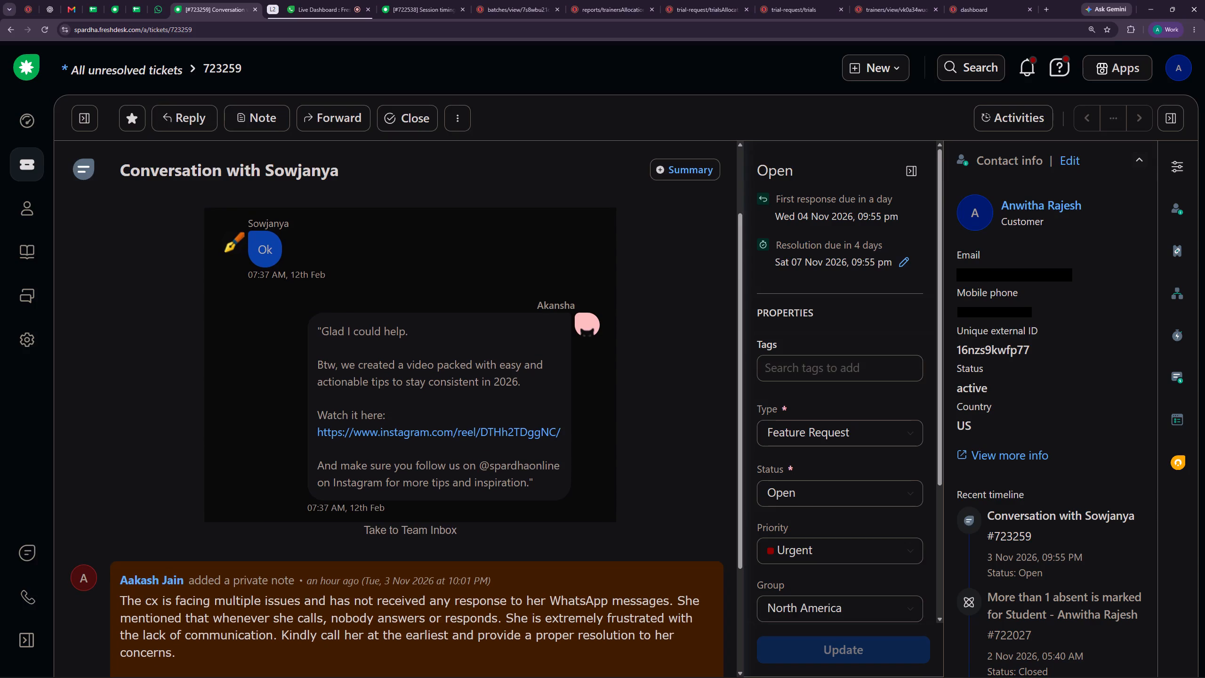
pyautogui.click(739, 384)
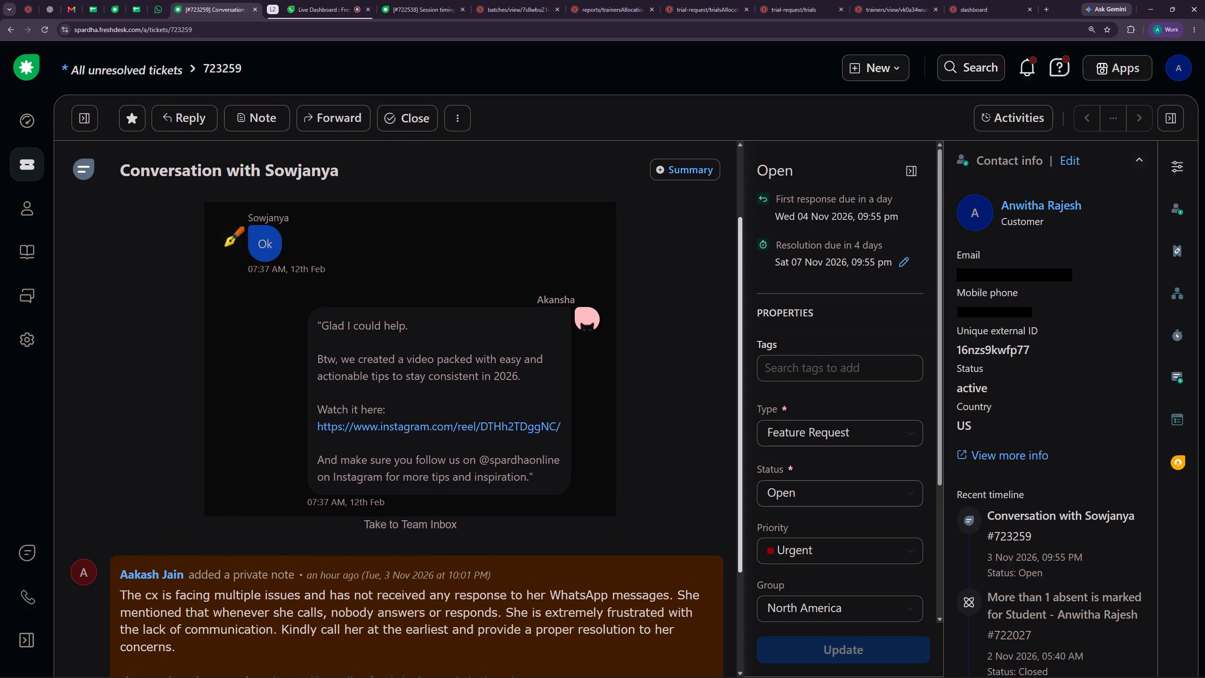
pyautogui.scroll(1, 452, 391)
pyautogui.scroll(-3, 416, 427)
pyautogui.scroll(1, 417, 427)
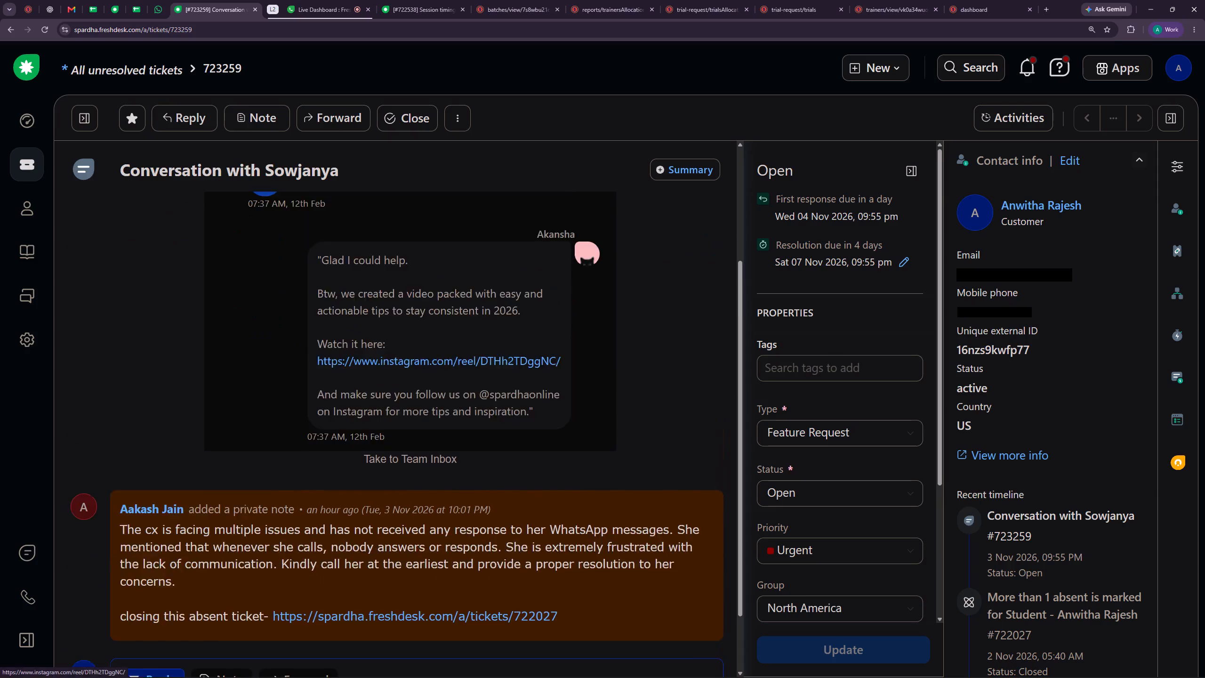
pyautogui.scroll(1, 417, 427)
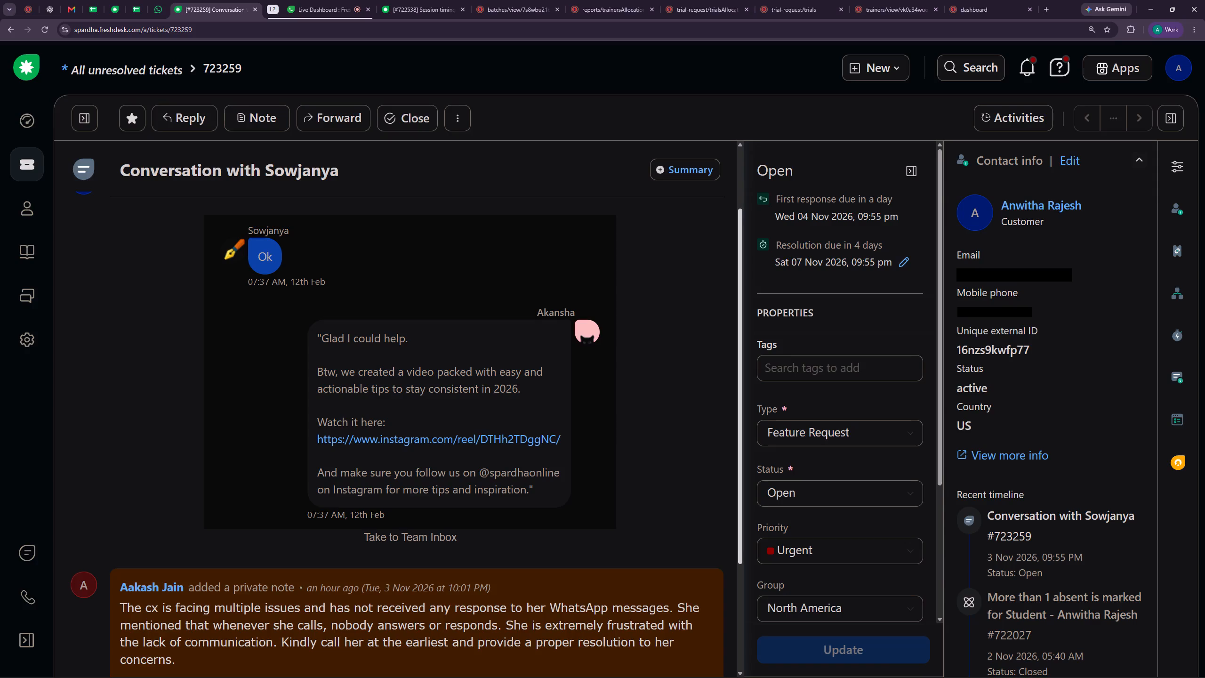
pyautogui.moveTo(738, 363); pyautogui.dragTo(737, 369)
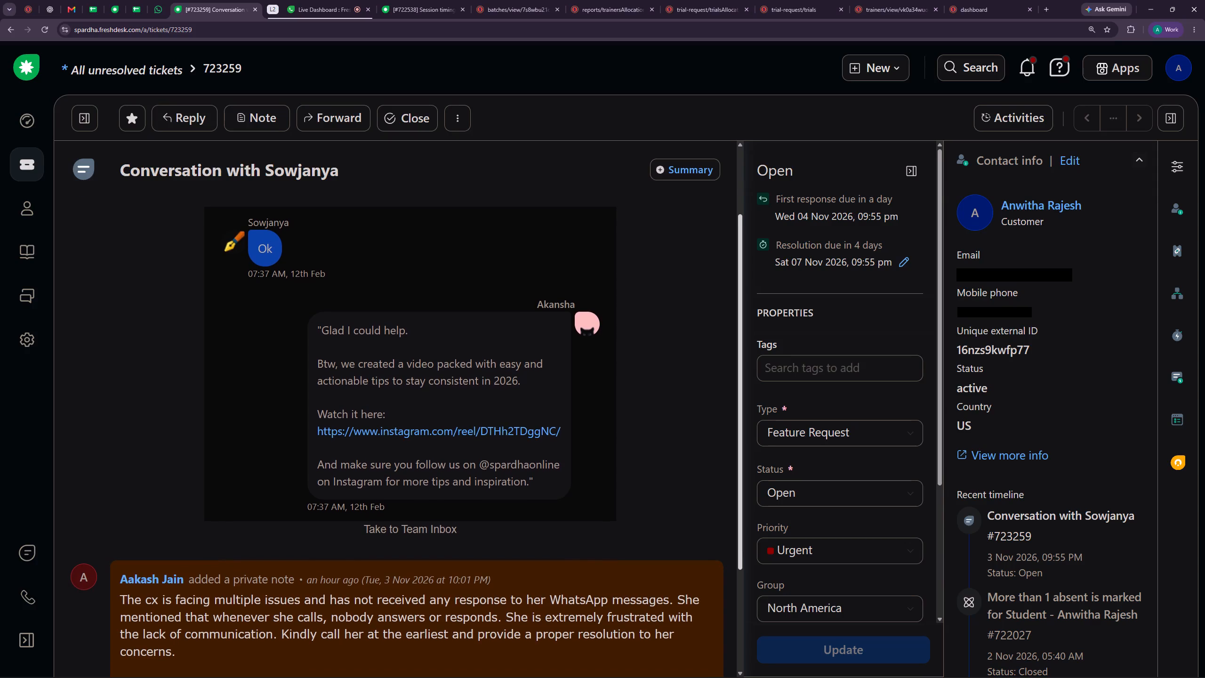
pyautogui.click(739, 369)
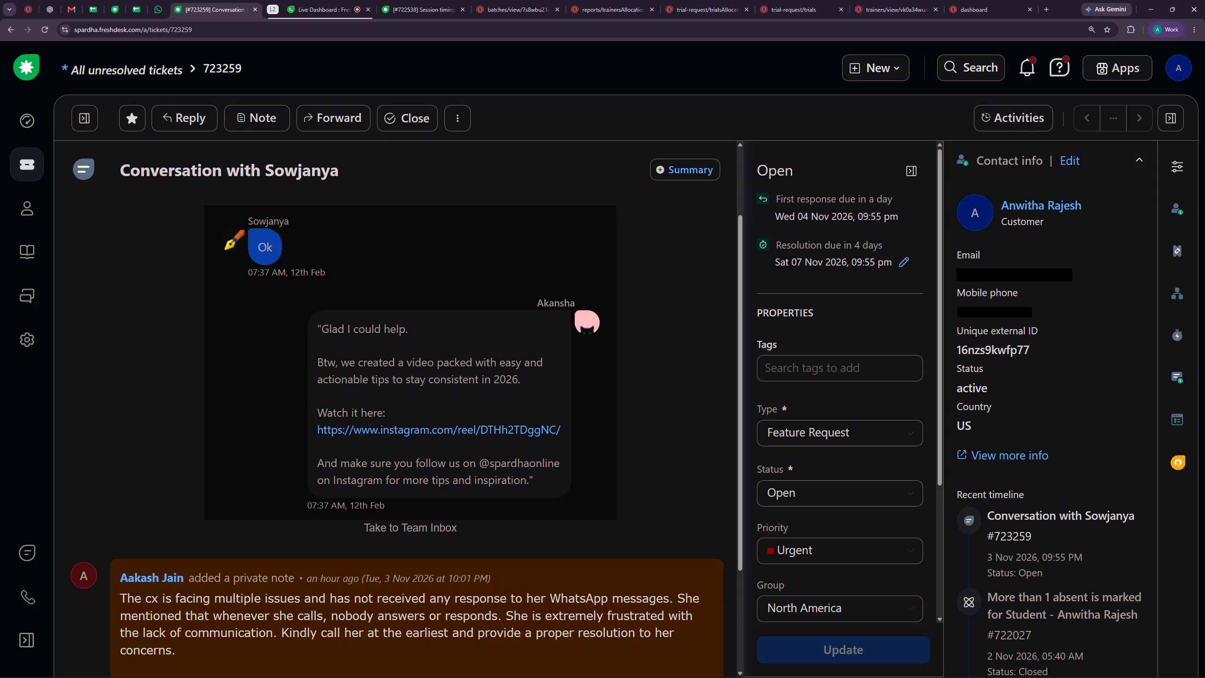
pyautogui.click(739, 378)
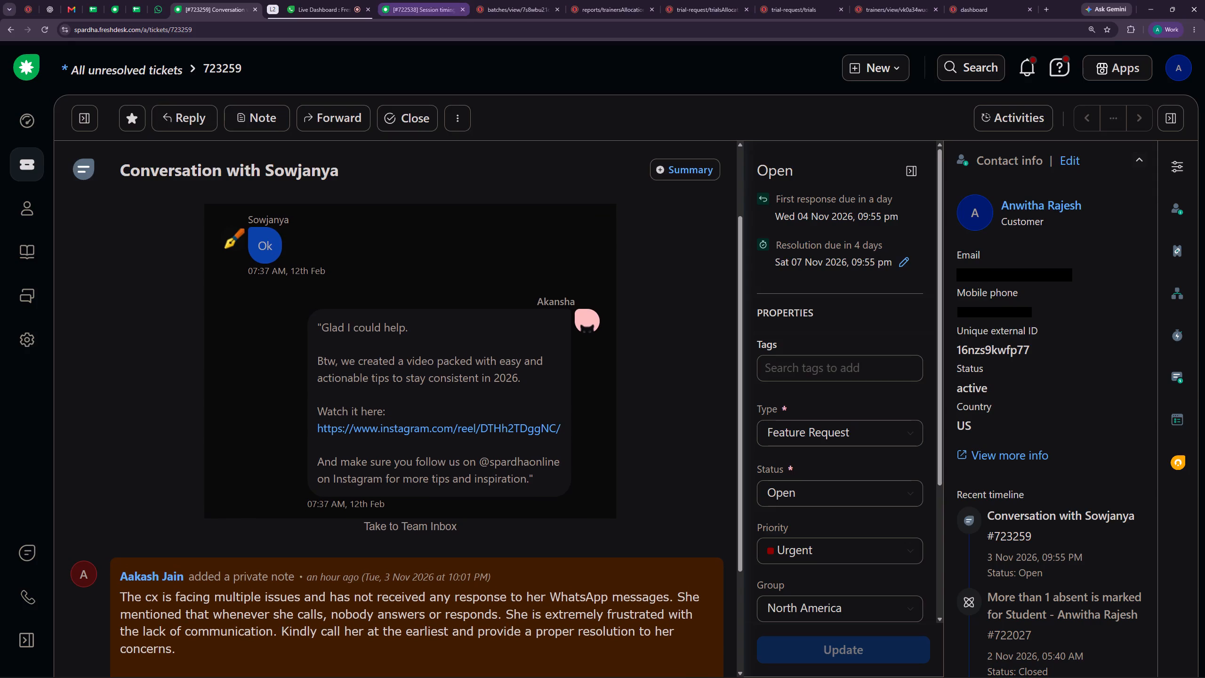
# Switch between tickets 722538 and 723259, and check the ongoing outgoing call on the Live Dashboard.
pyautogui.click(426, 8)
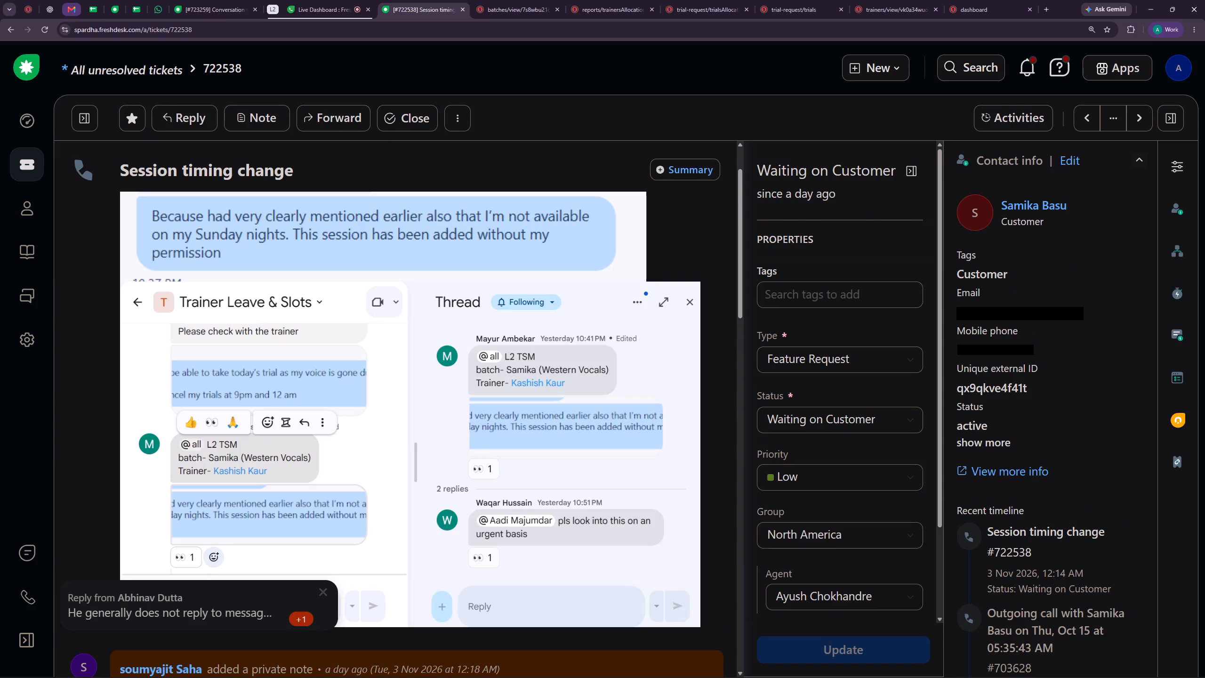
pyautogui.click(219, 1)
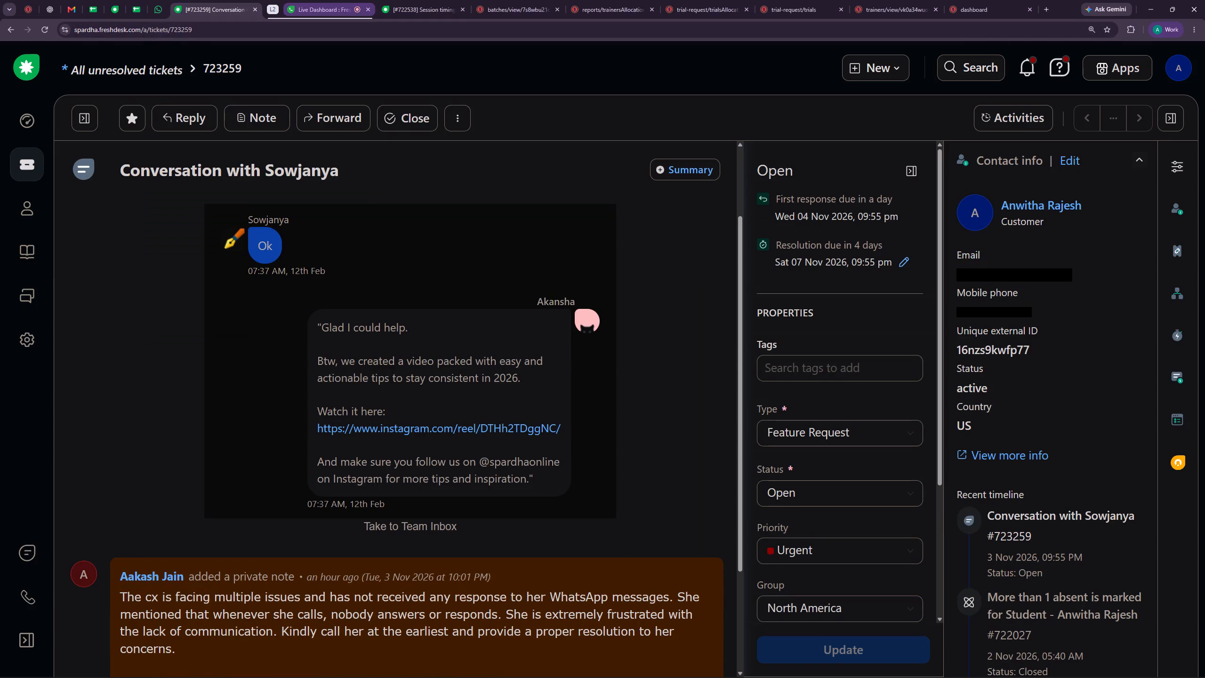
pyautogui.click(508, 4)
pyautogui.click(415, 0)
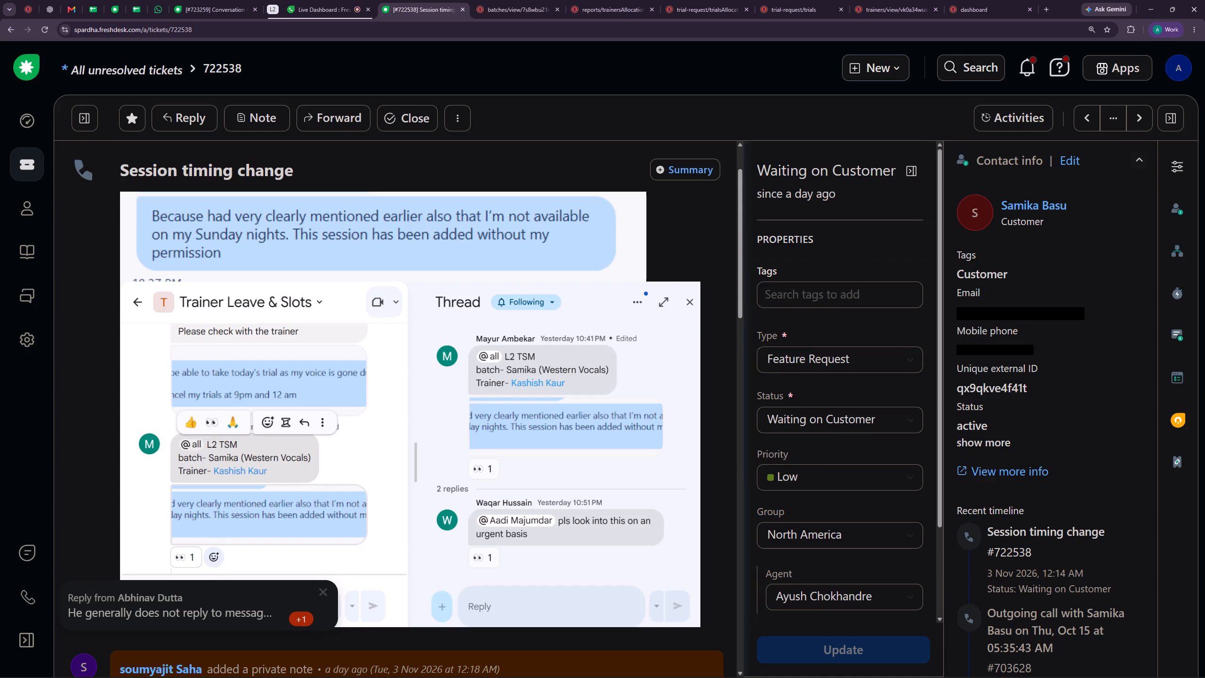
pyautogui.click(359, 5)
pyautogui.click(439, 6)
pyautogui.click(520, 7)
pyautogui.click(329, 5)
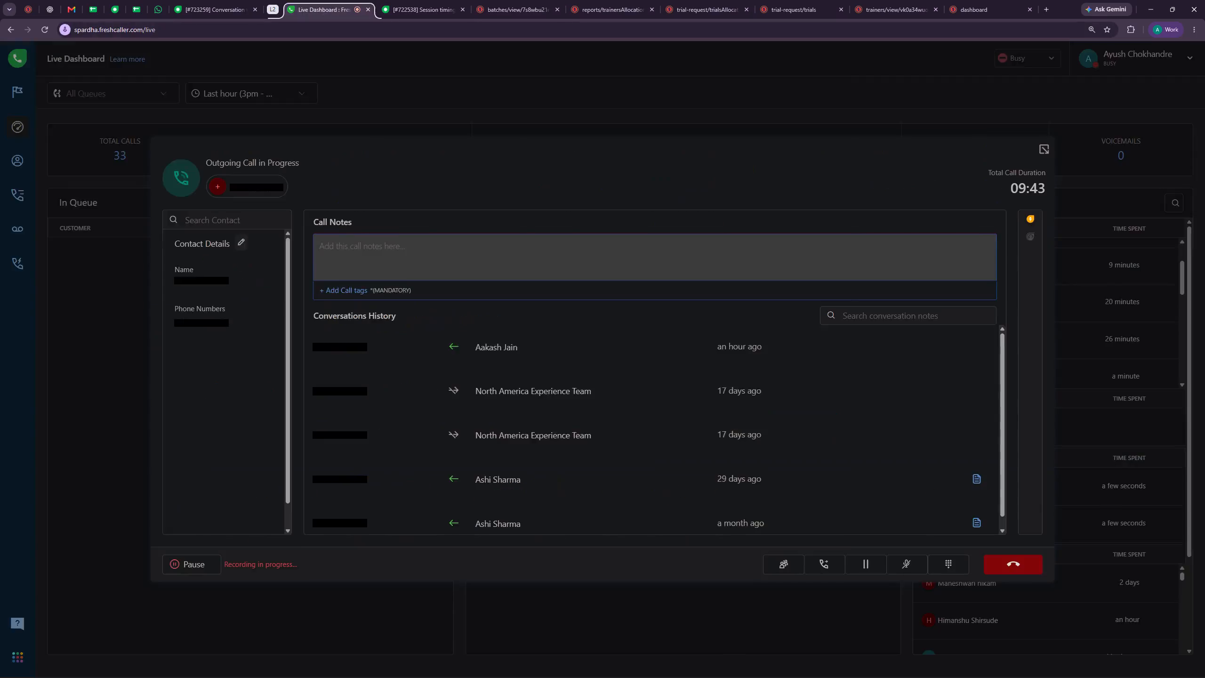
# Return to ticket 723259 and reread the private note about the customer's unanswered messages and calls.
pyautogui.click(213, 4)
pyautogui.scroll(-2, 429, 455)
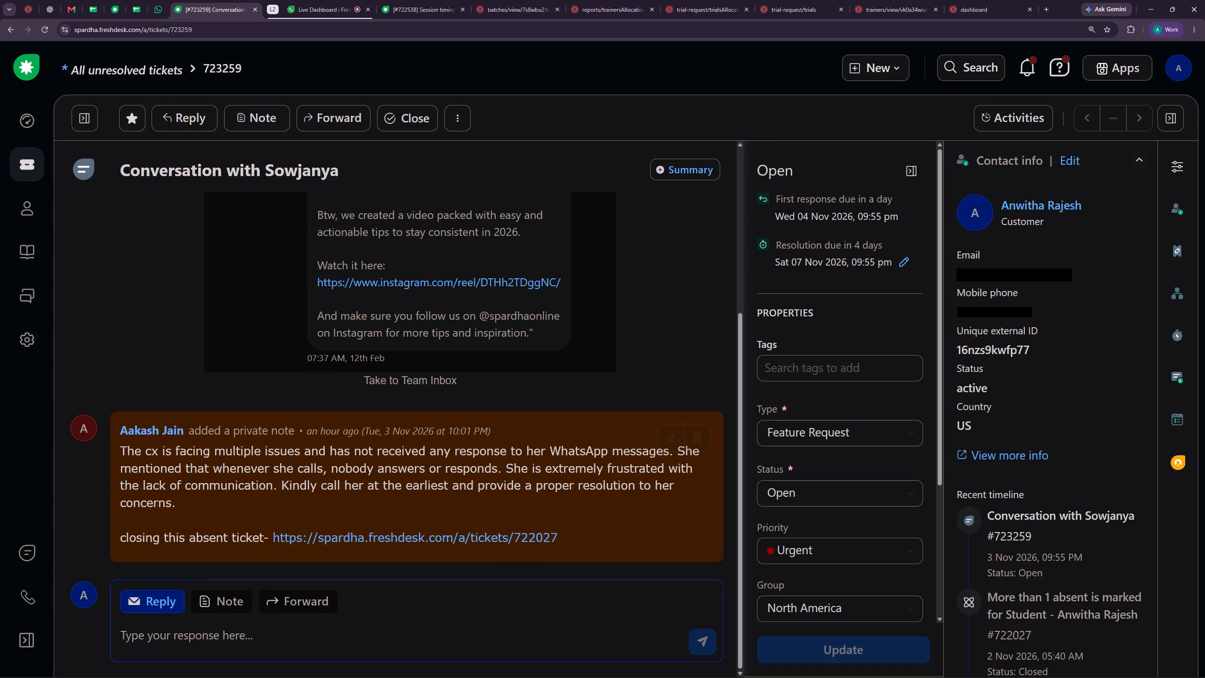
pyautogui.moveTo(739, 468); pyautogui.dragTo(739, 488)
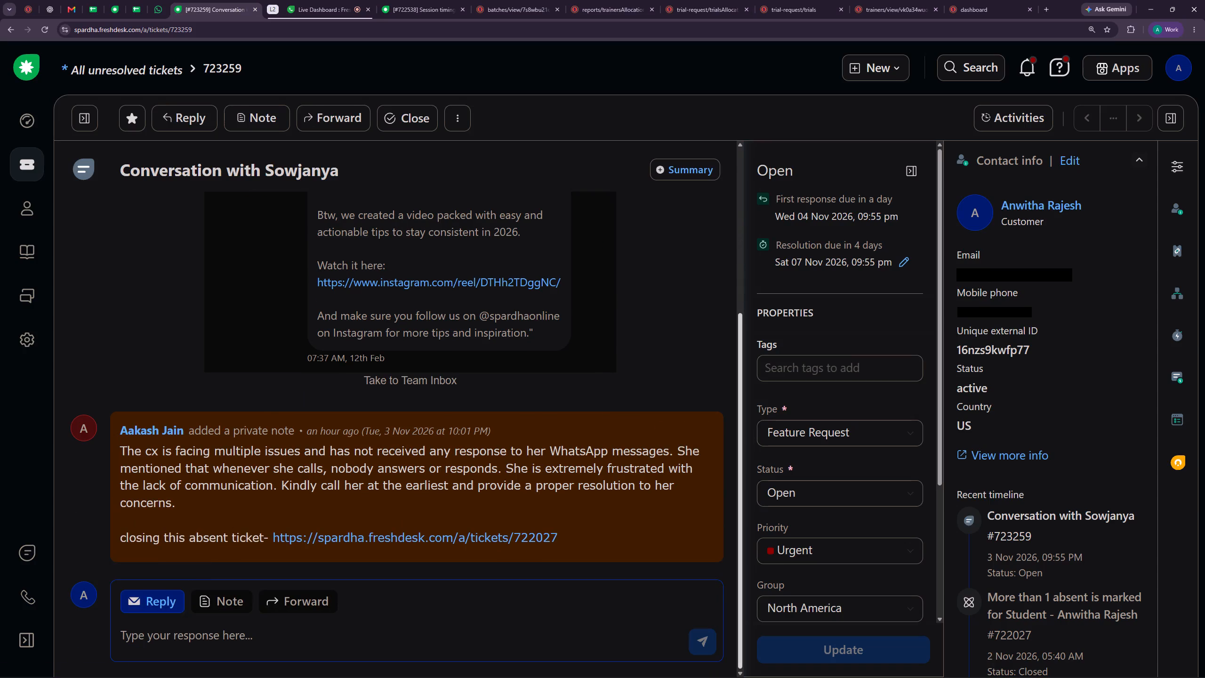
pyautogui.moveTo(739, 461); pyautogui.dragTo(739, 387)
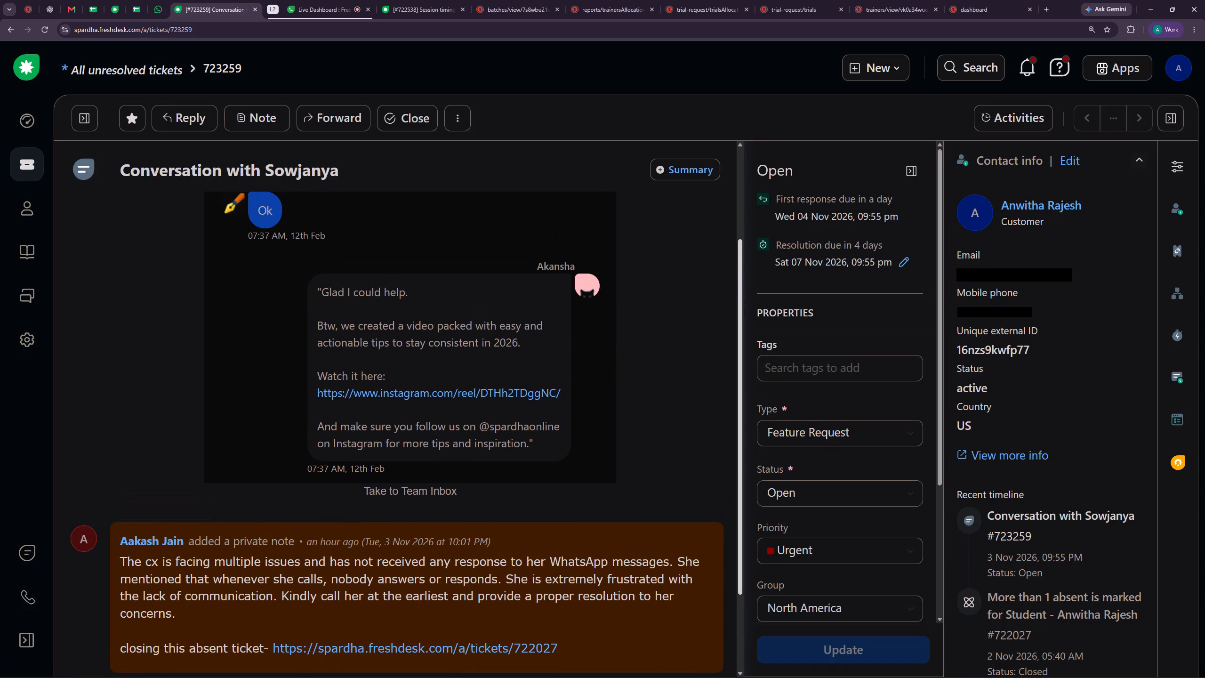
pyautogui.moveTo(739, 396); pyautogui.dragTo(739, 396)
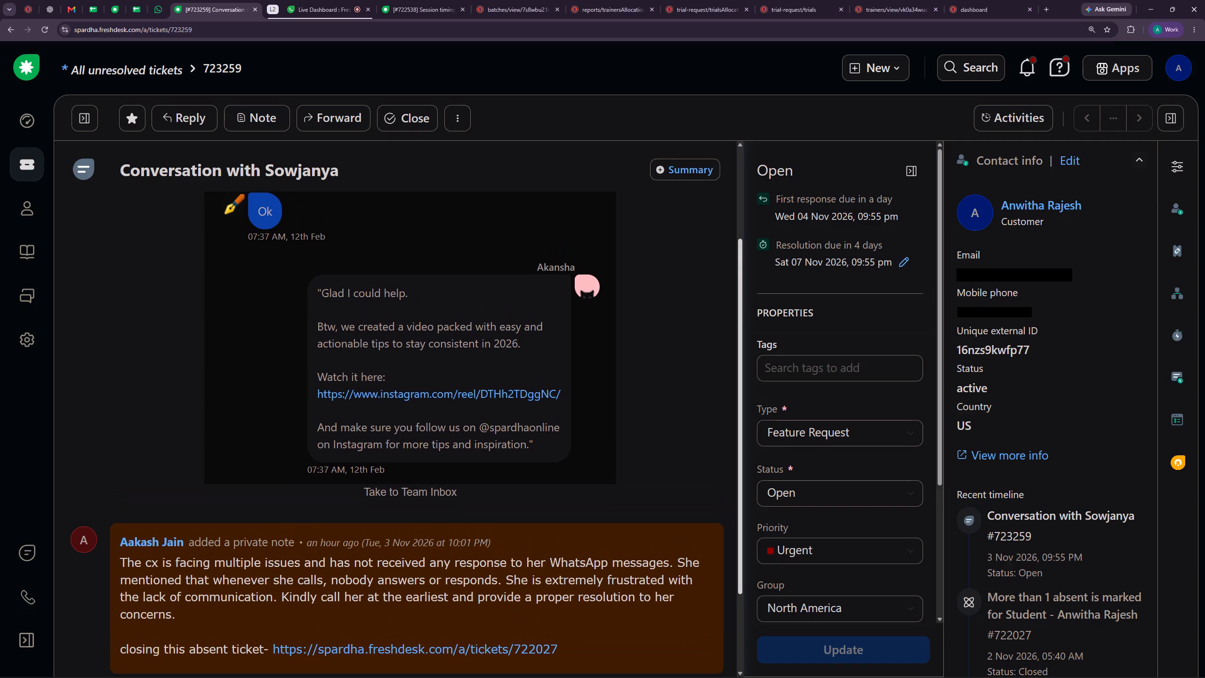
pyautogui.moveTo(739, 396); pyautogui.dragTo(739, 392)
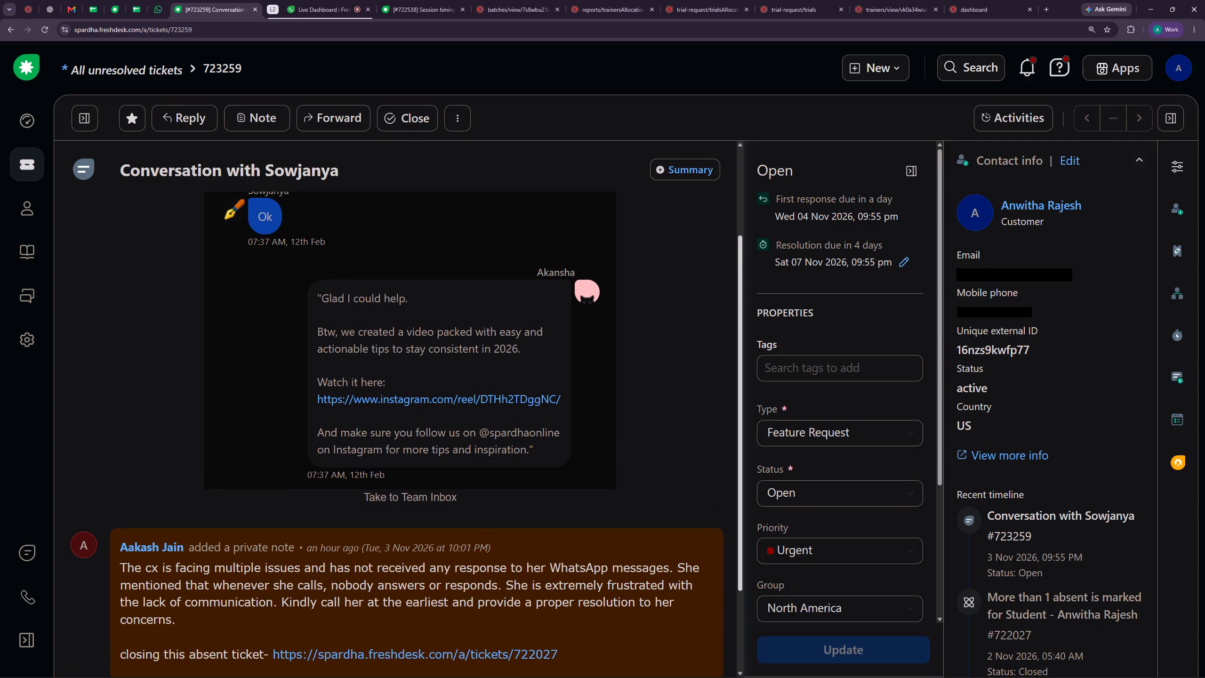
pyautogui.click(739, 395)
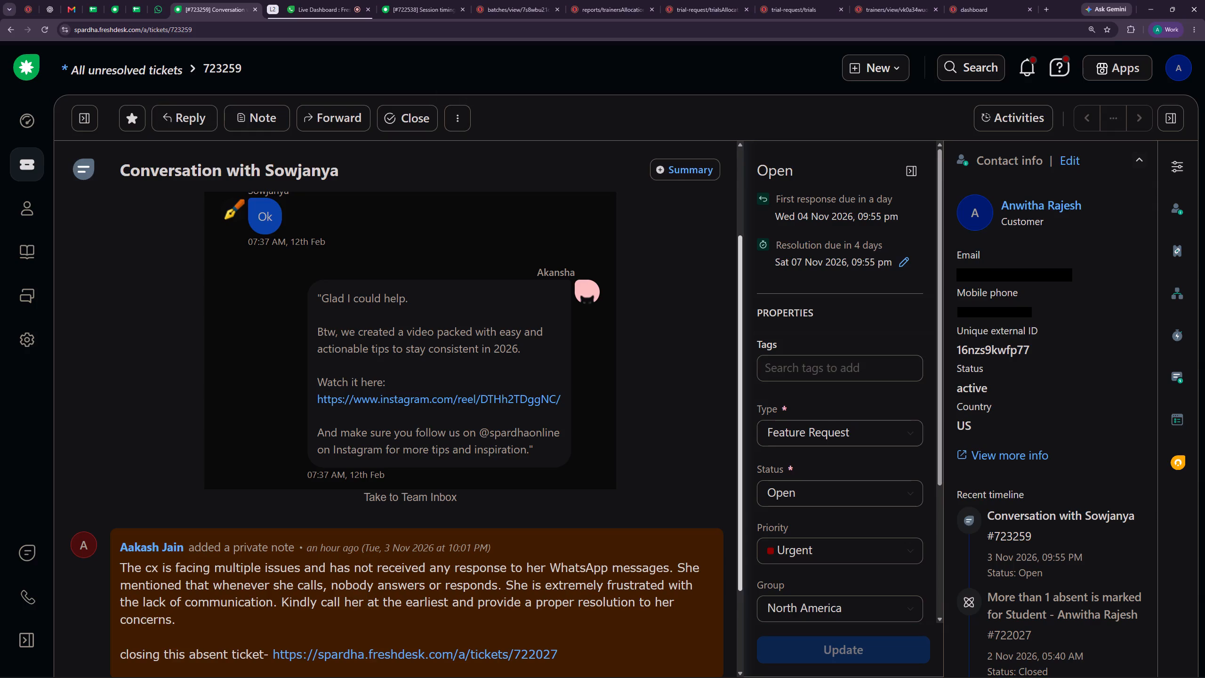
# Return to the Live Dashboard and check the ongoing outgoing call's details and conversation history.
pyautogui.click(422, 0)
pyautogui.click(339, 0)
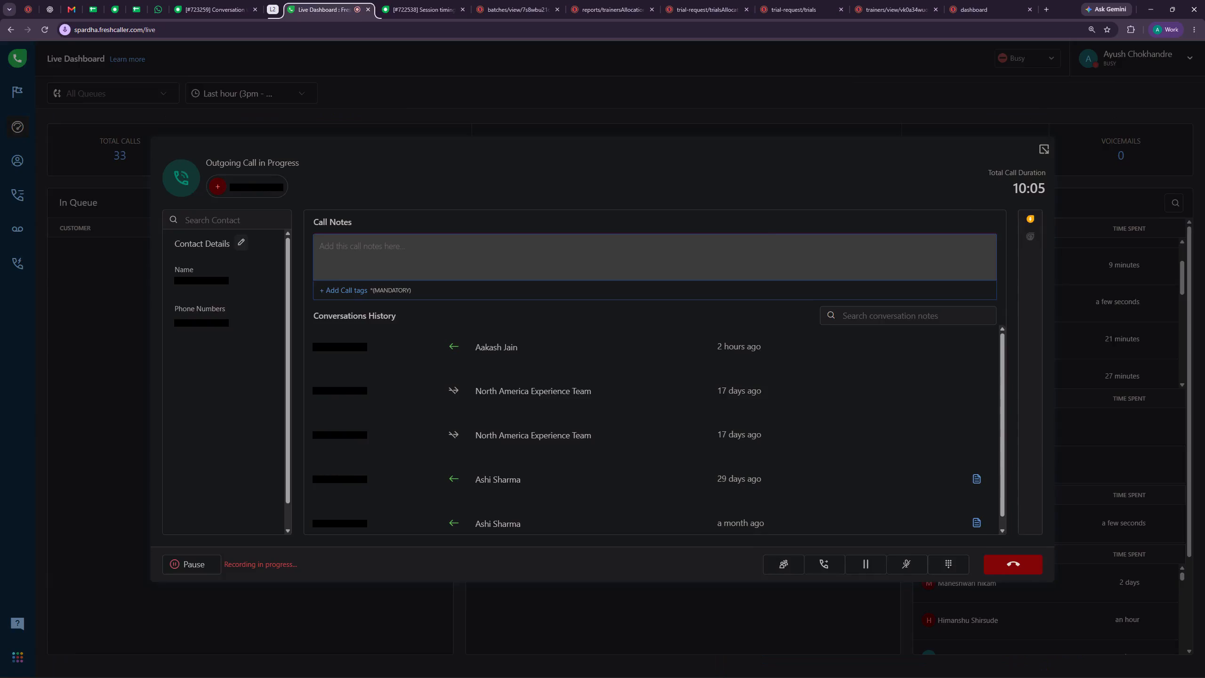
pyautogui.click(436, 0)
pyautogui.click(503, 8)
pyautogui.click(438, 9)
pyautogui.click(335, 0)
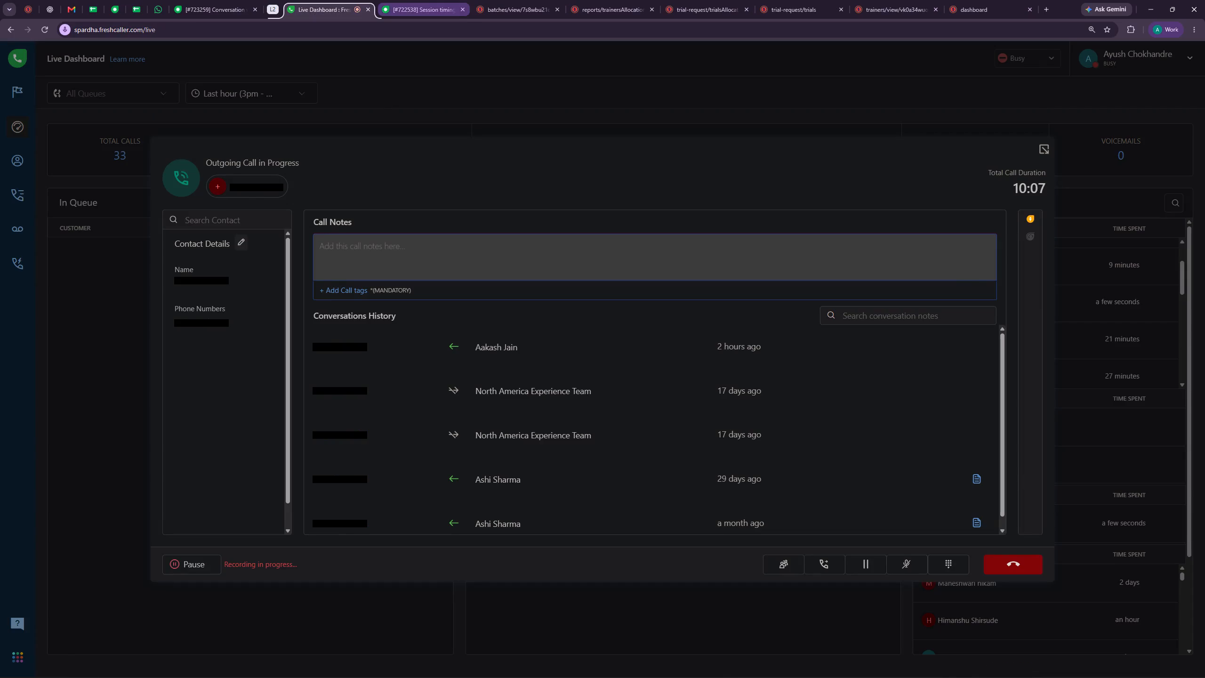
pyautogui.click(424, 0)
pyautogui.click(318, 0)
pyautogui.click(412, 2)
pyautogui.click(350, 2)
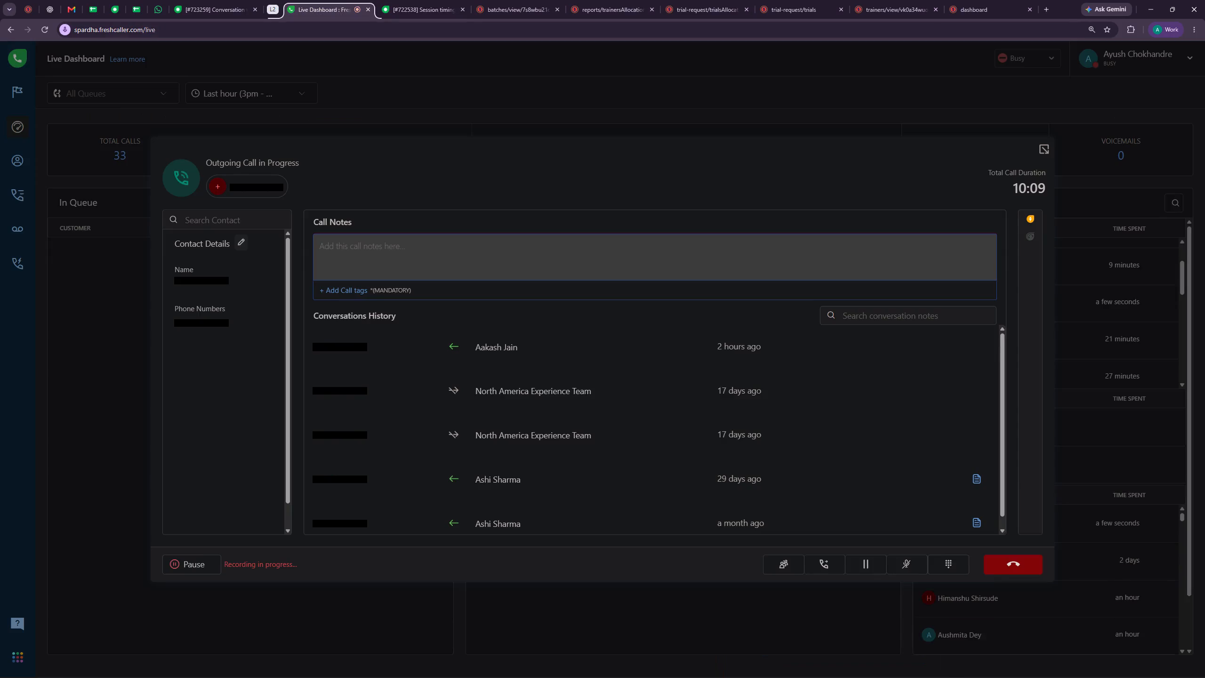
pyautogui.click(426, 2)
# Review the Electronic Keyboard batch's October and November 2026 sessions, checking their statuses and attendance remarks.
pyautogui.click(519, 0)
pyautogui.scroll(-3, 612, 408)
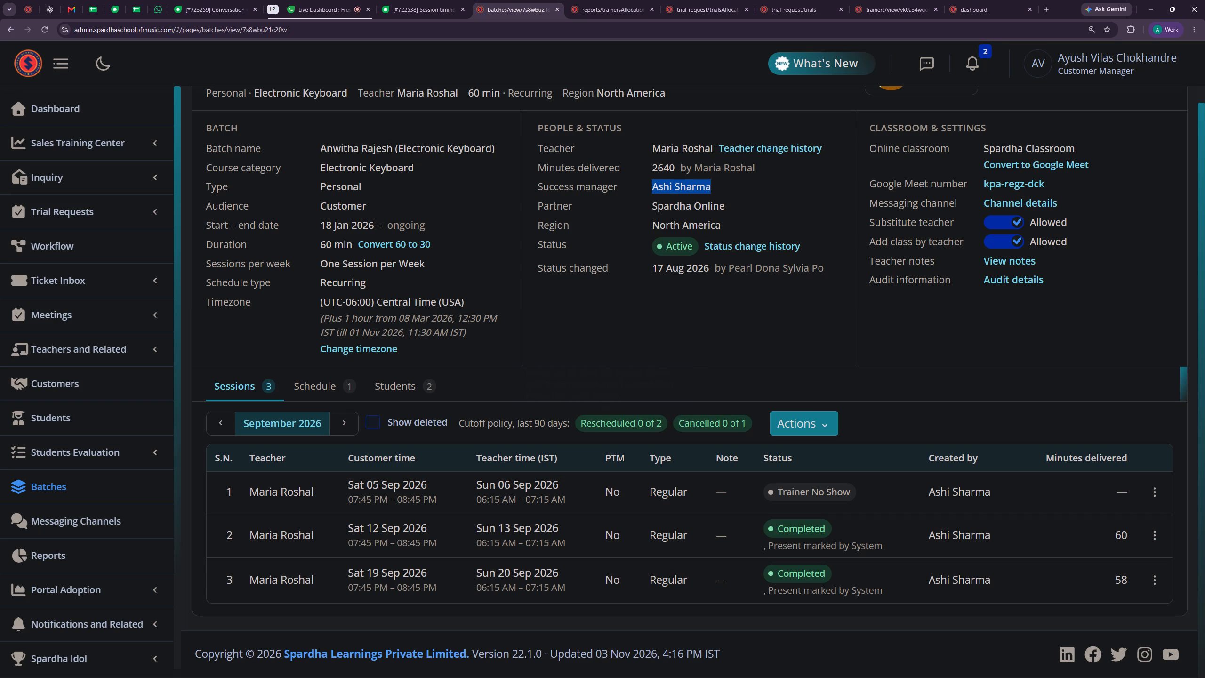
pyautogui.click(345, 428)
pyautogui.scroll(-3, 416, 425)
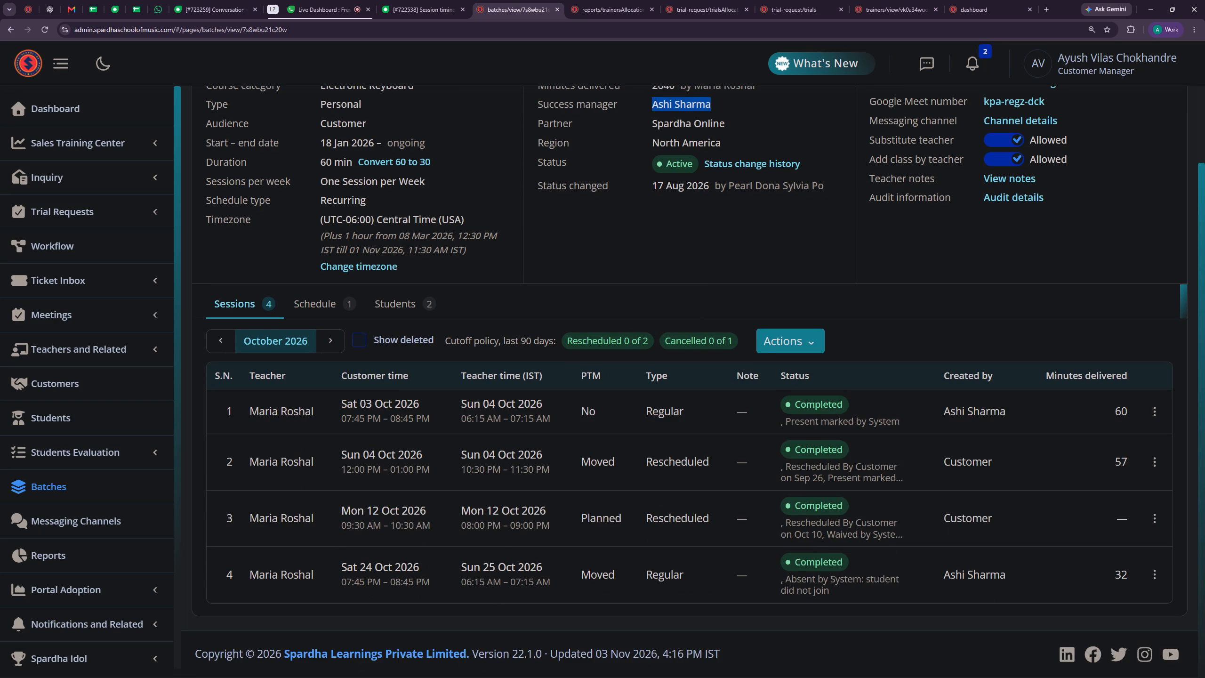
pyautogui.click(329, 343)
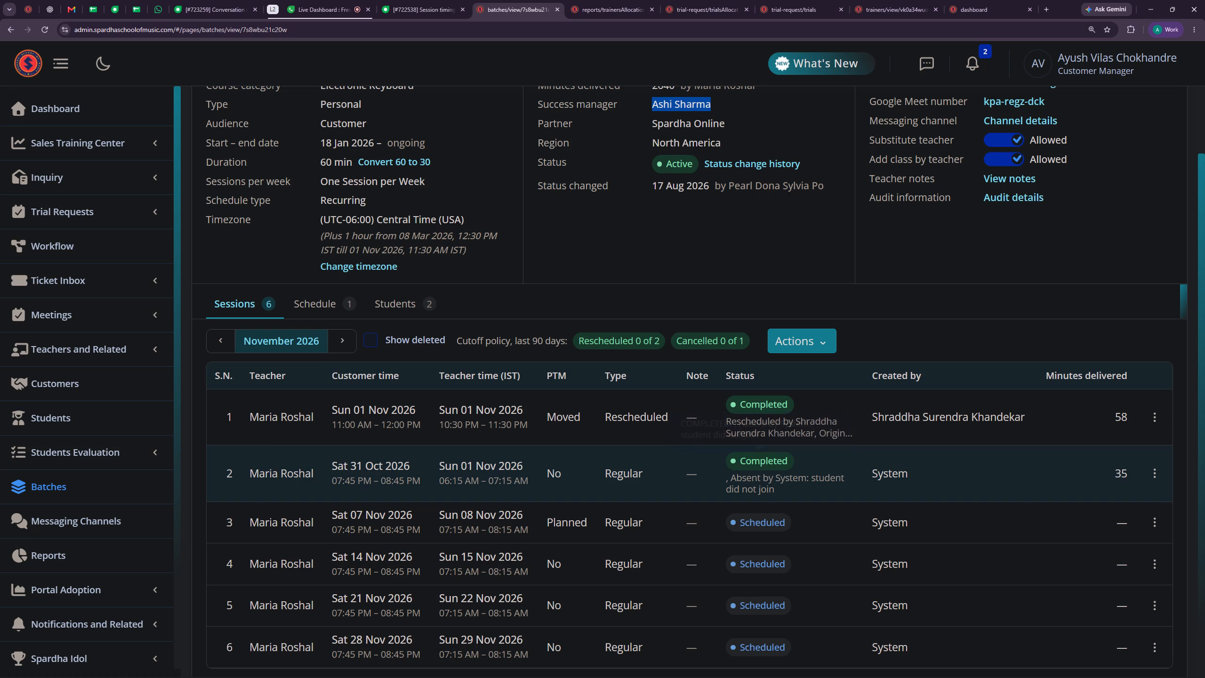
pyautogui.click(1155, 472)
pyautogui.click(950, 478)
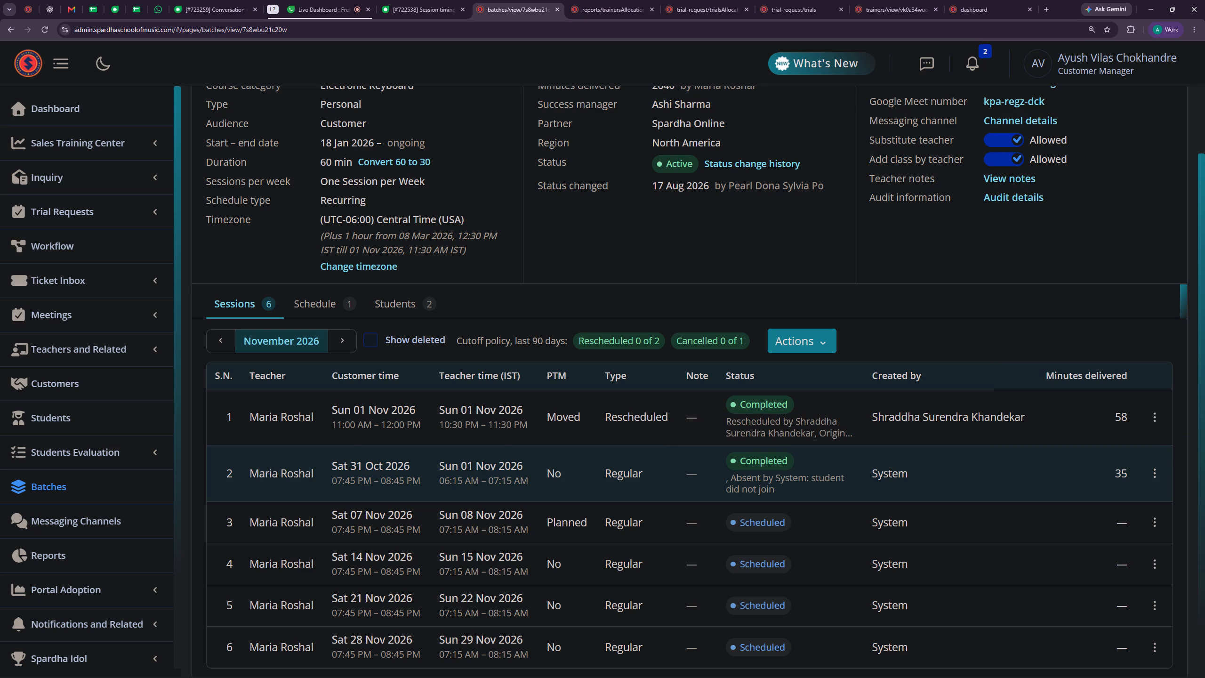
pyautogui.click(230, 342)
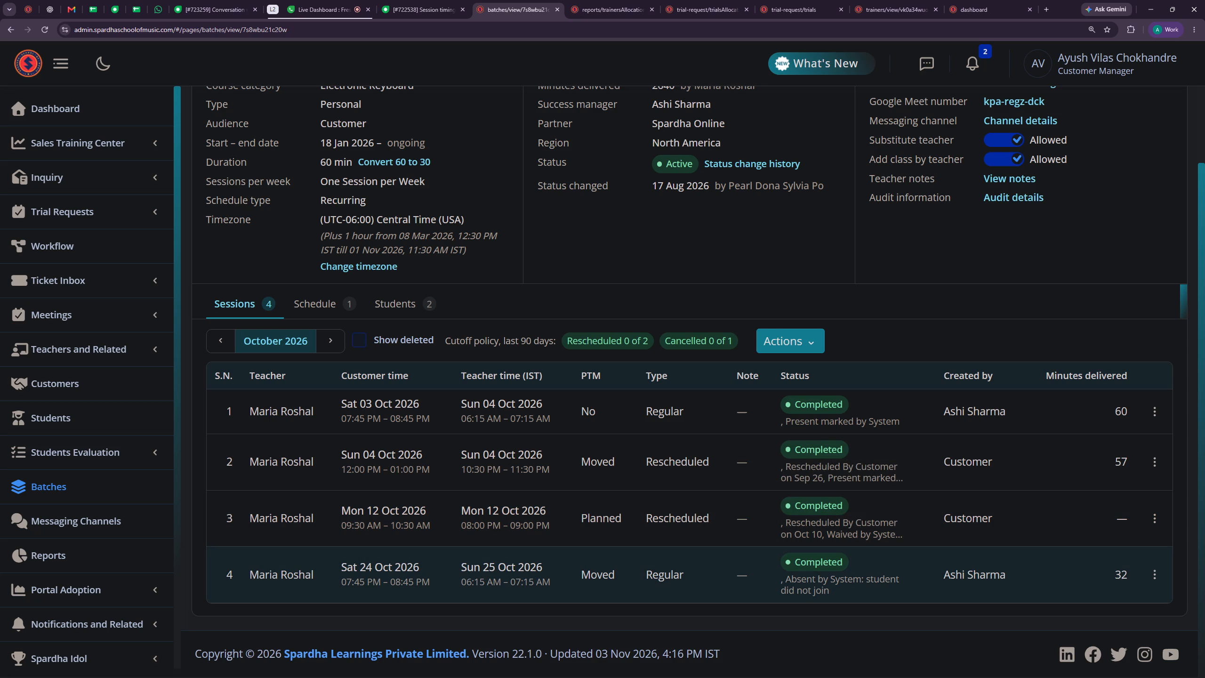
pyautogui.scroll(-1, 732, 568)
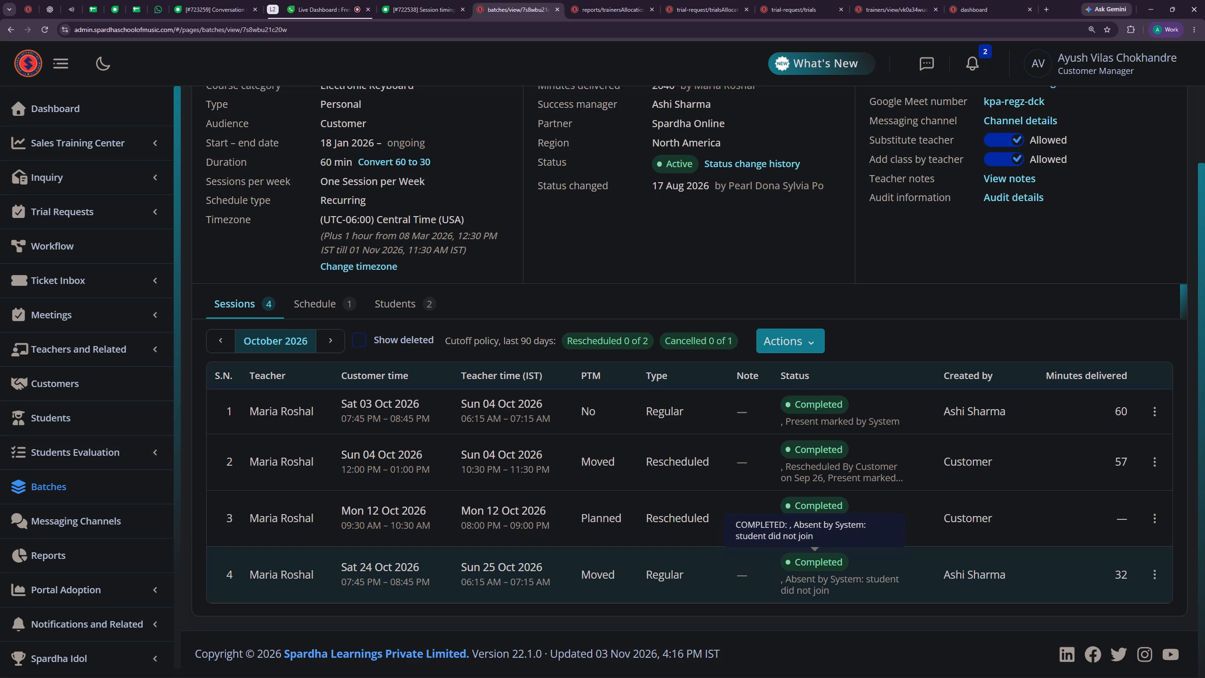
pyautogui.click(337, 341)
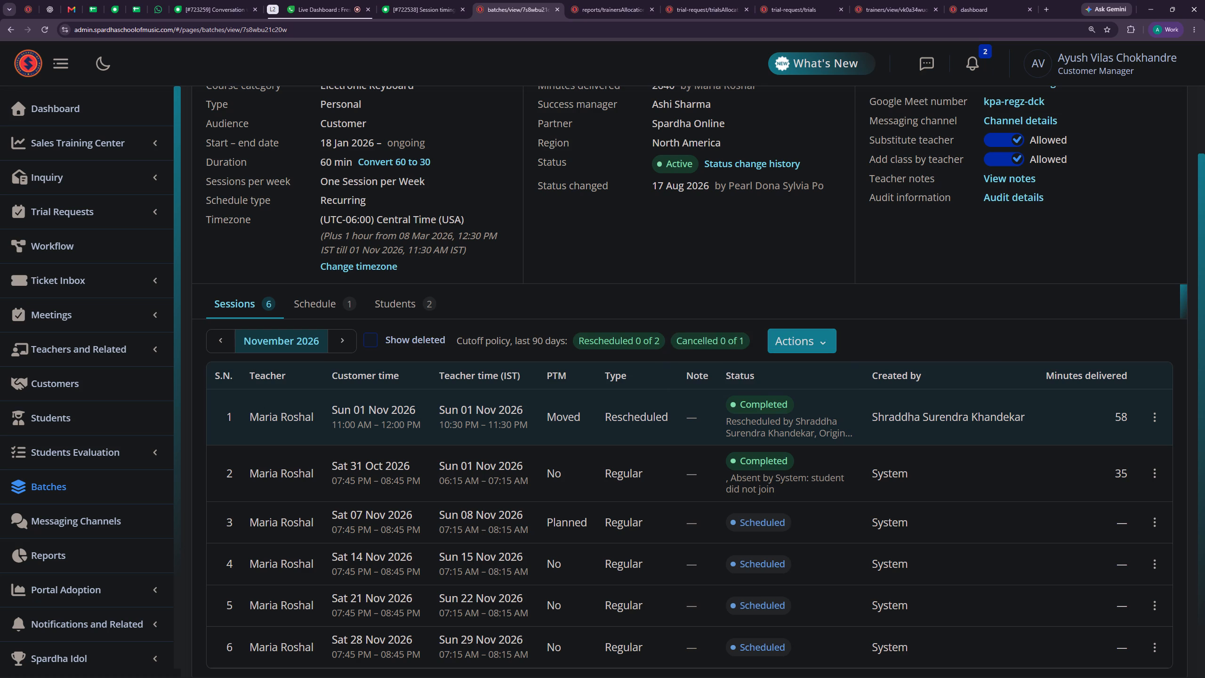
# Open attendance capture for the rescheduled 1 November 2026 session and close it without saving.
pyautogui.click(1156, 416)
pyautogui.click(1077, 483)
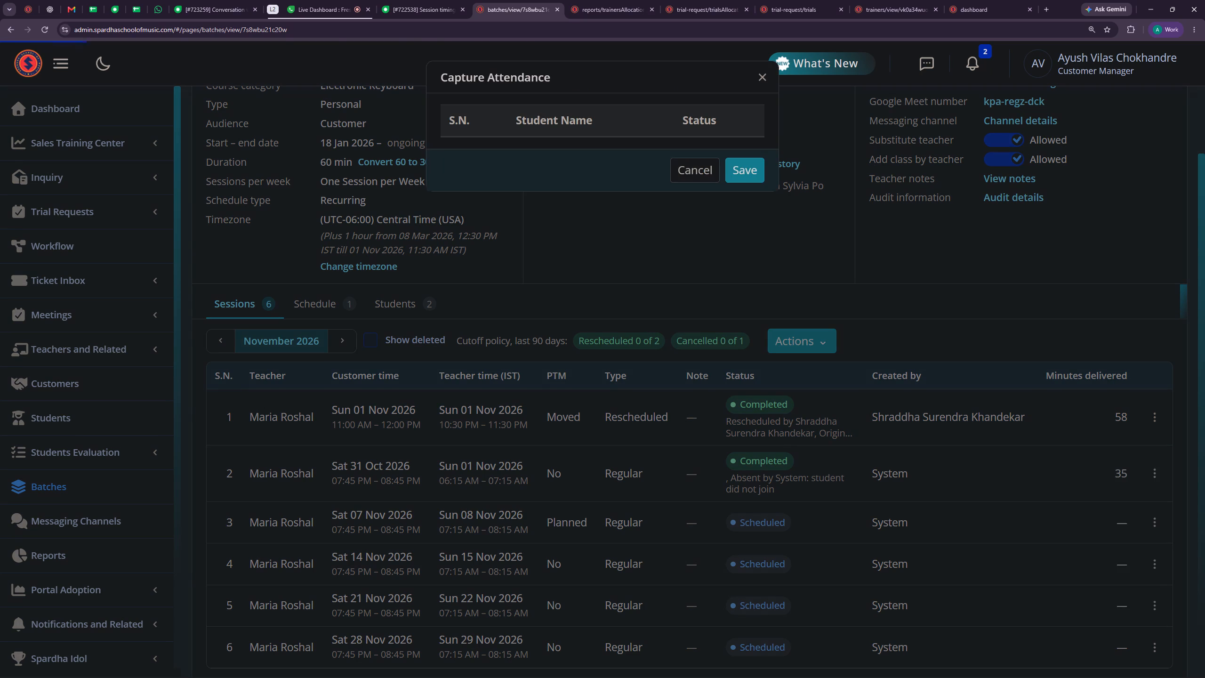
pyautogui.click(759, 79)
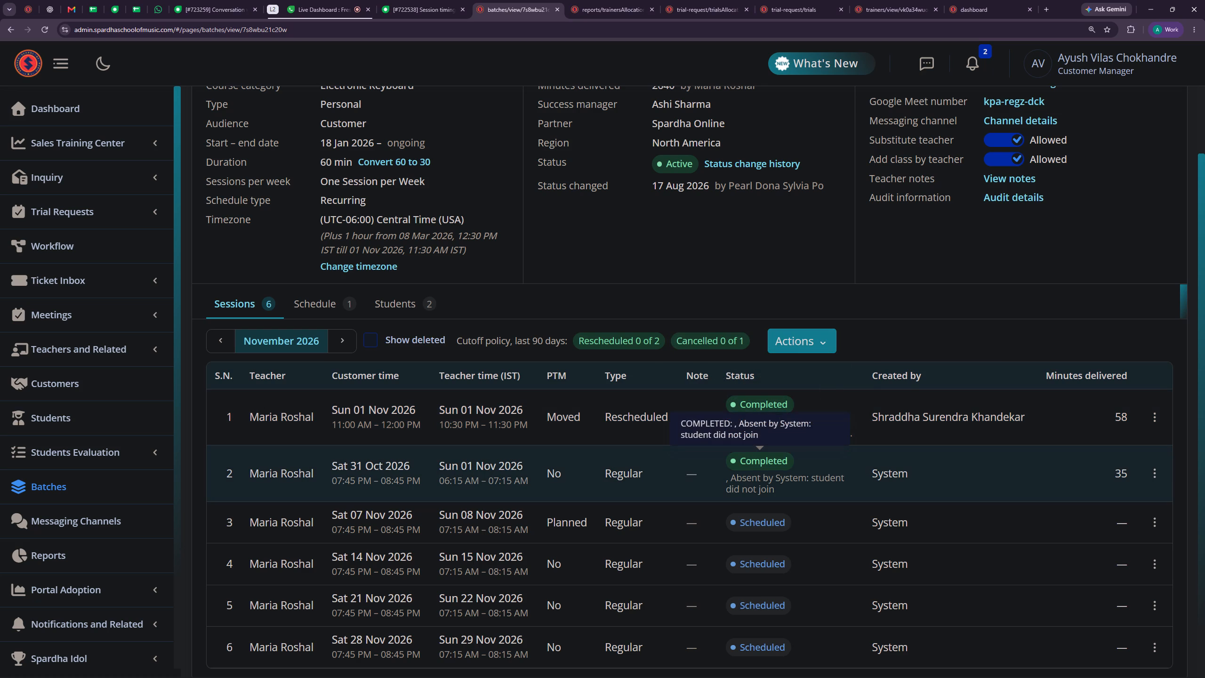
# Compare the batch's October and November 2026 sessions, reading the status details of the rescheduled and absent-marked classes.
pyautogui.click(223, 340)
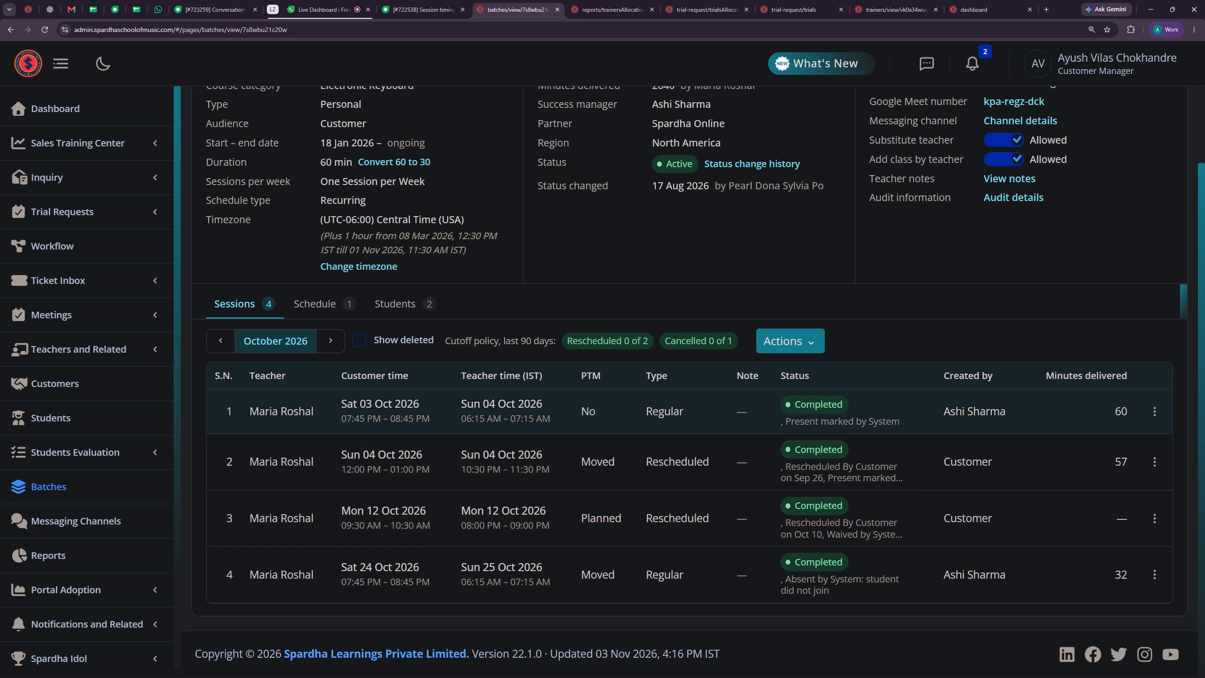
pyautogui.click(331, 341)
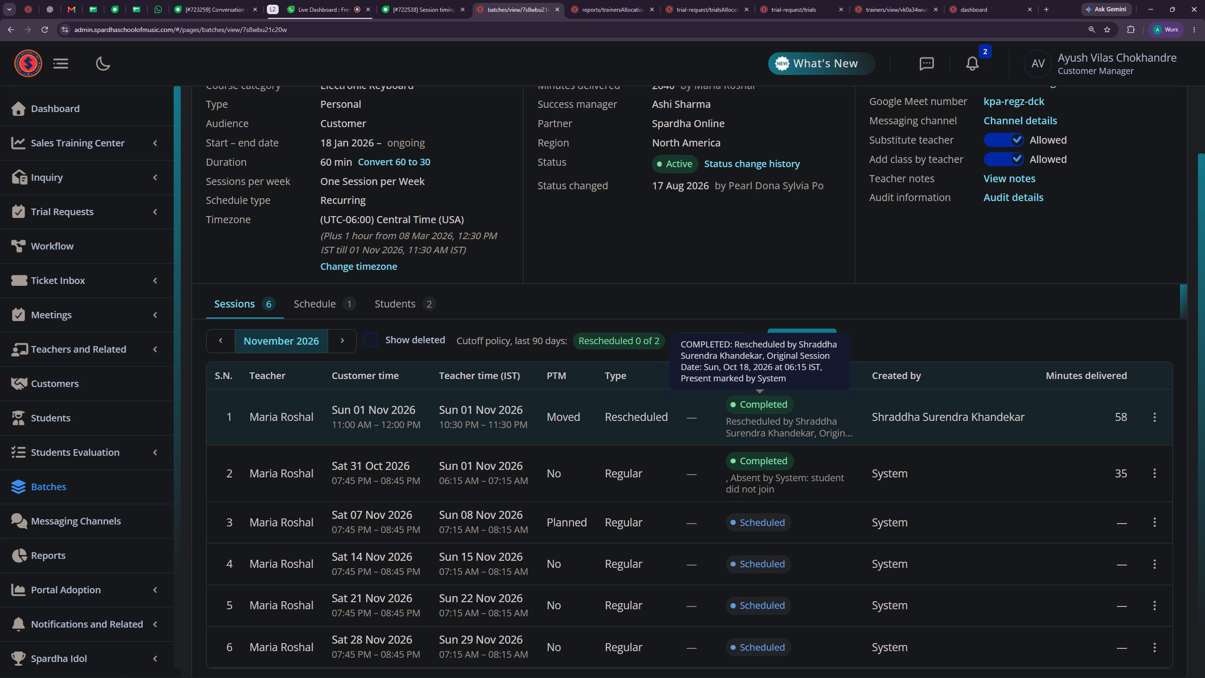
pyautogui.click(767, 401)
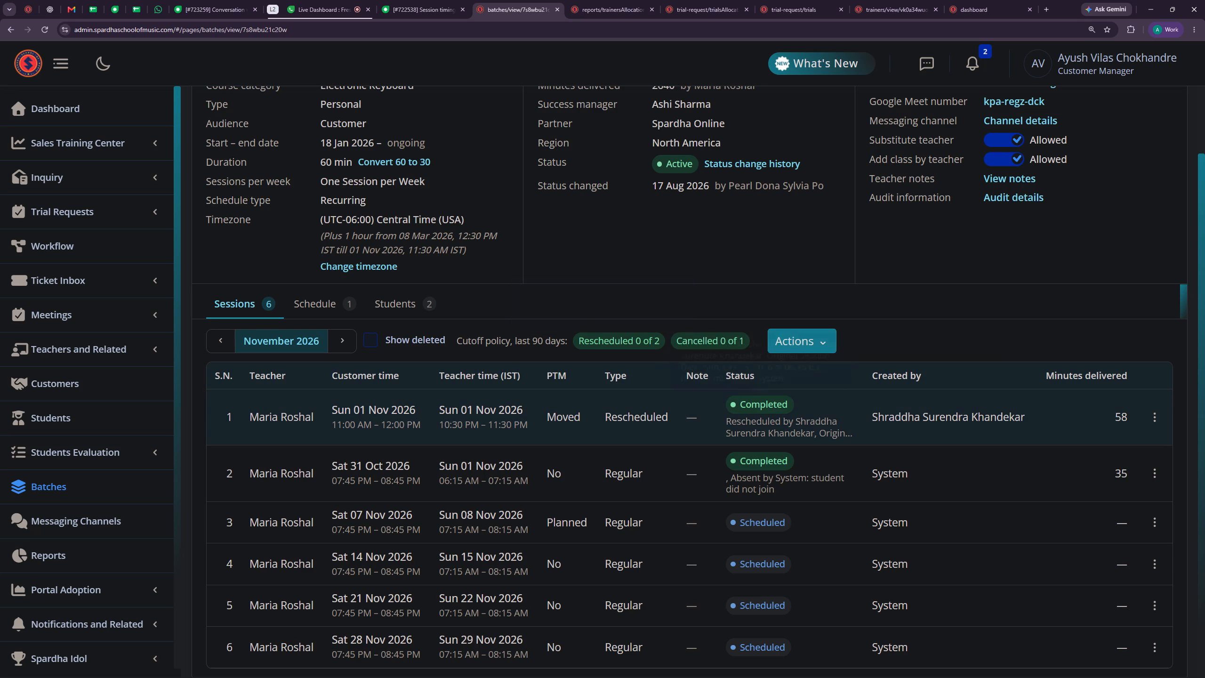
pyautogui.scroll(1, 758, 434)
pyautogui.scroll(-1, 761, 504)
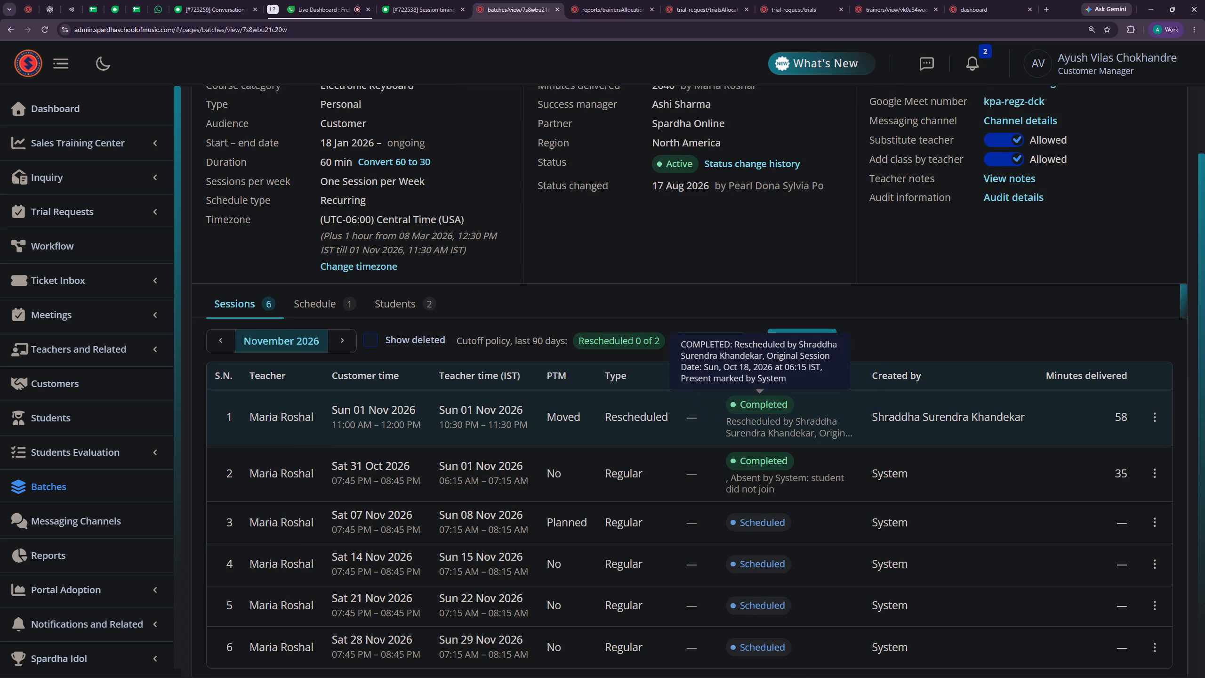
pyautogui.click(220, 350)
pyautogui.scroll(-2, 726, 500)
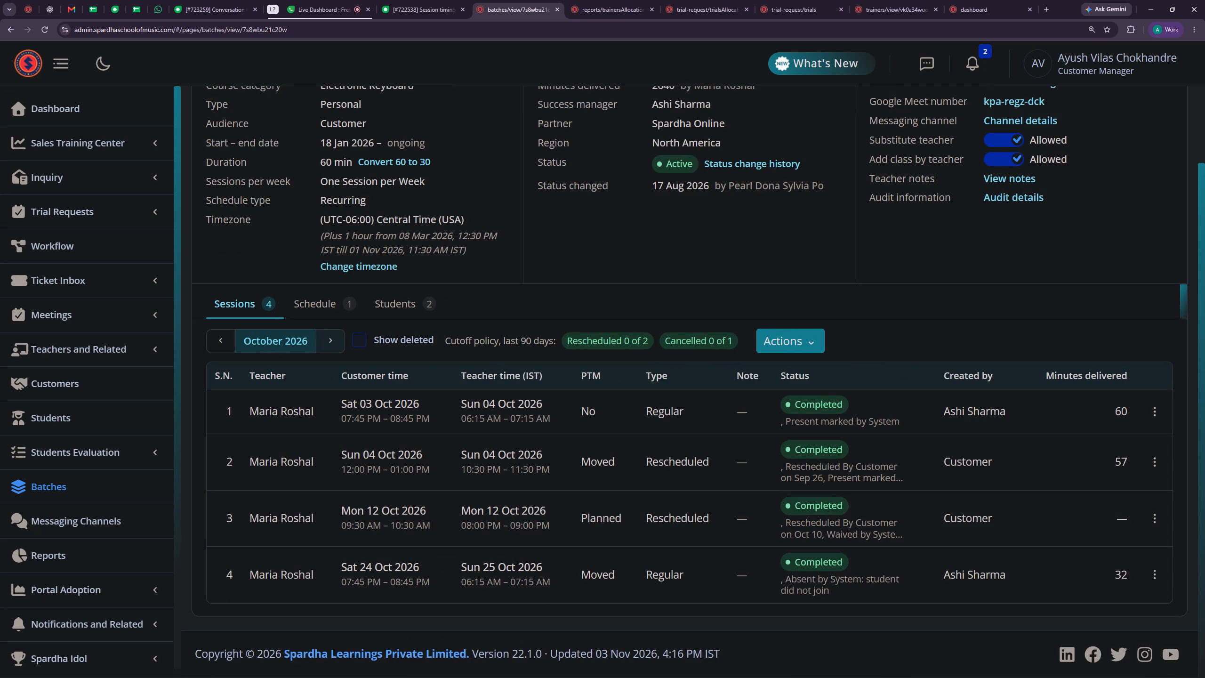
# Open the student's profile from the batch's student list and check the unused tokens for Rockschool Electronic Keyboard Debut.
pyautogui.click(394, 311)
pyautogui.scroll(-1, 569, 506)
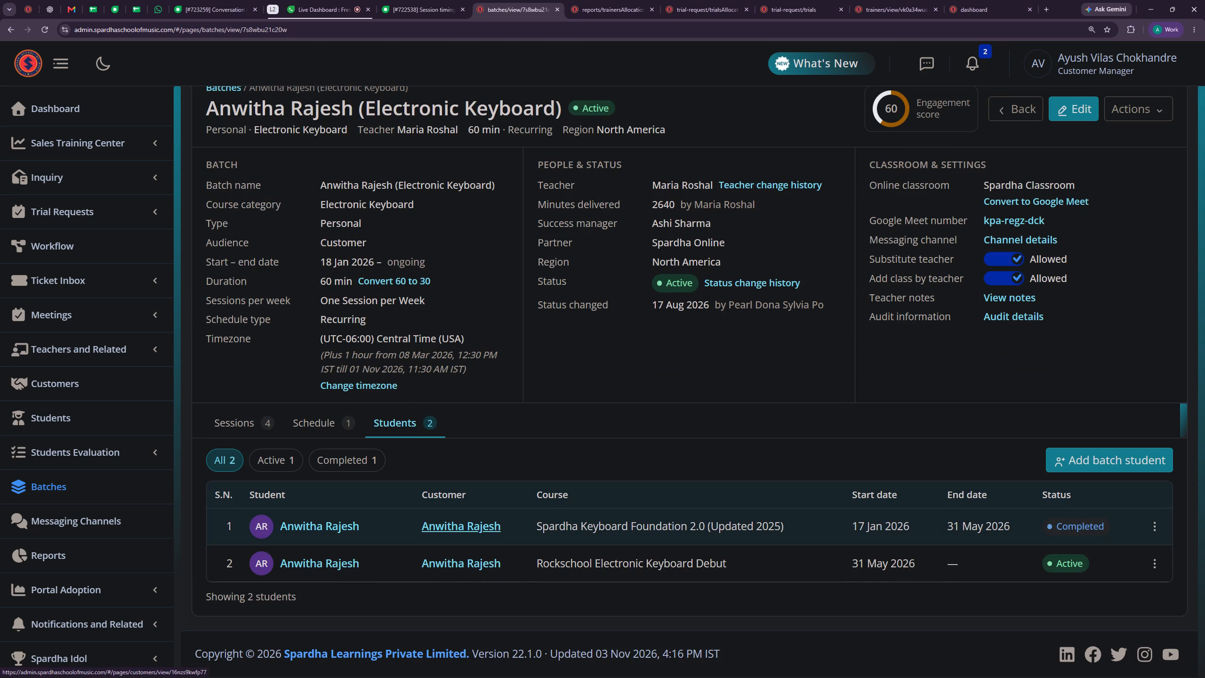
pyautogui.click(328, 531)
pyautogui.scroll(-1, 811, 473)
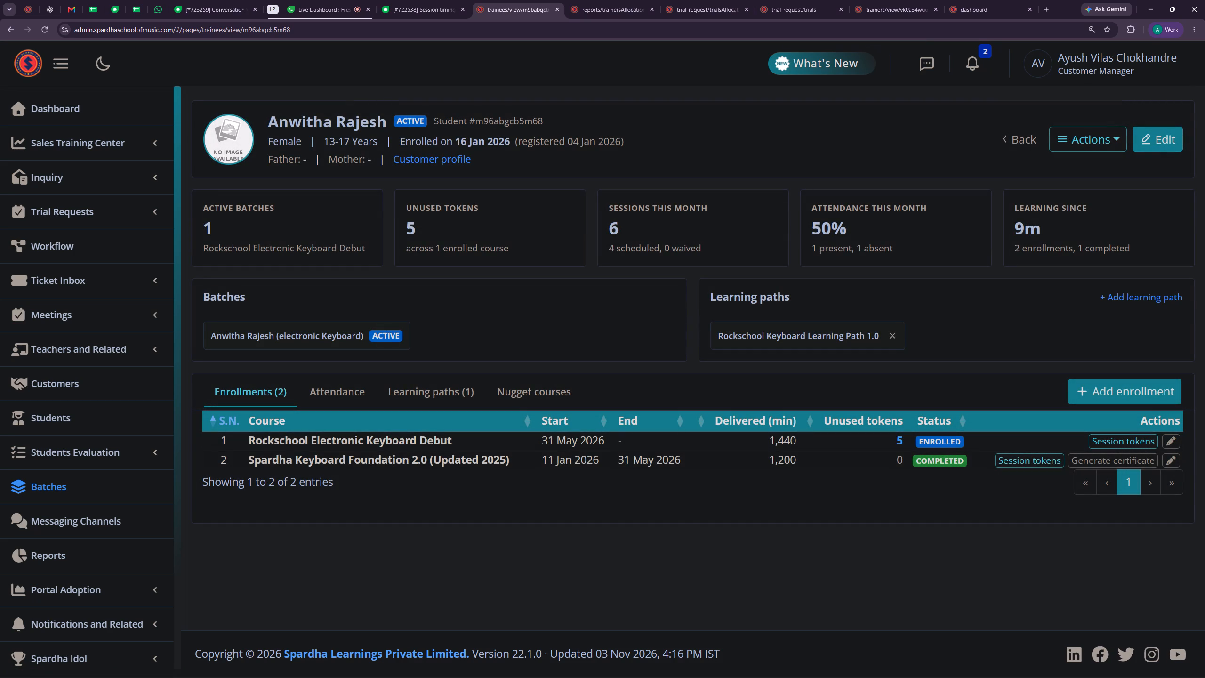
pyautogui.moveTo(887, 437); pyautogui.dragTo(904, 437)
pyautogui.click(895, 525)
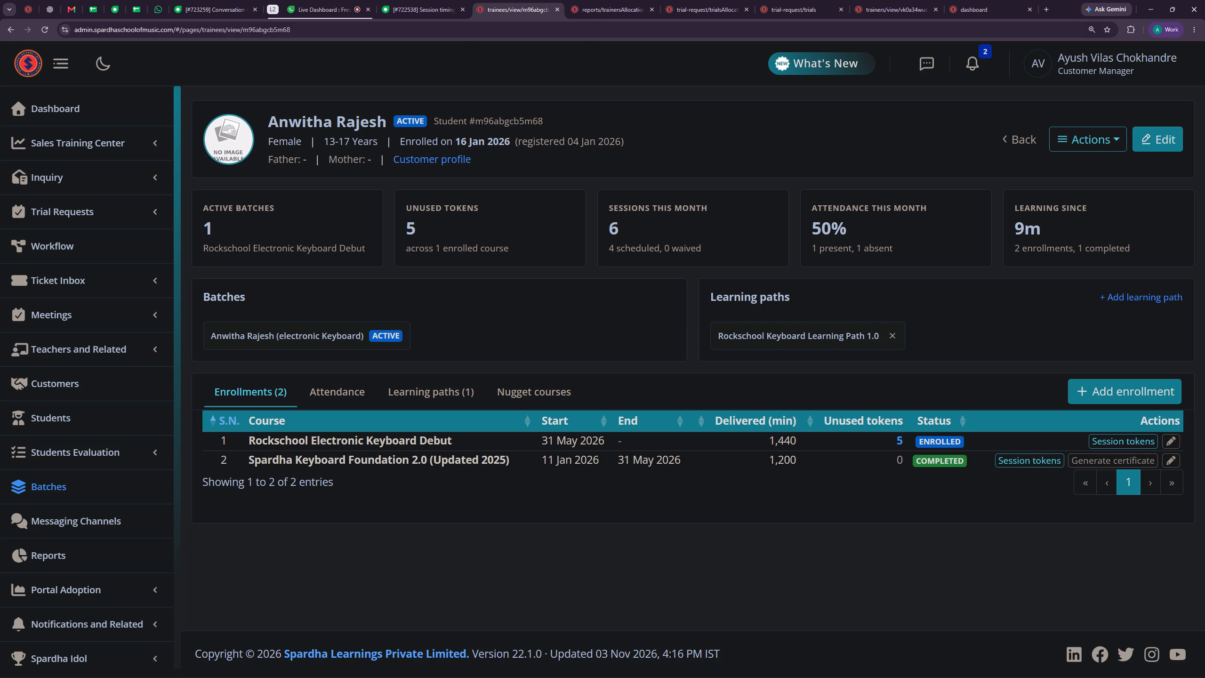
# Return from the student's profile to the Electronic Keyboard batch's details.
pyautogui.click(417, 0)
pyautogui.click(517, 2)
pyautogui.moveTo(570, 152); pyautogui.dragTo(570, 170)
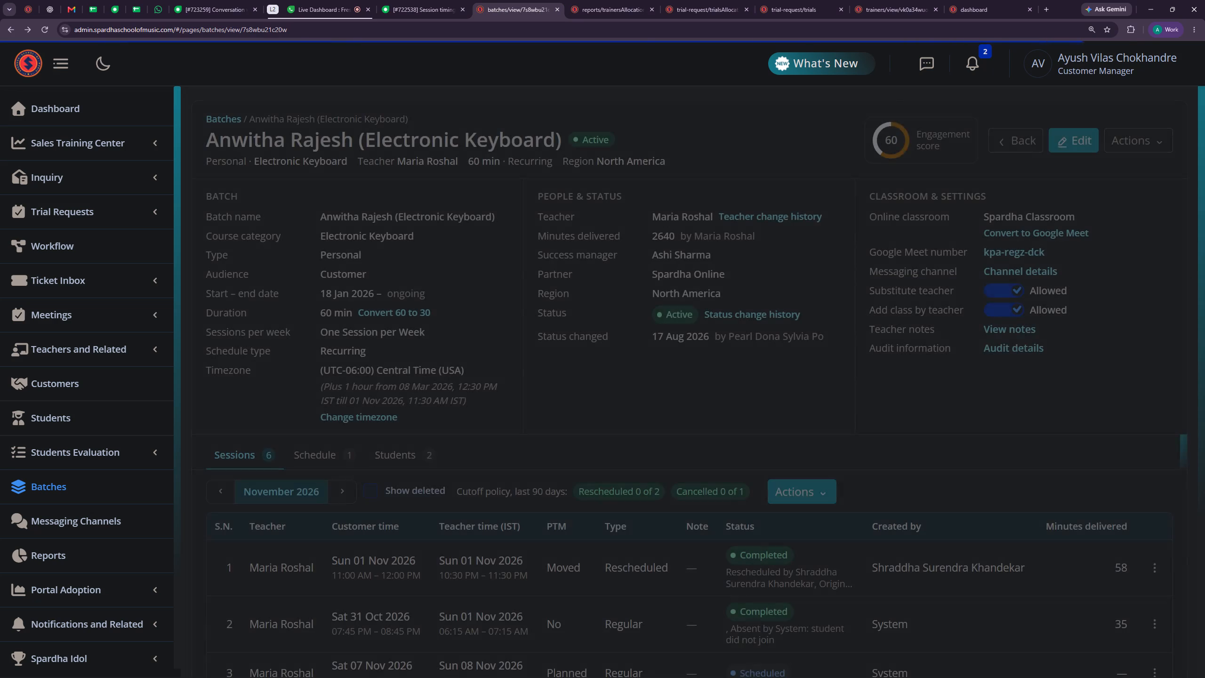
# Check the ongoing call and the Session timing change ticket alongside the Electronic Keyboard batch's November 2026 sessions.
pyautogui.scroll(-4, 535, 481)
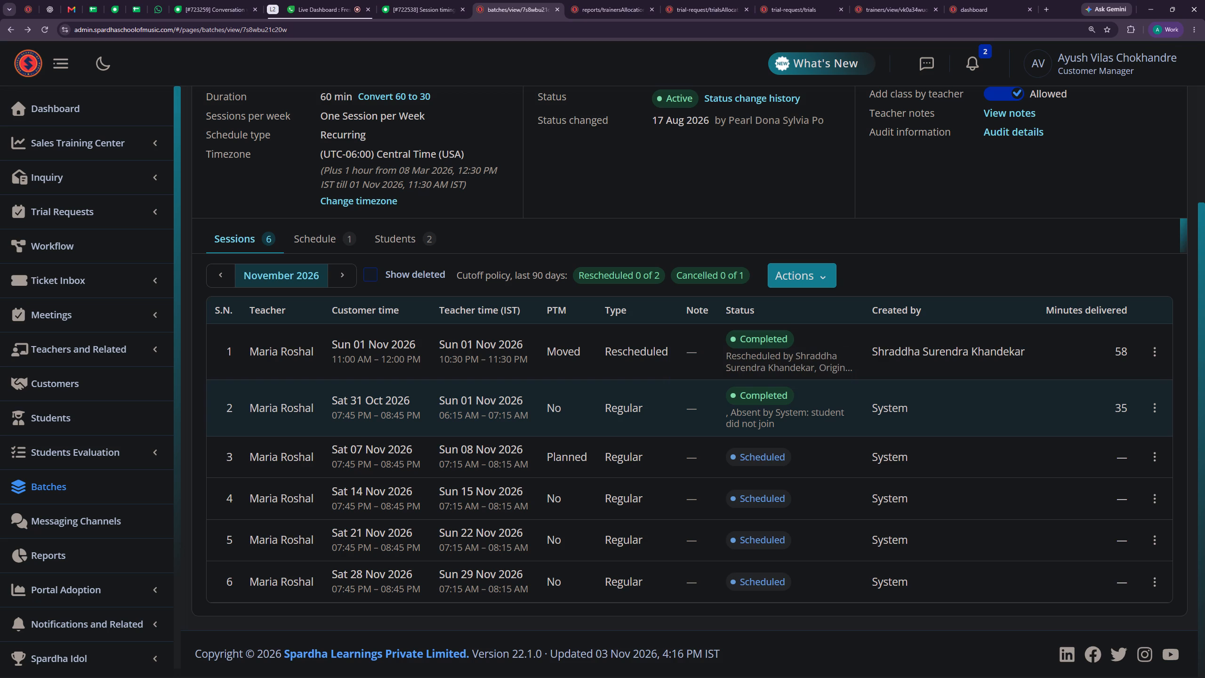
pyautogui.click(429, 9)
pyautogui.click(337, 9)
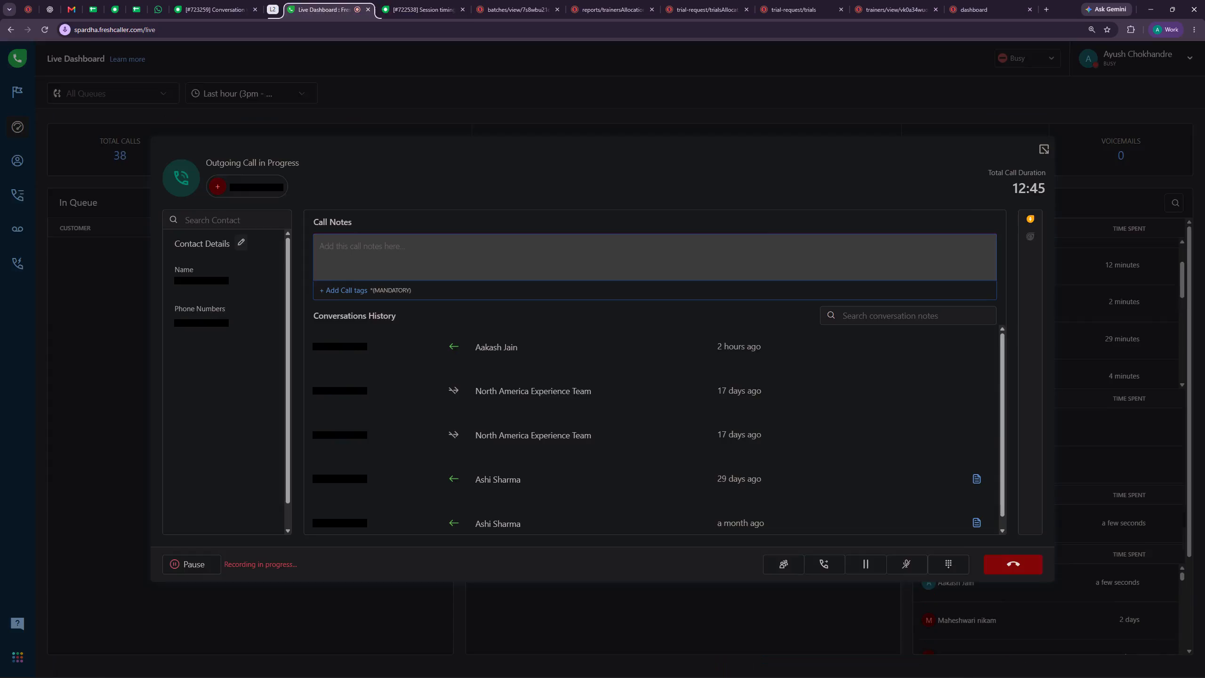
pyautogui.click(423, 8)
pyautogui.click(530, 8)
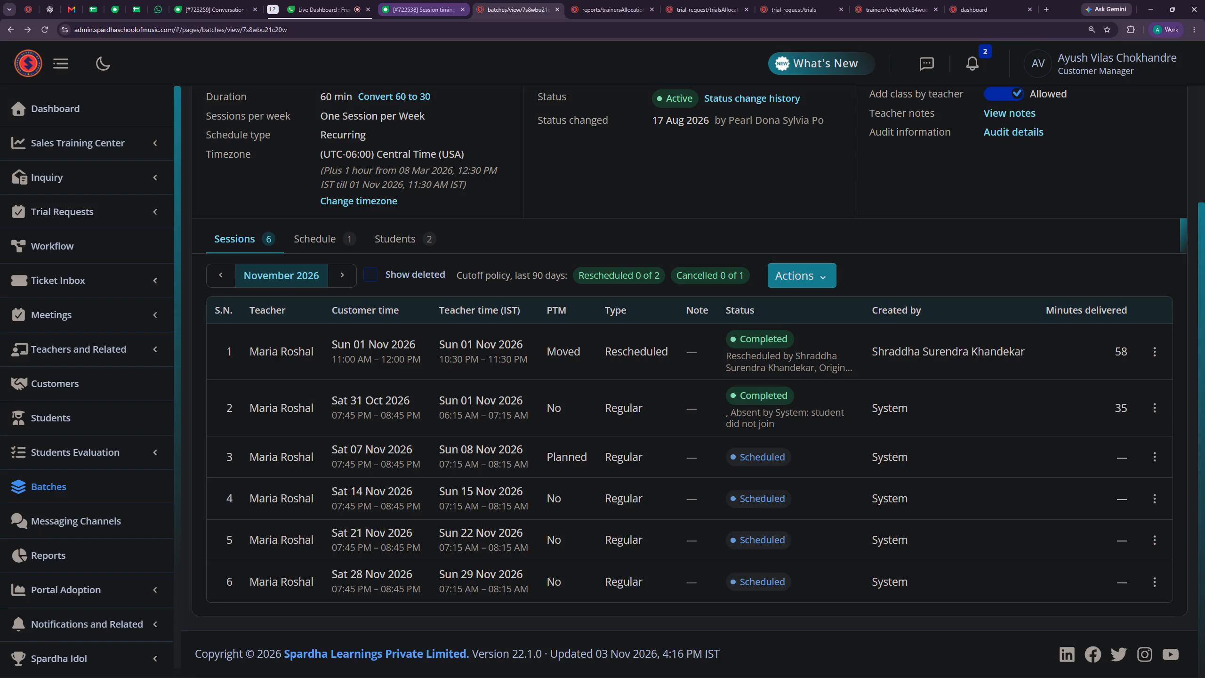
pyautogui.click(439, 7)
pyautogui.click(524, 7)
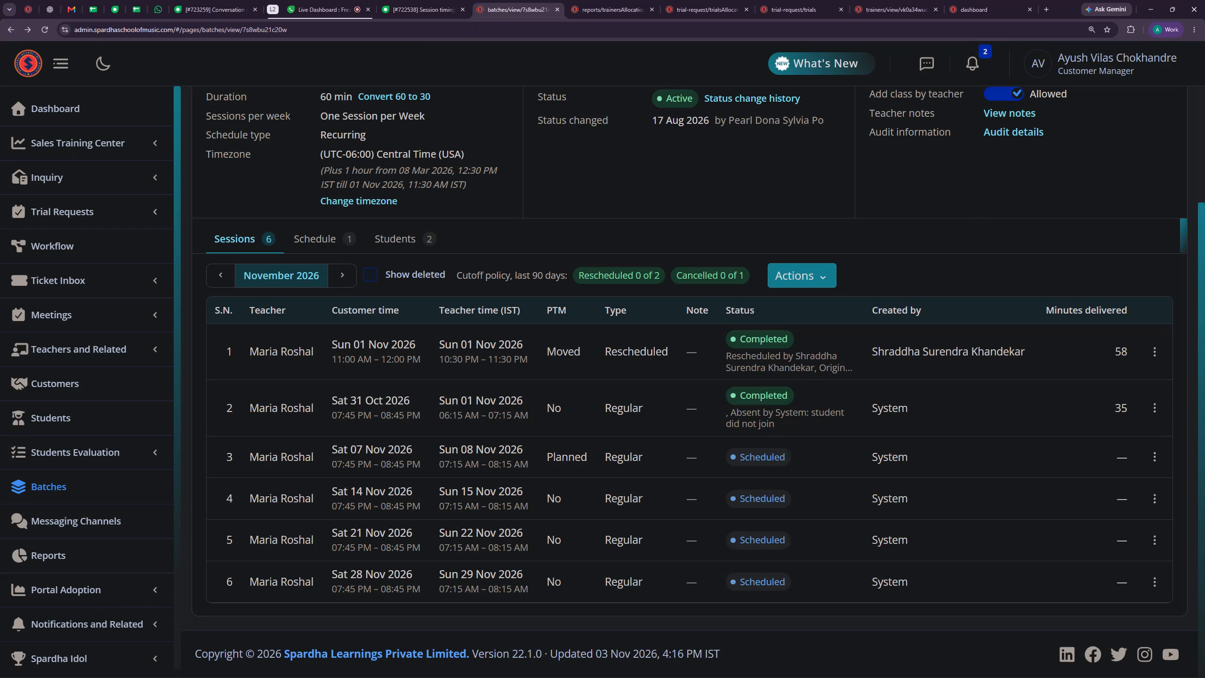
pyautogui.click(441, 7)
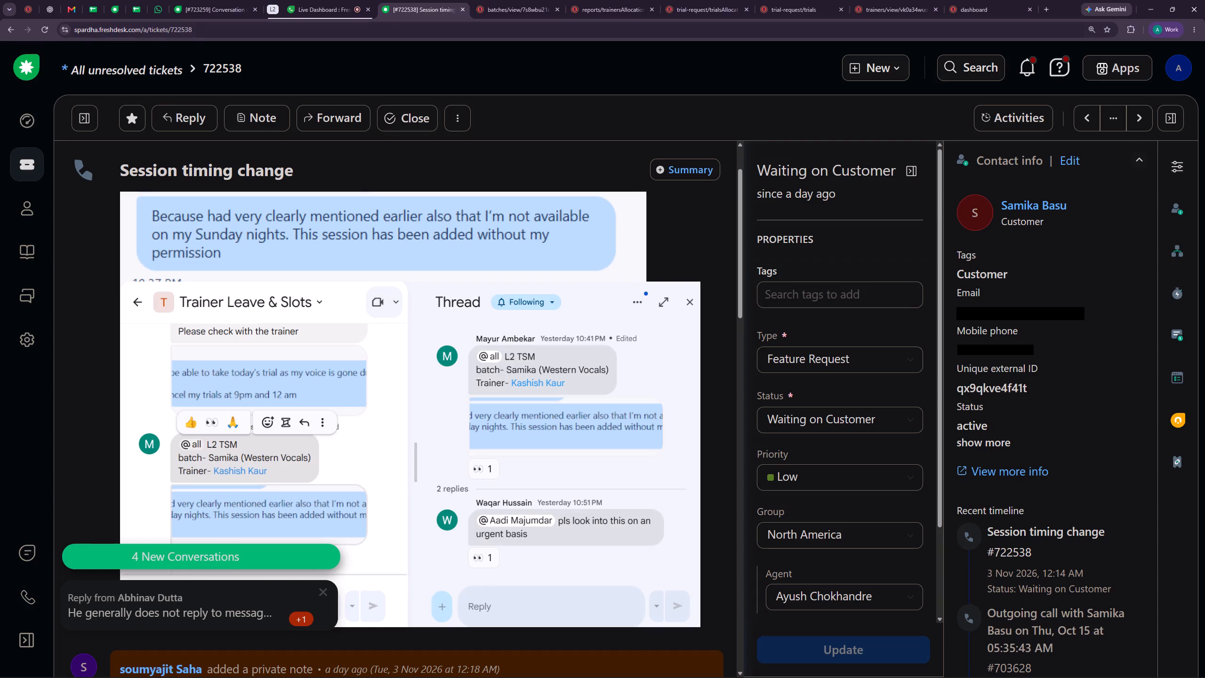
pyautogui.click(520, 7)
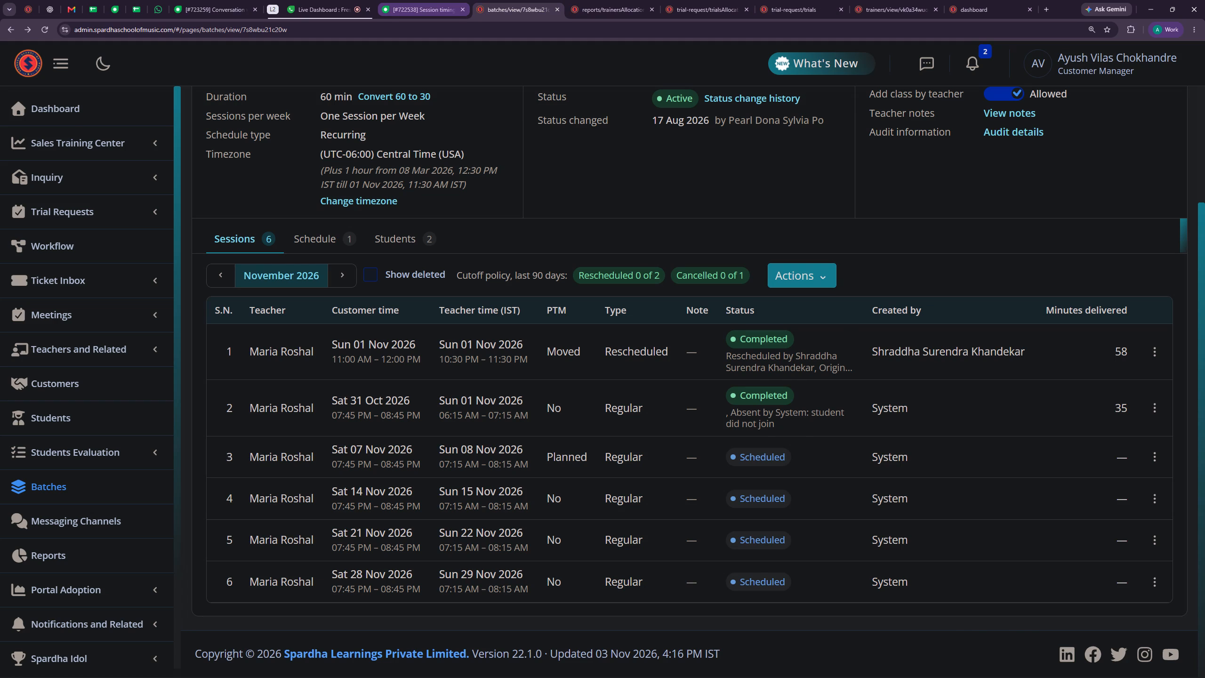
pyautogui.click(440, 6)
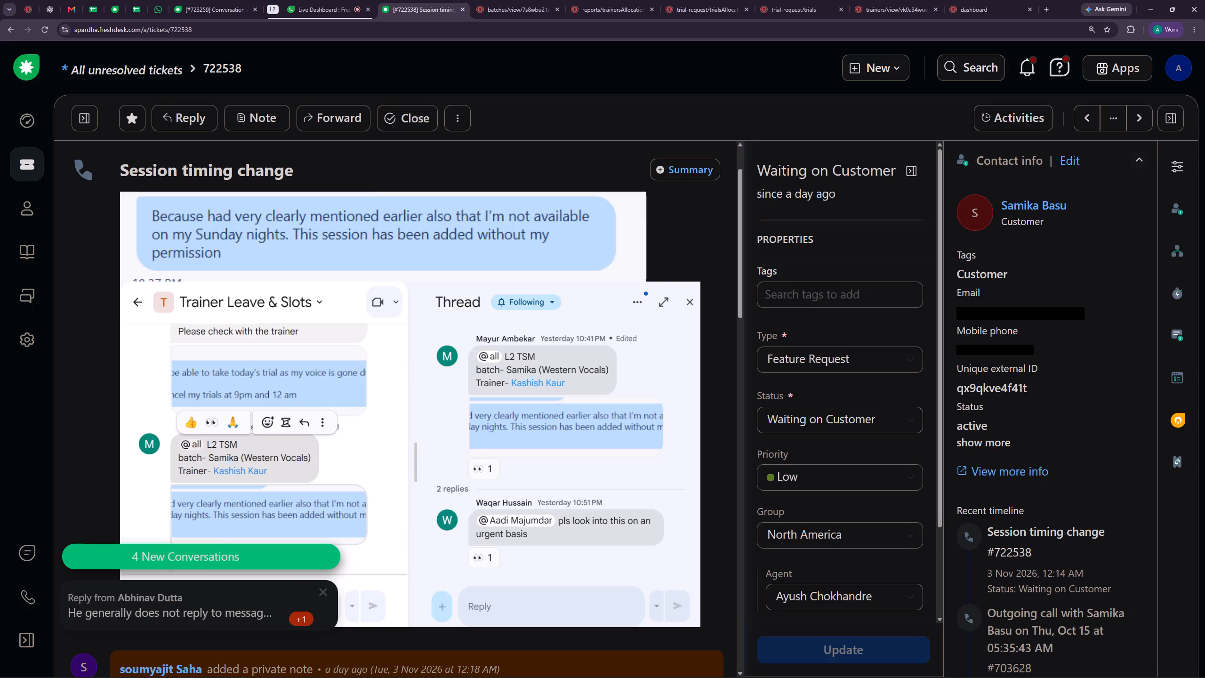
pyautogui.click(513, 5)
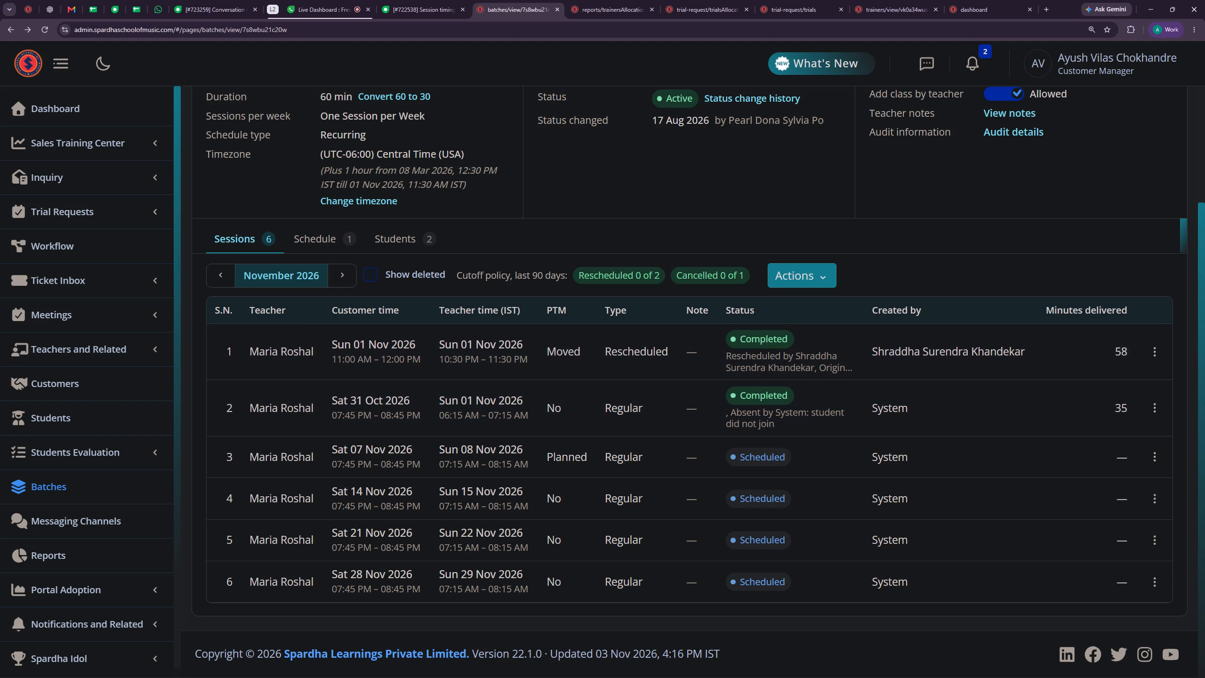
# Review the batch's October 2026 sessions and the actions available for the 24 October class, and return to the November 2026 sessions.
pyautogui.click(228, 274)
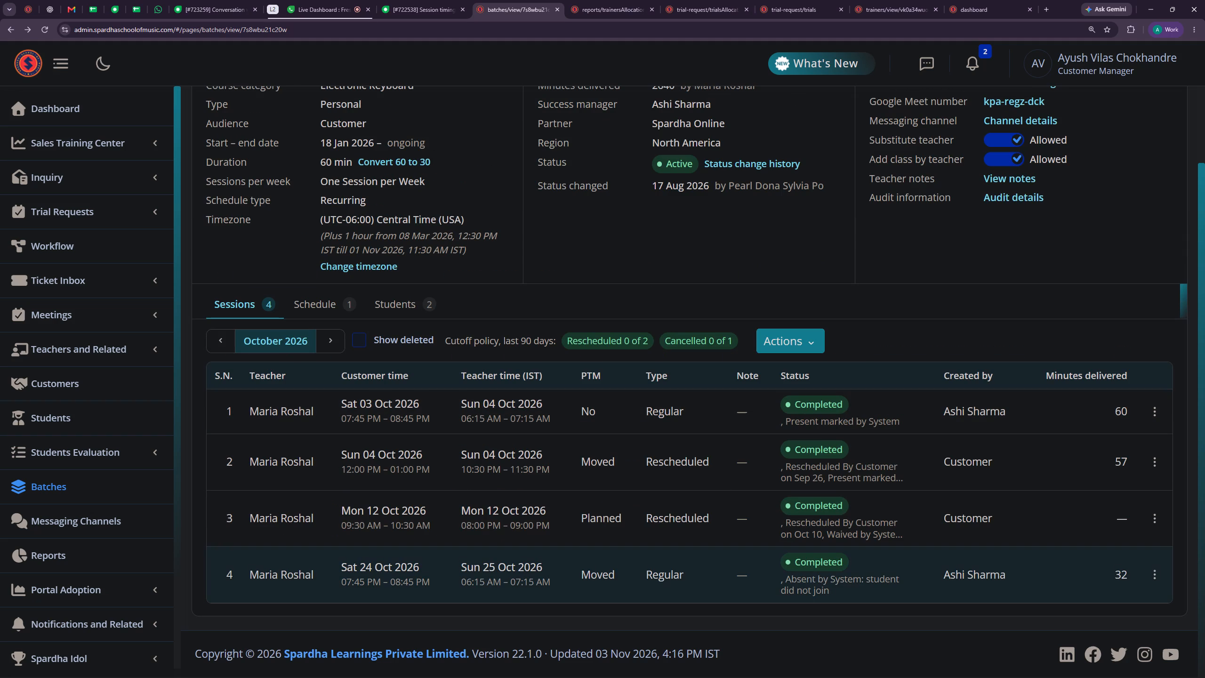
pyautogui.click(1159, 578)
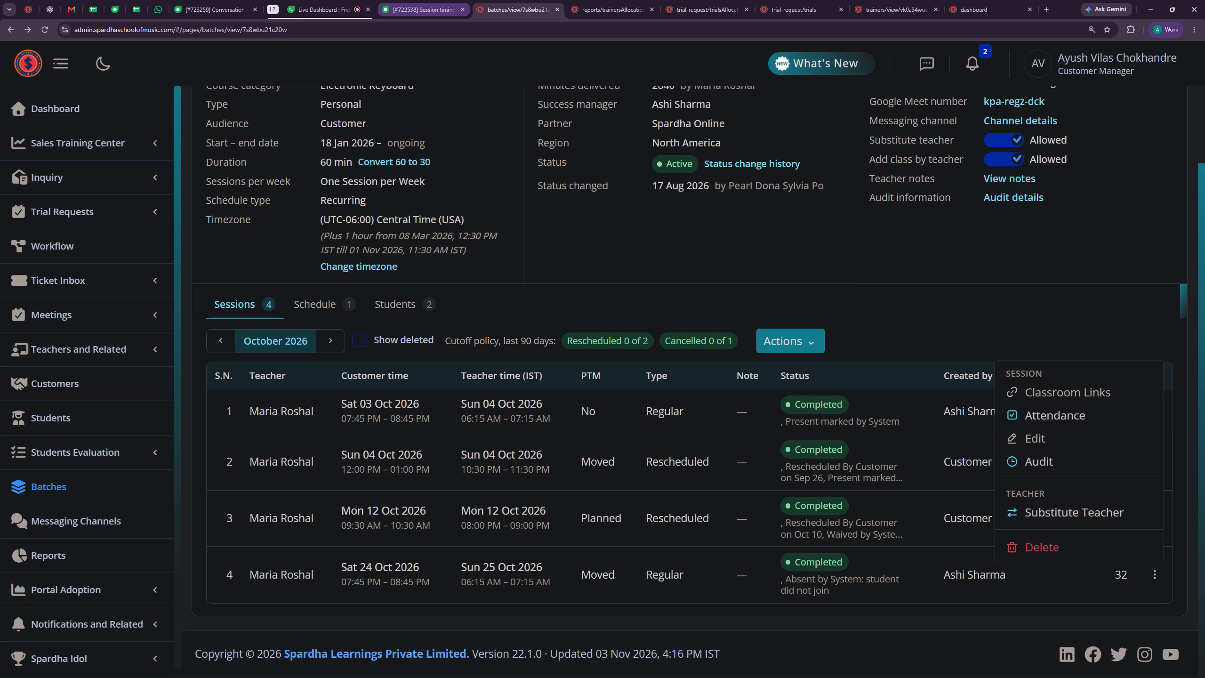
pyautogui.click(438, 7)
pyautogui.click(506, 8)
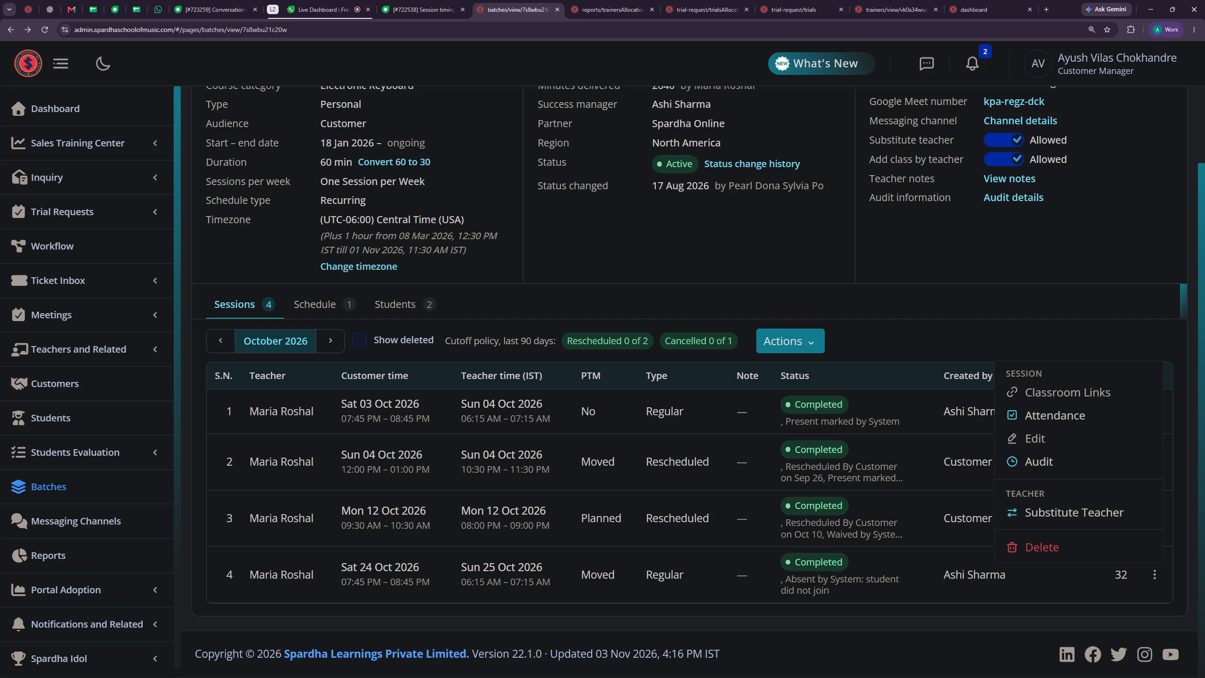
pyautogui.click(328, 343)
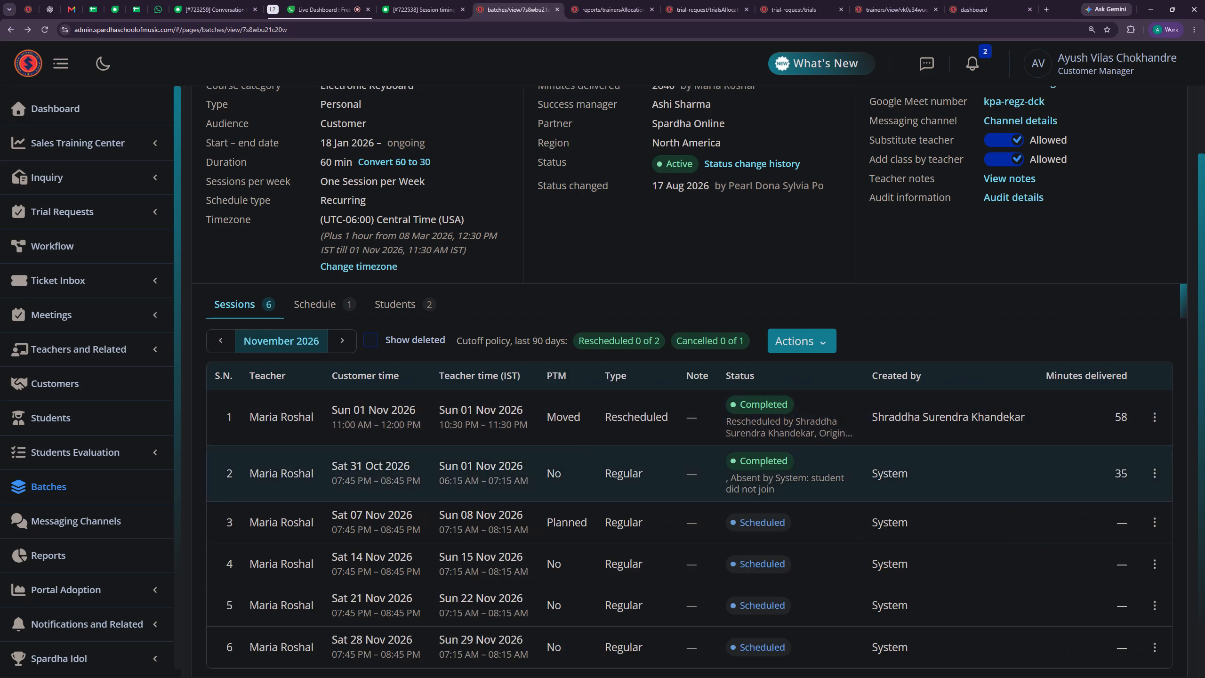
pyautogui.scroll(-1, 554, 444)
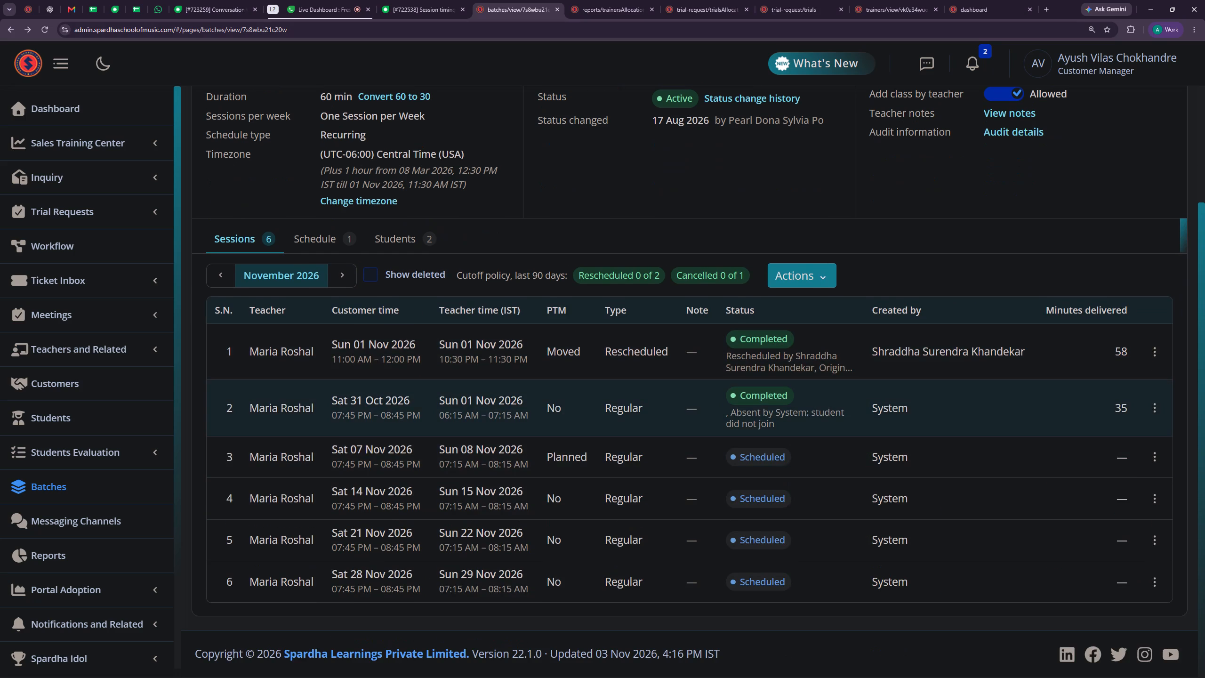
# Compare the Electronic Keyboard batch's recurring weekly schedule with its November 2026 sessions.
pyautogui.click(316, 238)
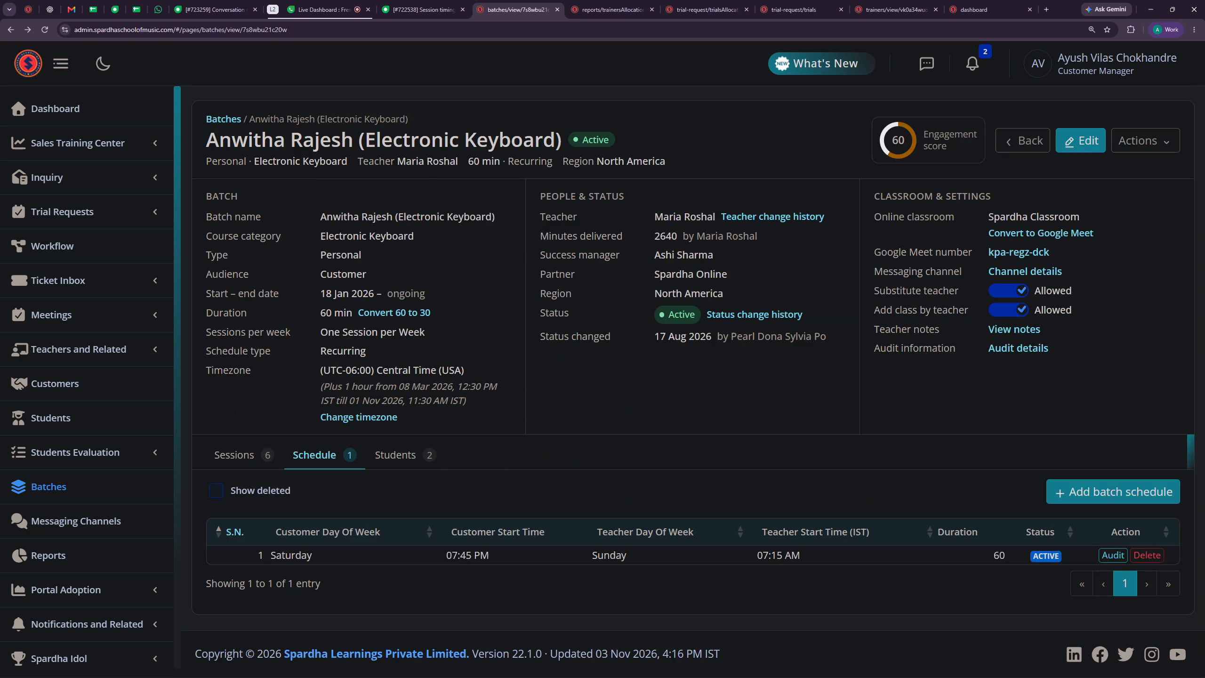
pyautogui.scroll(-1, 321, 479)
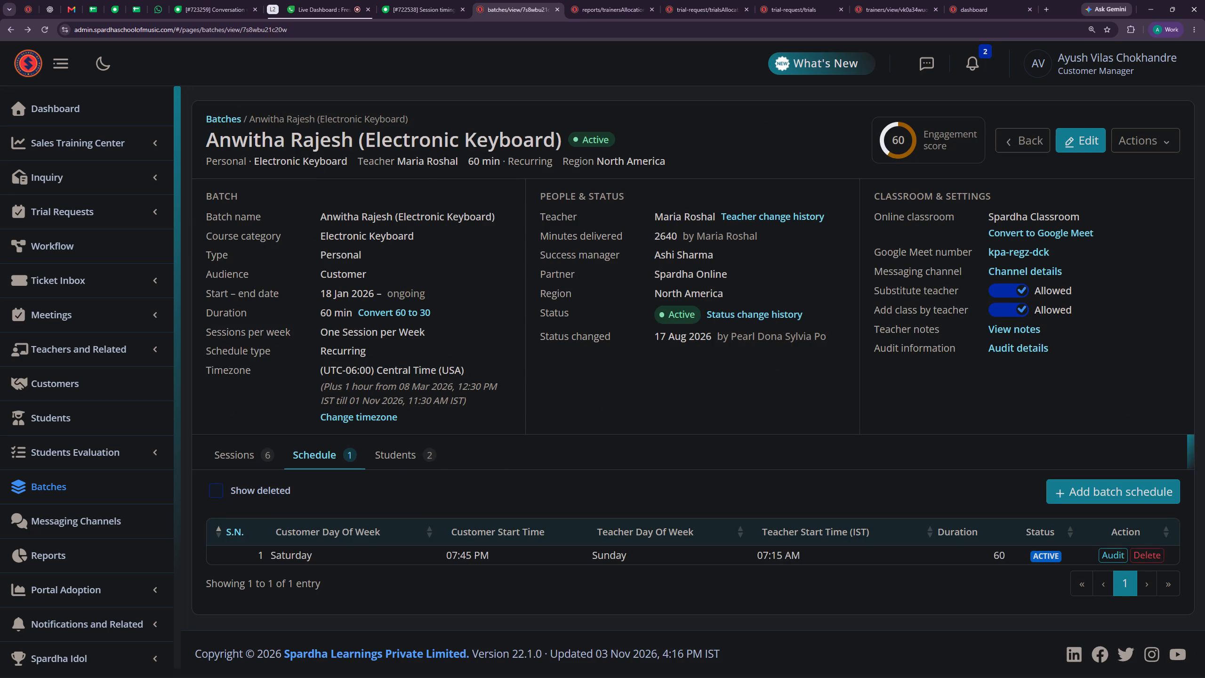
pyautogui.click(236, 452)
pyautogui.scroll(-2, 373, 453)
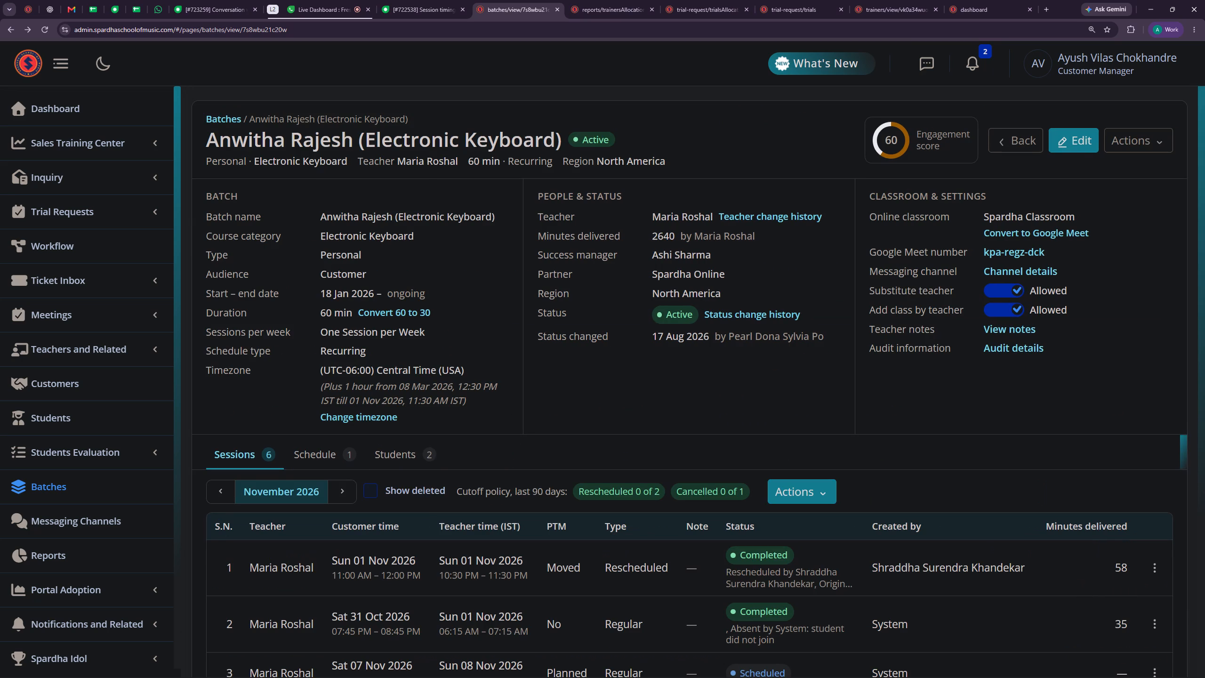
pyautogui.click(315, 453)
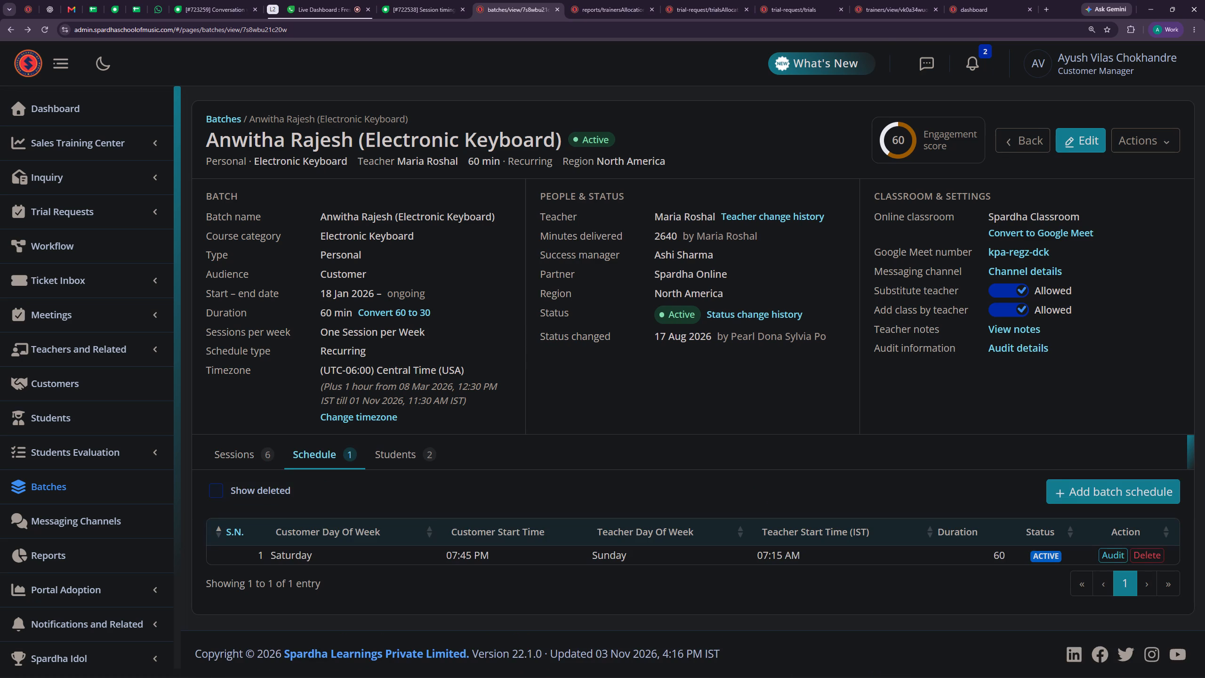
# Check the Electronic Keyboard batch's sessions against its recurring weekly schedule again.
pyautogui.scroll(-2, 308, 452)
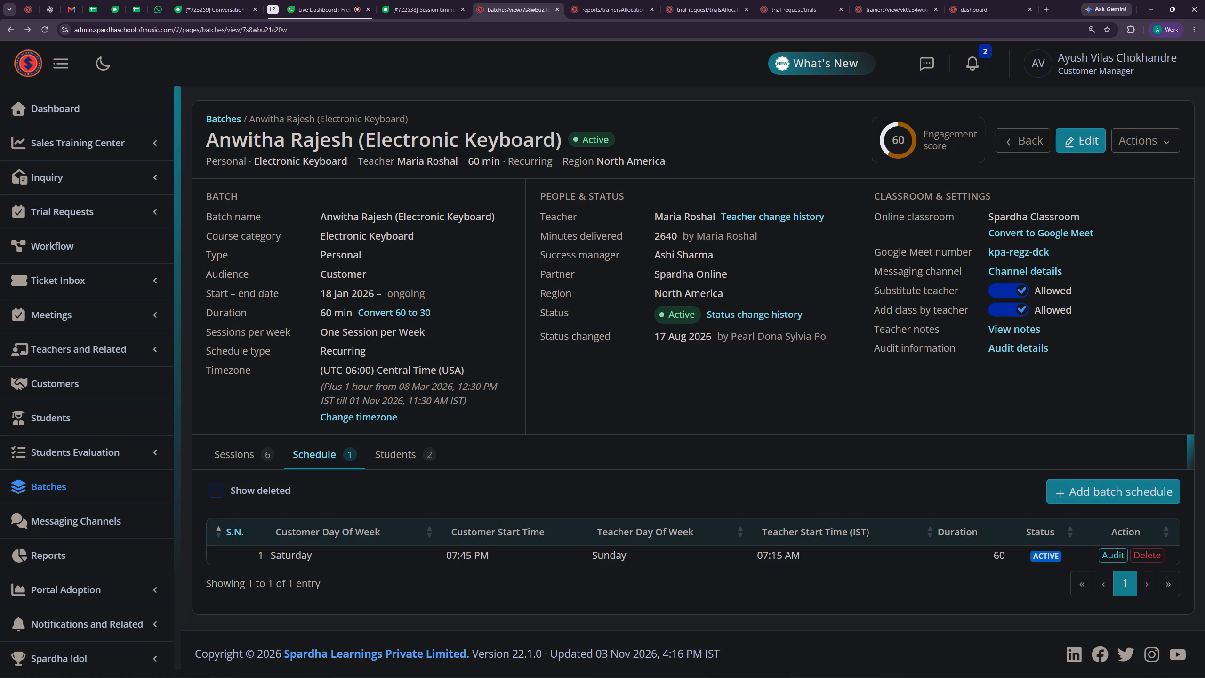
pyautogui.click(235, 451)
pyautogui.click(315, 454)
pyautogui.scroll(-6, 781, 474)
pyautogui.scroll(-5, 351, 472)
pyautogui.click(318, 0)
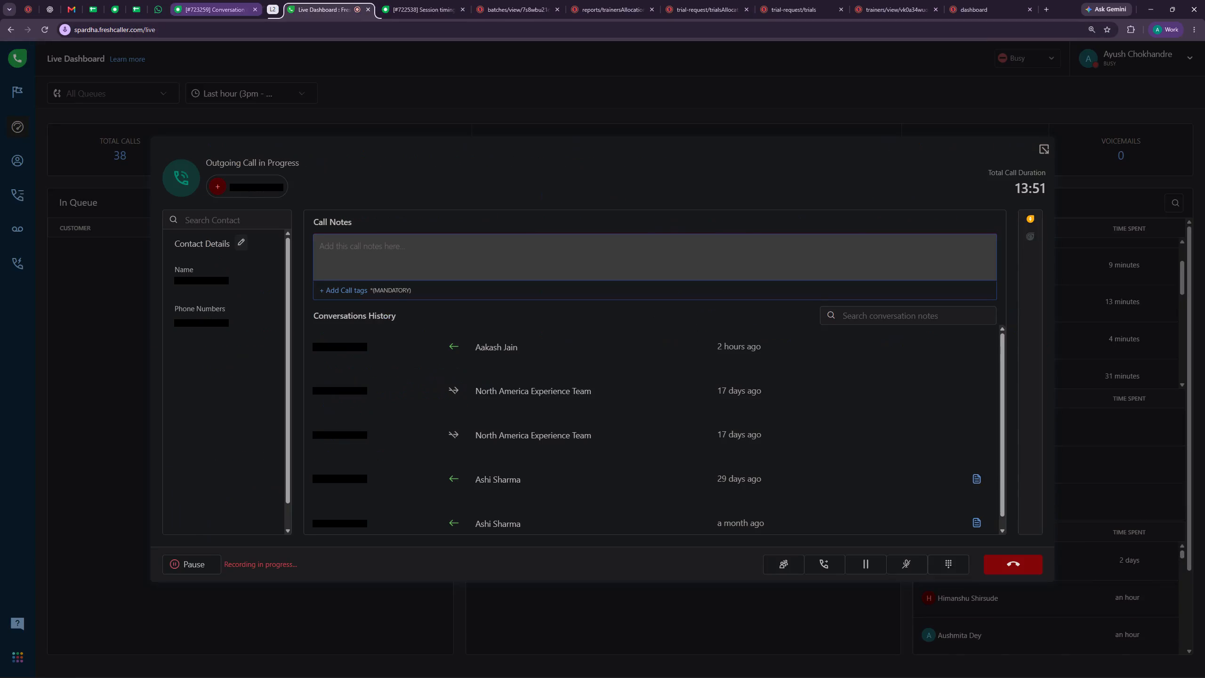
pyautogui.click(226, 7)
pyautogui.scroll(1, 461, 351)
pyautogui.scroll(-3, 461, 351)
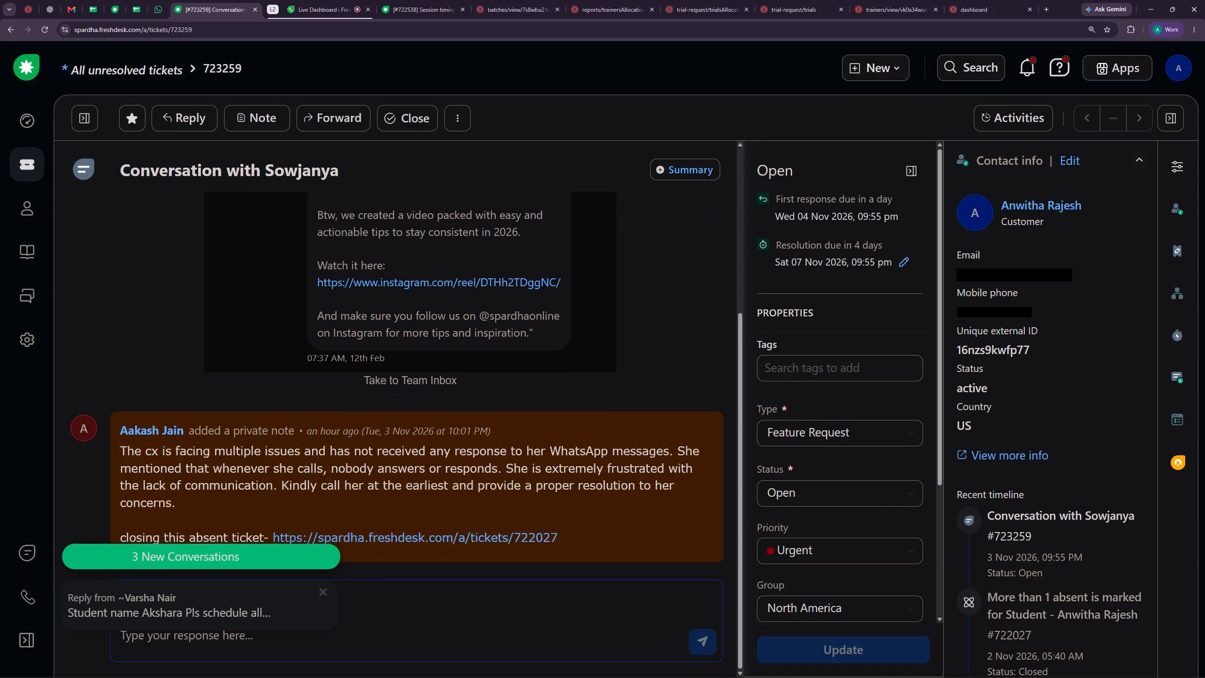
pyautogui.scroll(4, 461, 351)
pyautogui.moveTo(1039, 310); pyautogui.dragTo(956, 310)
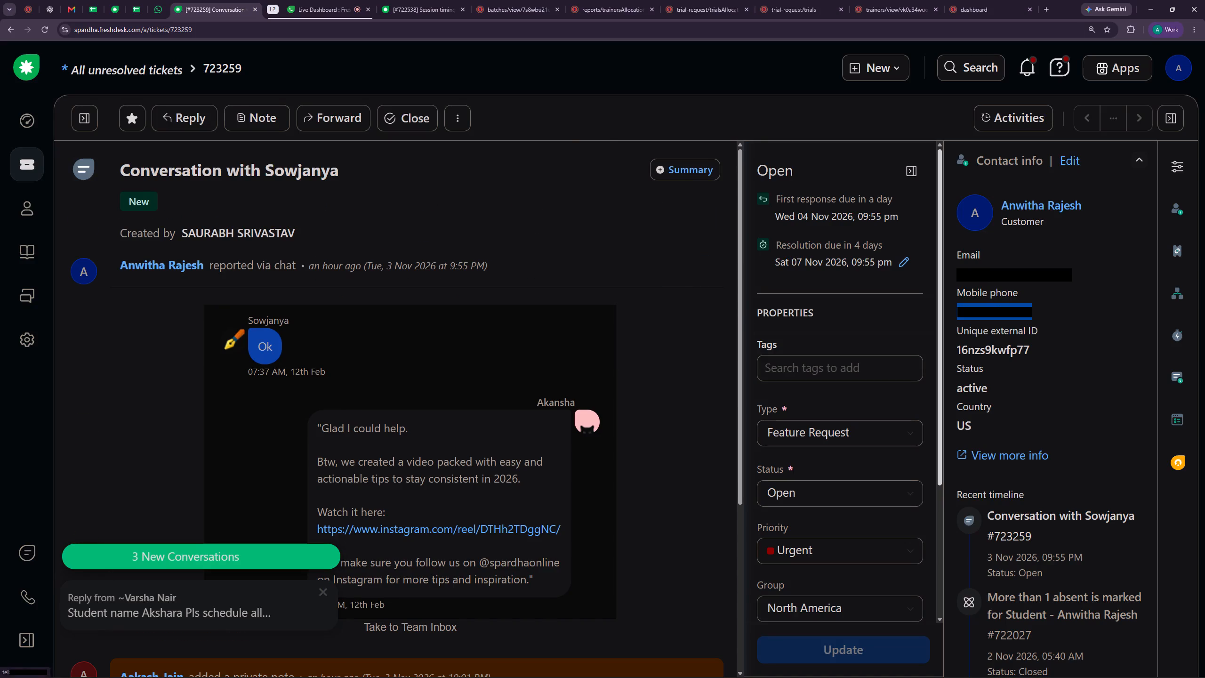
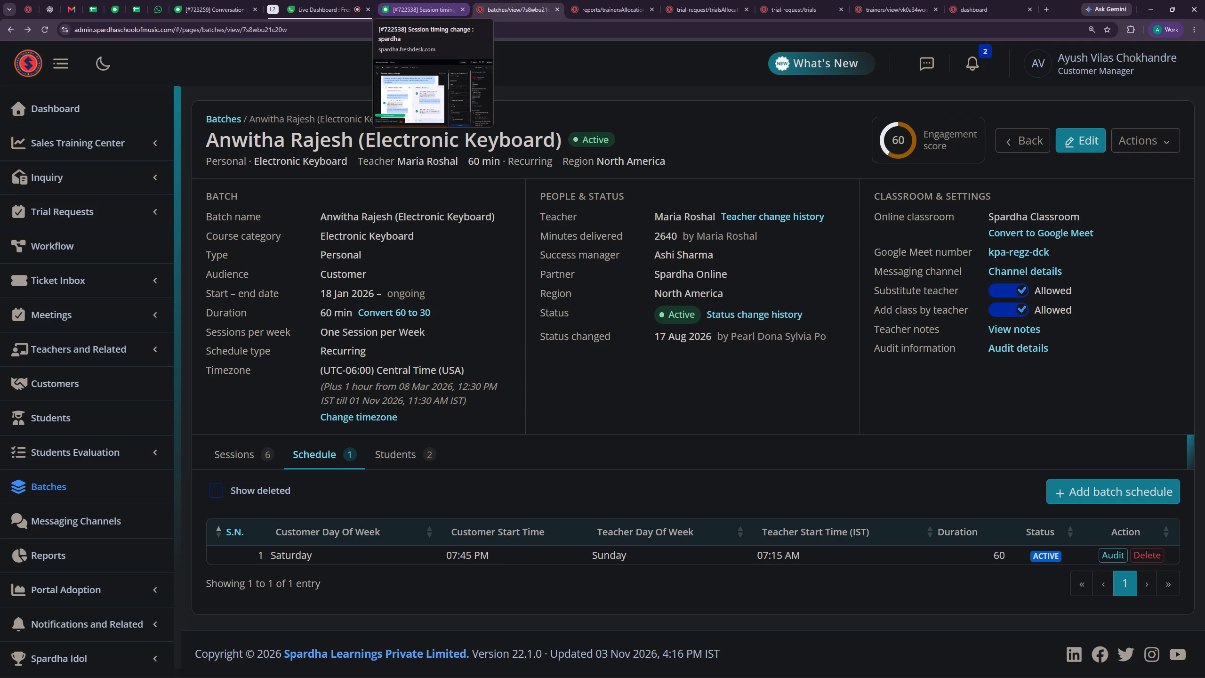
# Review the Session timing change ticket's messages and replies alongside the Electronic Keyboard batch's recurring schedule.
pyautogui.click(421, 6)
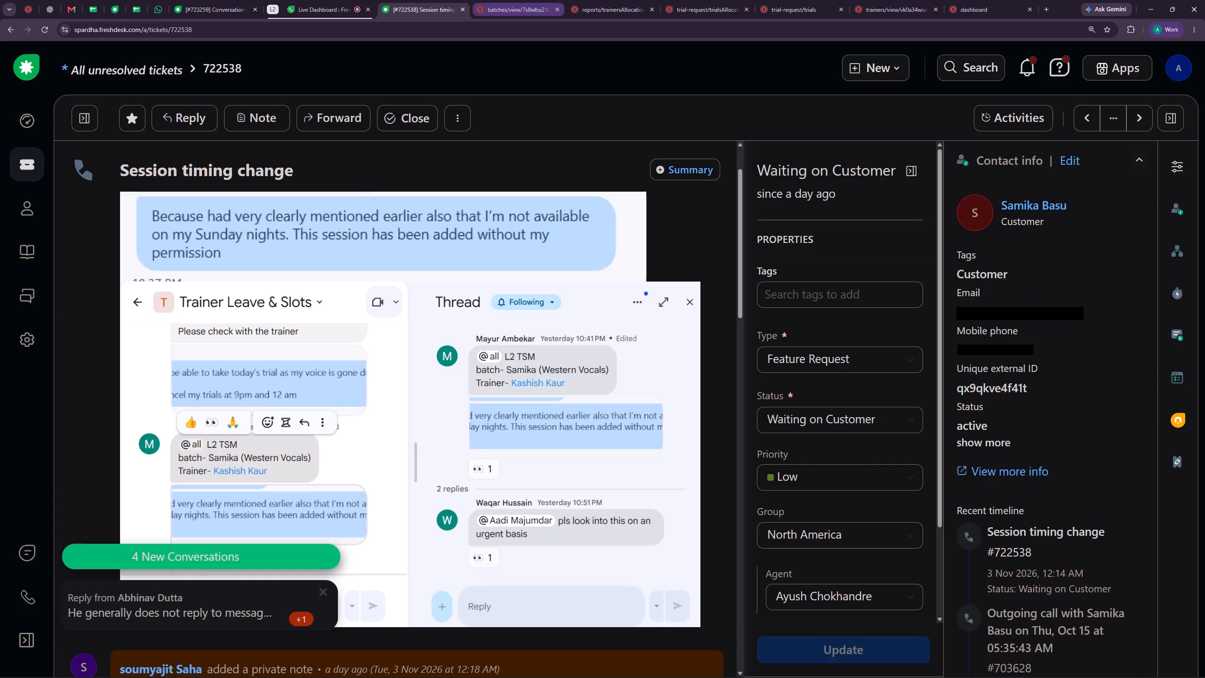
pyautogui.click(508, 6)
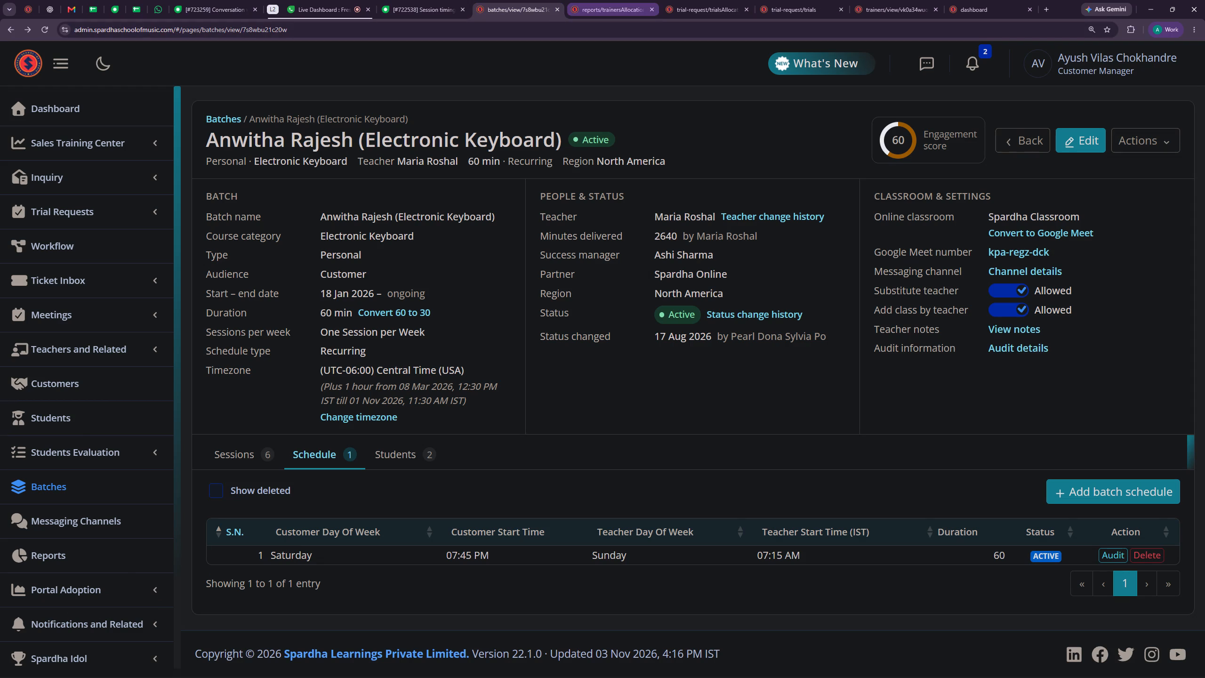
pyautogui.click(614, 13)
pyautogui.click(518, 8)
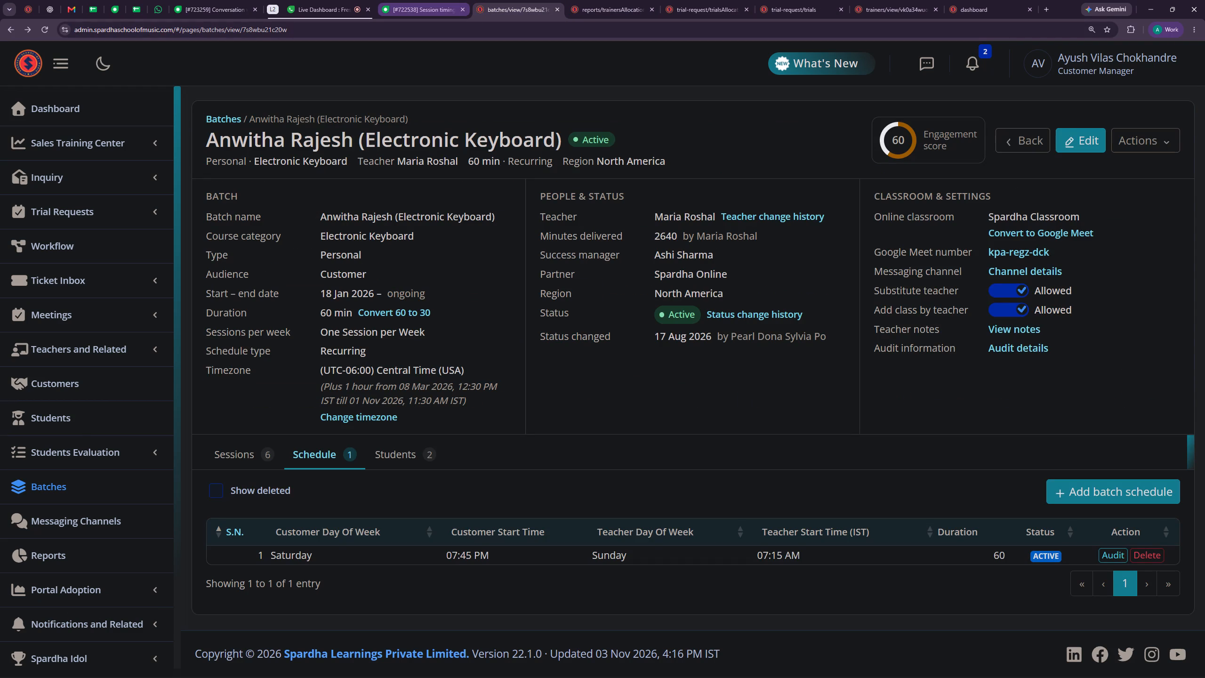
pyautogui.click(440, 6)
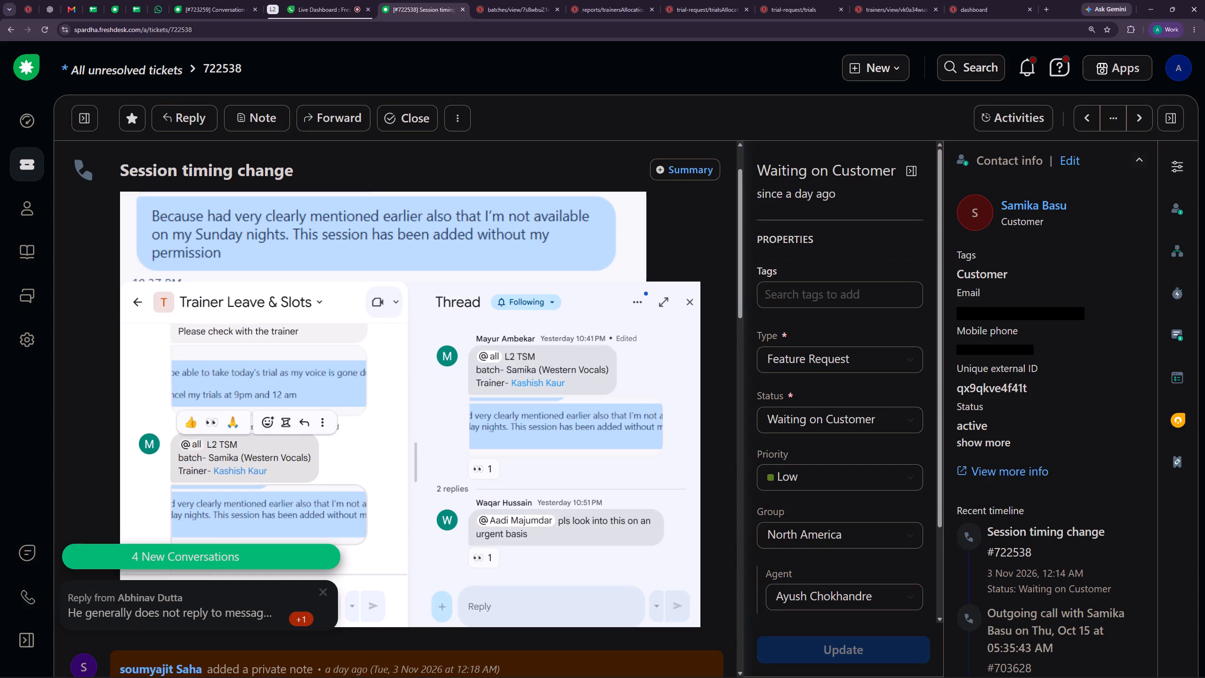
pyautogui.click(320, 595)
pyautogui.scroll(-6, 452, 462)
pyautogui.scroll(3, 460, 457)
pyautogui.scroll(-4, 460, 457)
pyautogui.scroll(-6, 464, 416)
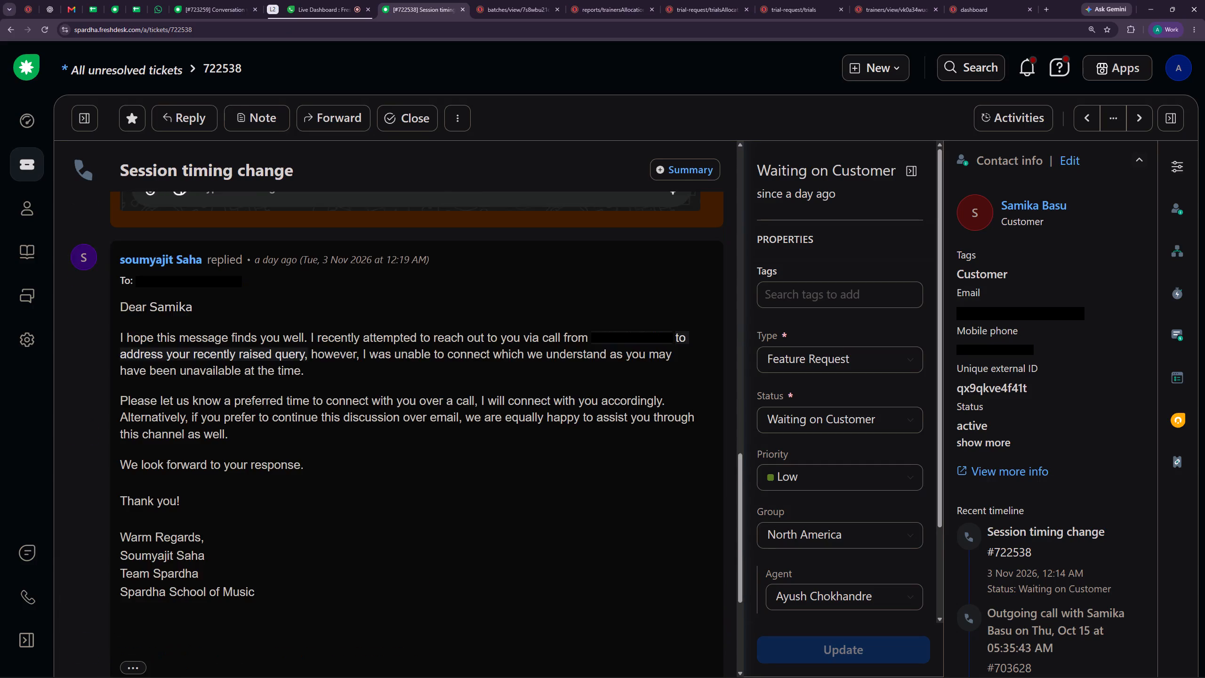
pyautogui.scroll(15, 467, 417)
# Check the ongoing call and the Session timing change ticket, and return to the Electronic Keyboard batch's November 2026 sessions.
pyautogui.click(332, 8)
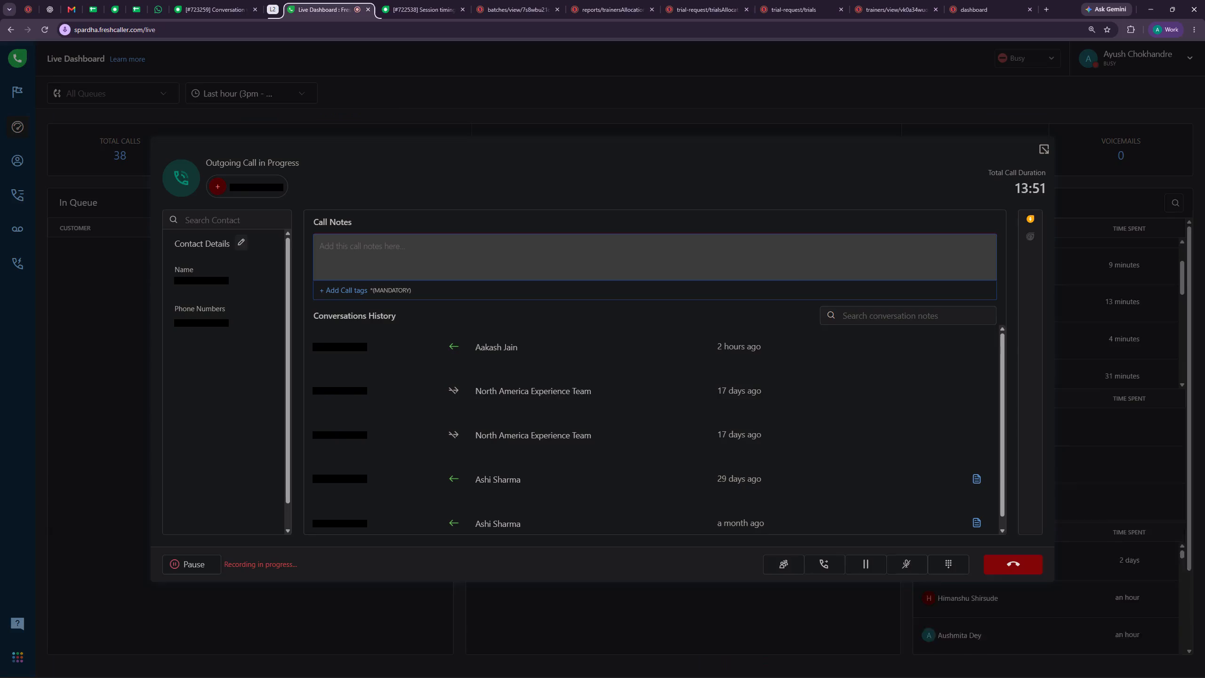
pyautogui.click(429, 3)
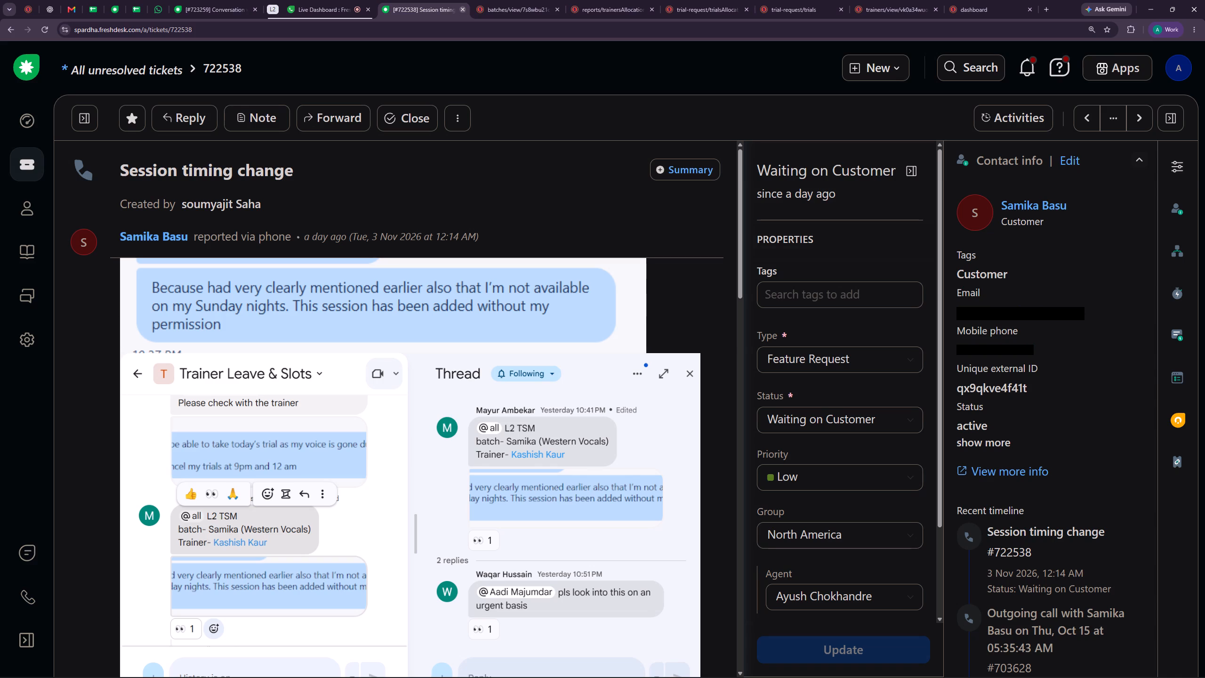
pyautogui.click(518, 8)
pyautogui.click(608, 8)
pyautogui.click(513, 7)
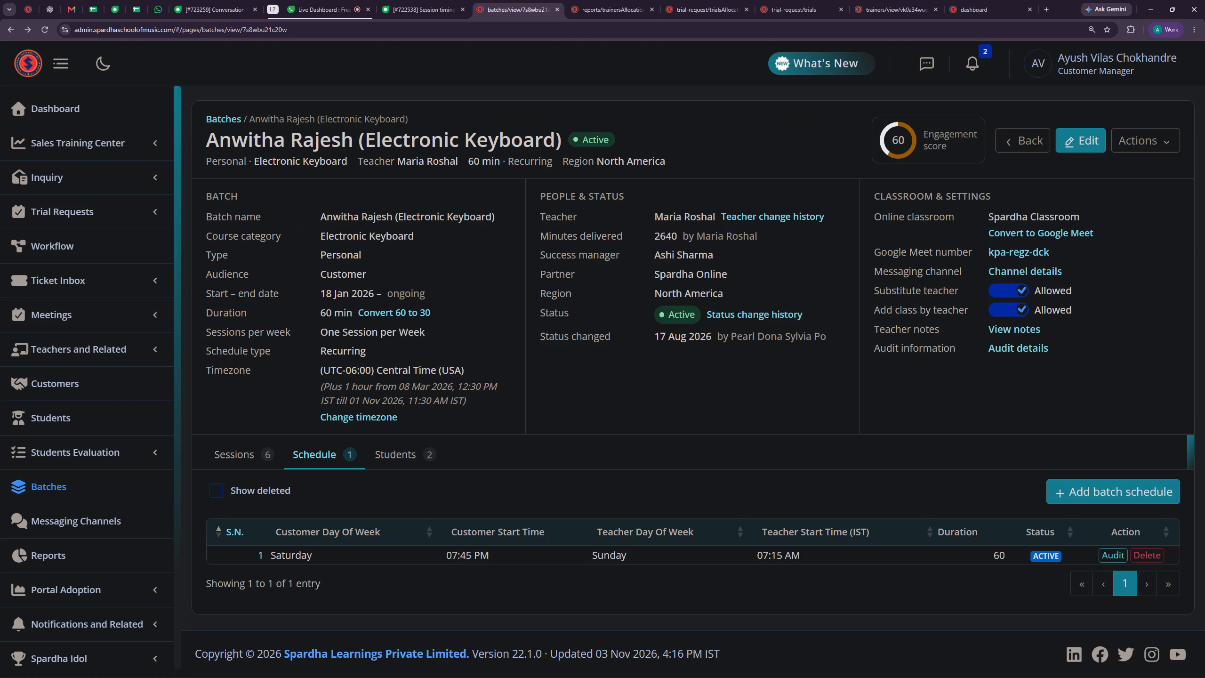
pyautogui.click(436, 6)
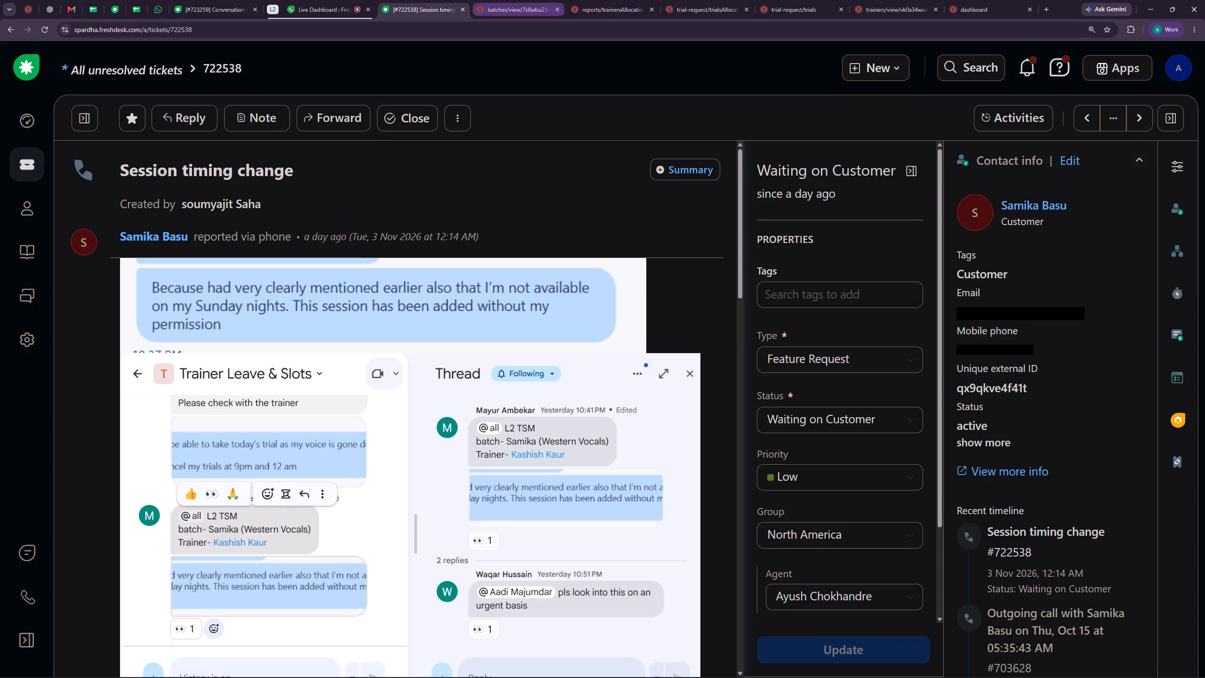
pyautogui.click(514, 8)
pyautogui.click(250, 460)
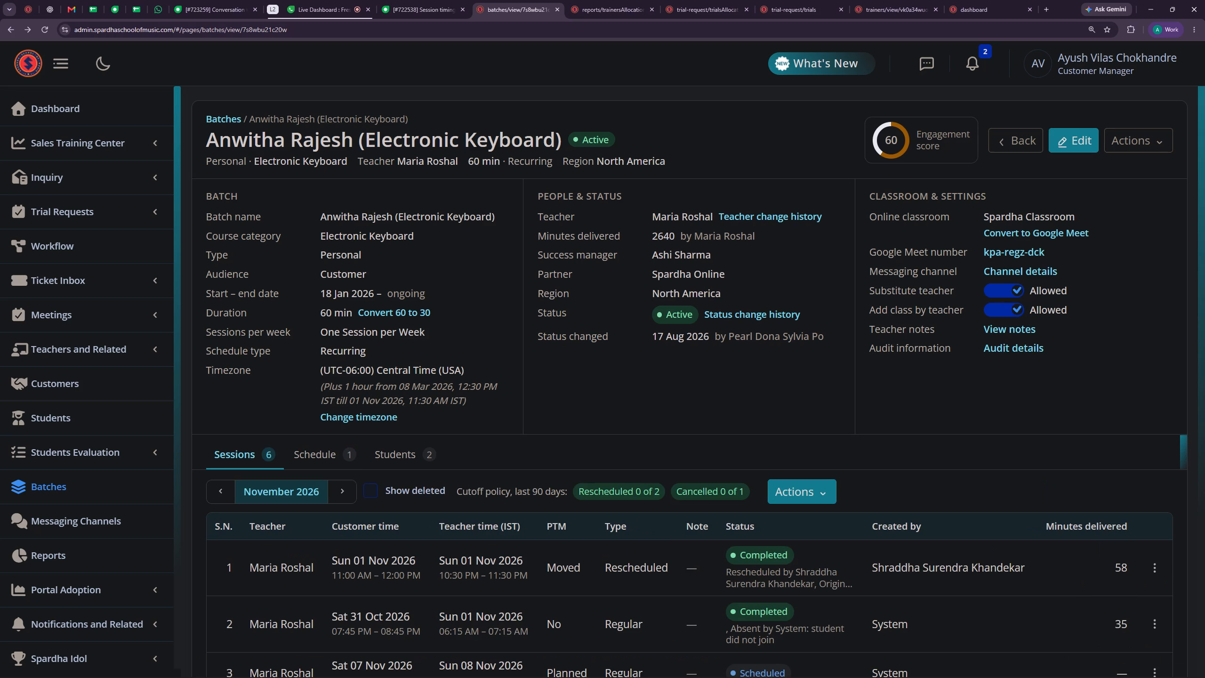
# Tag the ended outgoing call with the L2 escalation call tag and close the call record.
pyautogui.click(352, 0)
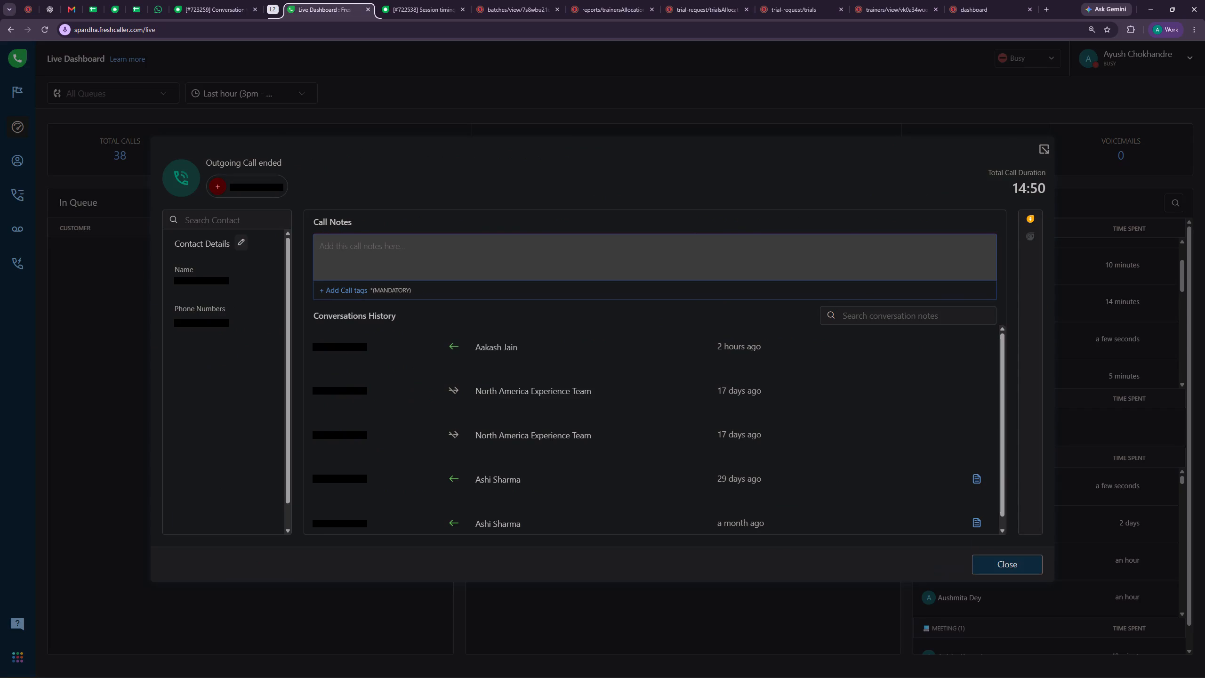
pyautogui.click(1003, 563)
pyautogui.doubleClick(344, 291)
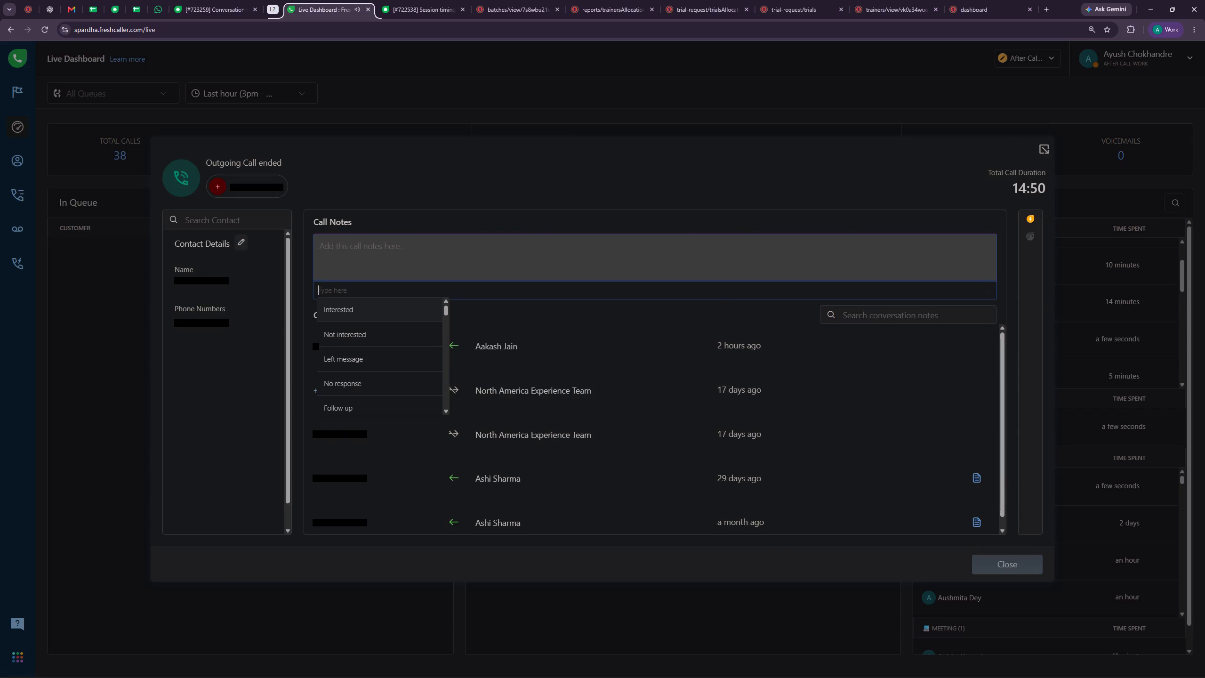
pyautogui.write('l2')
pyautogui.click(404, 365)
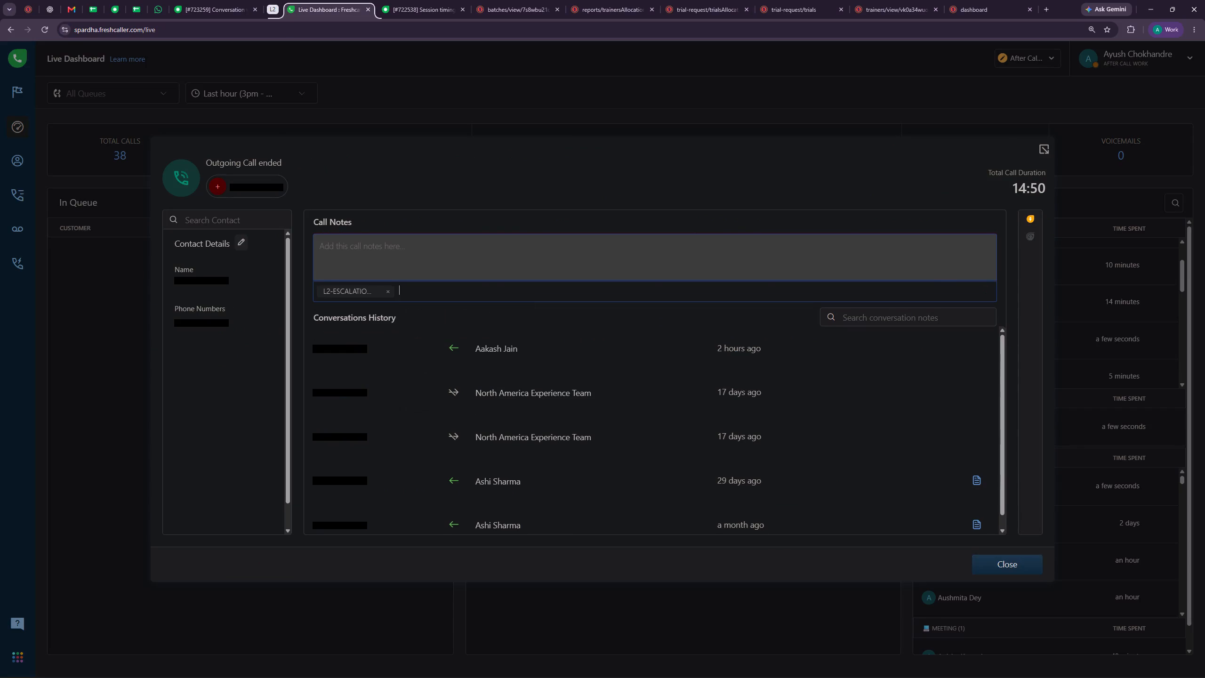
pyautogui.click(991, 570)
# Switch to Gmail and check the latest ticket links in the direct chat at the top of the direct messages.
pyautogui.click(71, 0)
pyautogui.scroll(5, 160, 267)
pyautogui.click(135, 254)
pyautogui.scroll(-5, 473, 339)
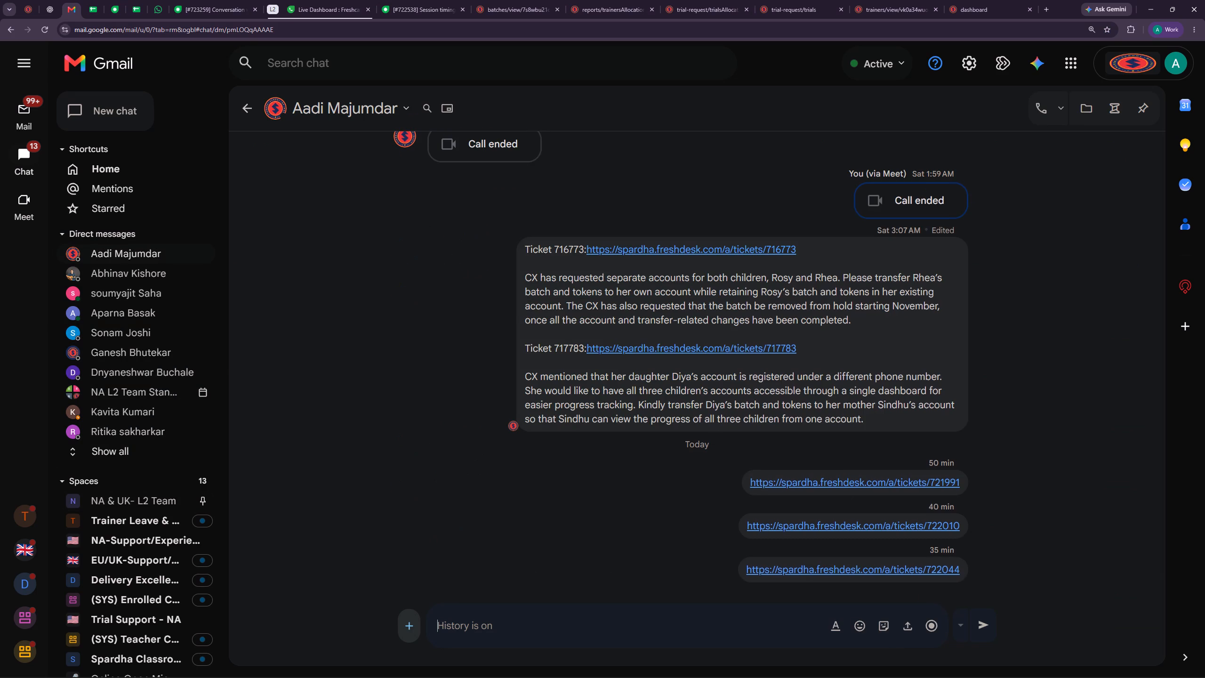
pyautogui.click(222, 0)
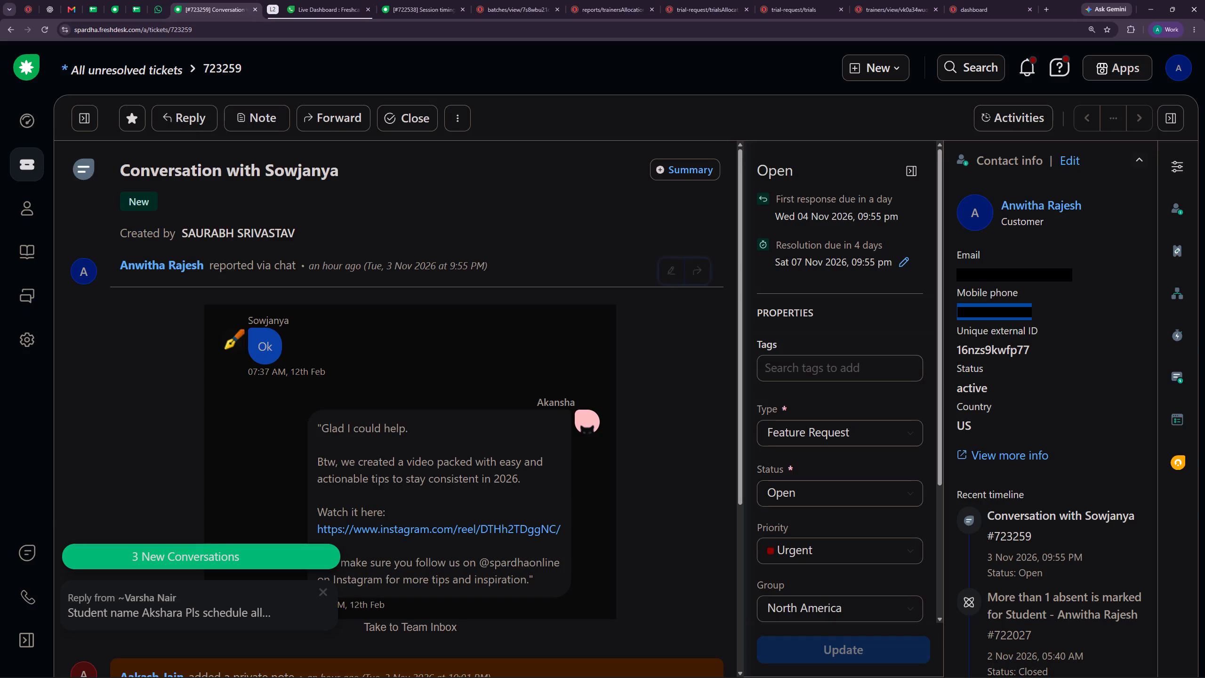
pyautogui.click(329, 598)
pyautogui.scroll(-5, 421, 471)
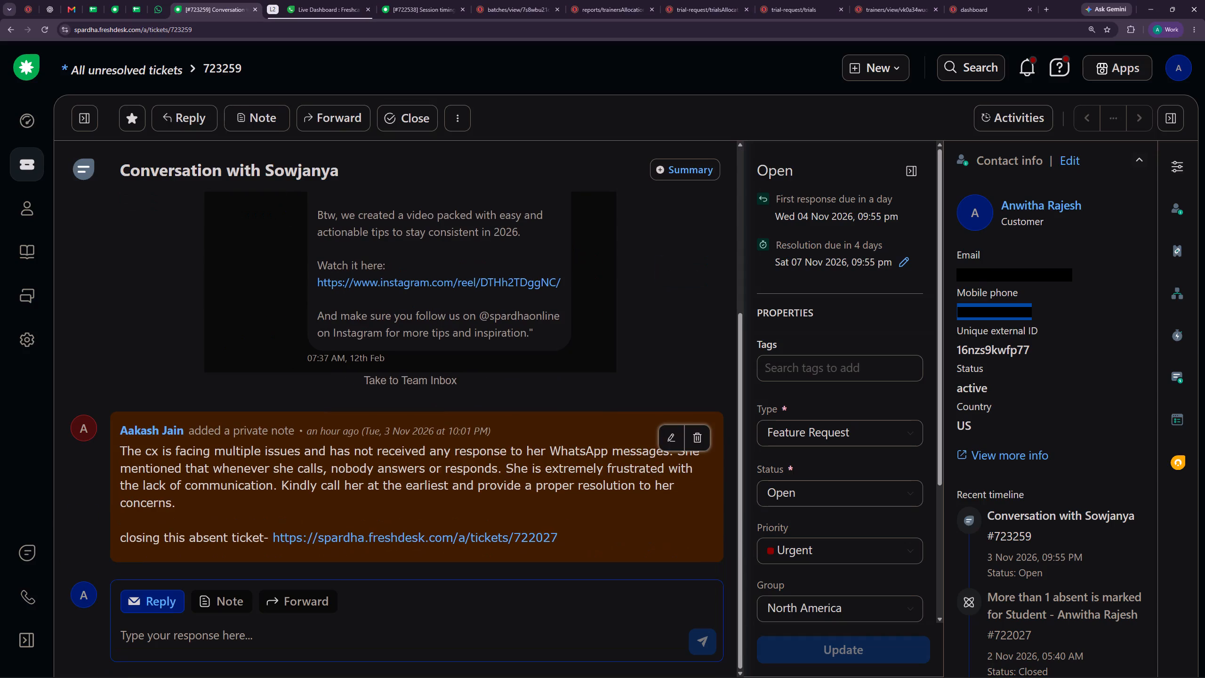
# Review the Electronic Keyboard batch's October 2026 sessions, highlighting the customer and teacher times of the 24 October class.
pyautogui.click(411, 0)
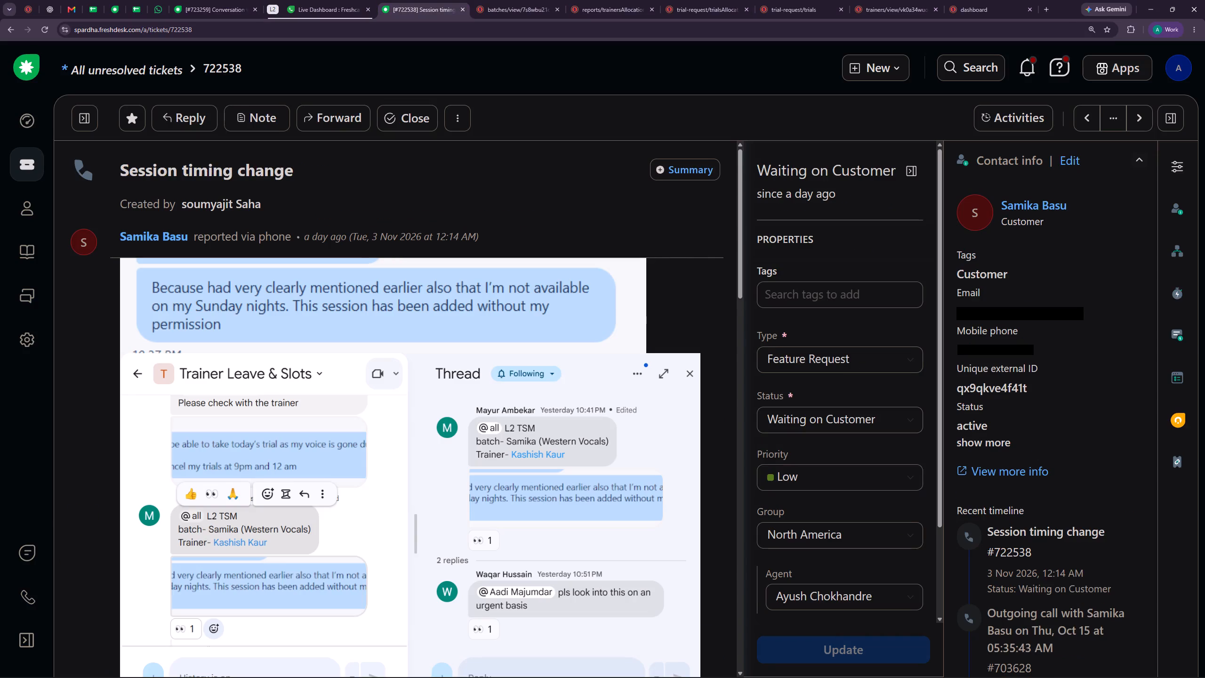
pyautogui.click(512, 4)
pyautogui.scroll(-6, 523, 398)
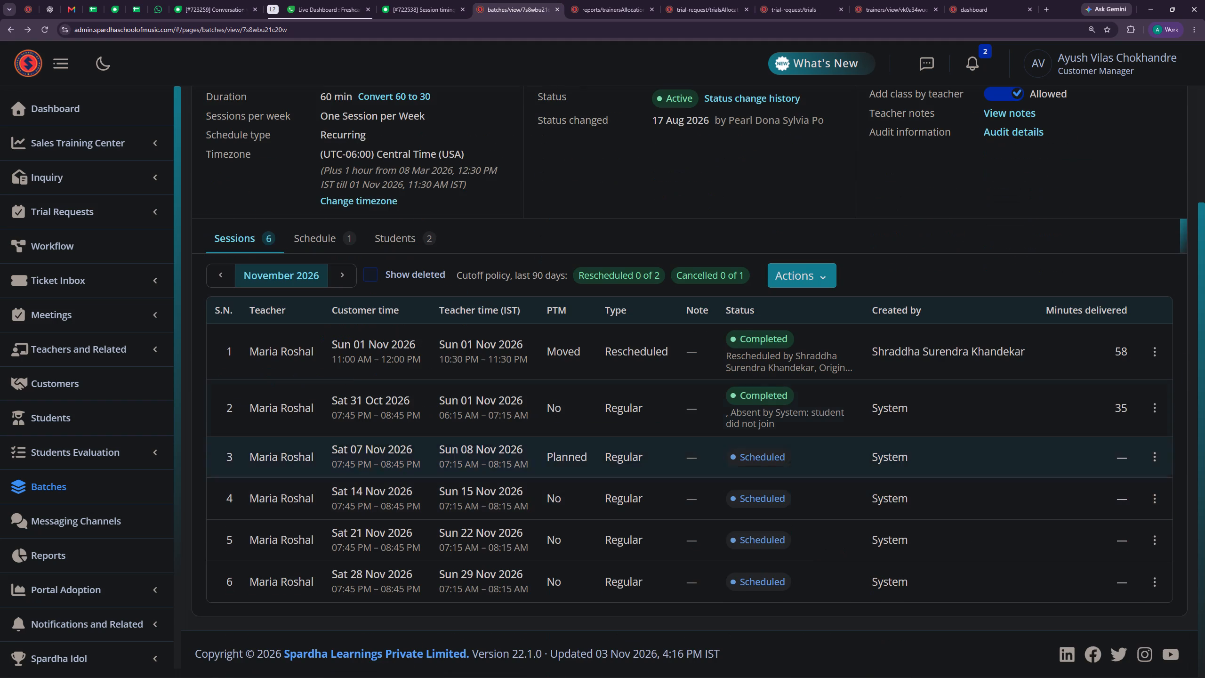
pyautogui.click(224, 264)
pyautogui.scroll(-1, 712, 464)
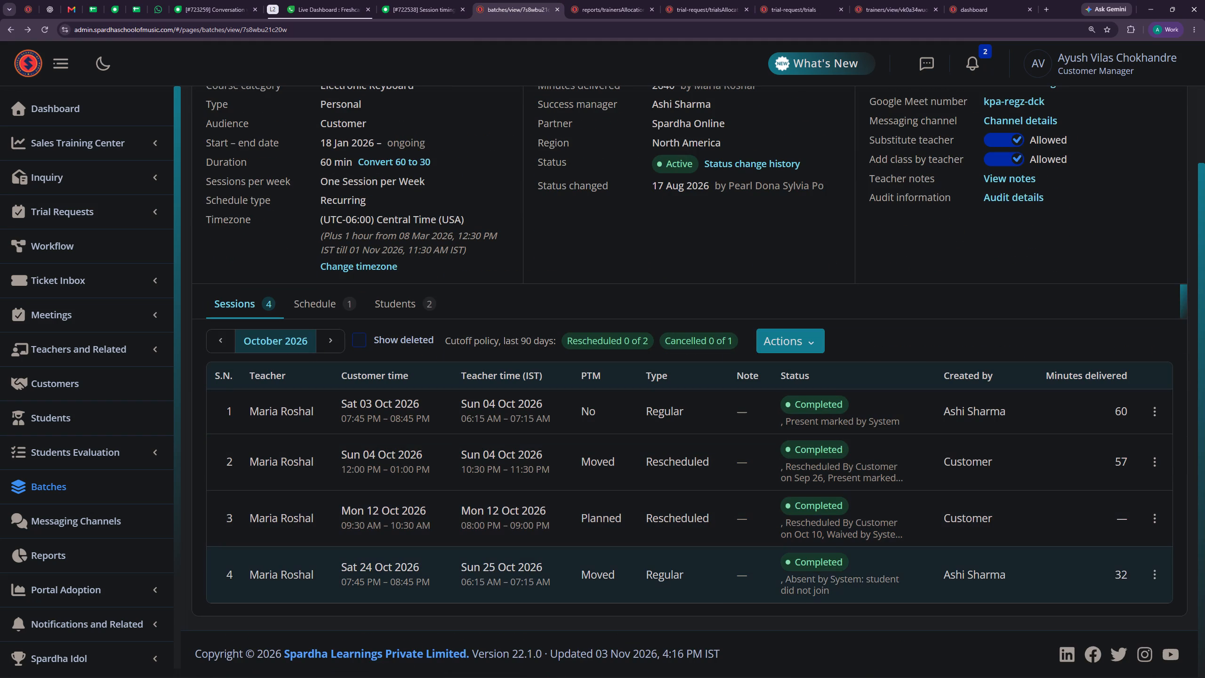
pyautogui.moveTo(341, 564); pyautogui.dragTo(435, 581)
pyautogui.click(466, 585)
pyautogui.moveTo(449, 559); pyautogui.dragTo(547, 576)
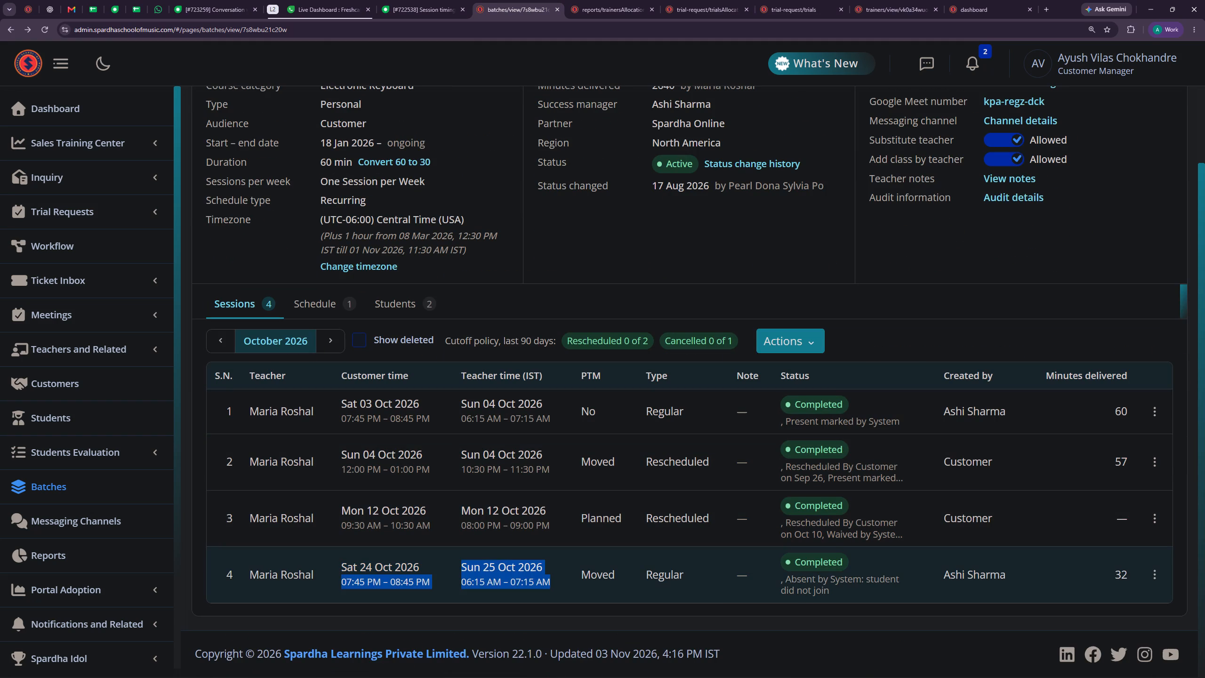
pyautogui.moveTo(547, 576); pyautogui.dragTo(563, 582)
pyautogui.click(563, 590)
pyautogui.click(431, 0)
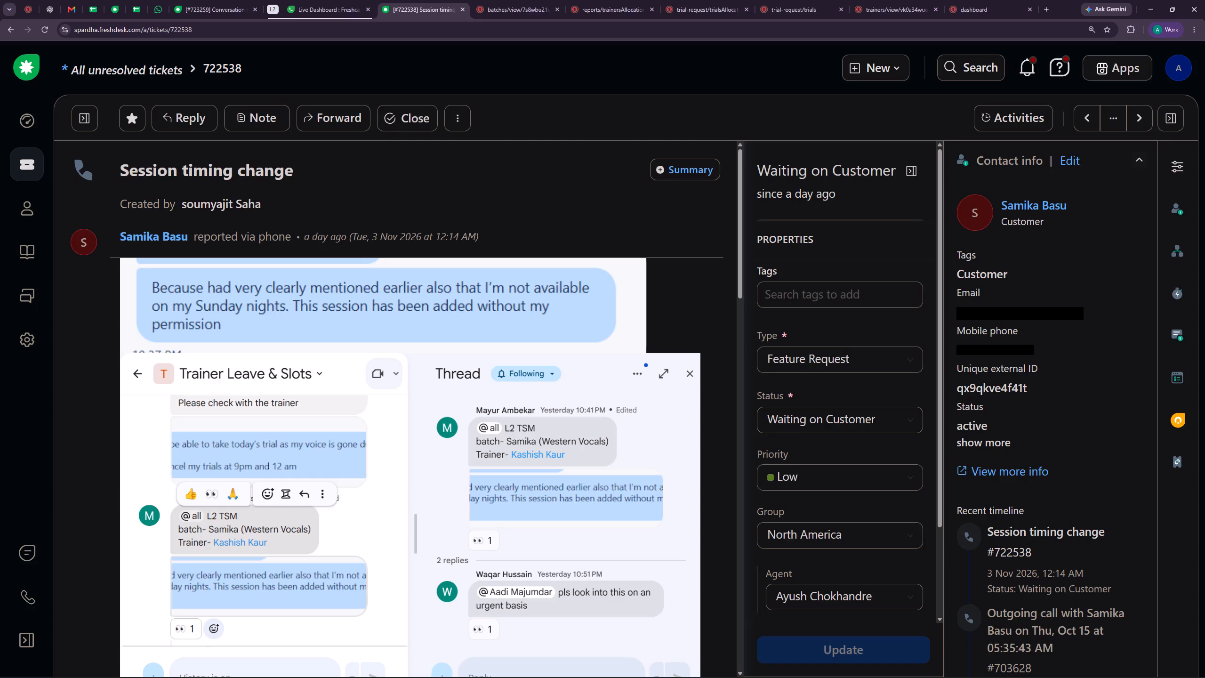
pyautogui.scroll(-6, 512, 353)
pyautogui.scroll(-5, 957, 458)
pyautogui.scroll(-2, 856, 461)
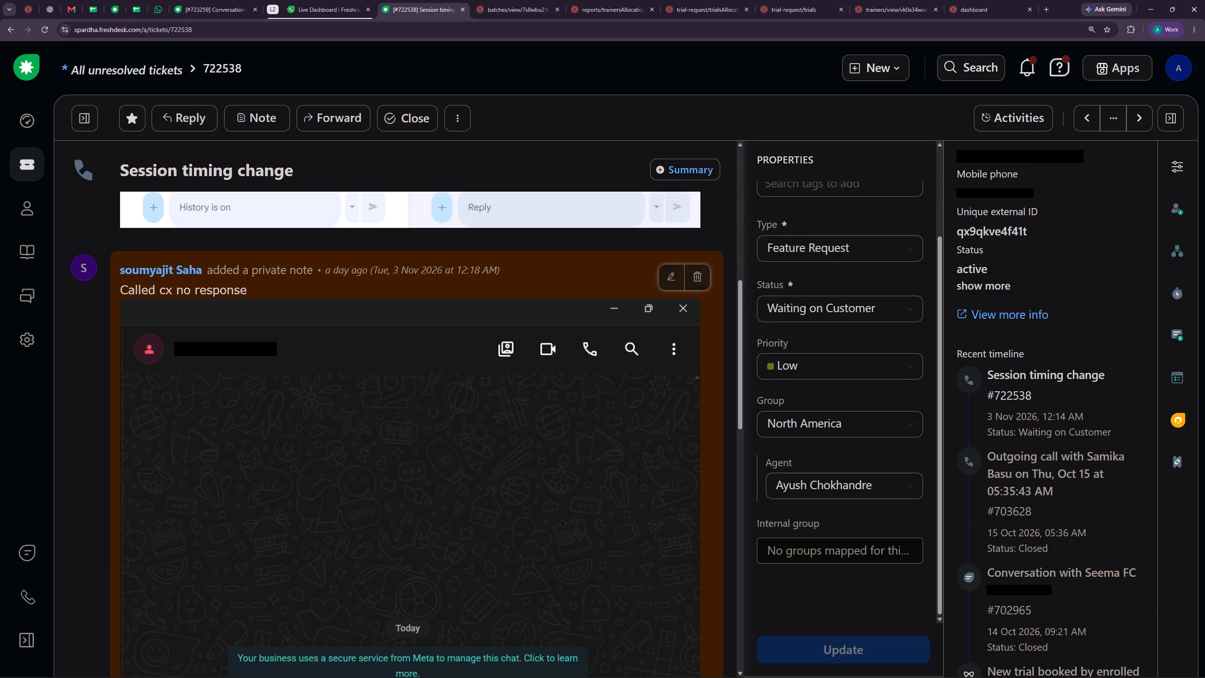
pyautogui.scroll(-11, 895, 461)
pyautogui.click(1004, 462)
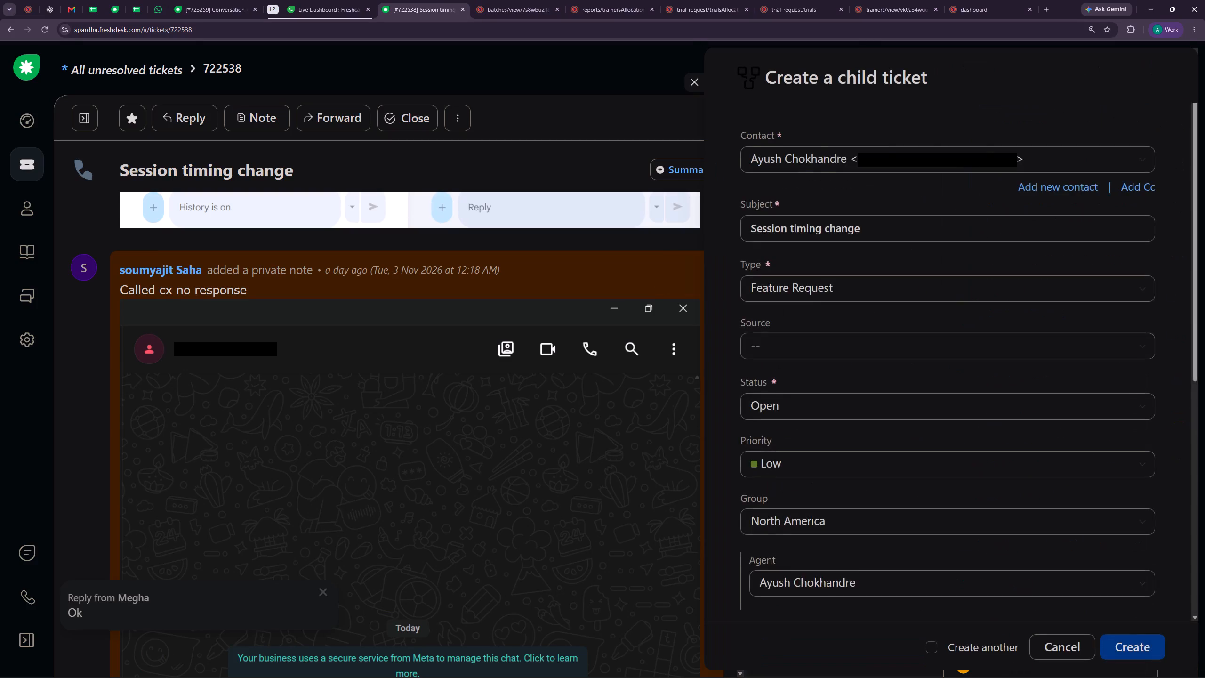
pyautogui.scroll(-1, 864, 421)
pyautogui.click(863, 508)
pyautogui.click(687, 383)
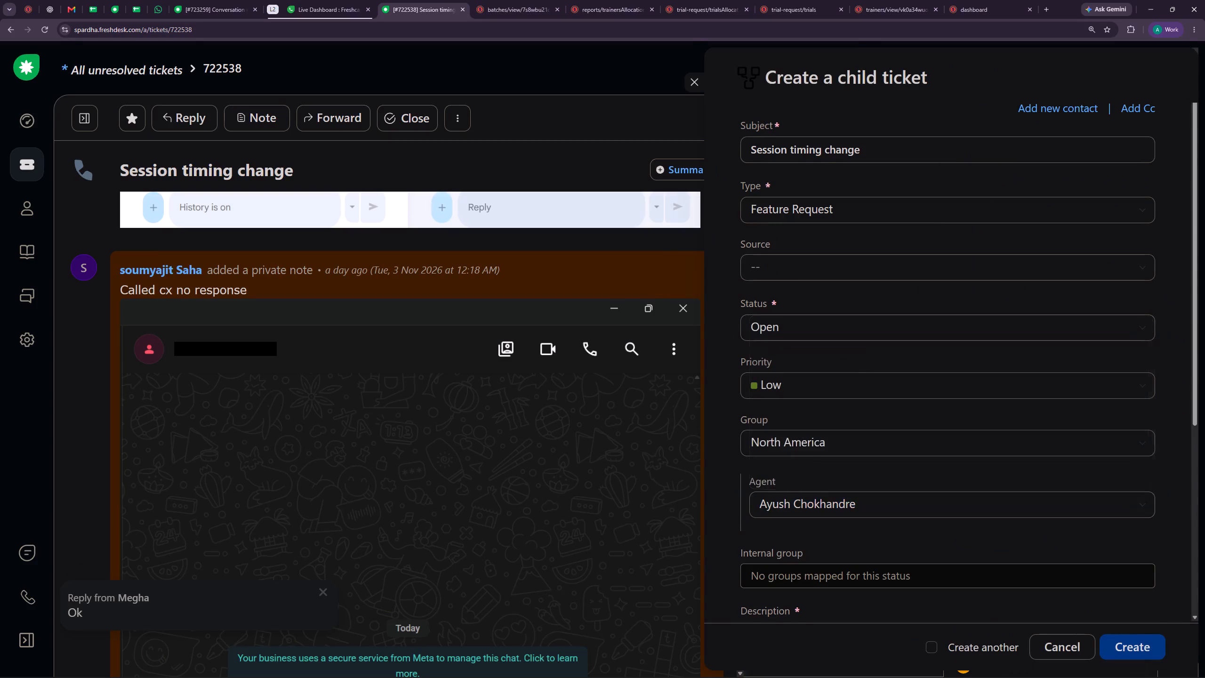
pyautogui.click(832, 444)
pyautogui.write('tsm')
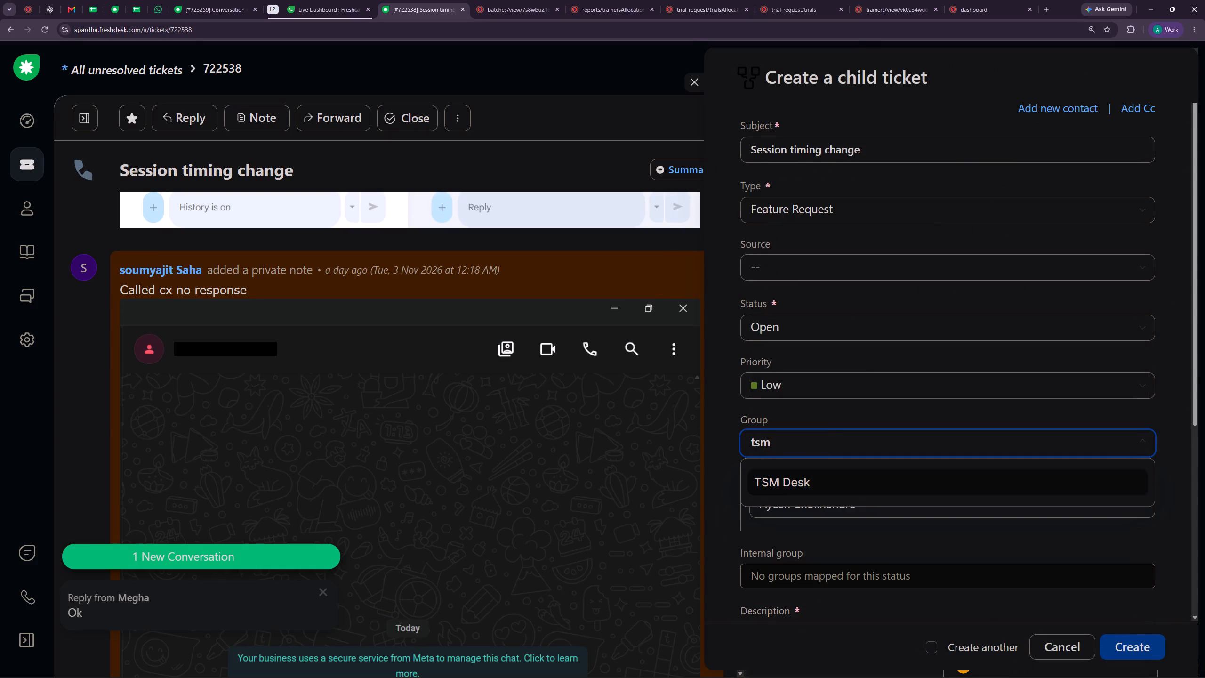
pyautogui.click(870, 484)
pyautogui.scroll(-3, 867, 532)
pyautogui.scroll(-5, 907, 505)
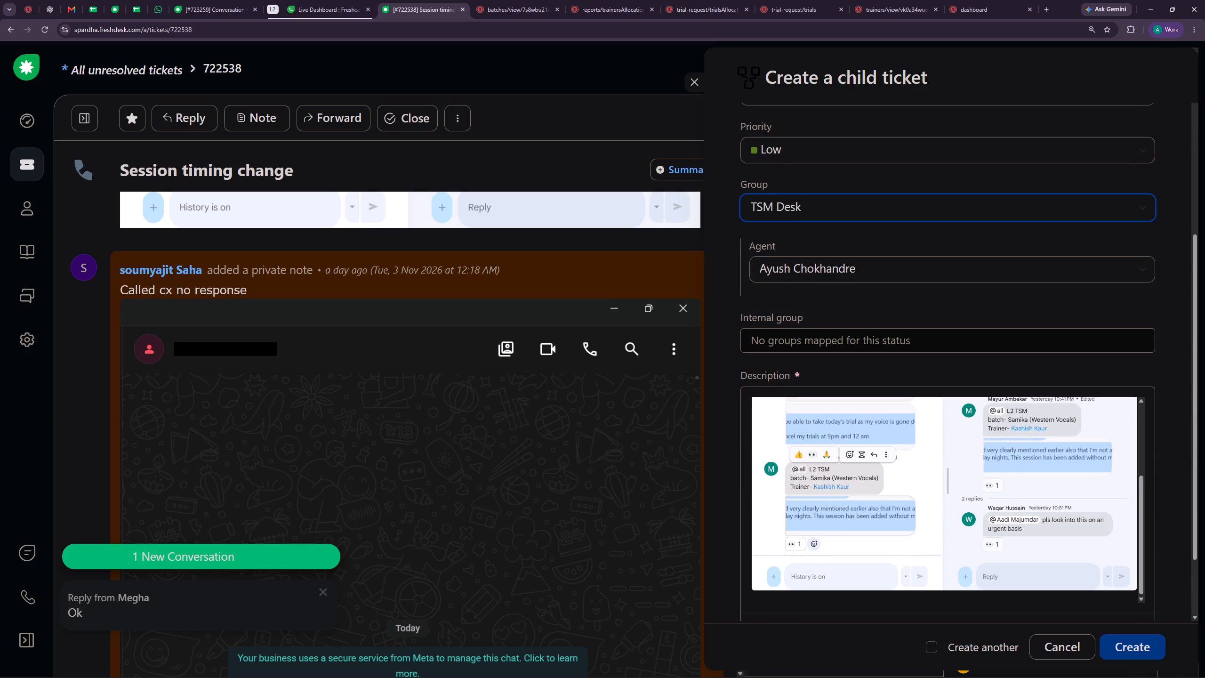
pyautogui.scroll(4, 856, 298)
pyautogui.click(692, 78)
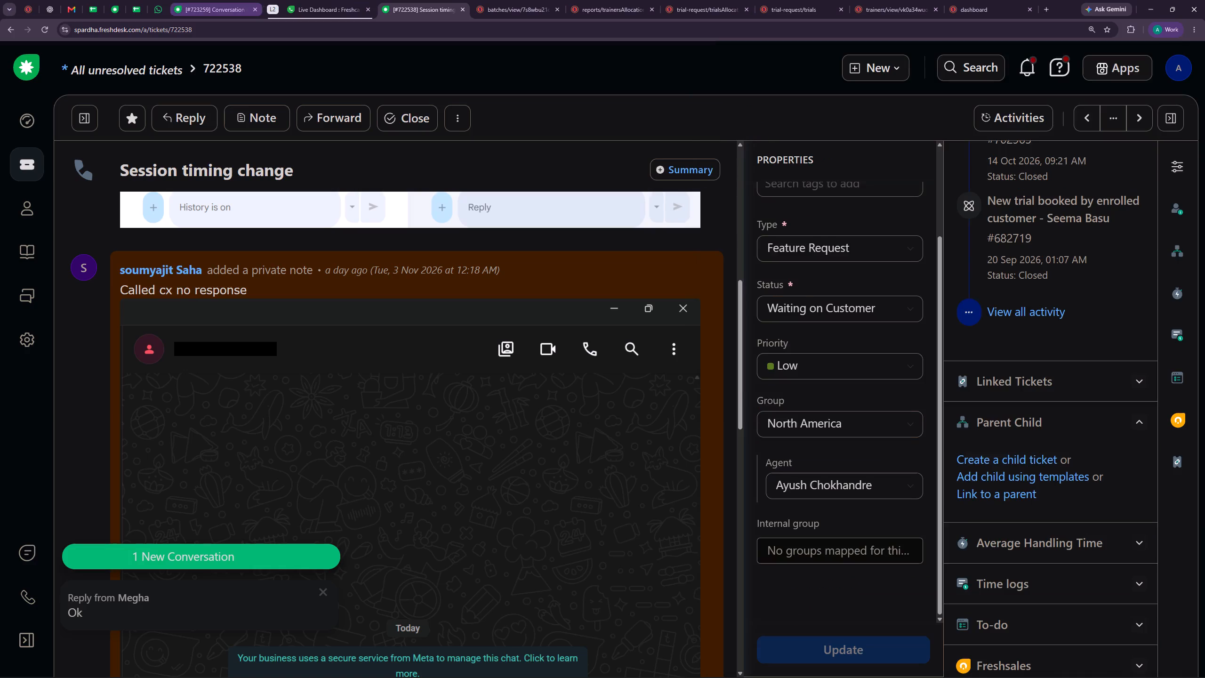
pyautogui.click(218, 0)
pyautogui.scroll(-5, 1053, 414)
pyautogui.scroll(-1, 1021, 524)
pyautogui.click(417, 2)
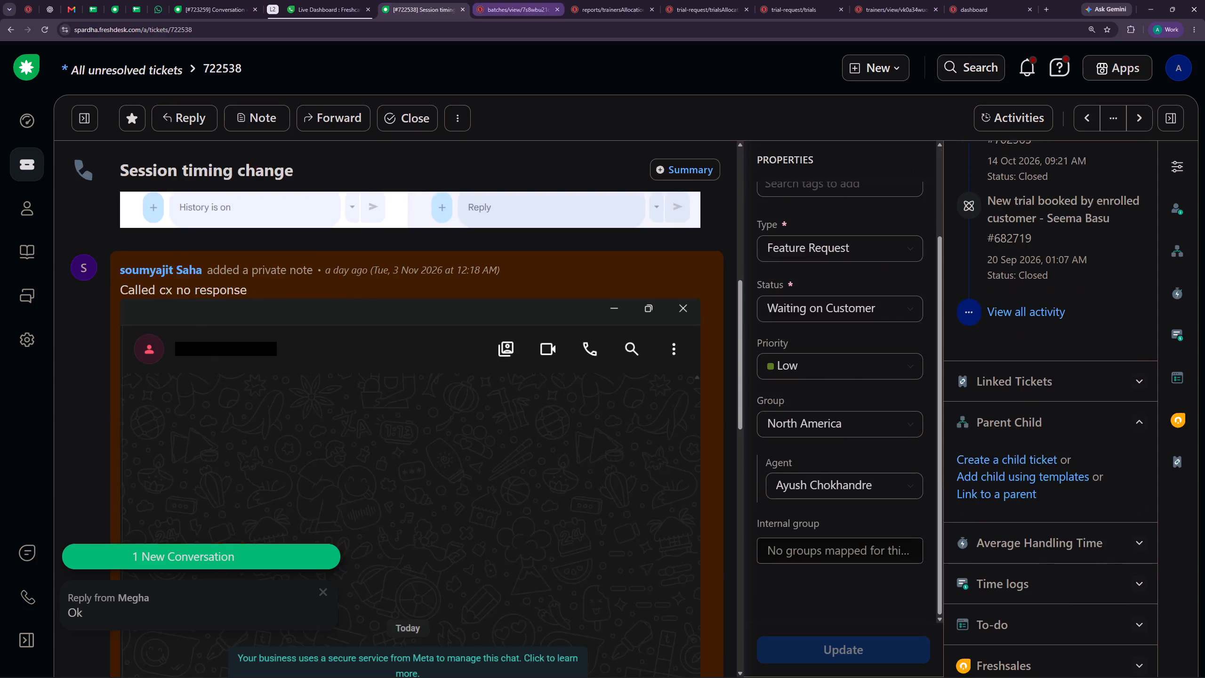
pyautogui.click(526, 4)
pyautogui.scroll(4, 520, 339)
pyautogui.click(243, 0)
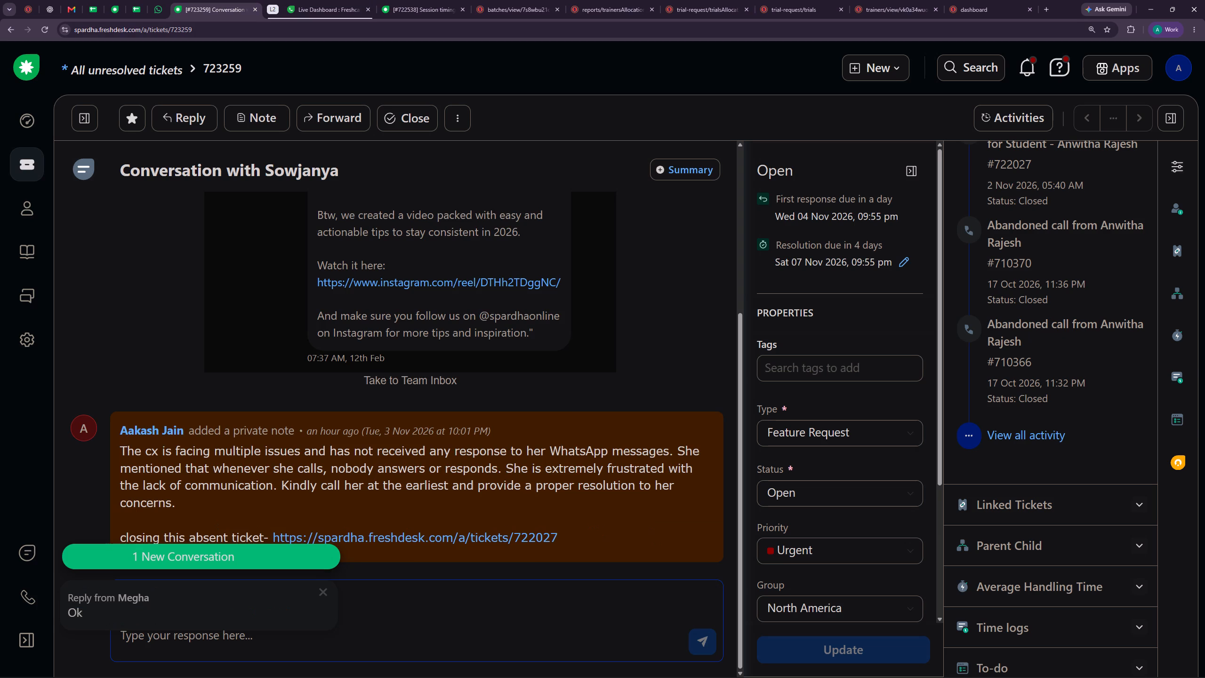
pyautogui.scroll(5, 434, 285)
pyautogui.click(552, 0)
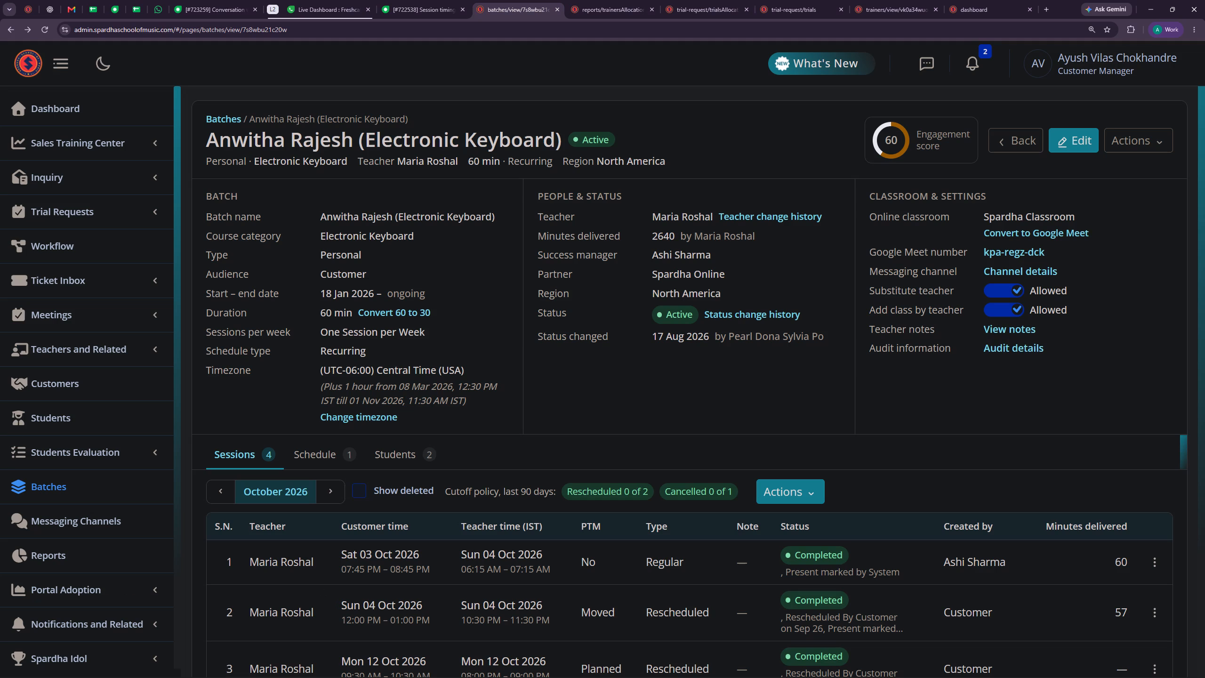
pyautogui.click(239, 0)
pyautogui.scroll(3, 976, 358)
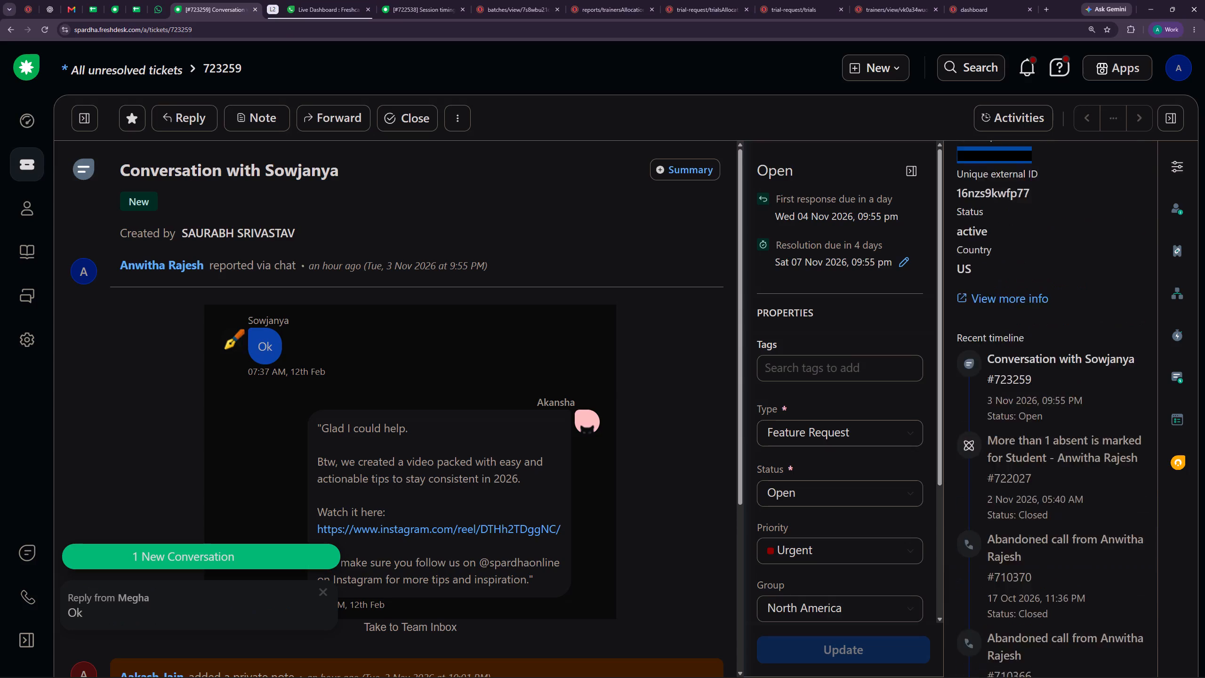
pyautogui.scroll(7, 976, 358)
pyautogui.click(1059, 299)
pyautogui.moveTo(1049, 302); pyautogui.dragTo(968, 318)
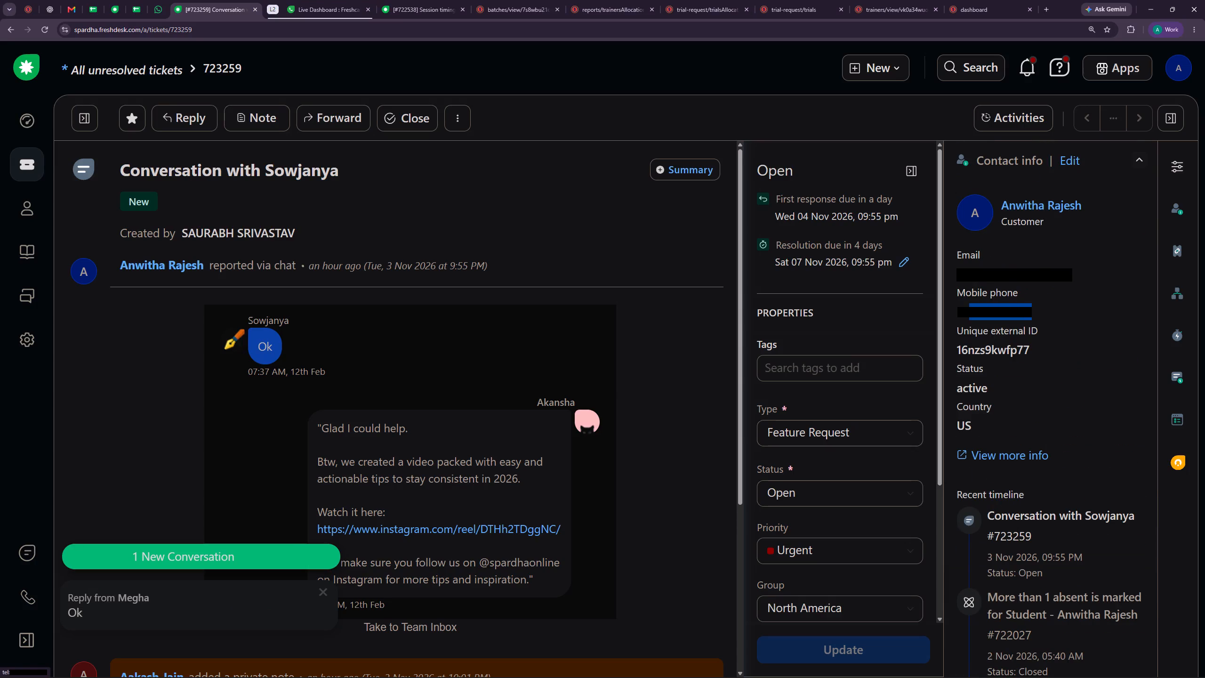
pyautogui.hotkey('ctrl', 'c')
pyautogui.click(538, 0)
pyautogui.click(44, 488)
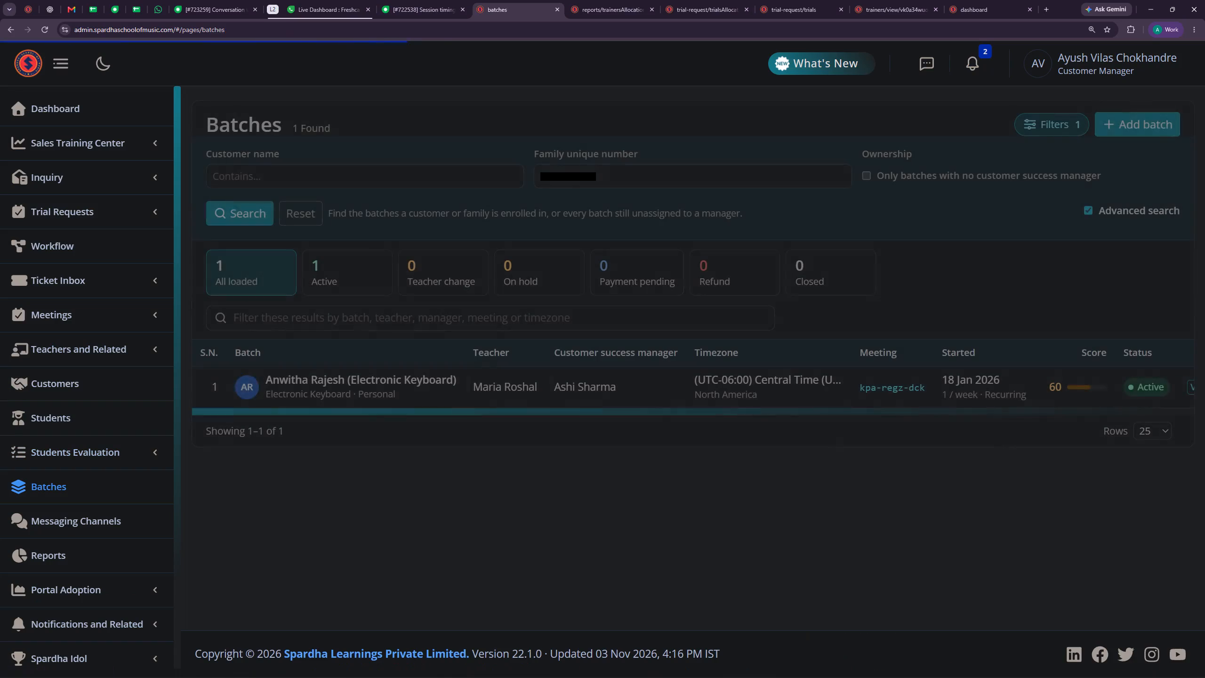
pyautogui.moveTo(642, 171); pyautogui.dragTo(426, 178)
pyautogui.hotkey('ctrl', 'v')
pyautogui.click(226, 209)
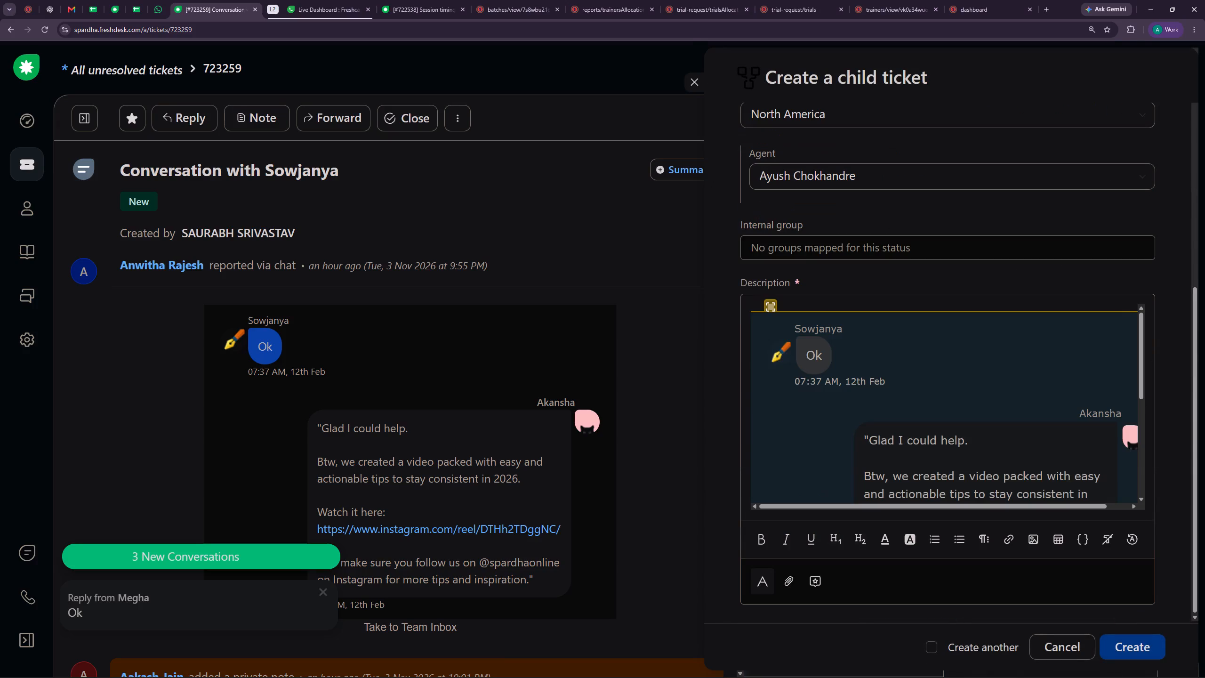
pyautogui.scroll(-2, 884, 355)
pyautogui.click(825, 390)
pyautogui.hotkey('ctrl', 'a')
pyautogui.hotkey('ctrl', 'BackSpace')
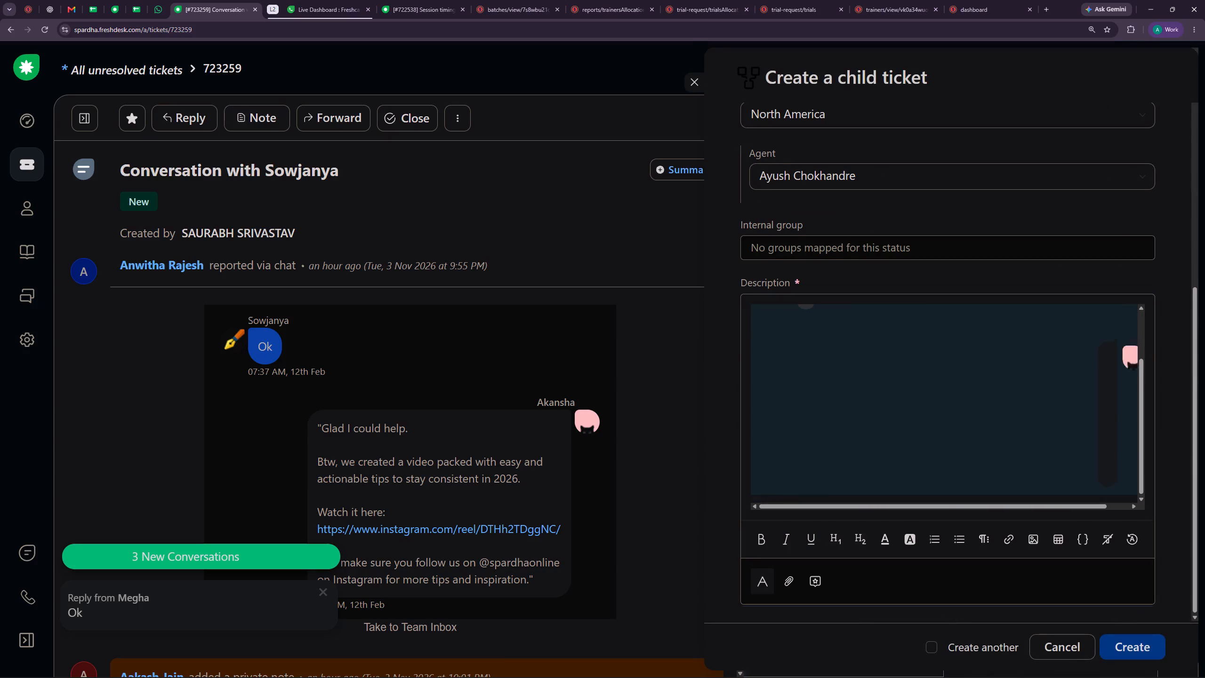
pyautogui.hotkey('ctrl', 'a')
pyautogui.hotkey('ctrl', 'BackSpace')
pyautogui.hotkey('ctrl', 'a')
pyautogui.hotkey('ctrl', 'BackSpace')
# Assign the child ticket to the TSM Desk group.
pyautogui.click(886, 182)
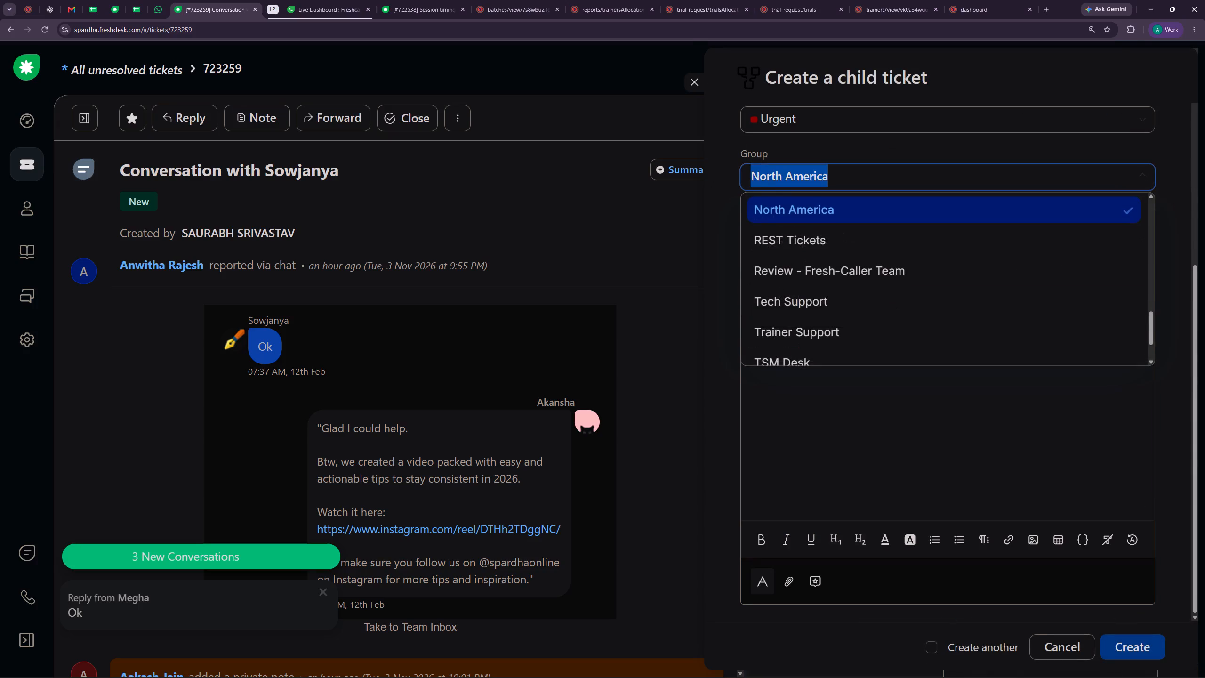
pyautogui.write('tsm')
pyautogui.click(885, 218)
# Begin the child ticket's description with a "Batch -" line and start a new line below it.
pyautogui.click(795, 388)
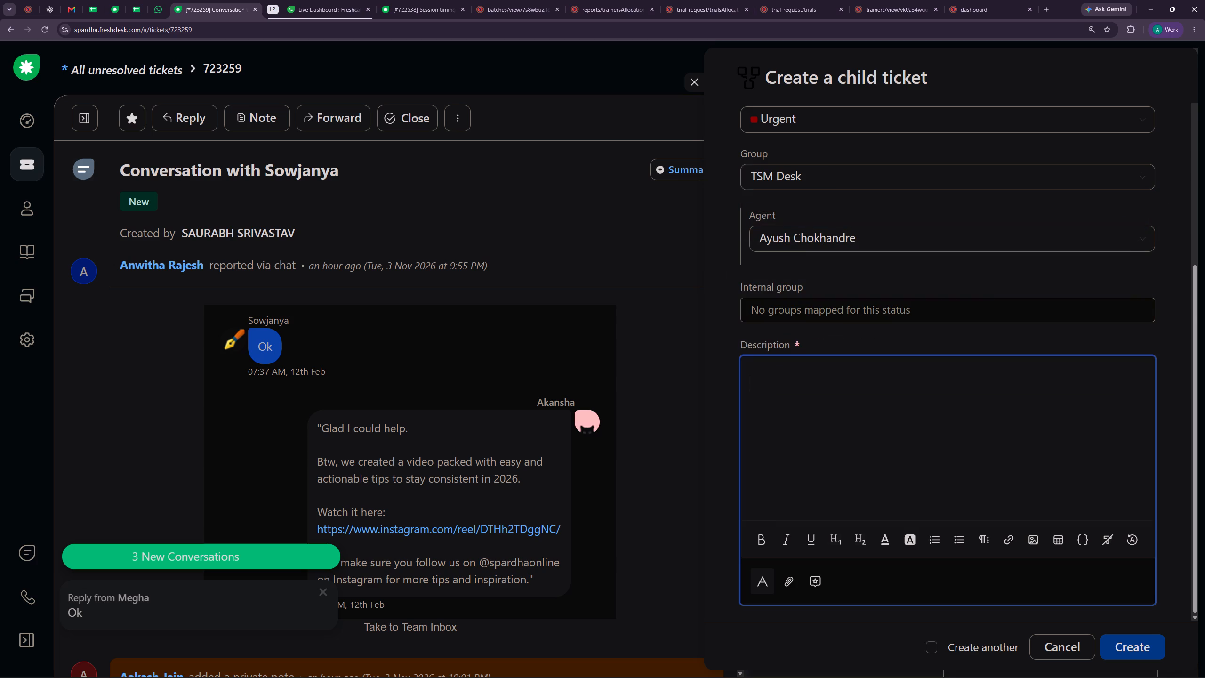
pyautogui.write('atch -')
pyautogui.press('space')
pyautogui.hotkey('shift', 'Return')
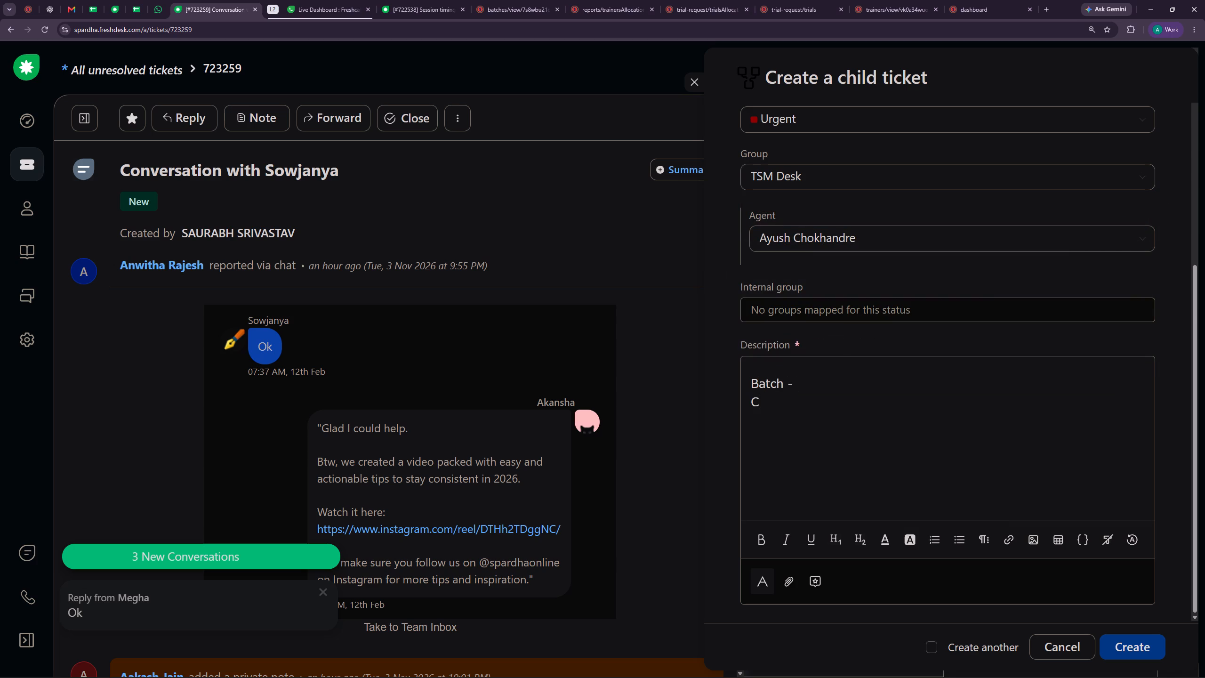
# Write the concern in the child ticket's description: "Concern - Please ask the tx if they are willing to waive off the session on -".
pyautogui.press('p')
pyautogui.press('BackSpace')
pyautogui.write('oncern =')
pyautogui.press('BackSpace')
pyautogui.write('-')
pyautogui.press('space')
pyautogui.write('PL')
pyautogui.press('l')
pyautogui.write('ease ask the tx id')
pyautogui.press('BackSpace')
pyautogui.write('f ther')
pyautogui.press('BackSpace')
pyautogui.write('y are e')
pyautogui.press('BackSpace')
pyautogui.write('will')
pyautogui.press('space')
pyautogui.press('BackSpace')
pyautogui.write('ing to waive of')
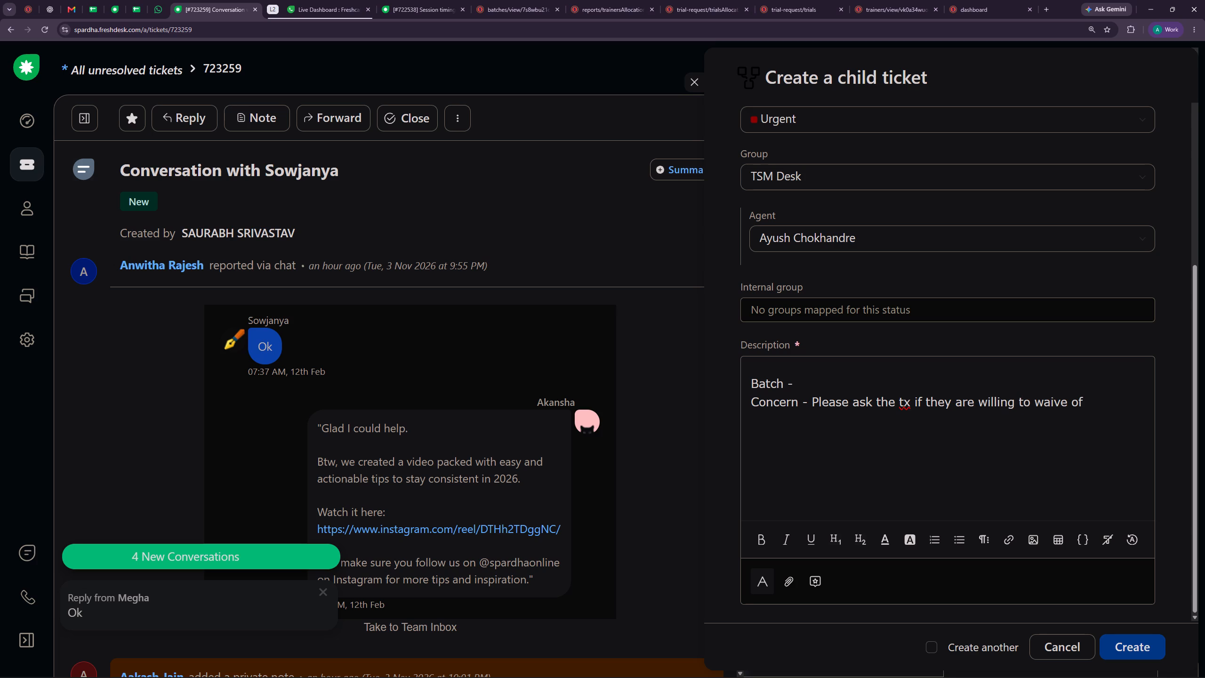
pyautogui.write('f the sessopm om')
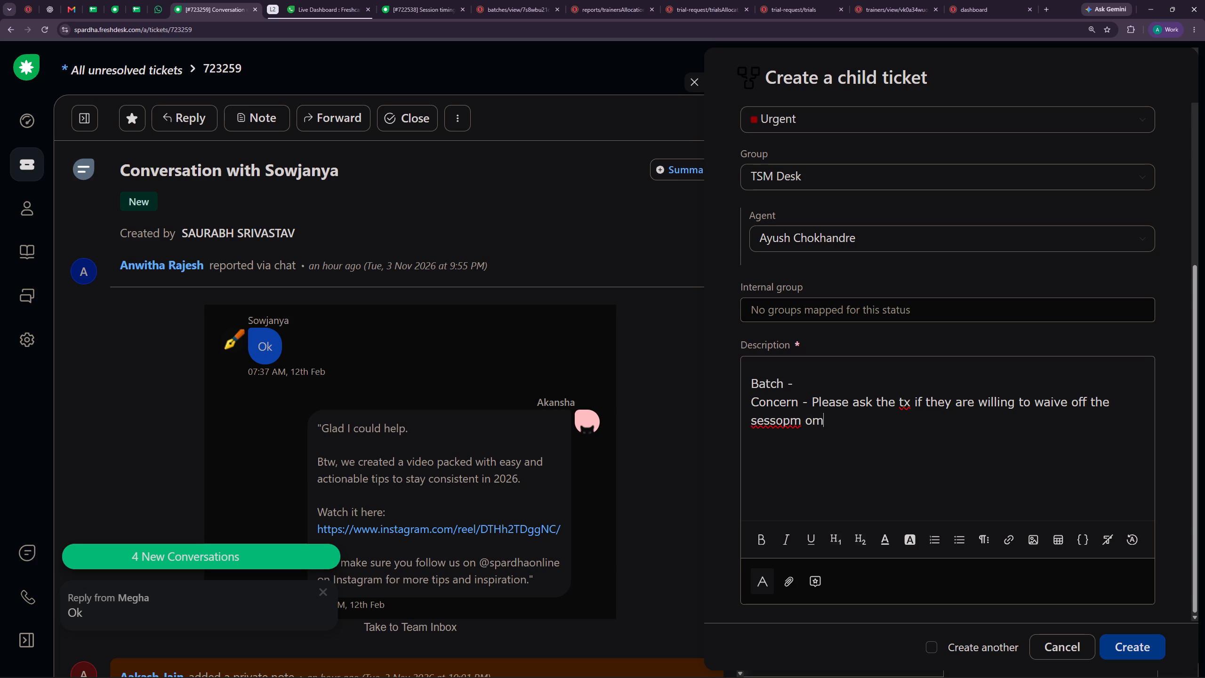
pyautogui.press('BackSpace')
pyautogui.write('n -')
pyautogui.press('space')
# Correct the misspelled word "sessopm" to "session" in the child ticket's description.
pyautogui.rightClick(786, 422)
pyautogui.click(892, 407)
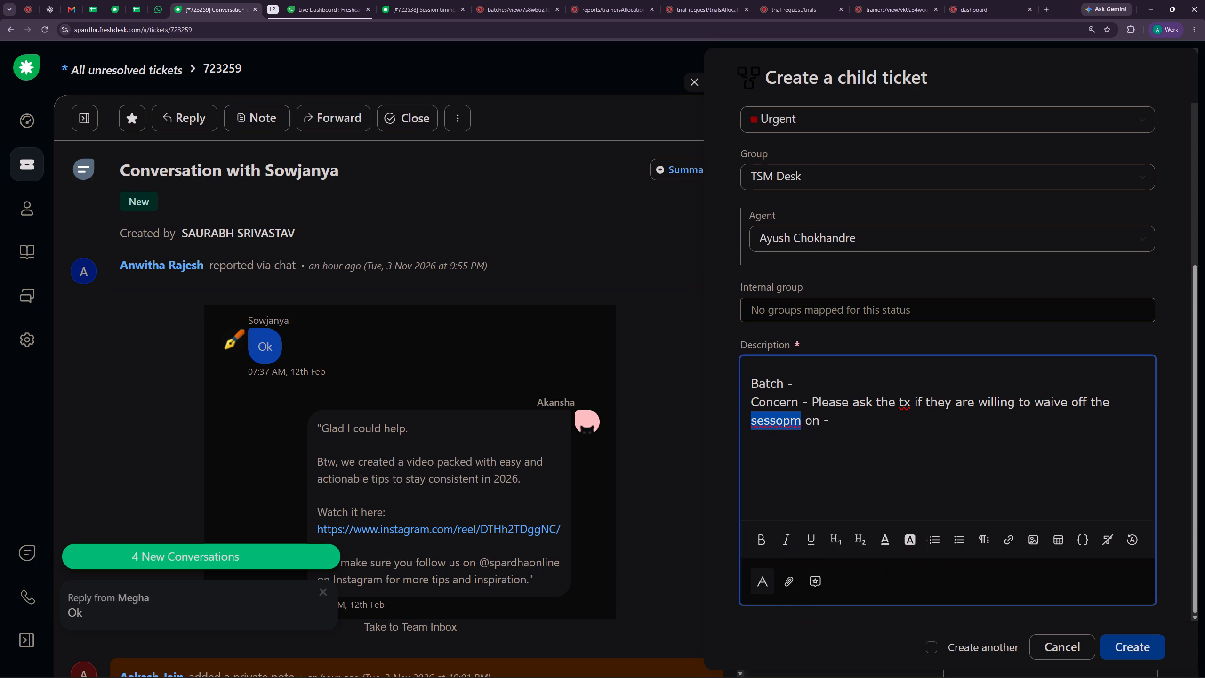
pyautogui.click(804, 419)
pyautogui.press('BackSpace')
pyautogui.press('BackSpace')
pyautogui.press('BackSpace')
pyautogui.press('BackSpace')
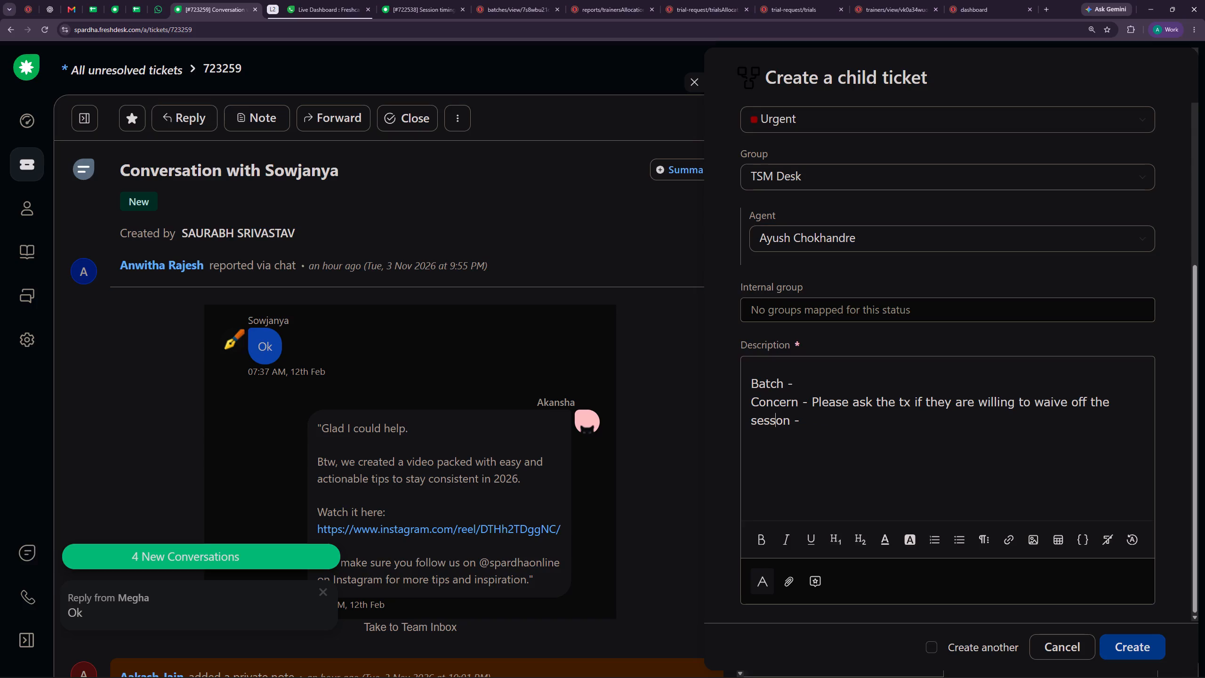
pyautogui.write('ion')
pyautogui.press('space')
pyautogui.click(858, 429)
# Copy the 25 October 2026 session's teacher date and time from the Electronic Keyboard batch into the child ticket's description.
pyautogui.click(414, 0)
pyautogui.click(512, 0)
pyautogui.scroll(-4, 566, 332)
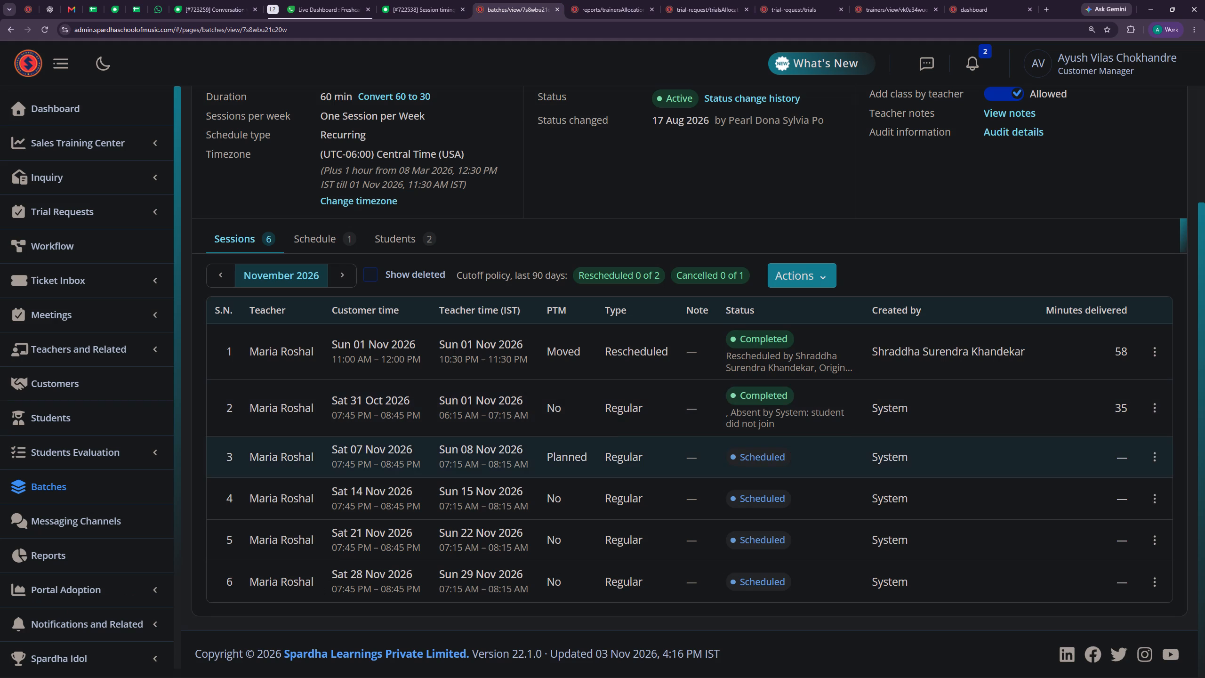
pyautogui.click(221, 273)
pyautogui.scroll(-2, 585, 428)
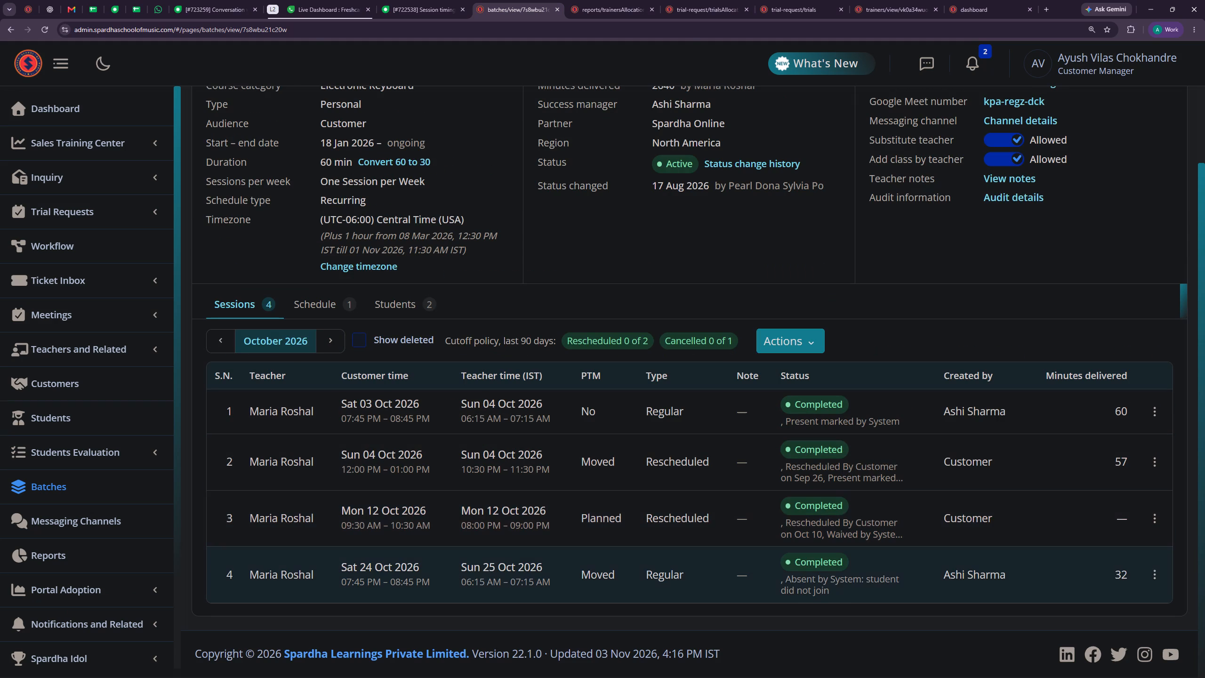
pyautogui.moveTo(454, 562); pyautogui.dragTo(558, 581)
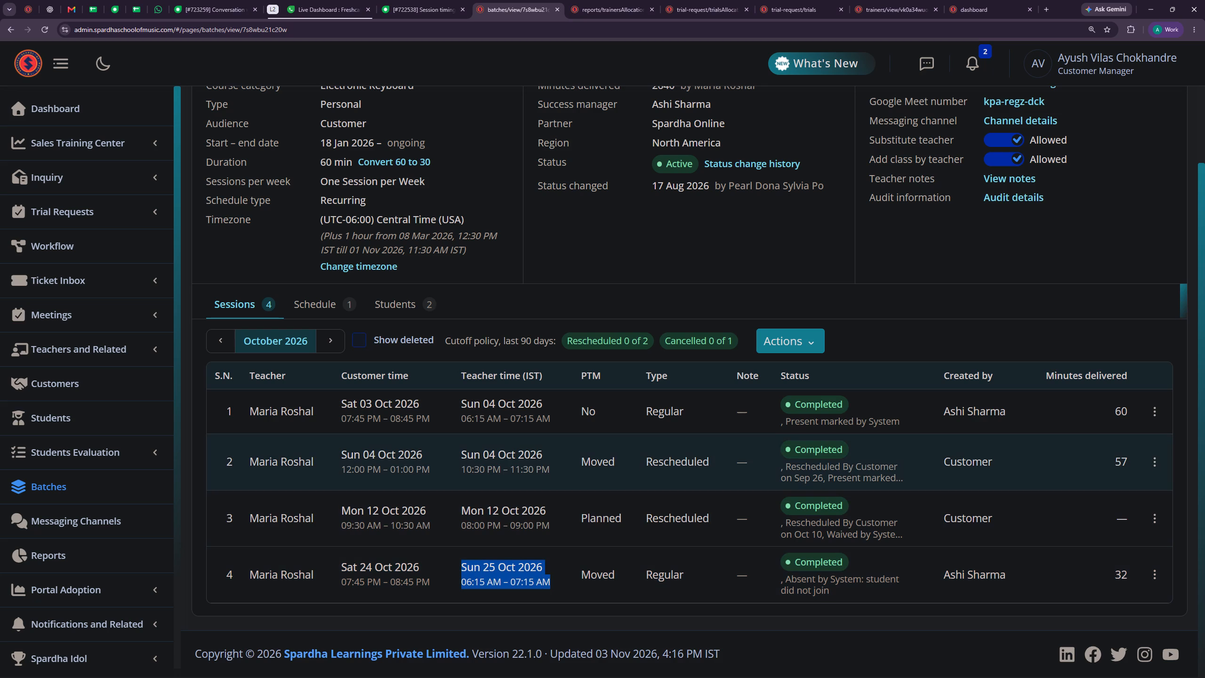
pyautogui.hotkey('ctrl', 'c')
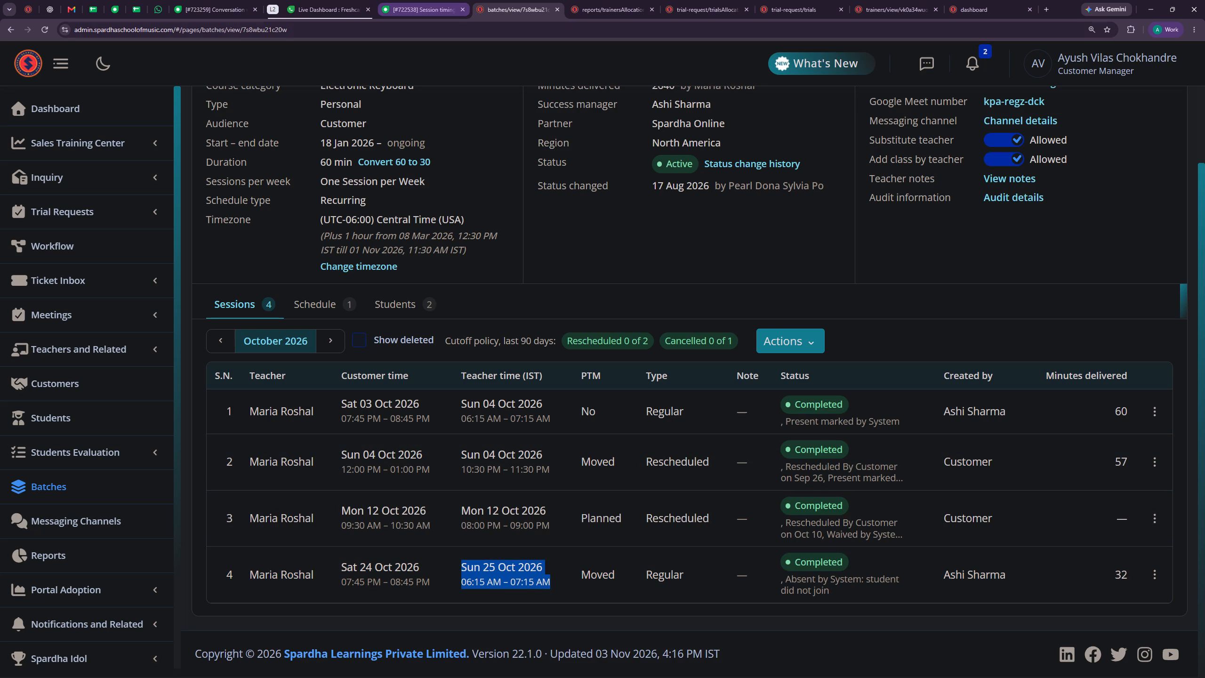
pyautogui.click(419, 2)
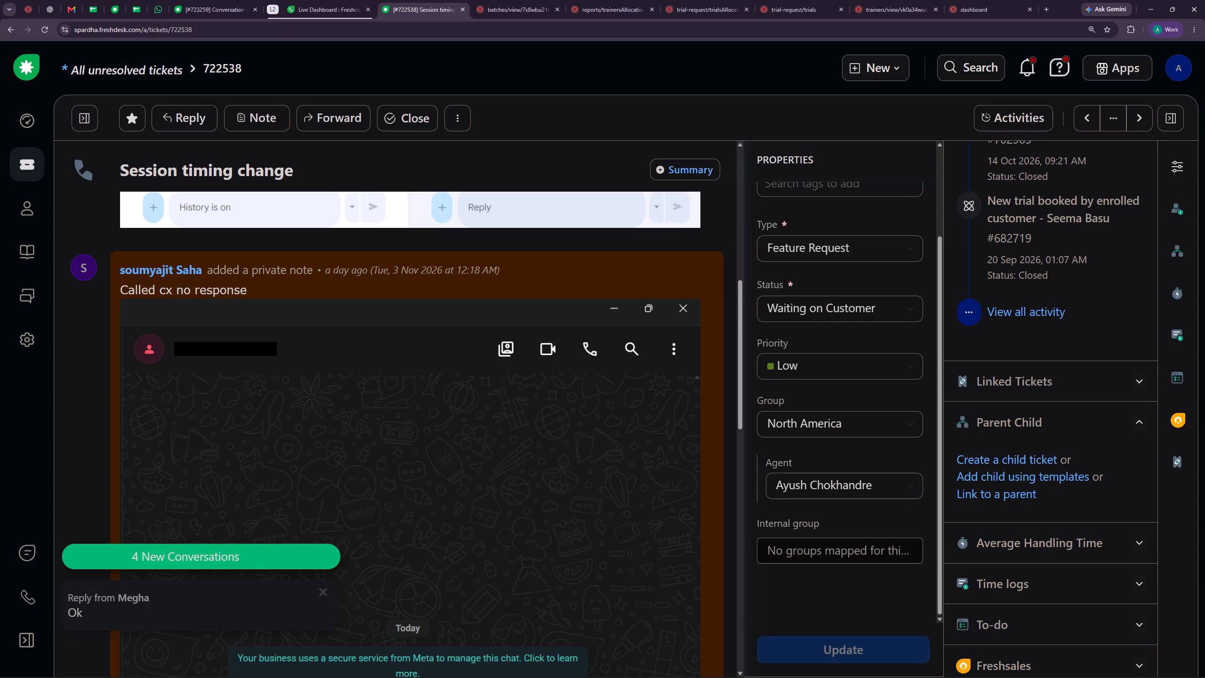
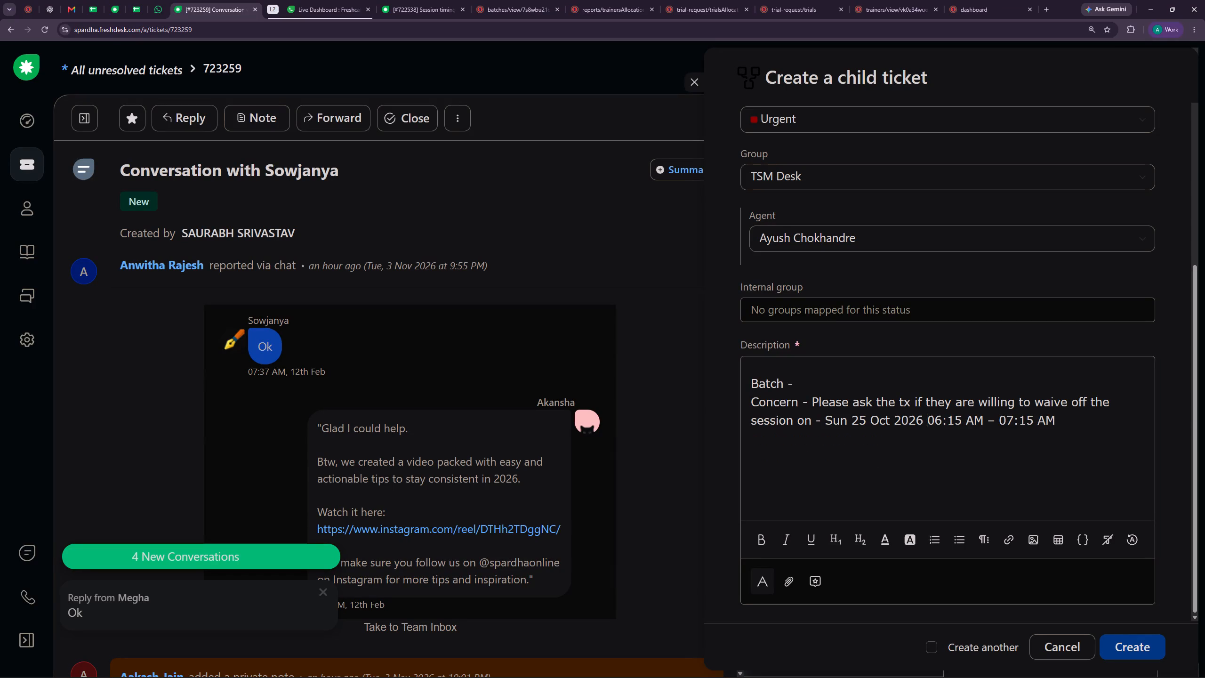
# Append the reason "As the cx reached out but there they didnt got any respond on time" after the session time in the child ticket's description.
pyautogui.moveTo(1061, 425); pyautogui.dragTo(1067, 423)
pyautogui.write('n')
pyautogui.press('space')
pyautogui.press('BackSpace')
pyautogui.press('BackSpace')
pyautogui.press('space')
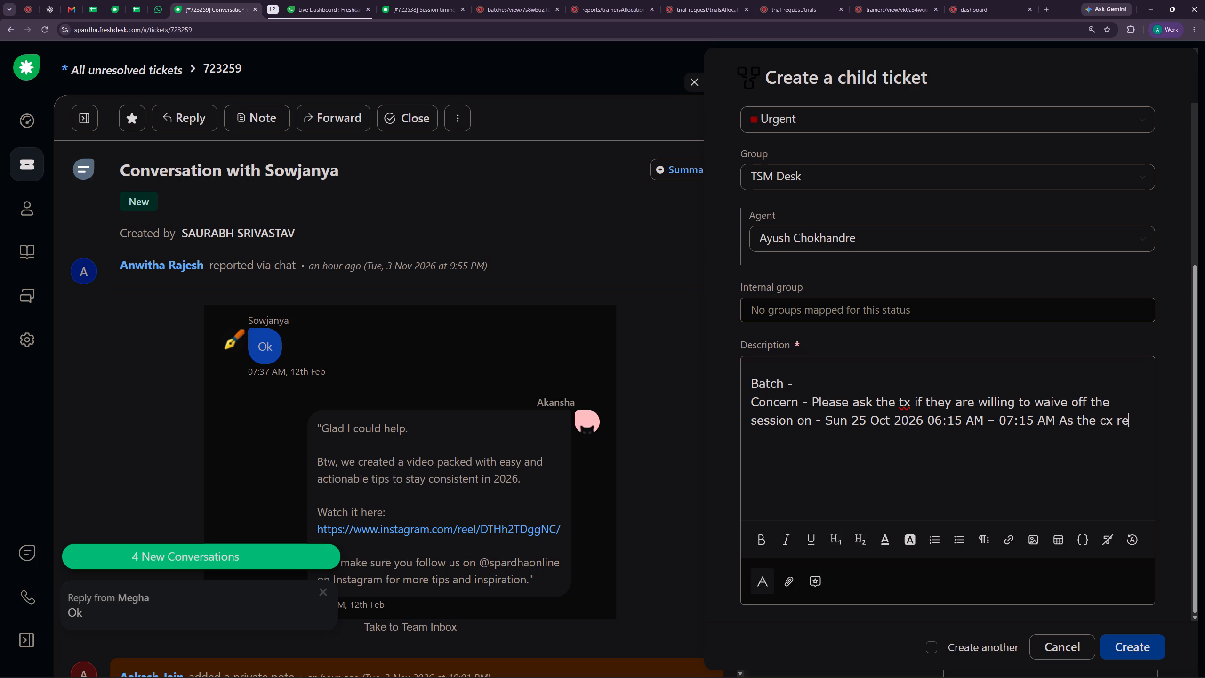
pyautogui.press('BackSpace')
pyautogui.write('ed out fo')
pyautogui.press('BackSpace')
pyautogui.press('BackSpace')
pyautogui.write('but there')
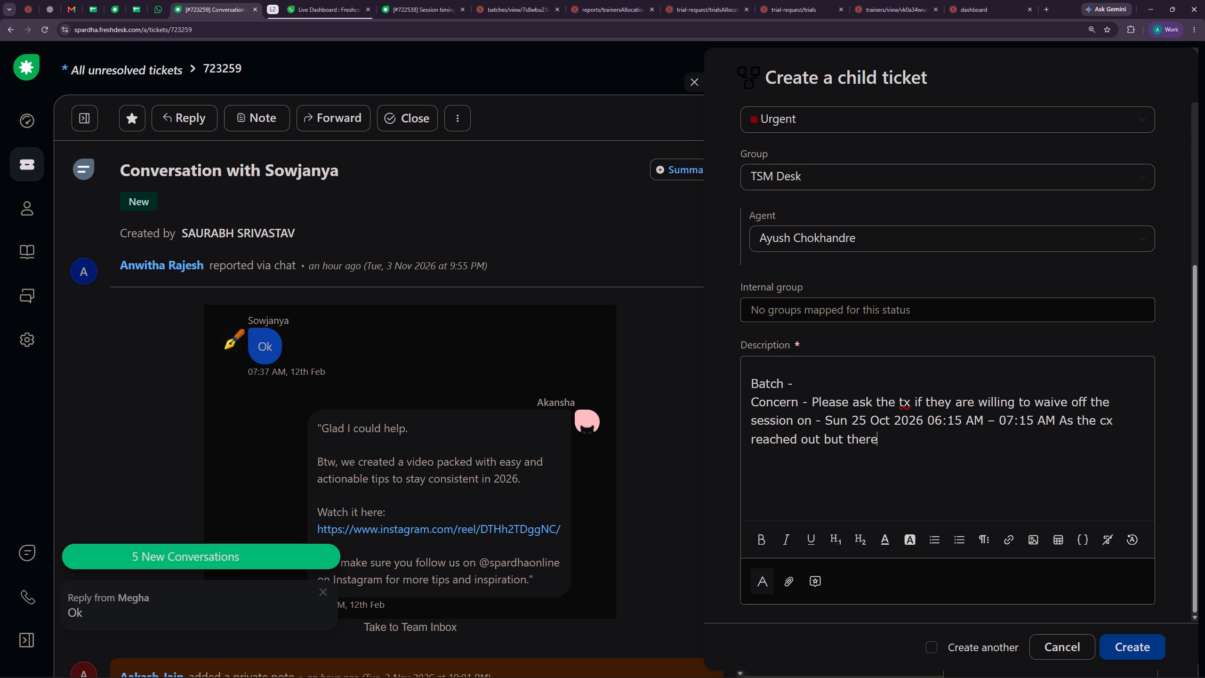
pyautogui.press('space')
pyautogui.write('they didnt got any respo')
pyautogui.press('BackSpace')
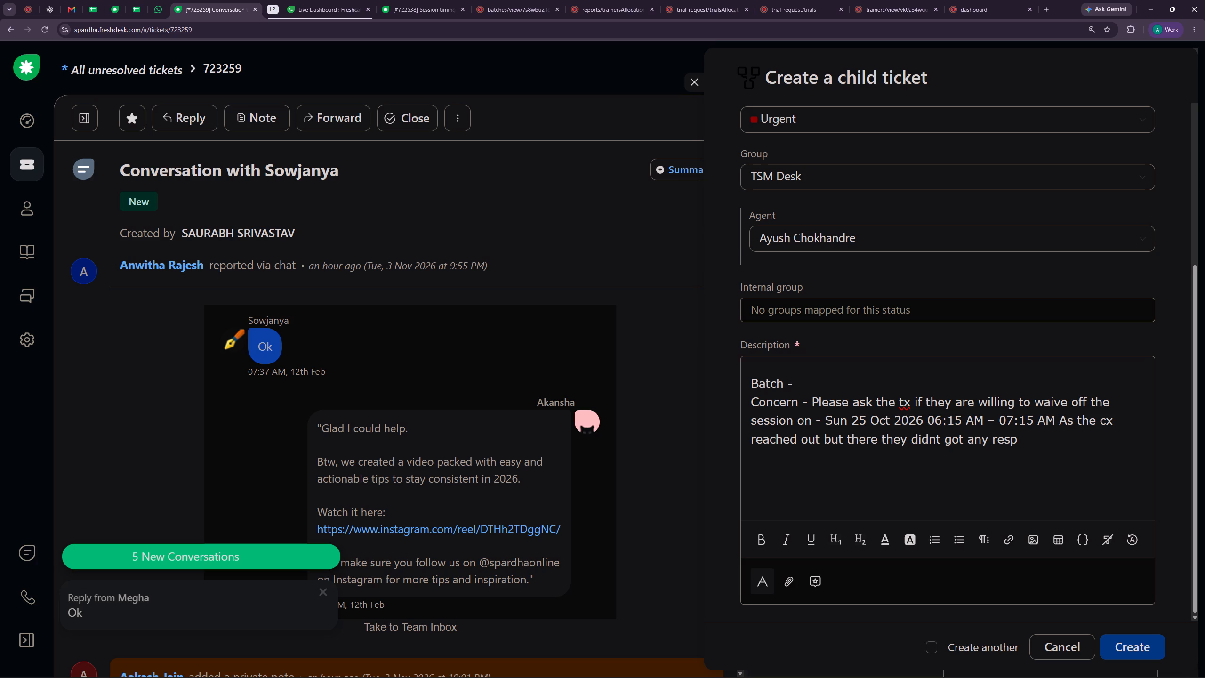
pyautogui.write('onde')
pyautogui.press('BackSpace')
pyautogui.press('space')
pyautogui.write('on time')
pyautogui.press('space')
# Correct "didnt" to "didn't", remove the stray word "there", and end the concern sentence with a full stop.
pyautogui.rightClick(932, 443)
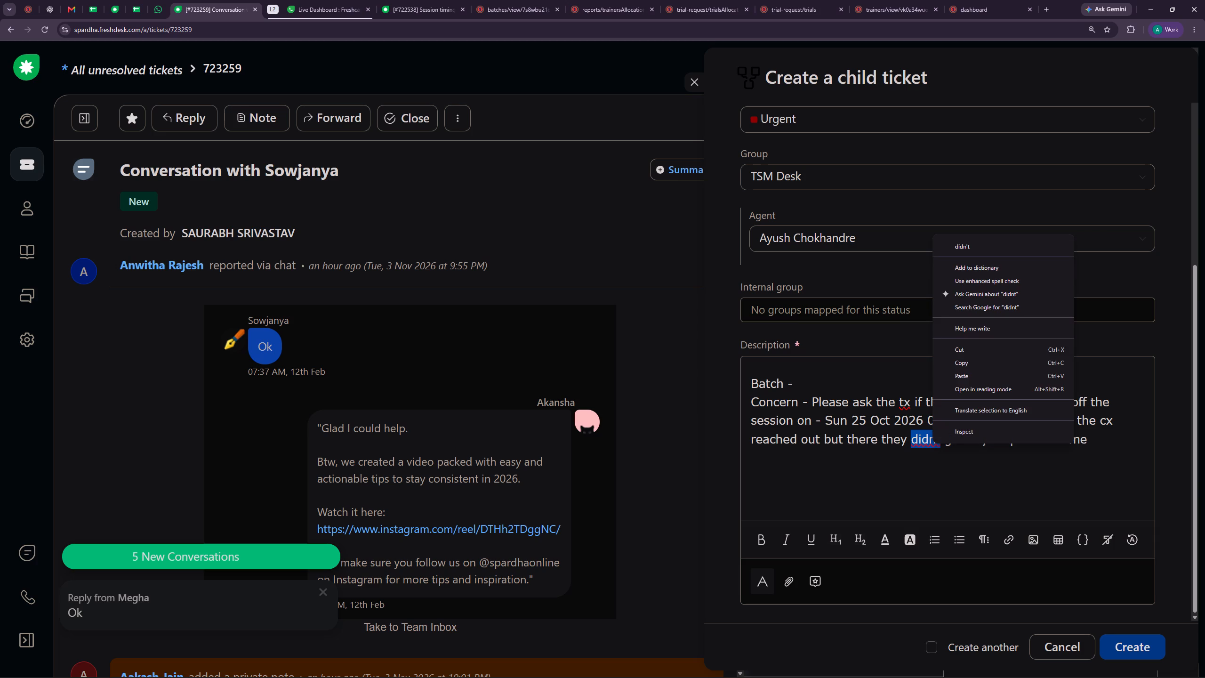
pyautogui.click(996, 252)
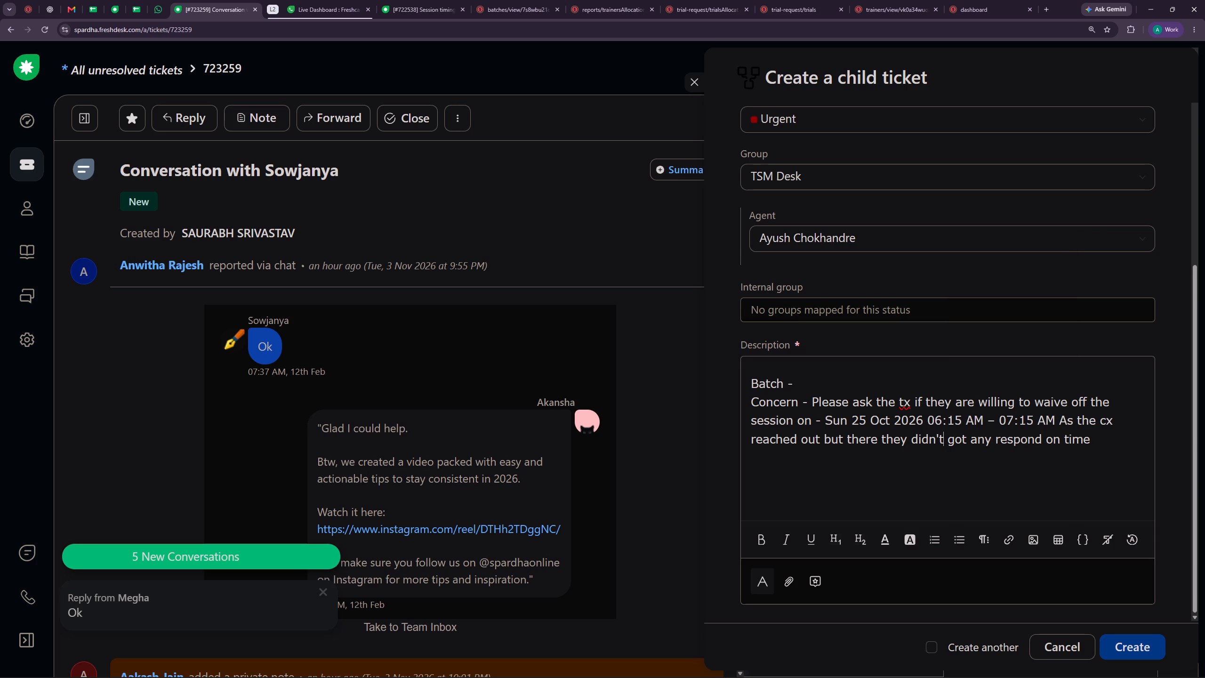
pyautogui.moveTo(879, 439); pyautogui.dragTo(845, 440)
pyautogui.press('BackSpace')
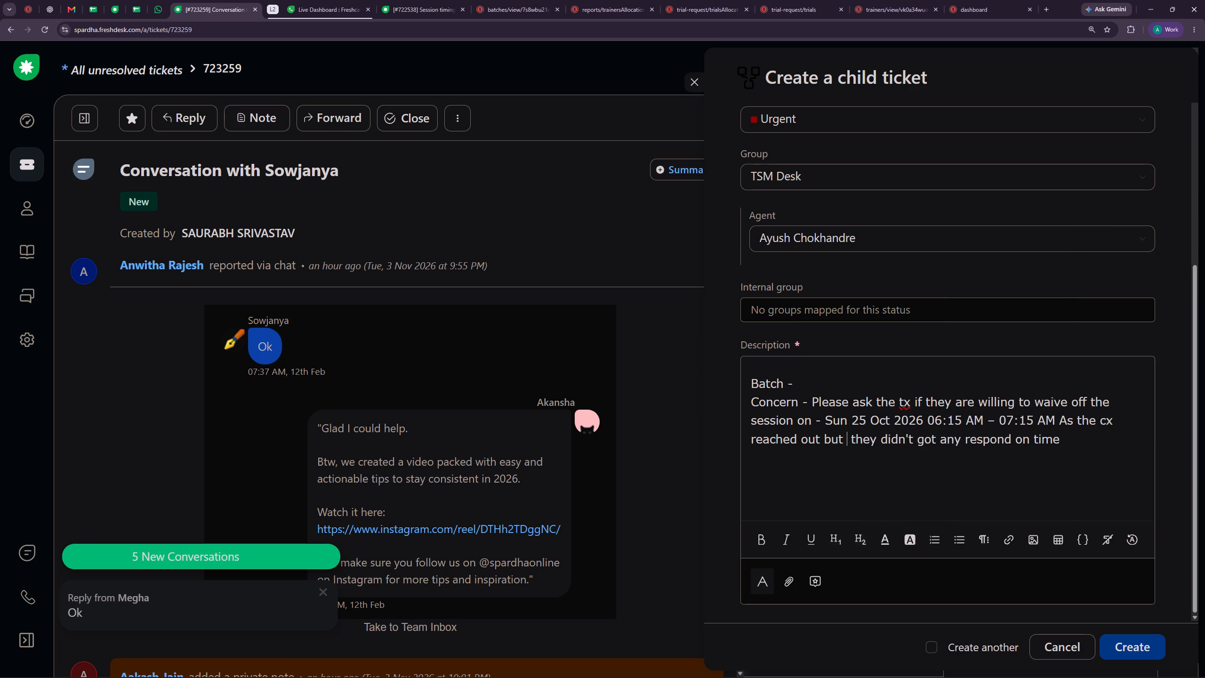
pyautogui.press('BackSpace')
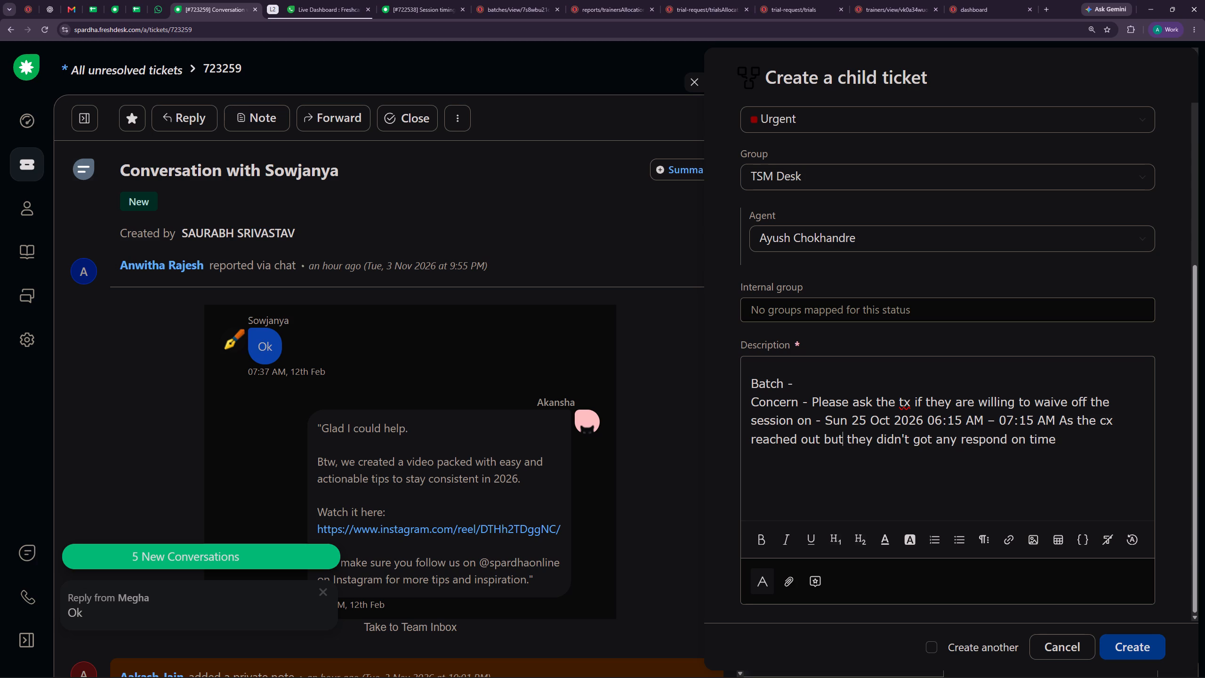
pyautogui.click(1069, 444)
pyautogui.press('BackSpace')
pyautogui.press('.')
# Copy the batch name from the Electronic Keyboard batch's page and return to the child ticket on 723259.
pyautogui.click(533, 0)
pyautogui.scroll(5, 469, 198)
pyautogui.moveTo(316, 208); pyautogui.dragTo(503, 203)
pyautogui.hotkey('ctrl', 'c')
pyautogui.click(433, 0)
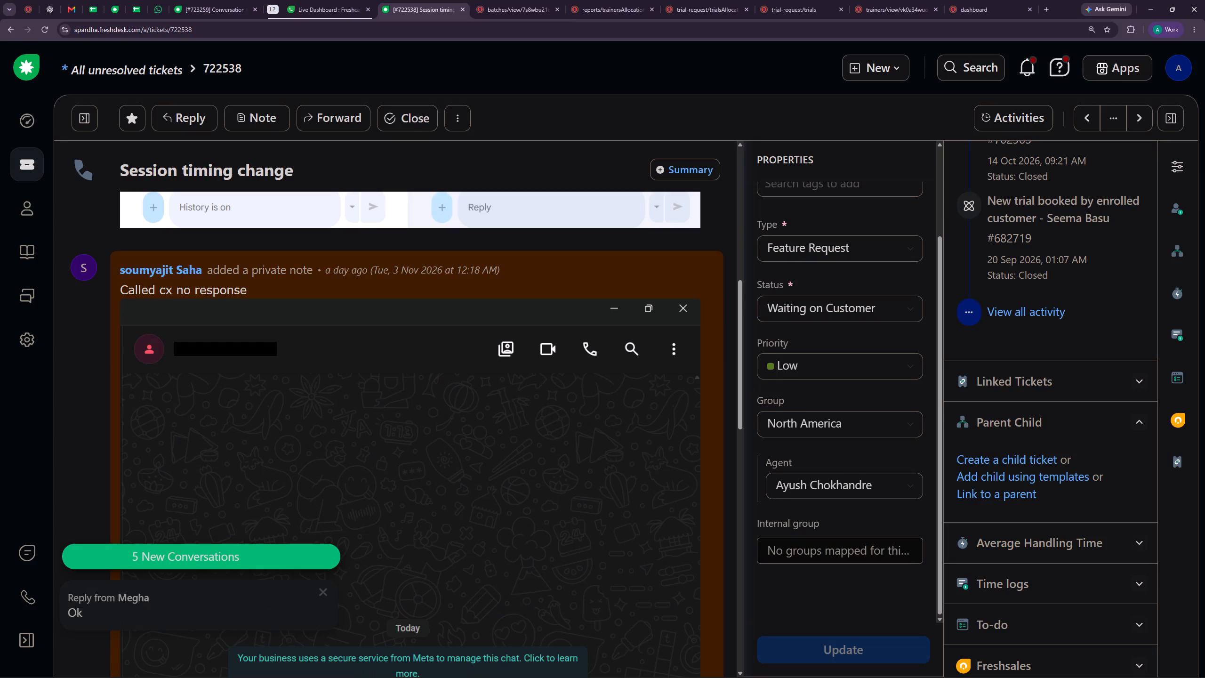
pyautogui.click(210, 0)
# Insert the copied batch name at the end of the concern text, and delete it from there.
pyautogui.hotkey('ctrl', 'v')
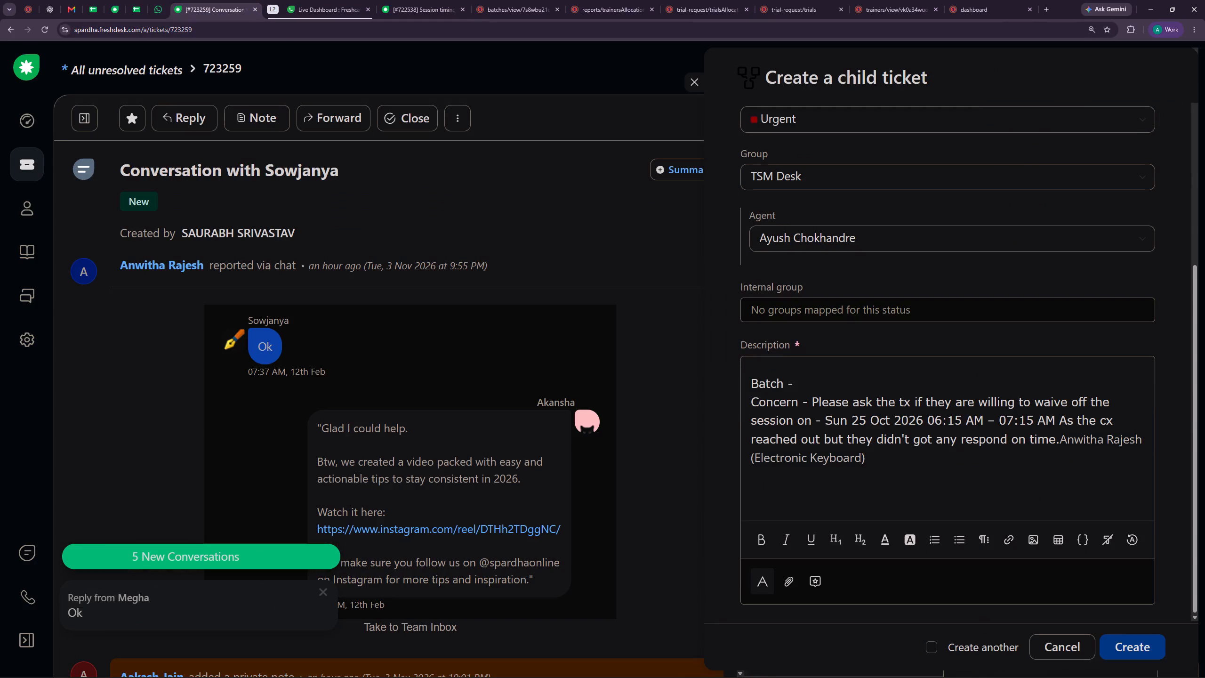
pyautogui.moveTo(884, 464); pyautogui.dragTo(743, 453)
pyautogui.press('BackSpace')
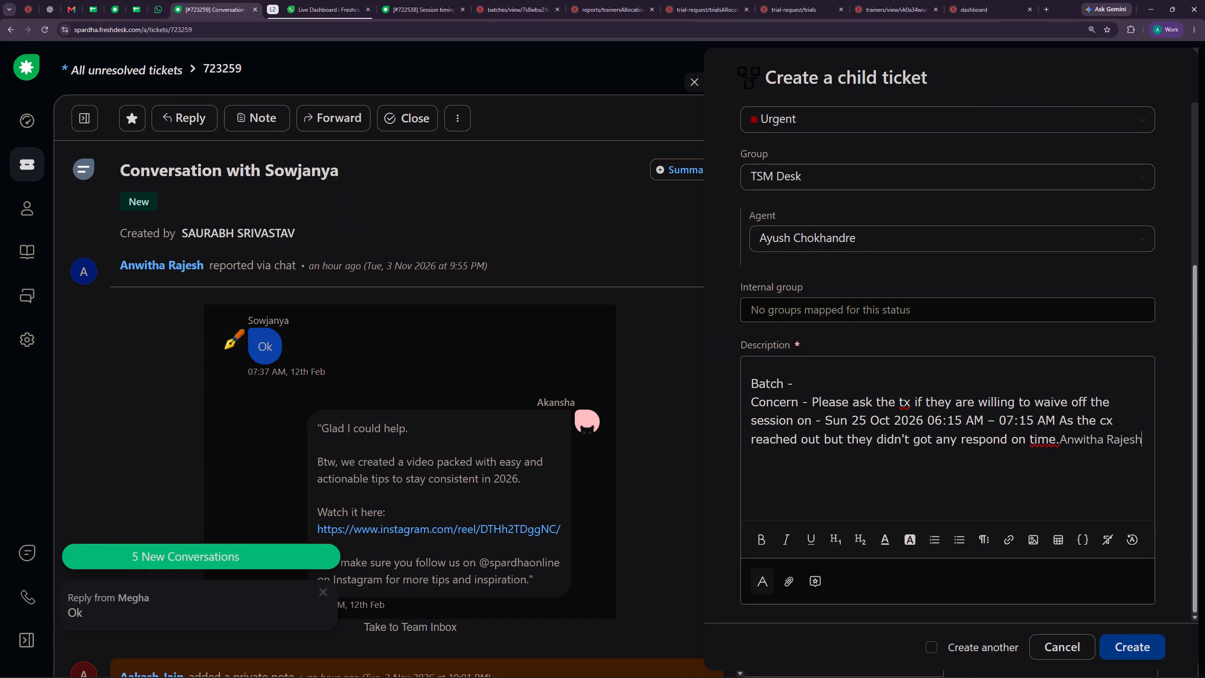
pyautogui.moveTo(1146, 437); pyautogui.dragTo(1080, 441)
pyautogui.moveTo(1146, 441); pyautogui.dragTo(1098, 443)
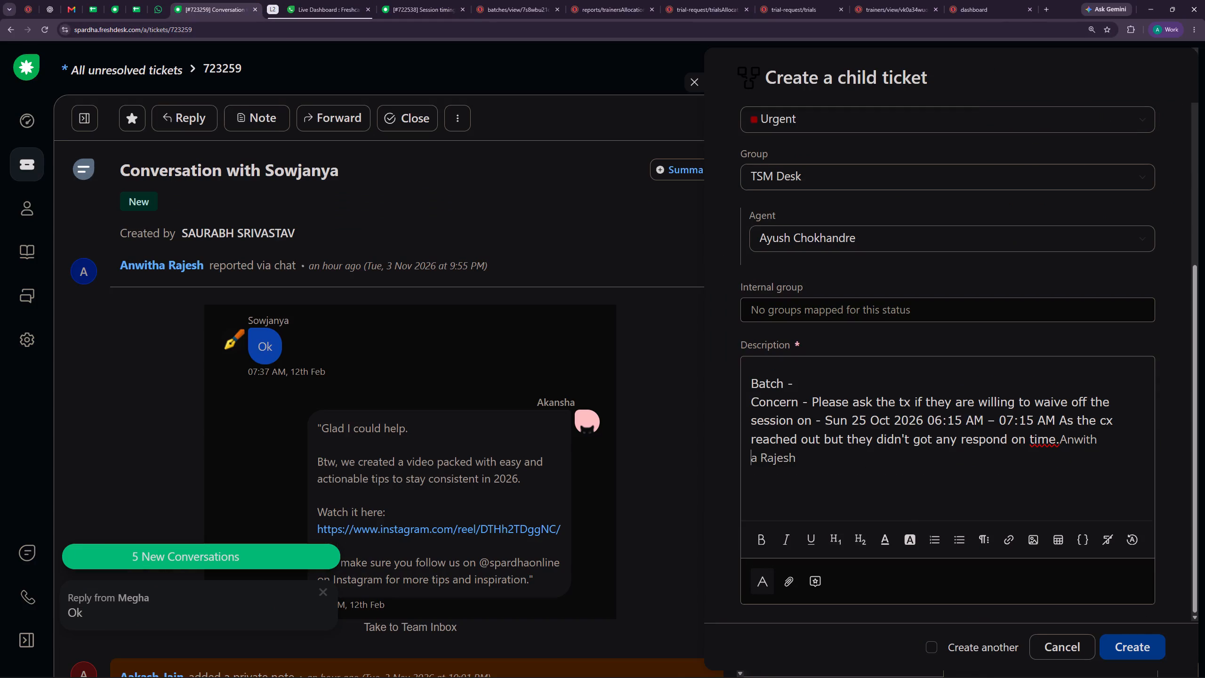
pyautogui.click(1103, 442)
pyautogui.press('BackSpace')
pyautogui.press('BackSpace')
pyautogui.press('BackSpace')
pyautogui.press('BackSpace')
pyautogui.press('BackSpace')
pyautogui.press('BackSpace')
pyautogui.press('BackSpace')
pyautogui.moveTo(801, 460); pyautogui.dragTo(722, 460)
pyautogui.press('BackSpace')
# Fill in the description's Batch line with the copied Electronic Keyboard batch name.
pyautogui.click(806, 385)
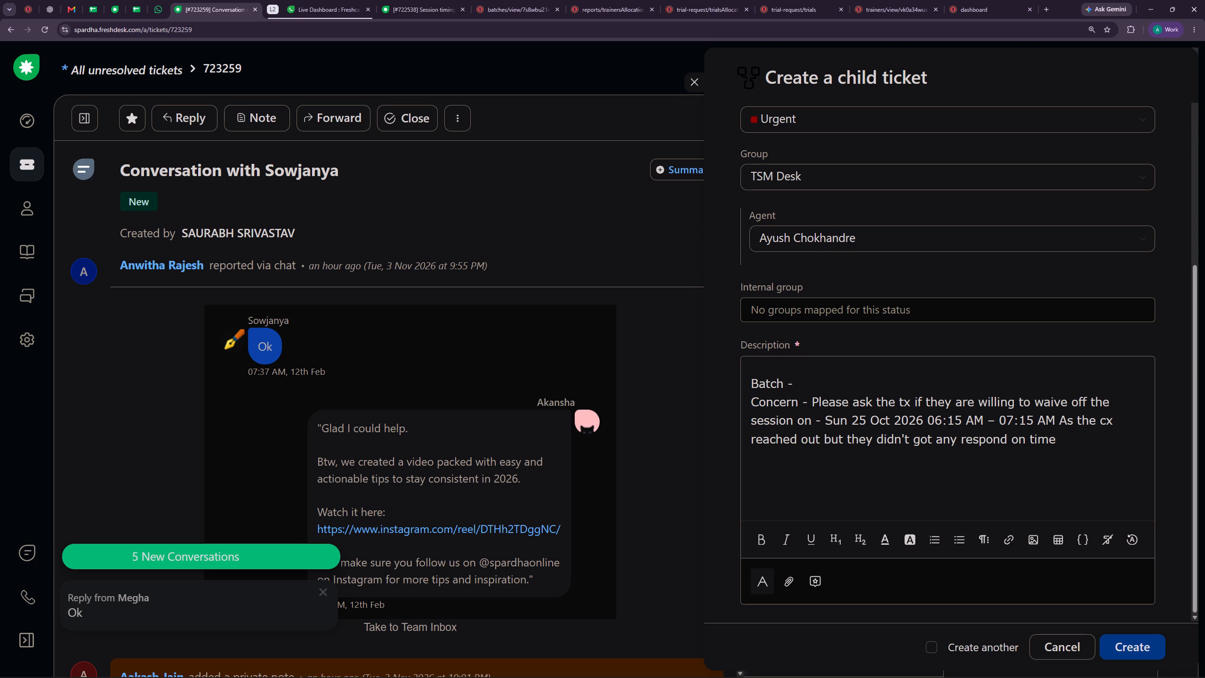
pyautogui.hotkey('ctrl', 'v')
# Extend the concern's last sentence with "for rescheduling or cancelling the session.".
pyautogui.click(1068, 440)
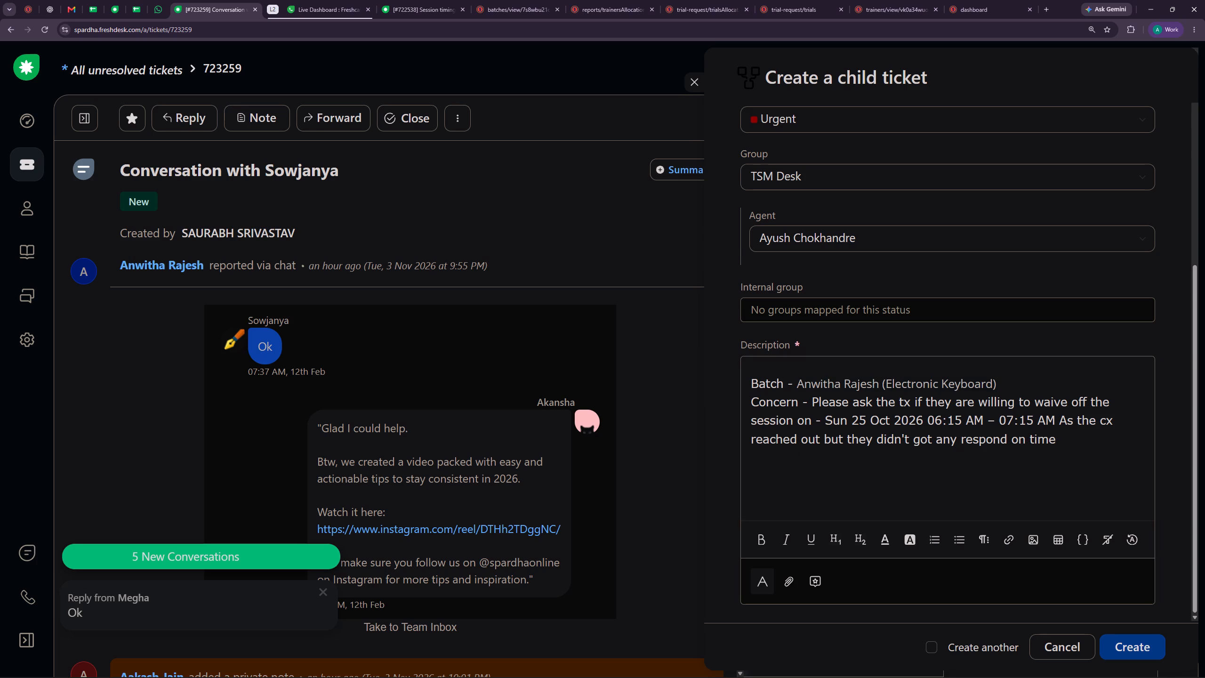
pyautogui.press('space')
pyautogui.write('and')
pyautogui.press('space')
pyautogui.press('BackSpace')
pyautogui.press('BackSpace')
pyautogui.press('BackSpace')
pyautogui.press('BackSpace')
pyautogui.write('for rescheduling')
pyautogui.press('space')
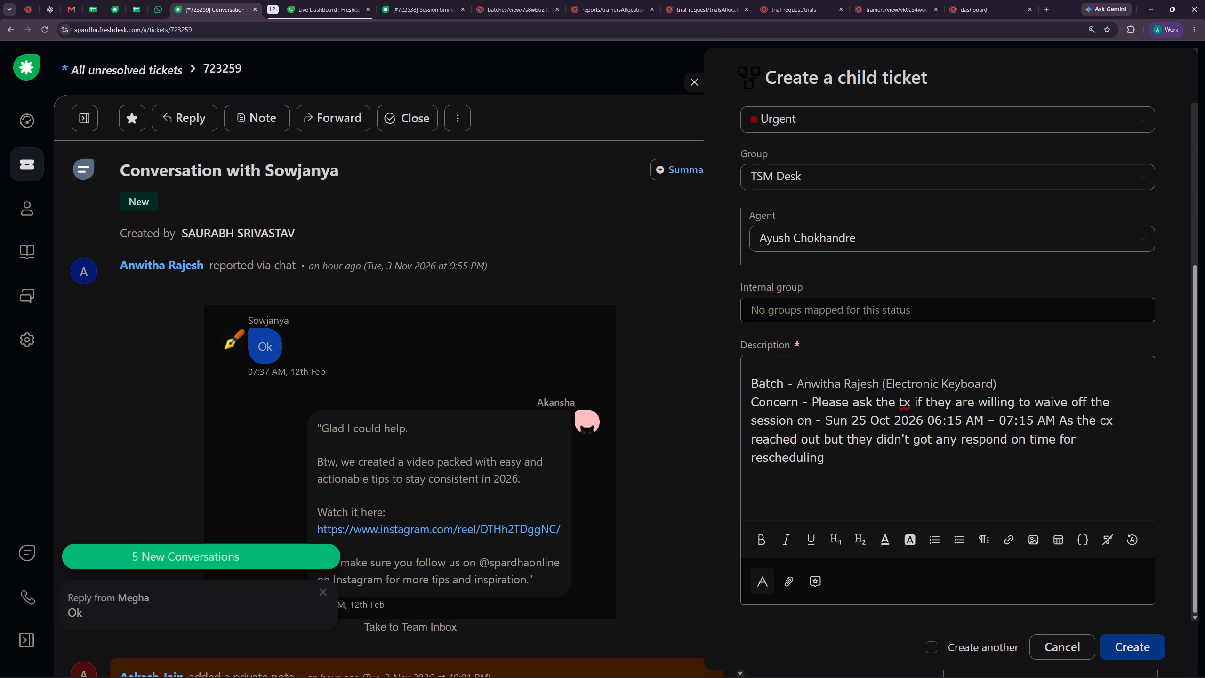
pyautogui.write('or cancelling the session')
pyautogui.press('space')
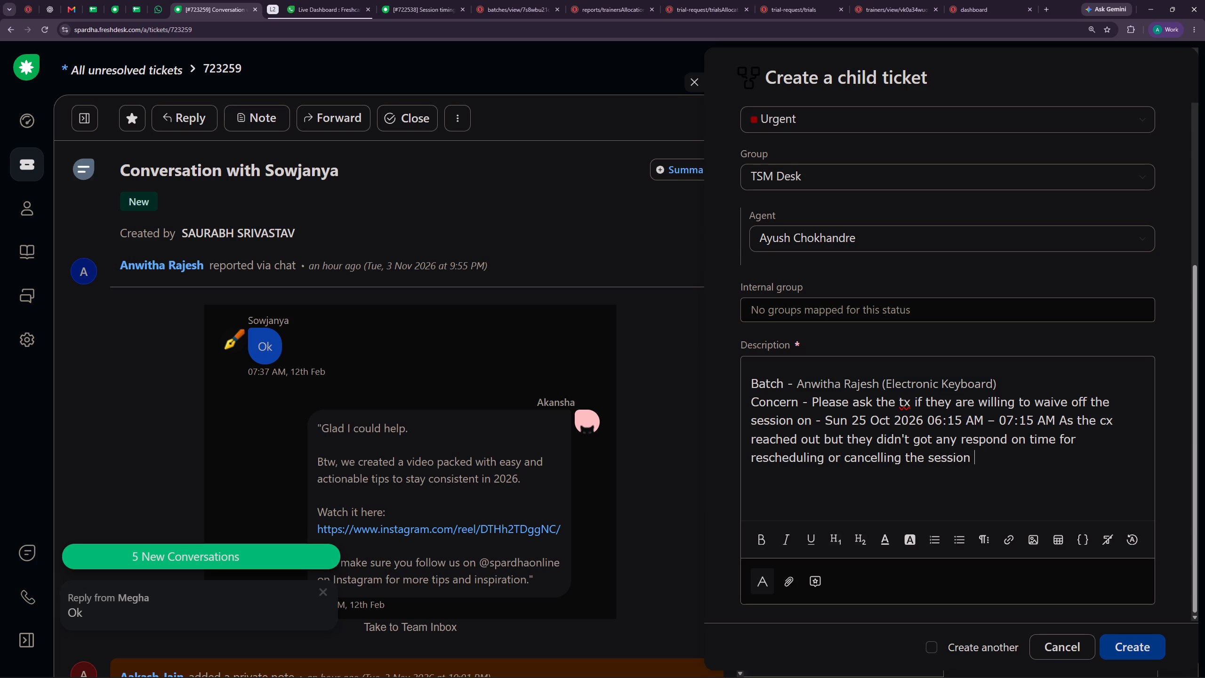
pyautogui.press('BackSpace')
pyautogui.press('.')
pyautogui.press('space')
# Create the child ticket and dismiss the chat reply notification.
pyautogui.click(1149, 647)
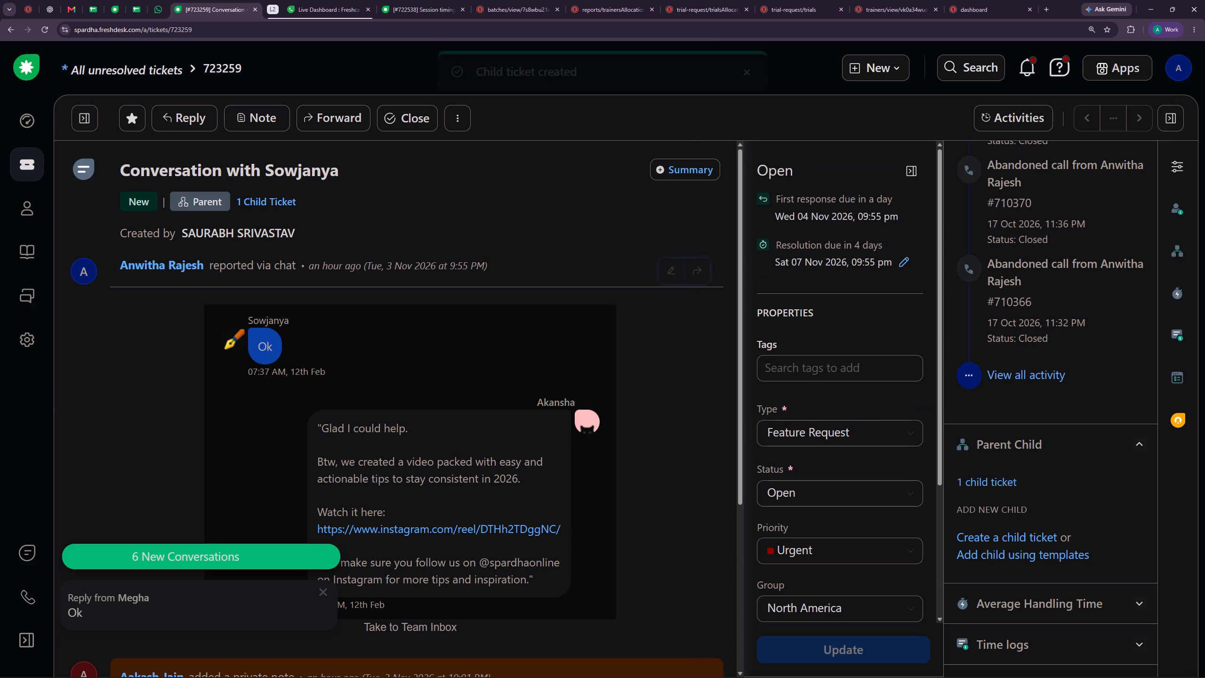
pyautogui.click(331, 596)
pyautogui.click(326, 589)
# Start a private note on parent ticket 723259.
pyautogui.scroll(-12, 410, 570)
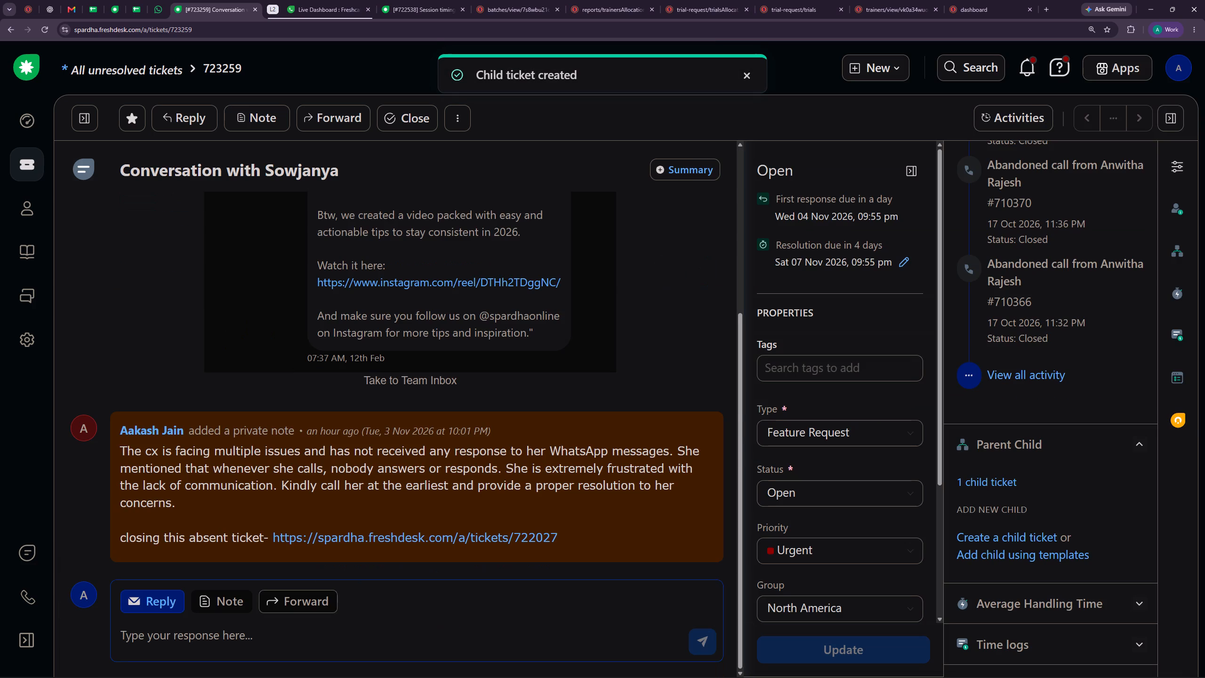
pyautogui.click(242, 600)
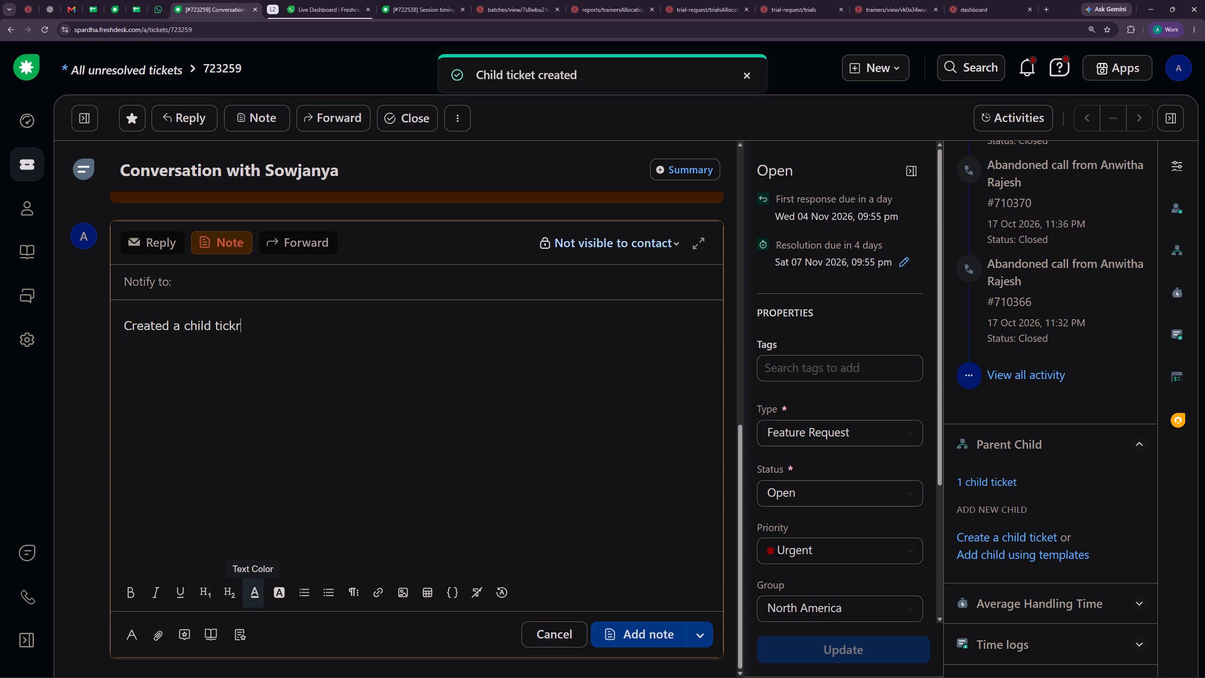
# Complete the private note as "Created a child ticket." and add it to ticket 723259.
pyautogui.press('BackSpace')
pyautogui.press('BackSpace')
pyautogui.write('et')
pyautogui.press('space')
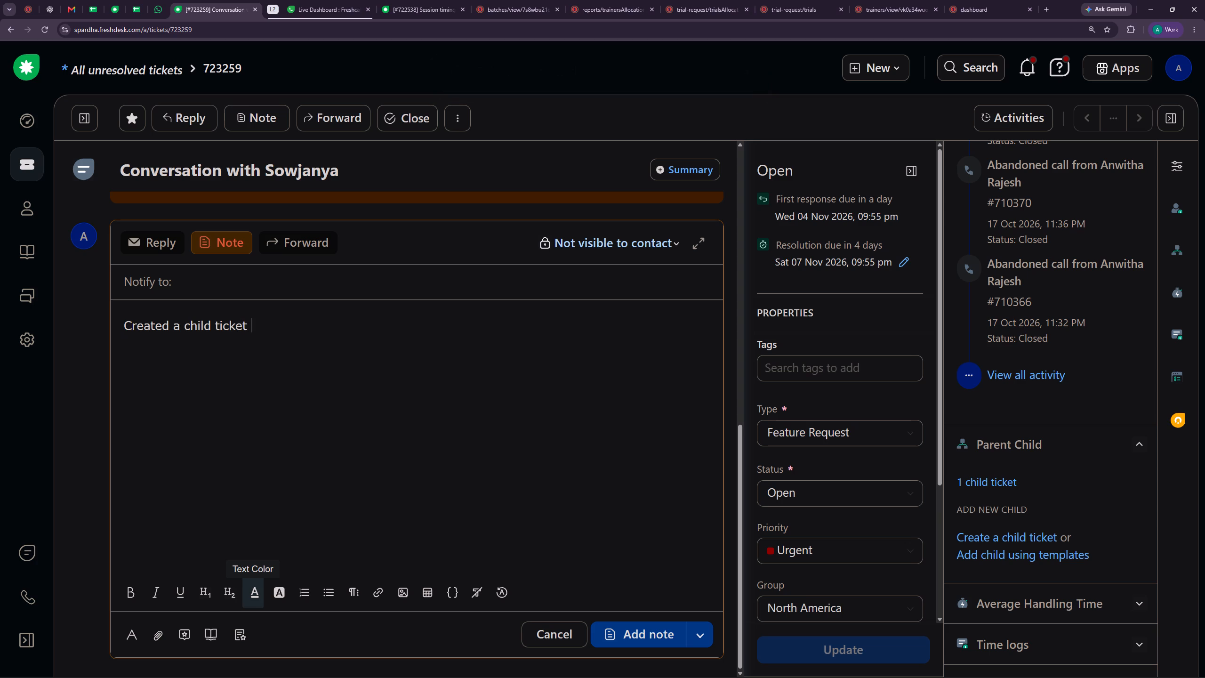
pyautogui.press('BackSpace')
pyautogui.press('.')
pyautogui.click(646, 630)
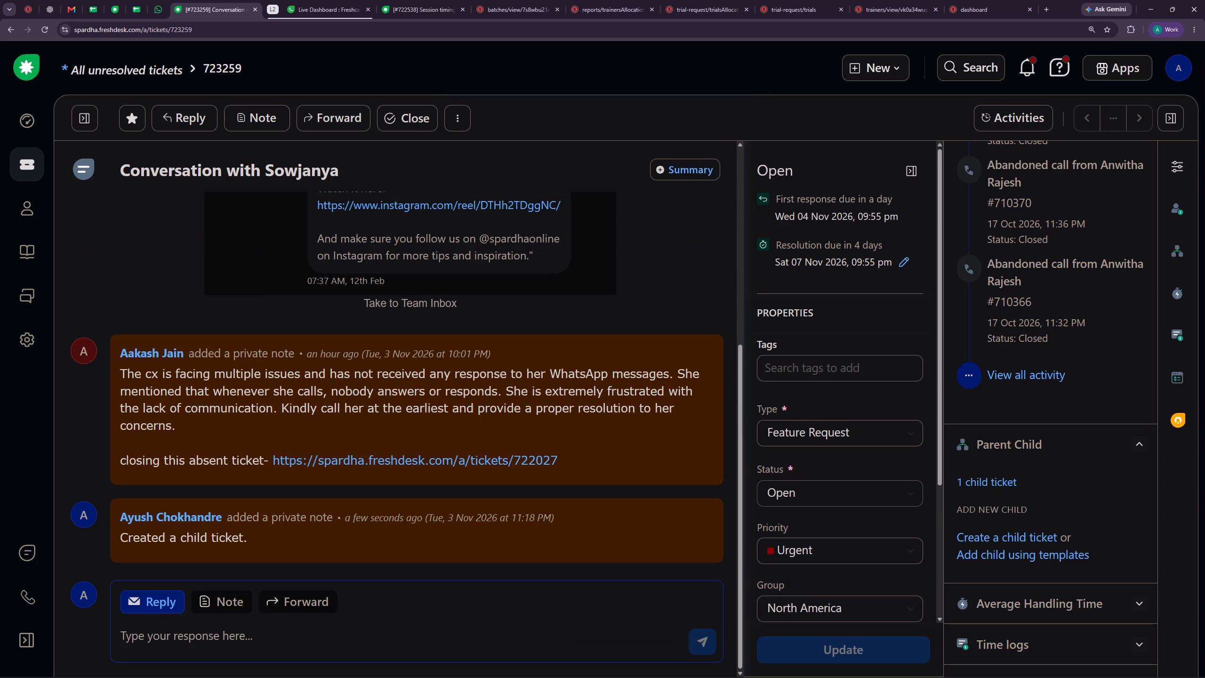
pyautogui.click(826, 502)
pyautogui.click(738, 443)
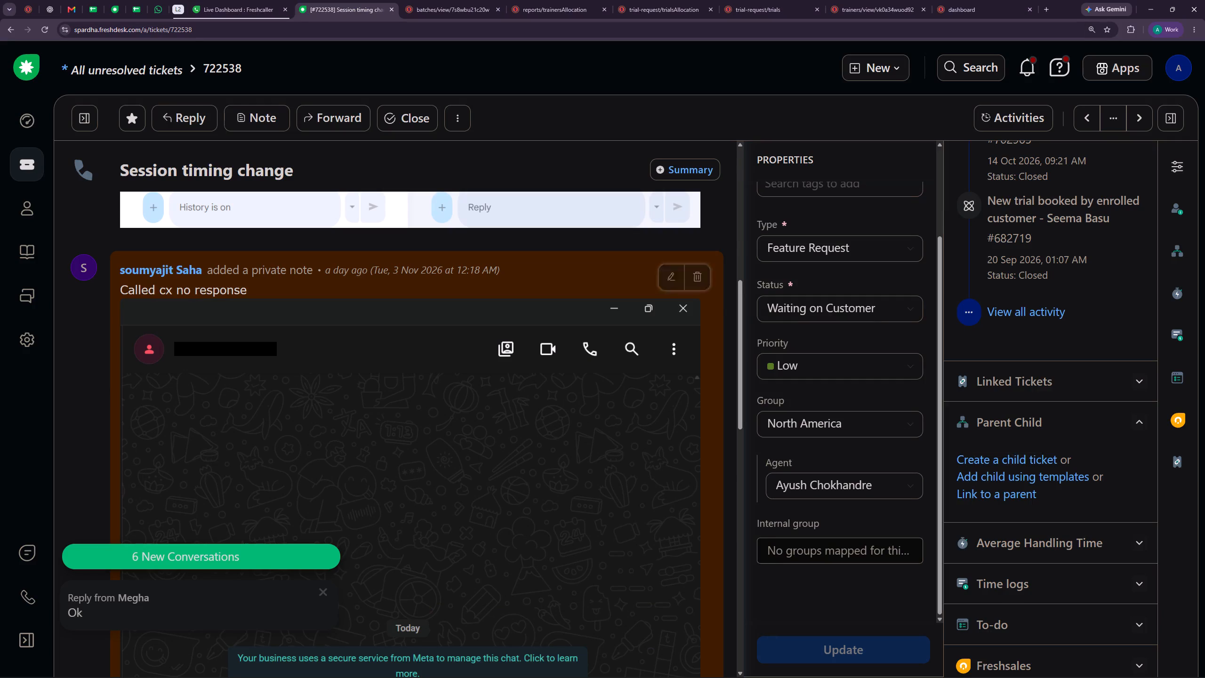
# Dismiss the chat reply notification and review ticket 722538's conversation down to the latest private note, plus the customer's recent timeline.
pyautogui.click(317, 595)
pyautogui.scroll(-6, 490, 420)
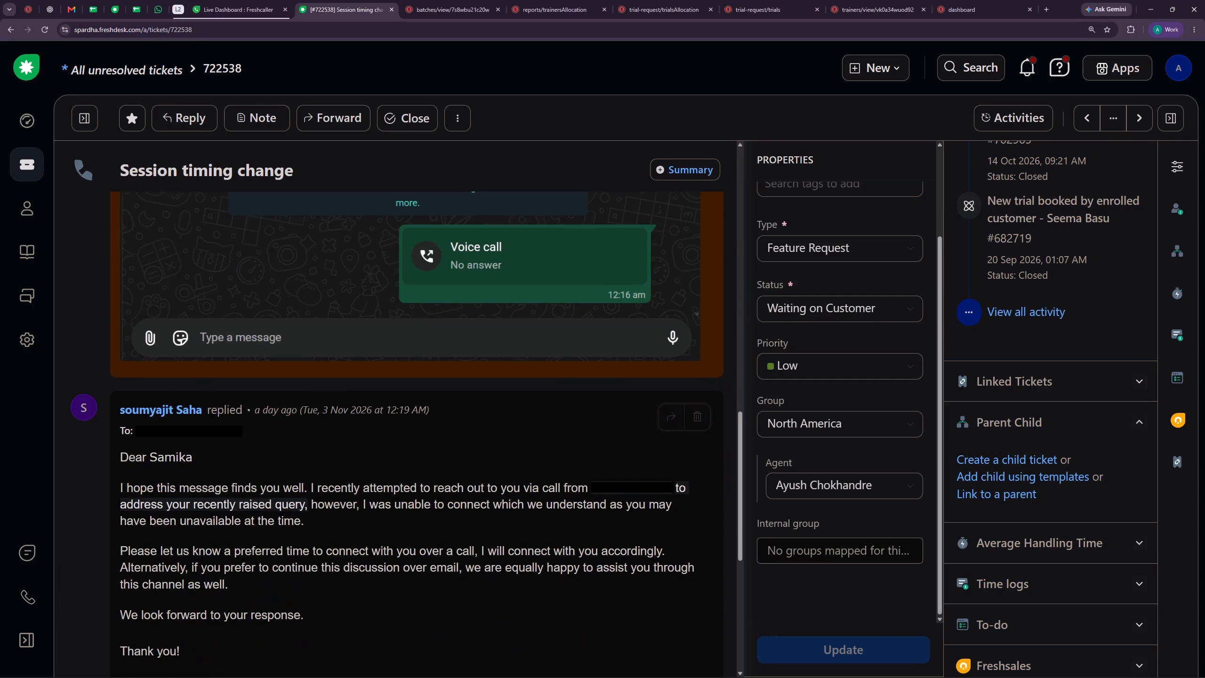
pyautogui.scroll(-12, 493, 432)
pyautogui.scroll(4, 1036, 442)
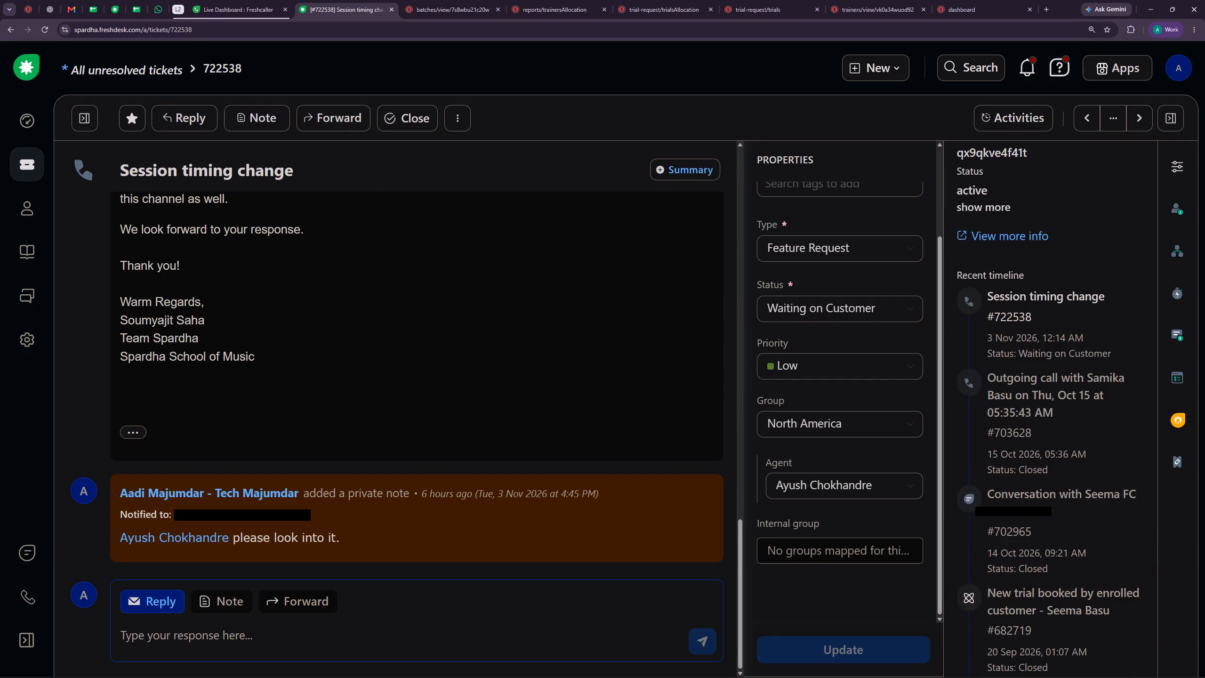
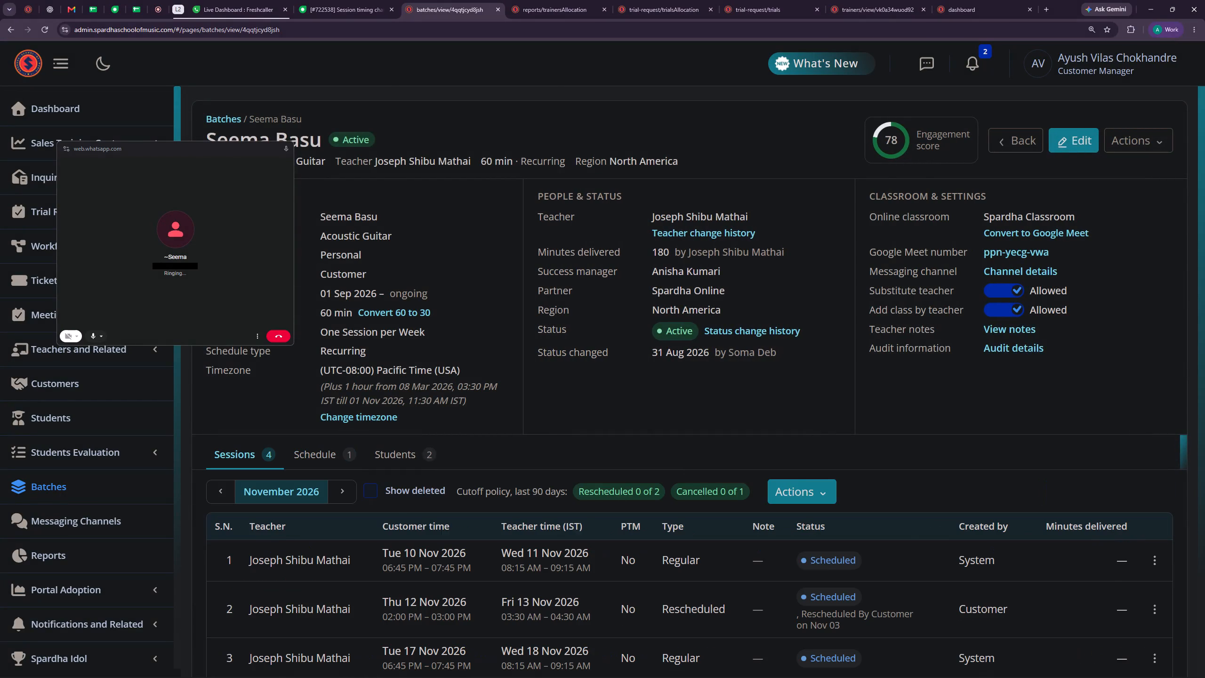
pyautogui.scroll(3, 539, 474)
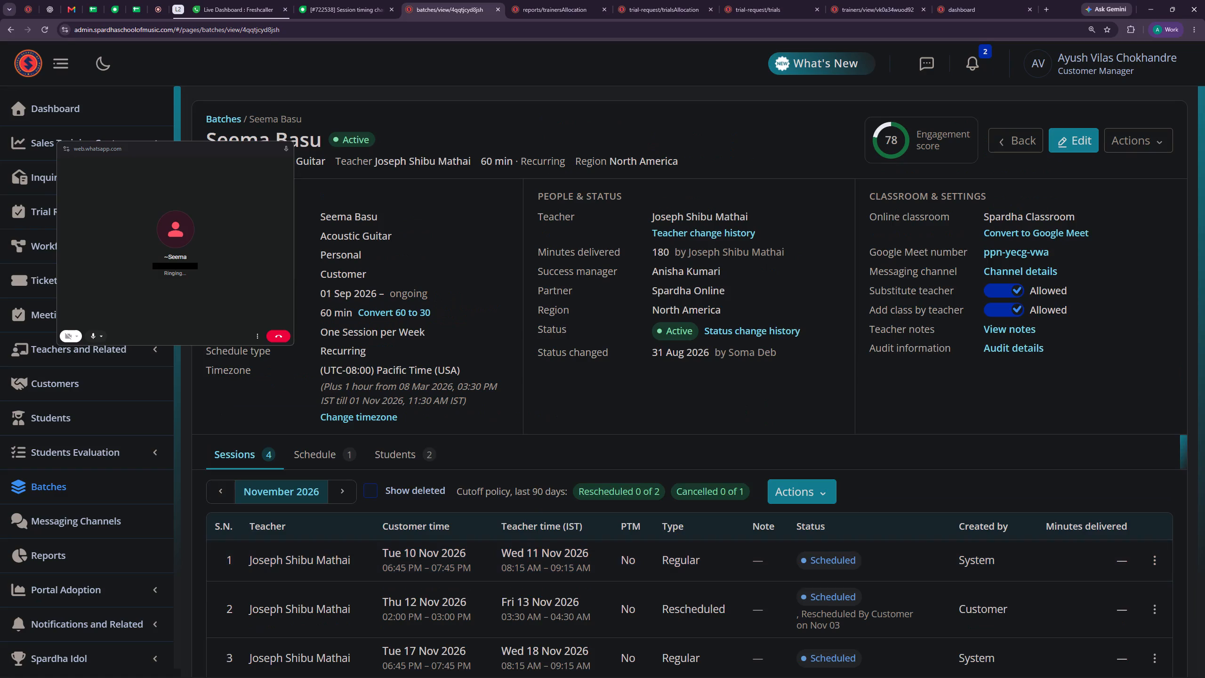
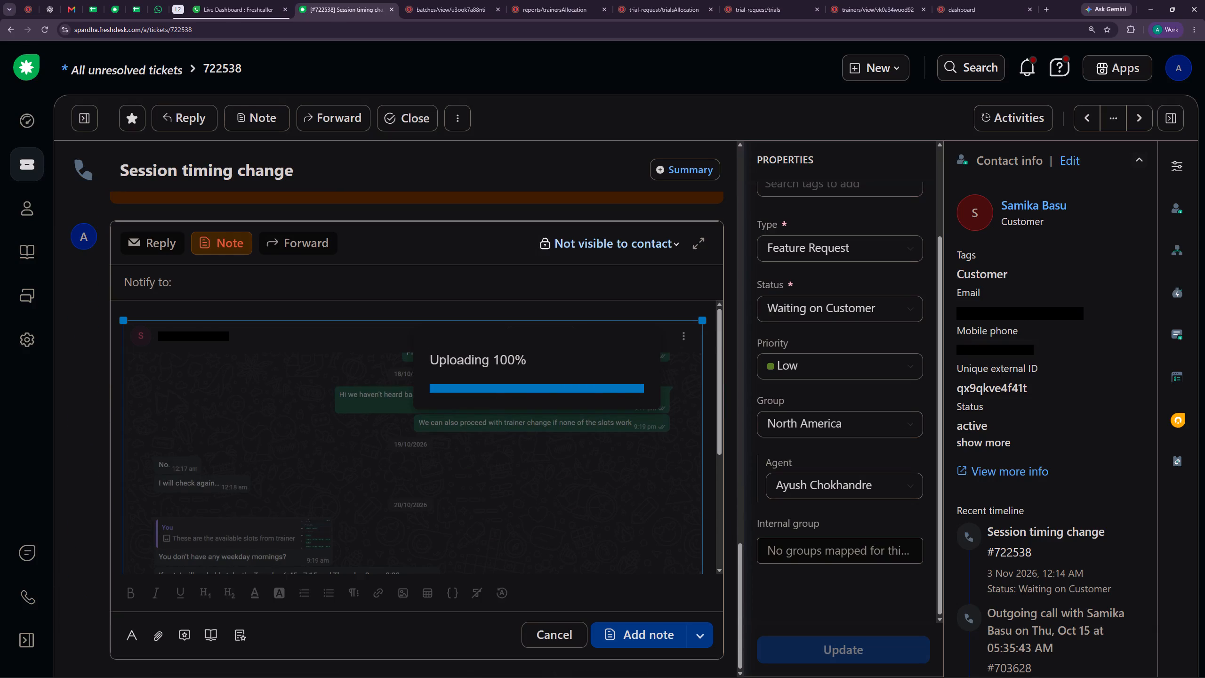
# Write "waiting response from cx." above the chat screenshot in ticket 722538's private note and add the note.
pyautogui.click(152, 309)
pyautogui.click(143, 309)
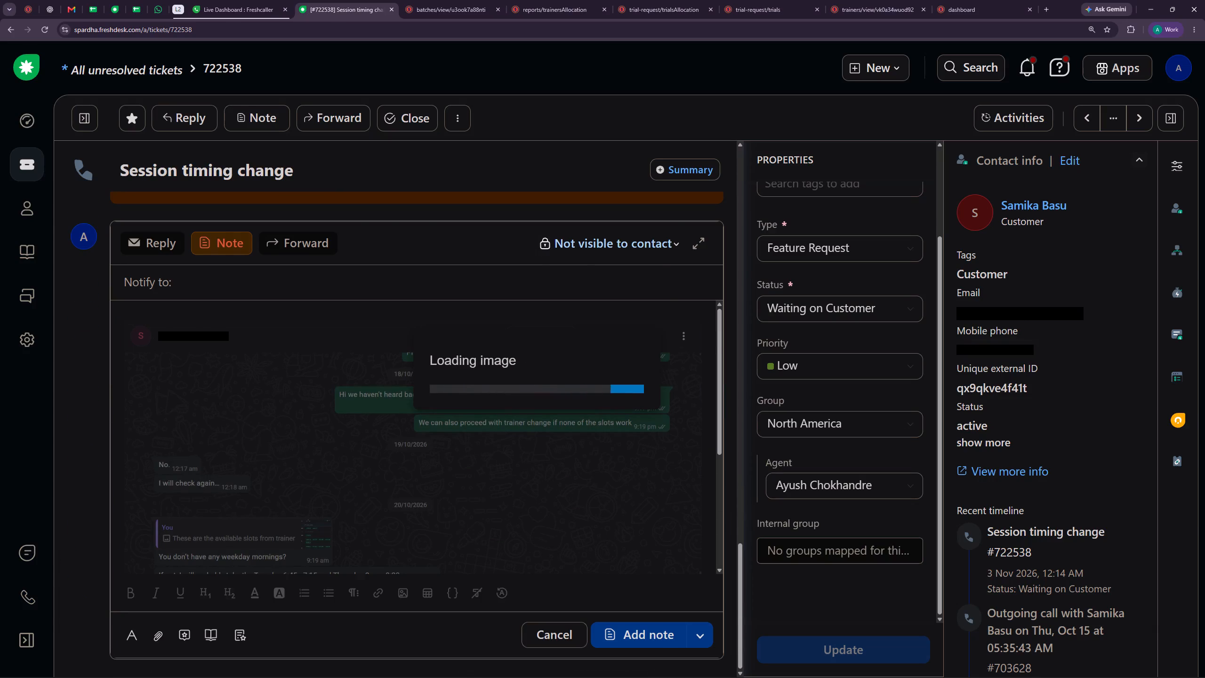
pyautogui.click(146, 310)
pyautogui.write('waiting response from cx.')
pyautogui.scroll(-4, 274, 381)
pyautogui.click(648, 642)
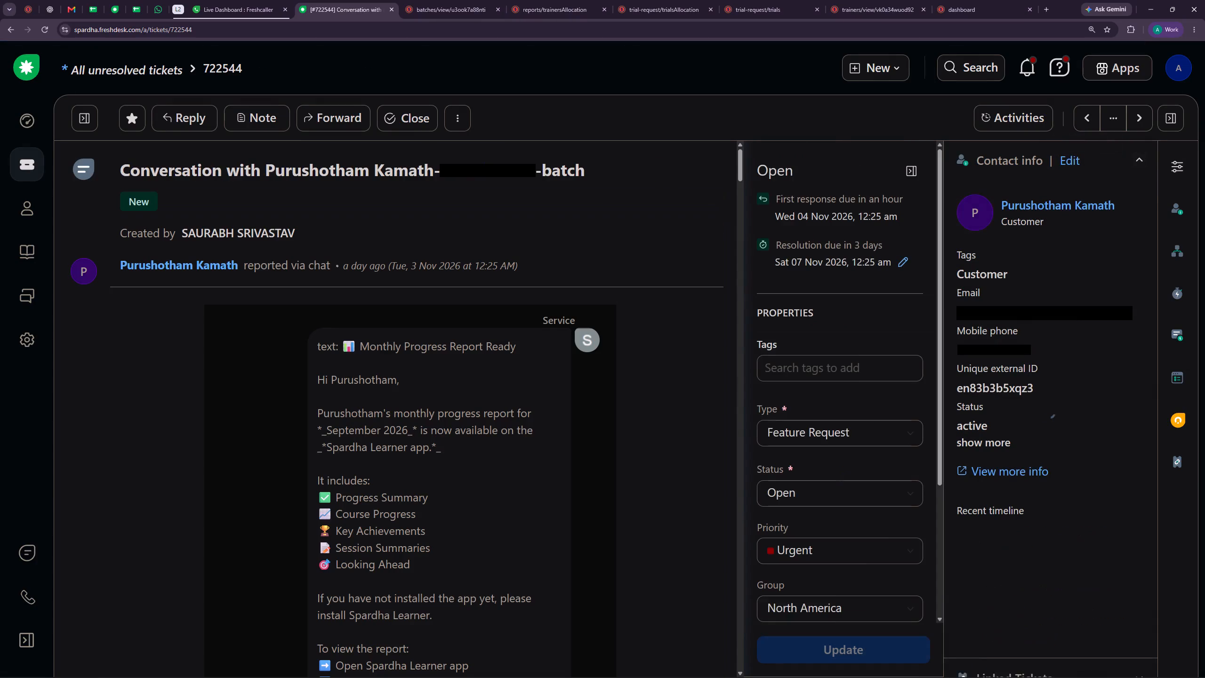
# Read the chat conversation and private note on ticket 722544 and look over the customer's recent ticket timeline.
pyautogui.scroll(-20, 494, 451)
pyautogui.scroll(-5, 494, 451)
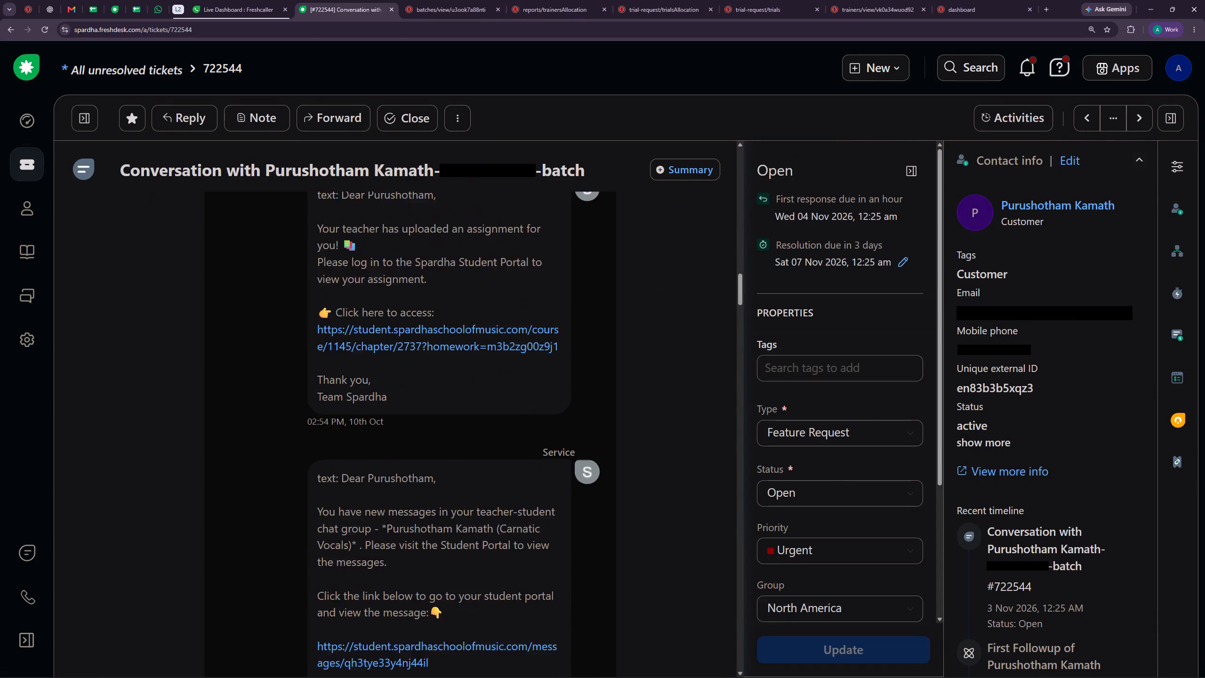
pyautogui.scroll(-20, 492, 453)
pyautogui.scroll(-20, 492, 453)
pyautogui.scroll(-5, 492, 453)
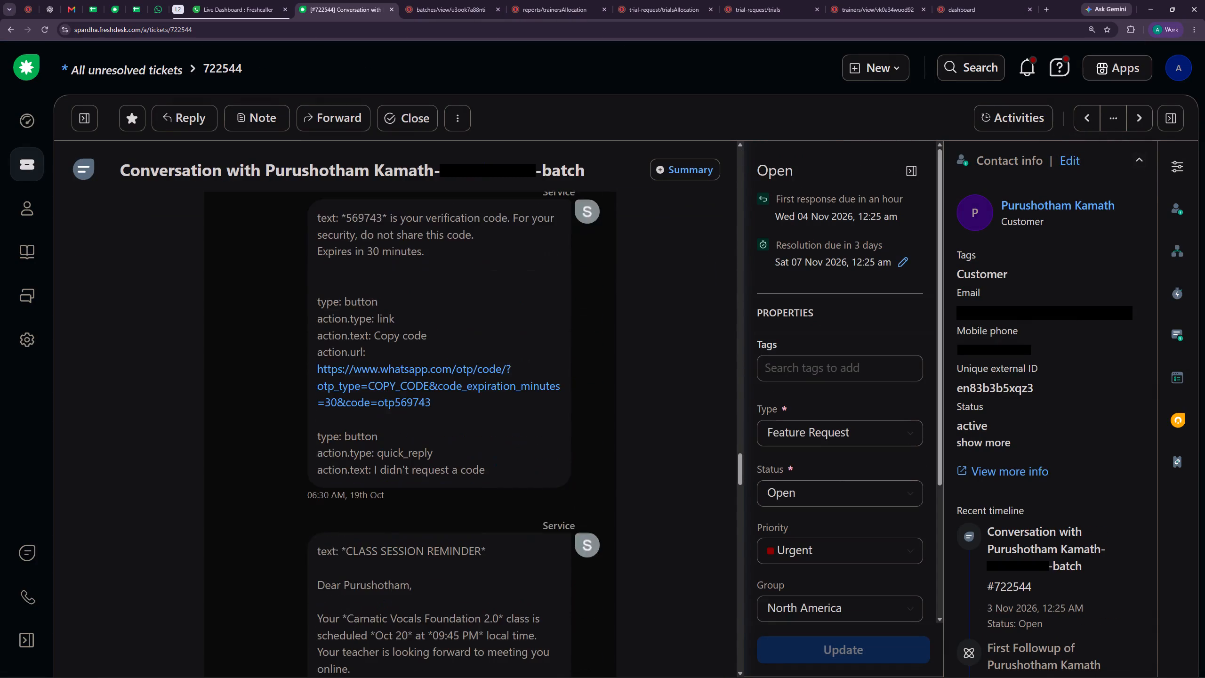
pyautogui.scroll(-14, 494, 448)
pyautogui.scroll(-15, 494, 448)
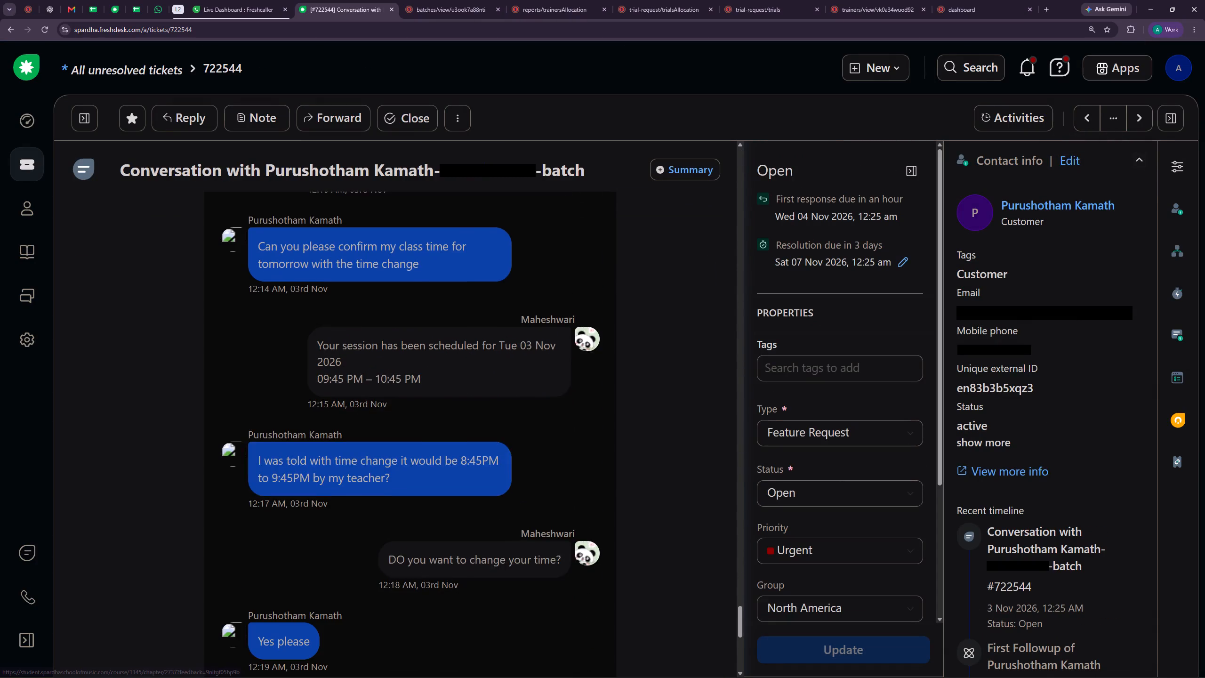
pyautogui.scroll(1, 645, 508)
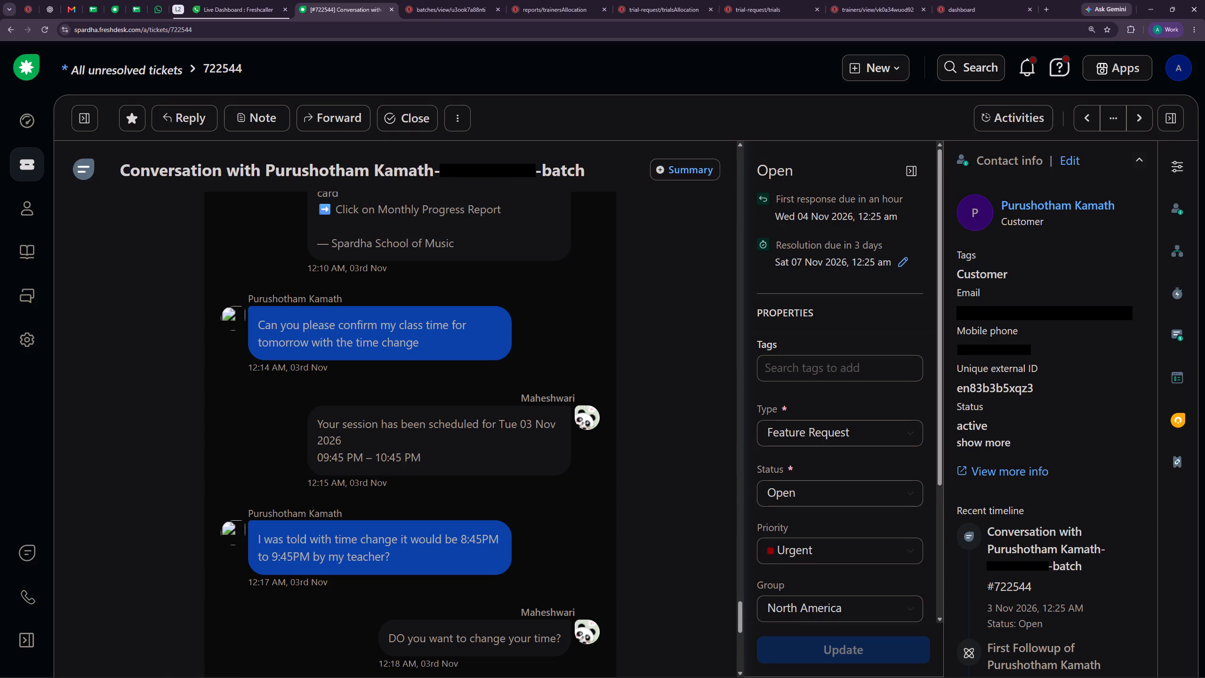
pyautogui.scroll(-4, 520, 516)
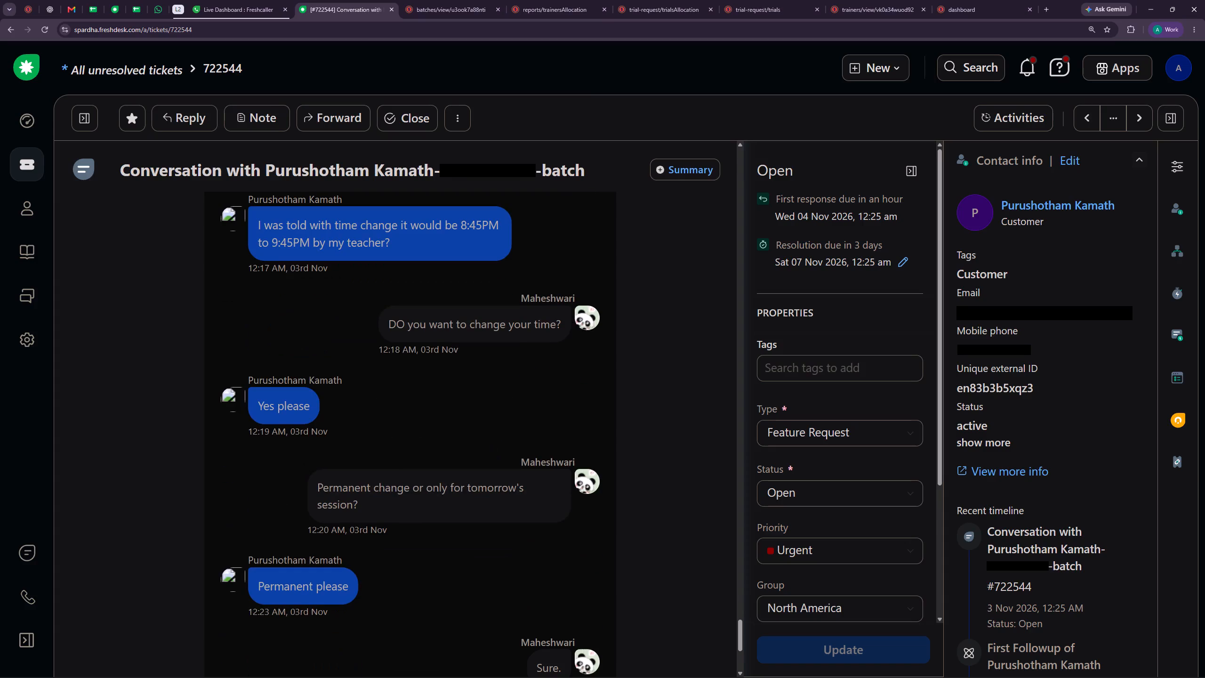
pyautogui.scroll(-9, 498, 469)
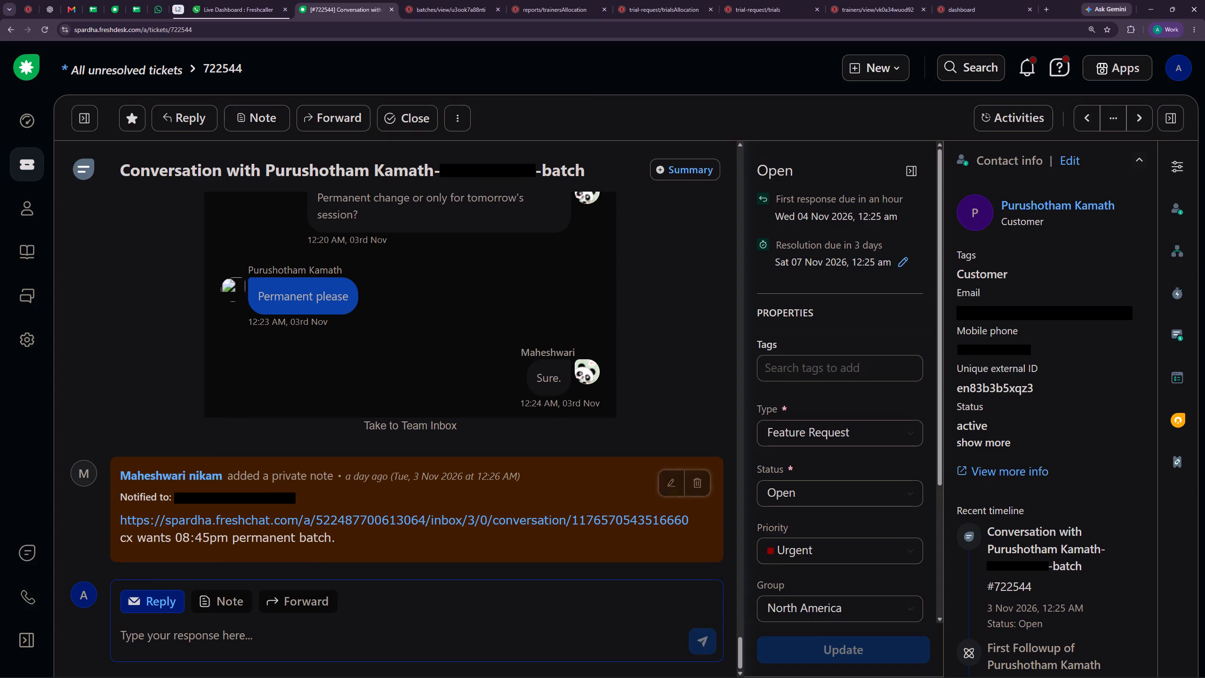
pyautogui.scroll(-5, 1061, 478)
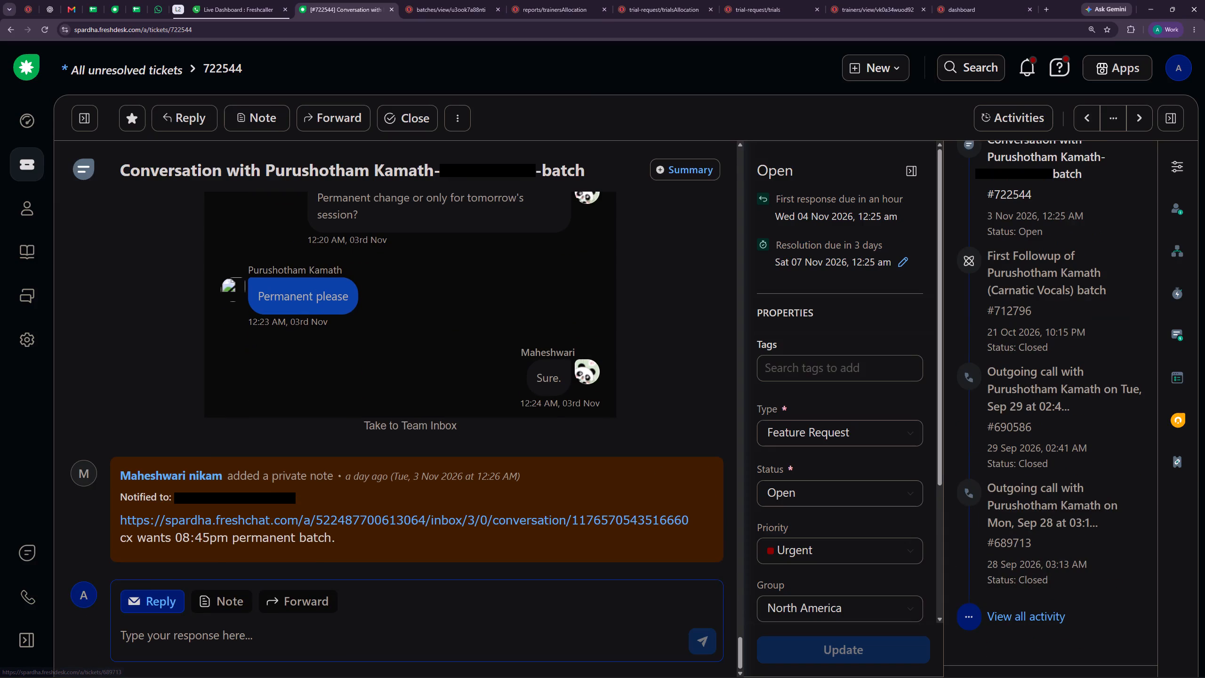
pyautogui.scroll(-5, 1071, 427)
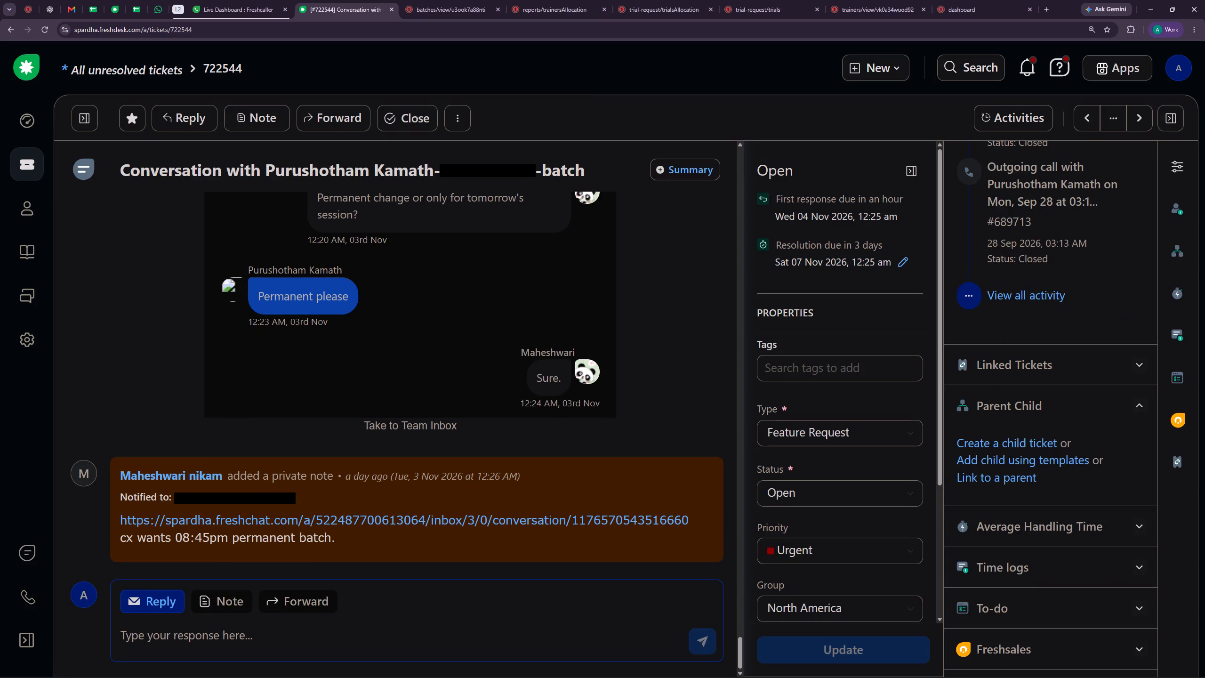
pyautogui.scroll(7, 1044, 290)
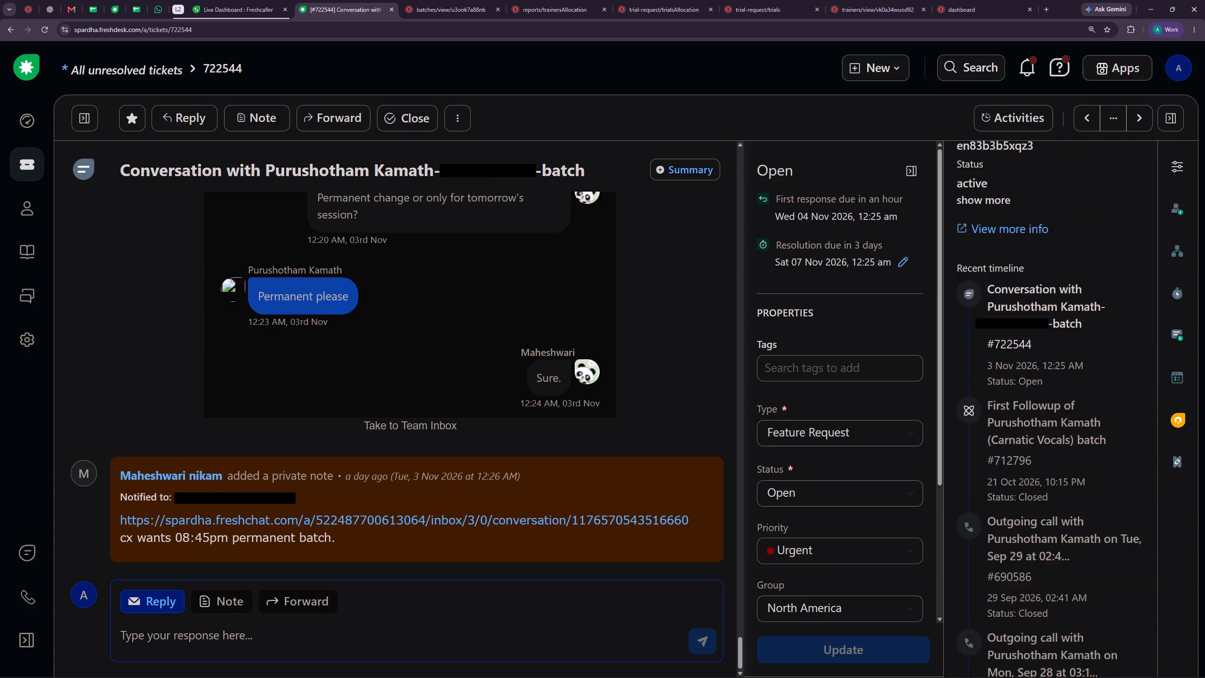
pyautogui.scroll(8, 1078, 293)
pyautogui.click(1037, 204)
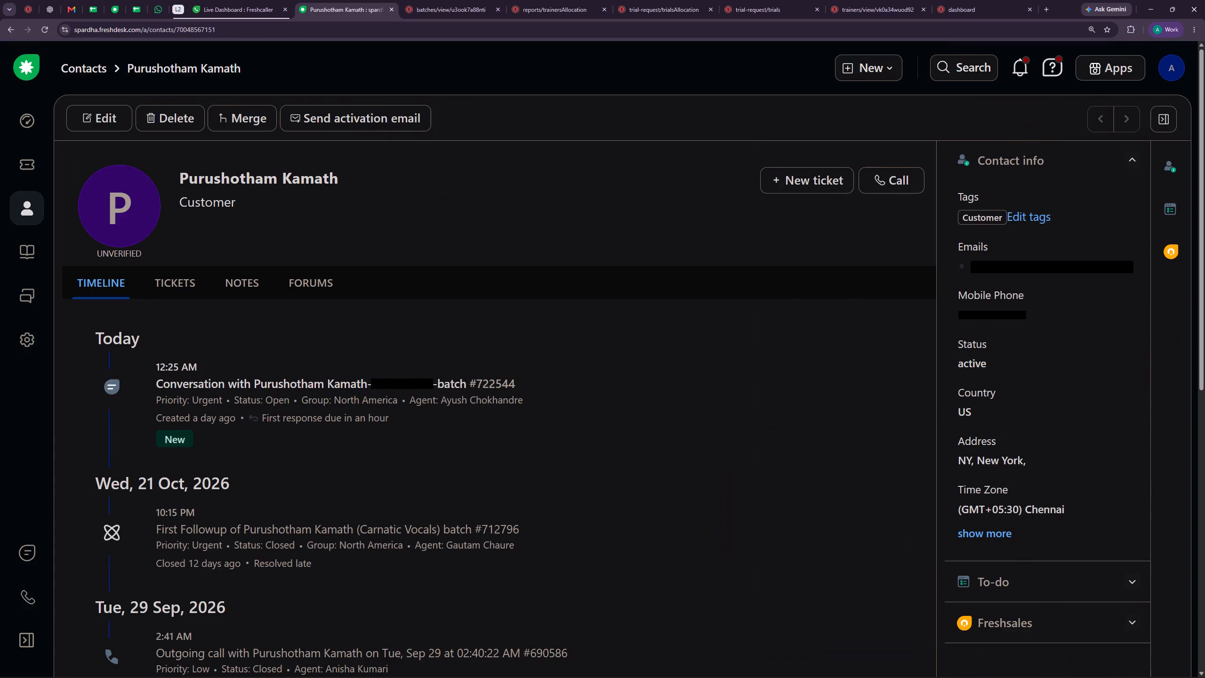
pyautogui.scroll(1, 337, 425)
pyautogui.scroll(-1, 451, 434)
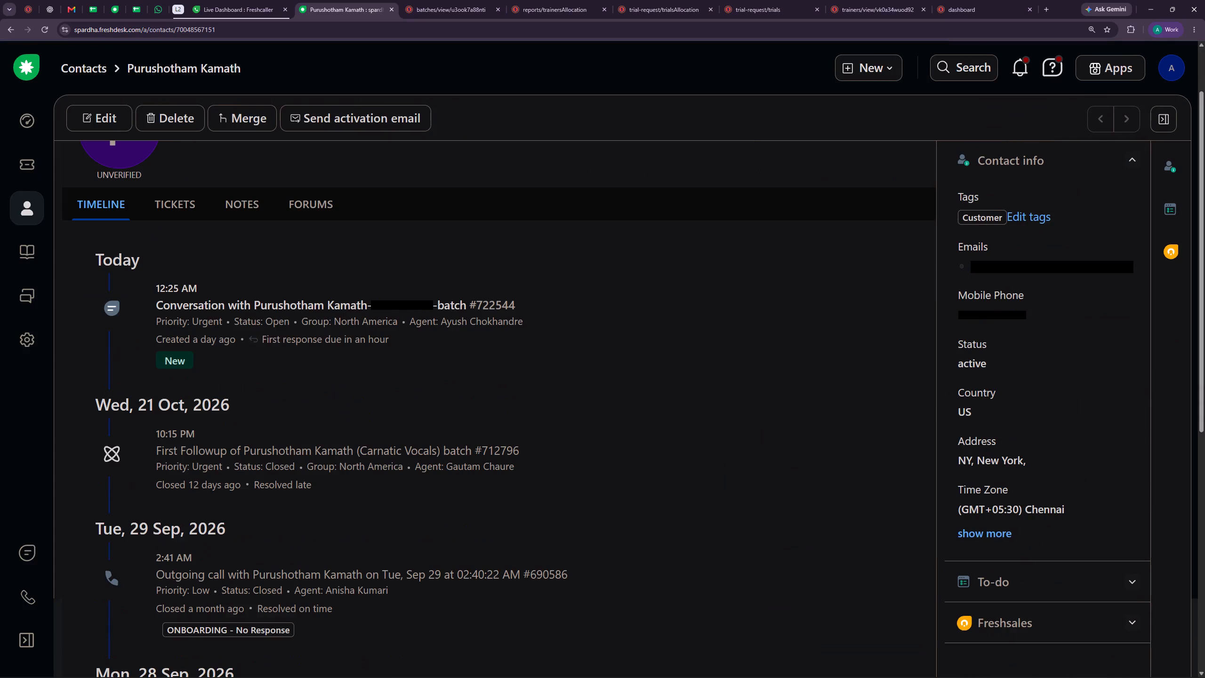
pyautogui.scroll(-2, 415, 426)
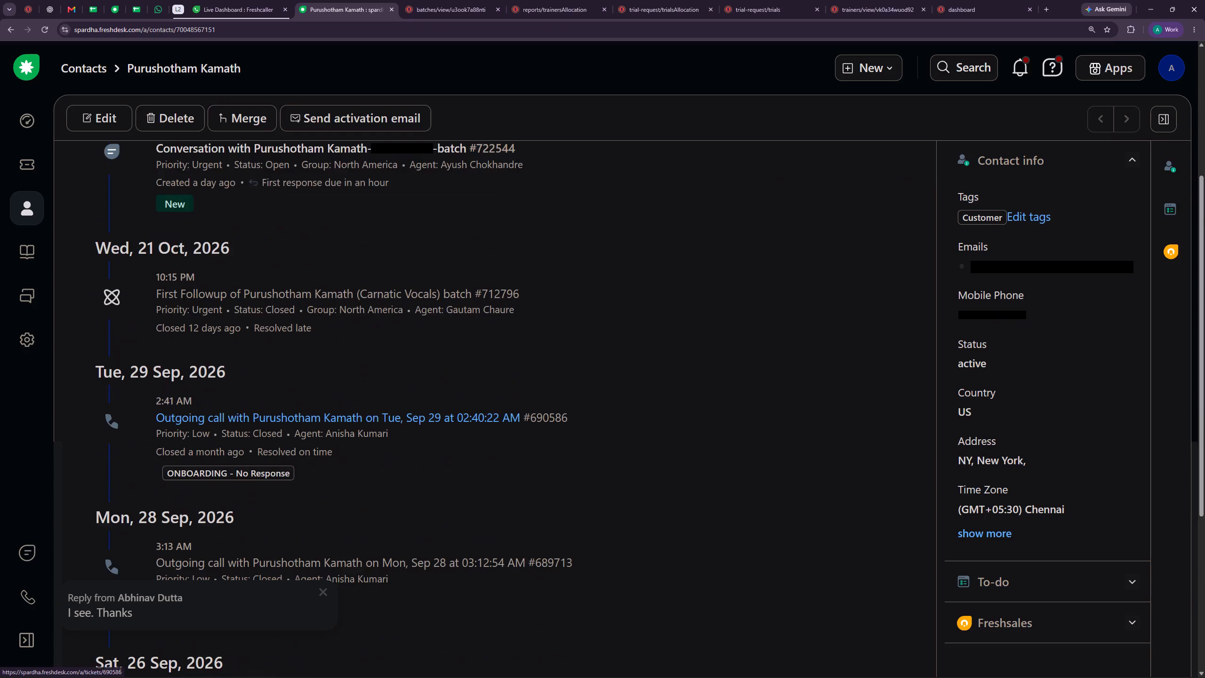
pyautogui.scroll(-2, 416, 421)
pyautogui.scroll(5, 417, 421)
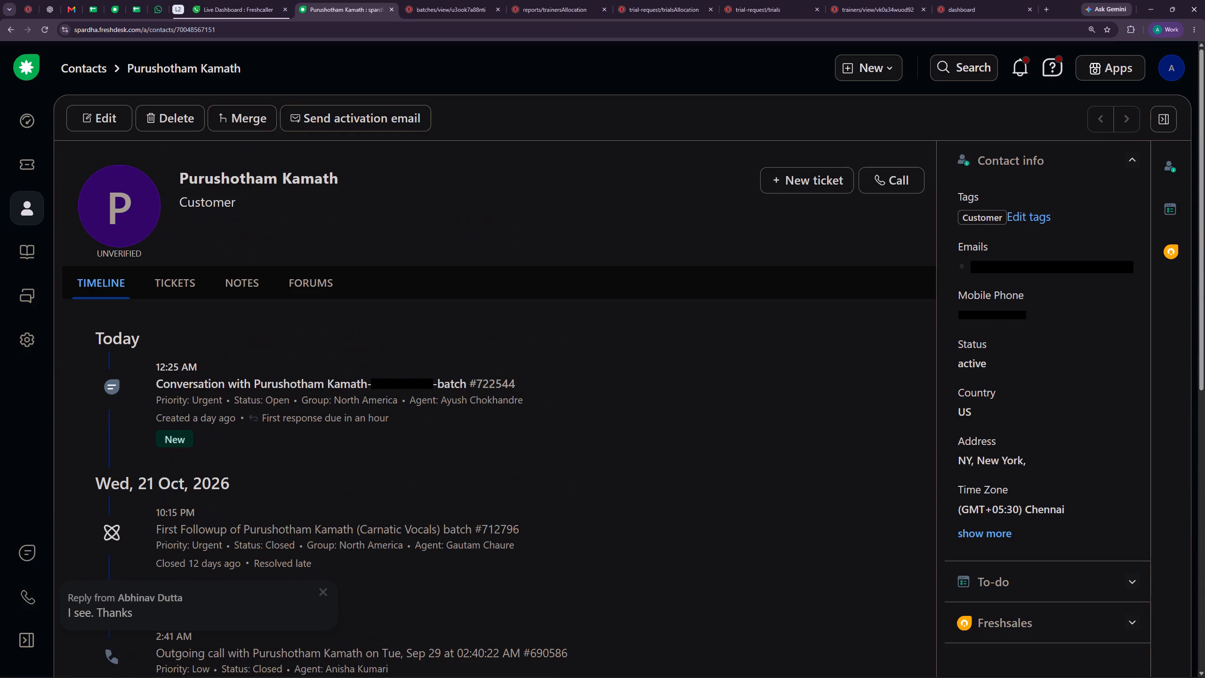
pyautogui.click(327, 525)
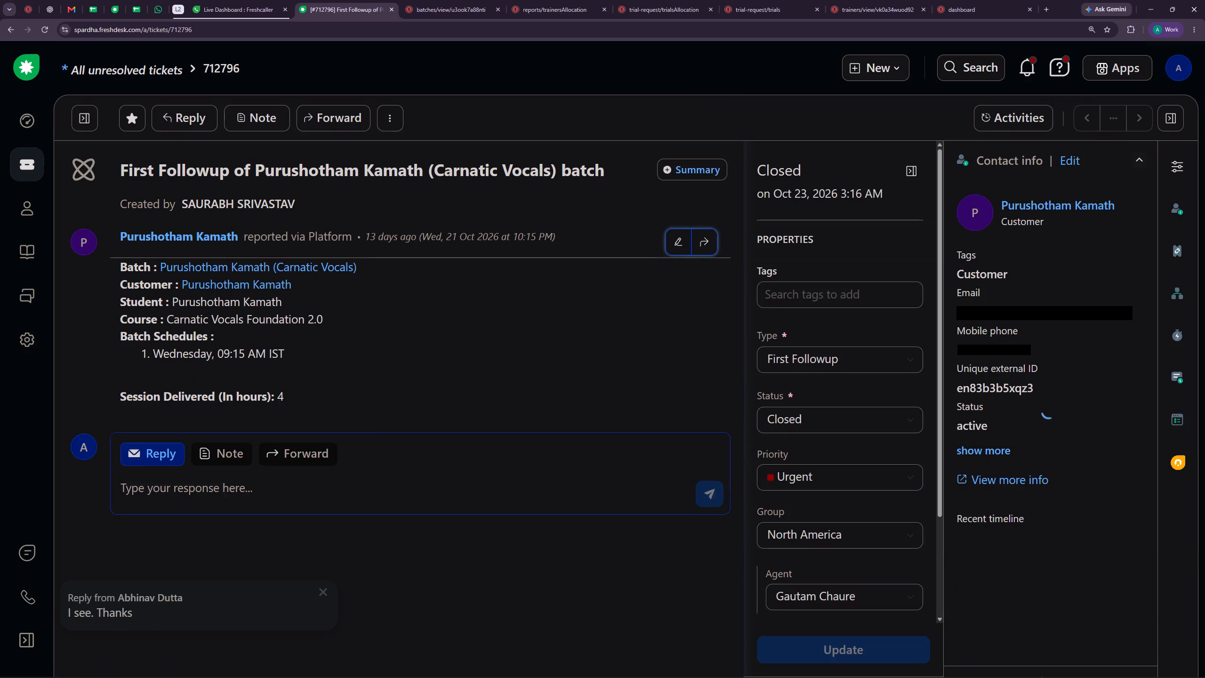
pyautogui.click(511, 377)
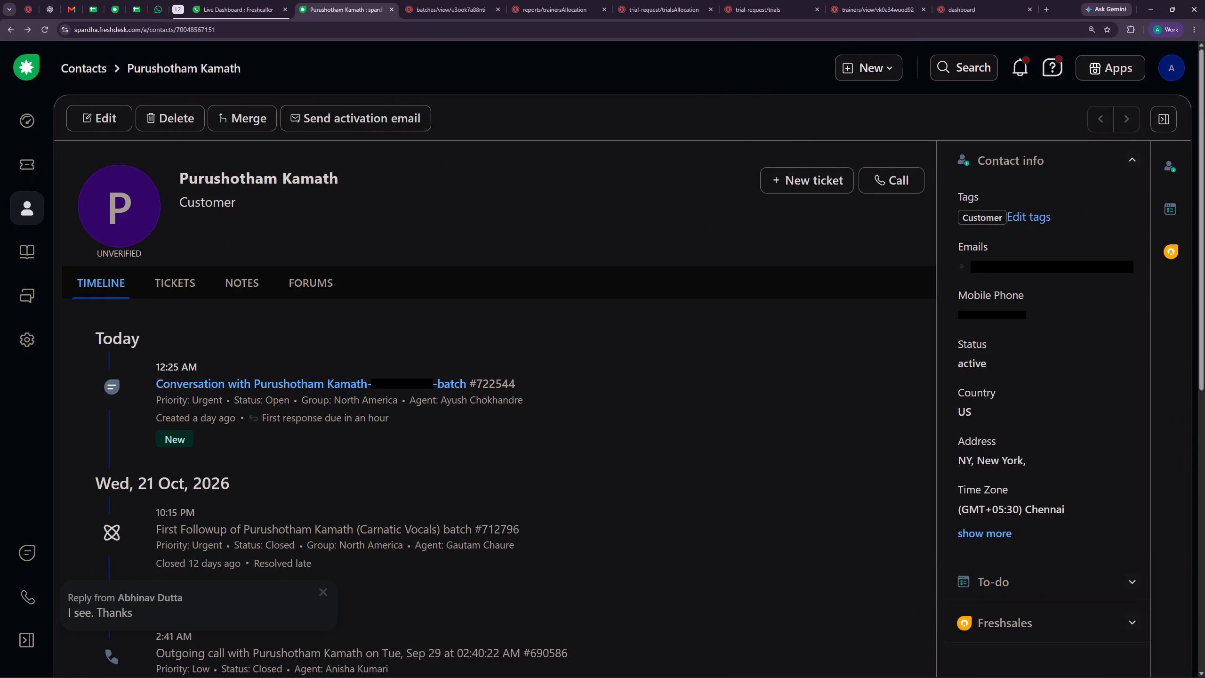
# Using the mobile number copied from ticket 722544 as the family unique number, search the batches and open the customer's Carnatic Vocals batch.
pyautogui.click(286, 383)
pyautogui.scroll(-16, 472, 380)
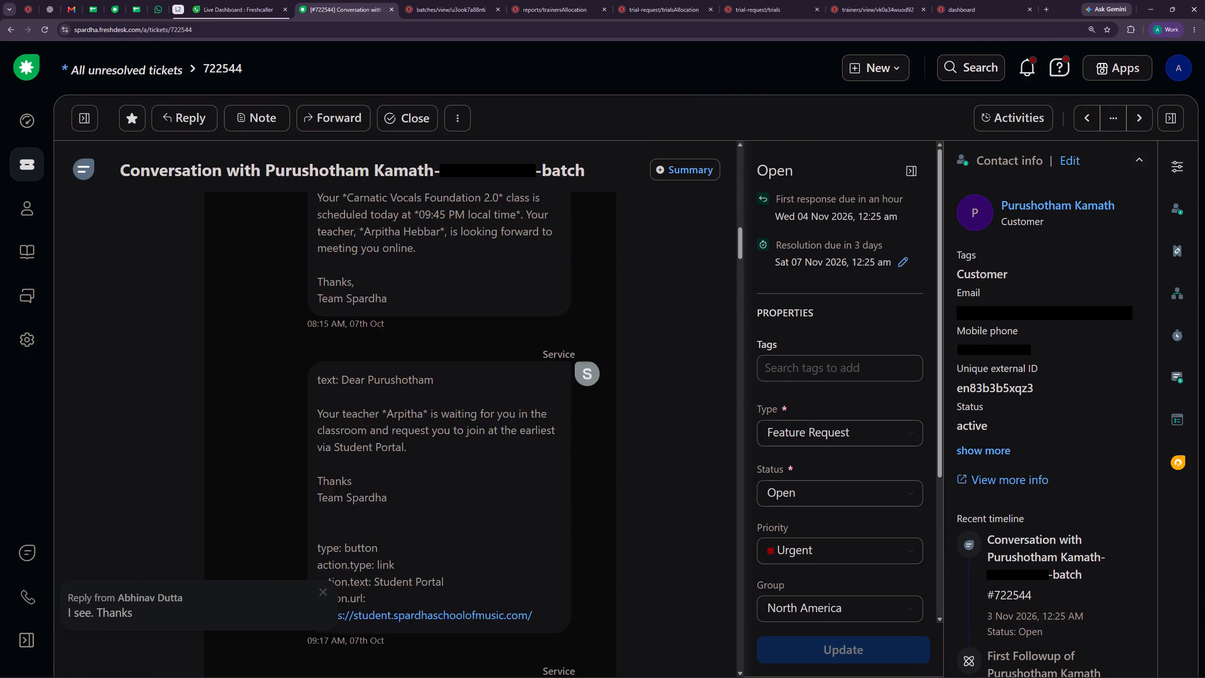
pyautogui.scroll(-8, 481, 389)
pyautogui.moveTo(1044, 347); pyautogui.dragTo(970, 353)
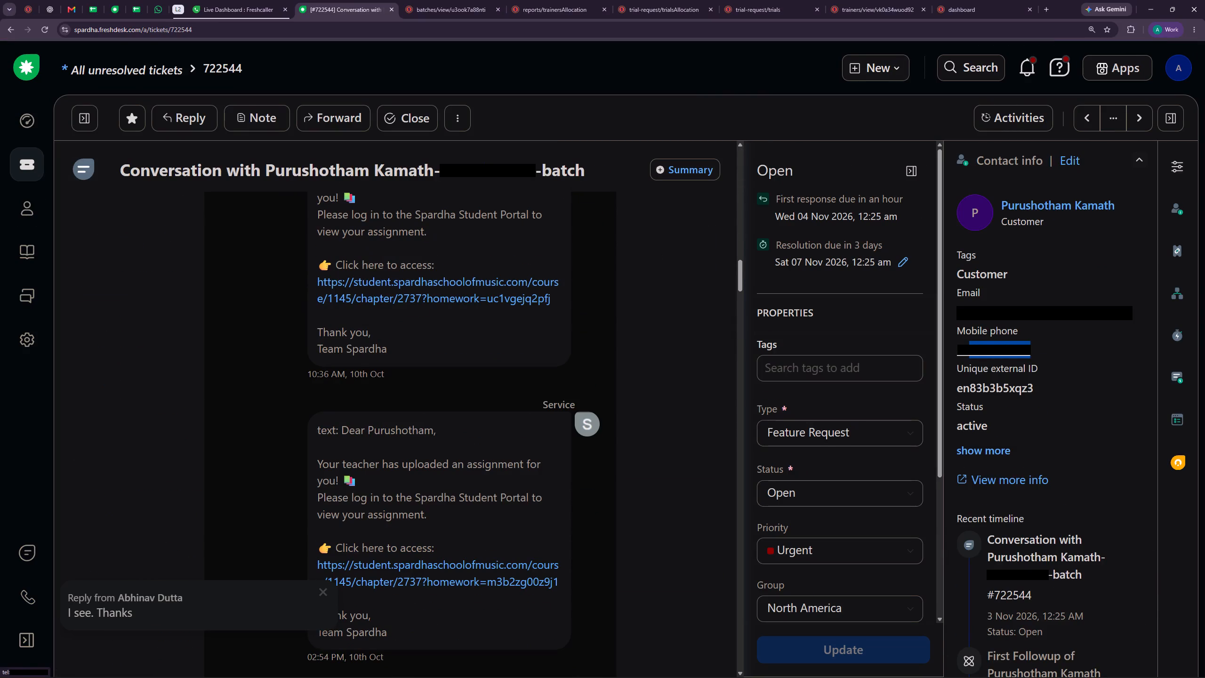
pyautogui.hotkey('ctrl', 'c')
pyautogui.click(434, 0)
pyautogui.click(34, 488)
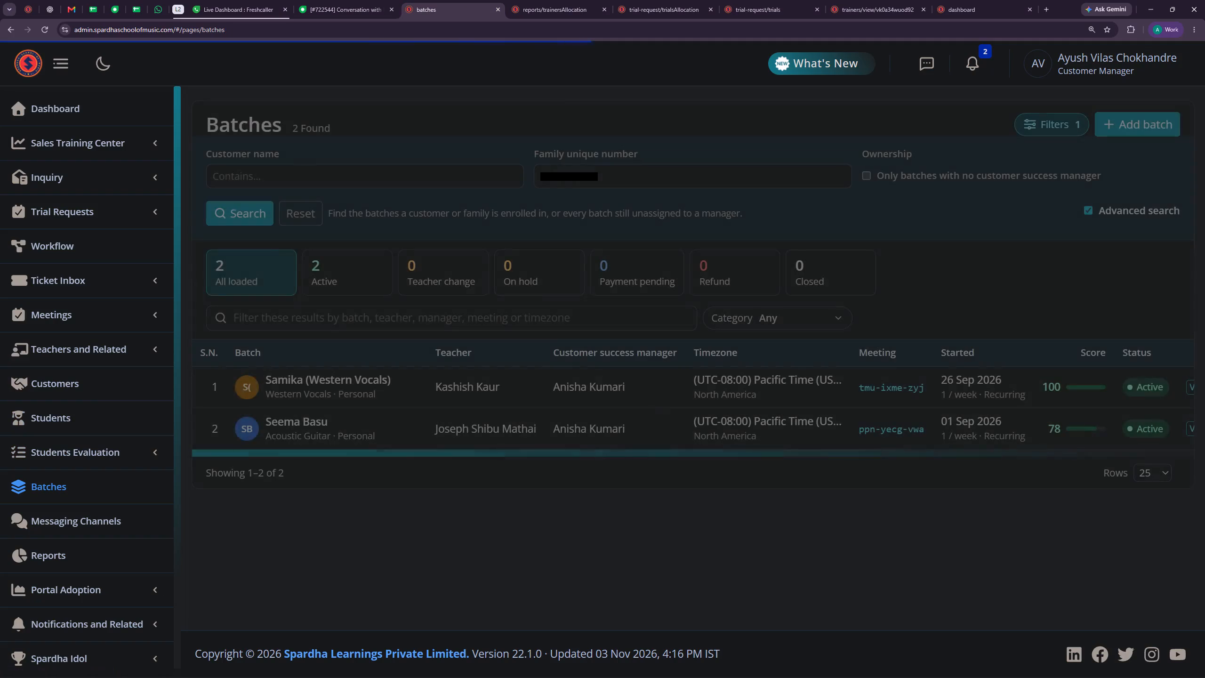
pyautogui.keyDown('ctrl'); pyautogui.moveTo(614, 171); pyautogui.dragTo(468, 171); pyautogui.keyUp('ctrl')
pyautogui.hotkey('ctrl', 'v')
pyautogui.click(264, 212)
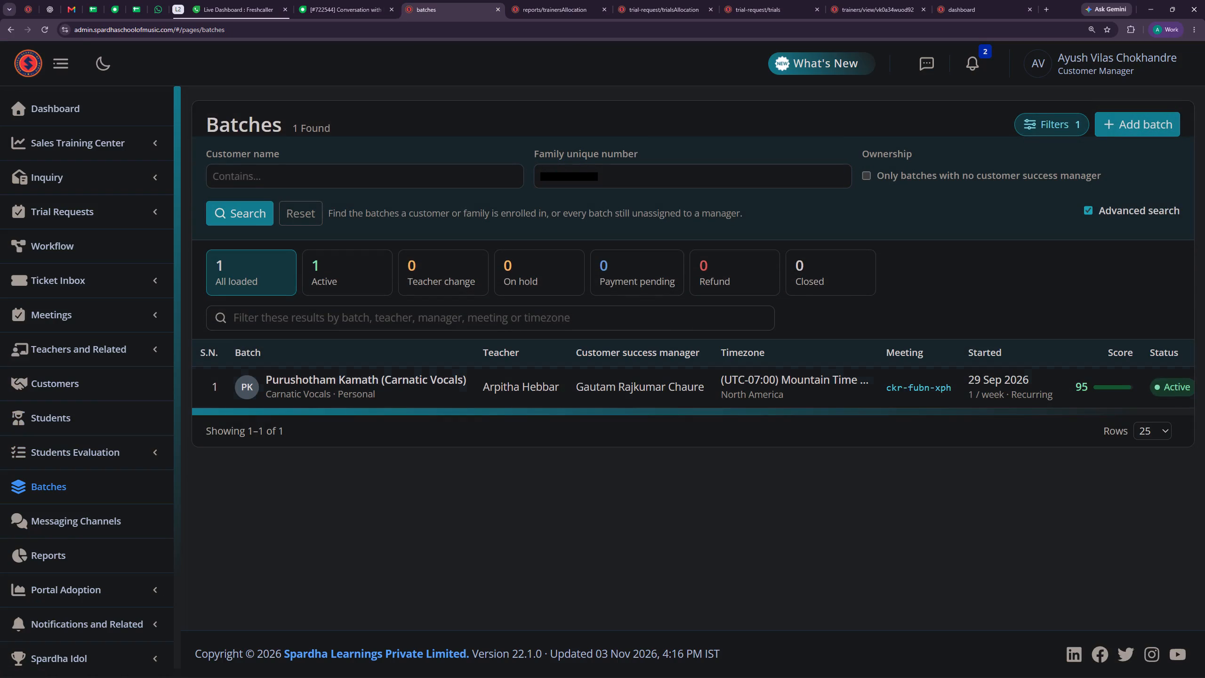
pyautogui.click(1174, 386)
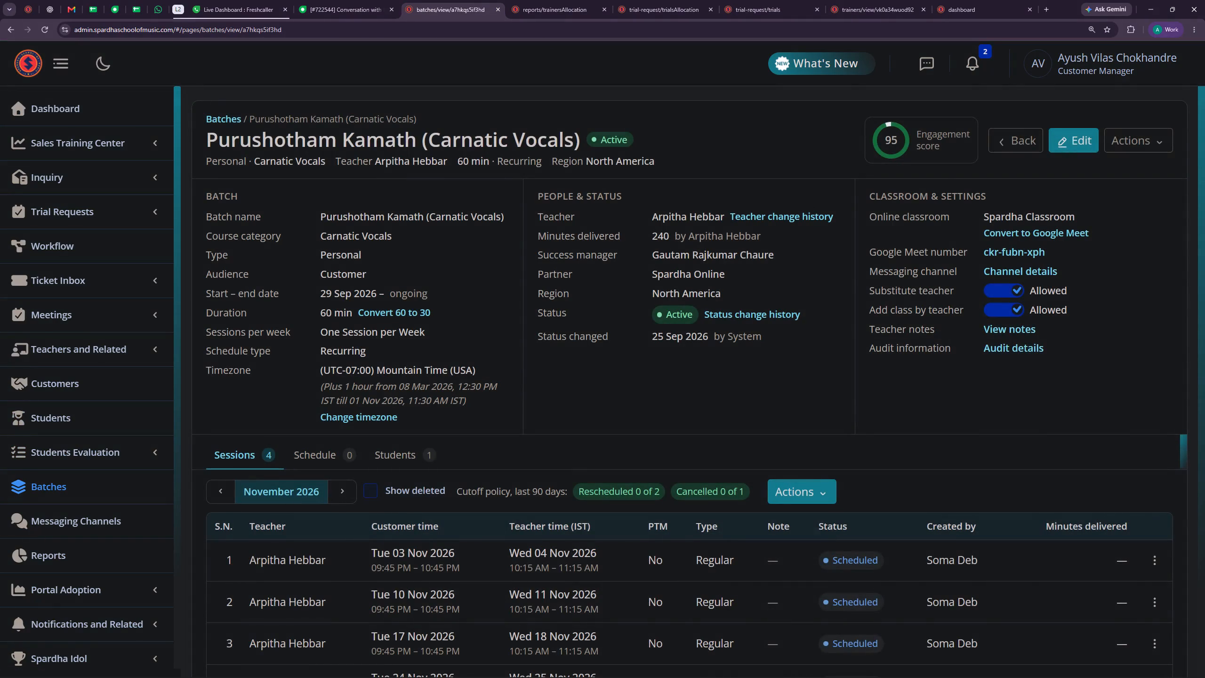
# Check the batch's sessions for November and December 2026 and its schedule, including deleted entries.
pyautogui.scroll(-2, 550, 423)
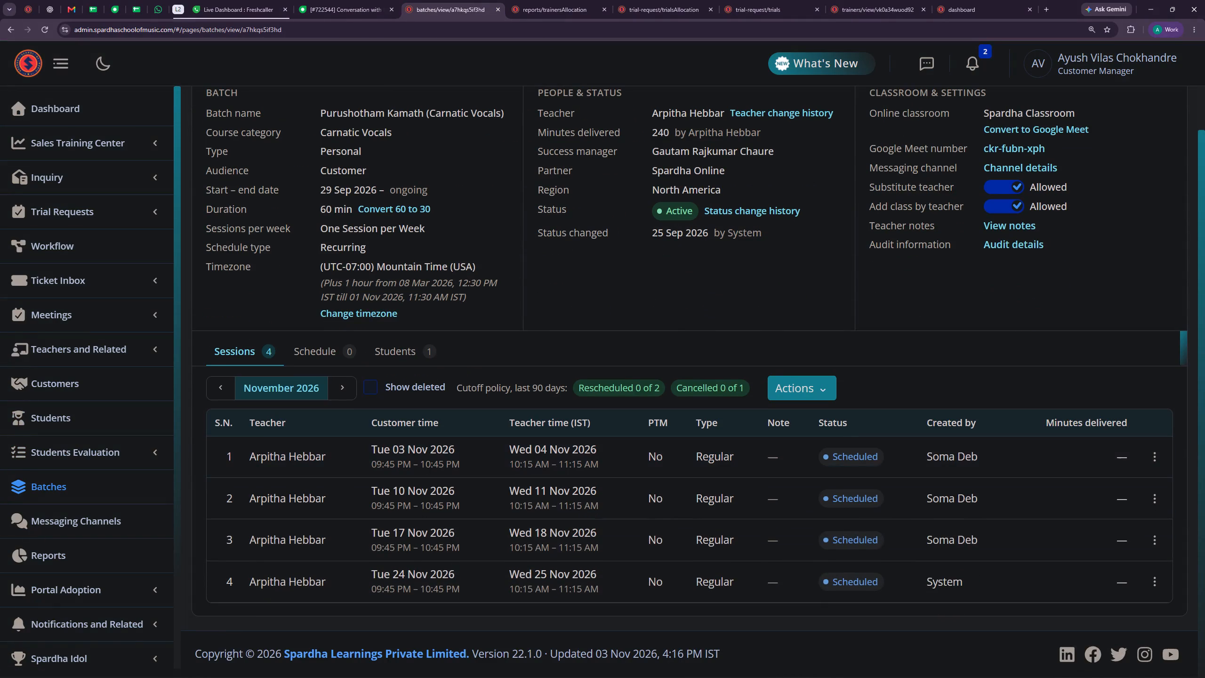
pyautogui.click(348, 393)
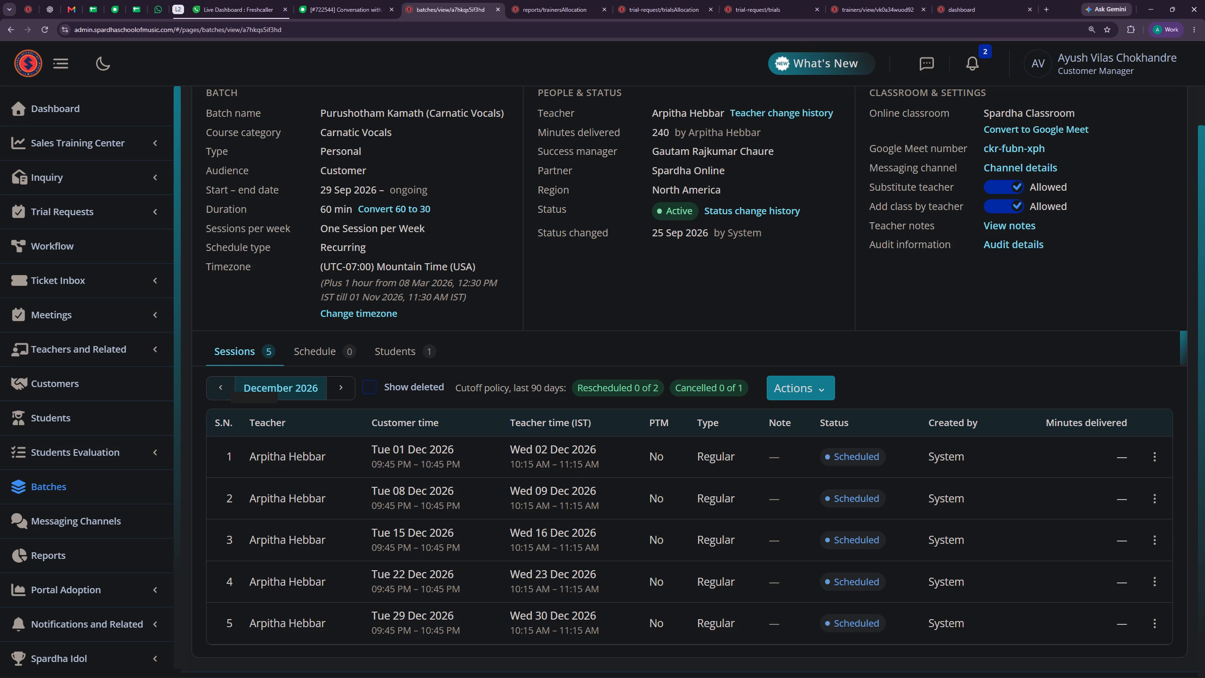
pyautogui.click(226, 385)
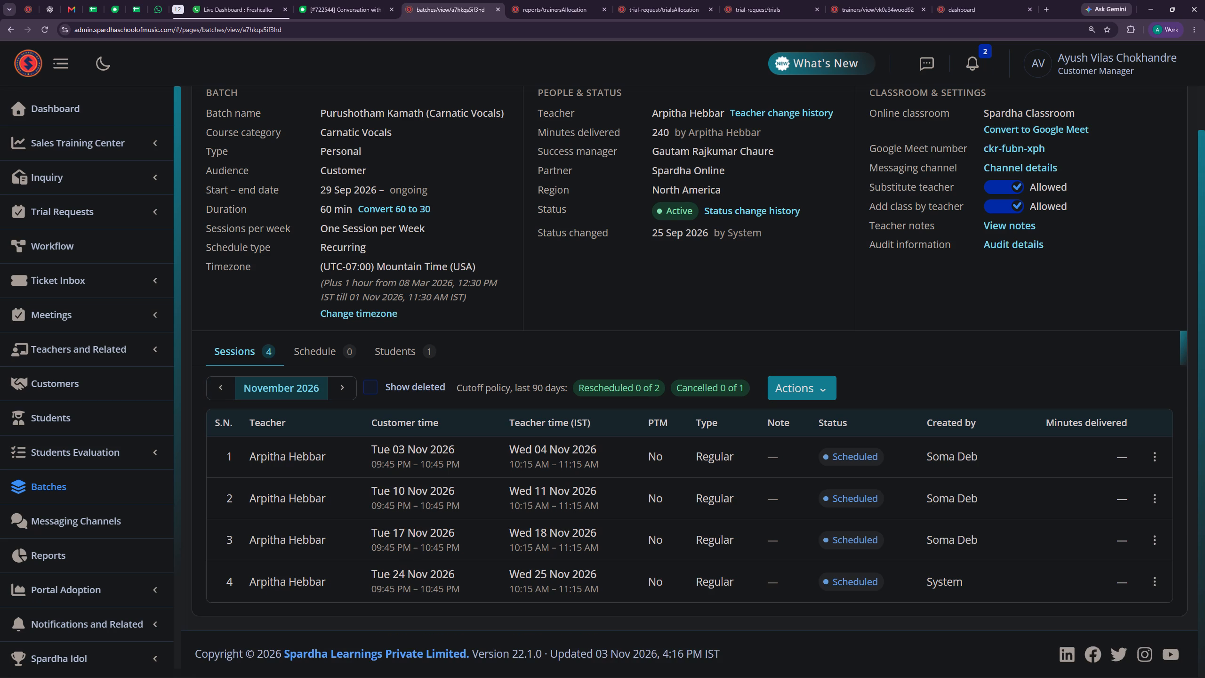
pyautogui.click(320, 351)
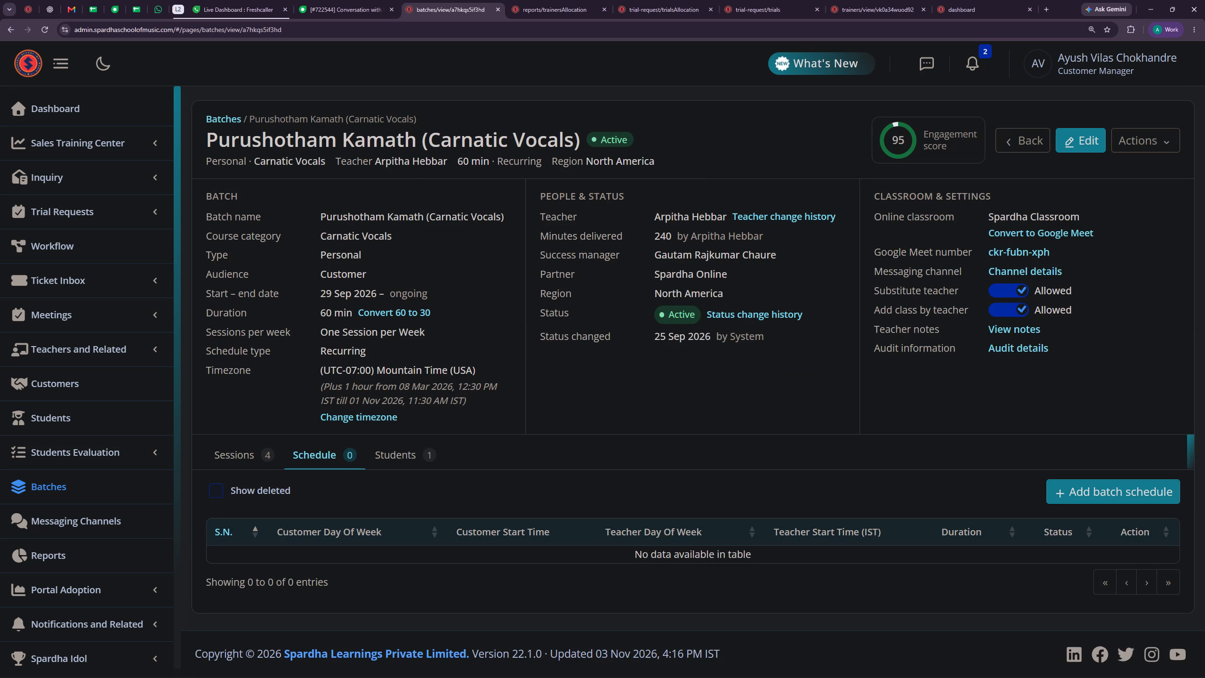
pyautogui.click(221, 489)
pyautogui.click(221, 489)
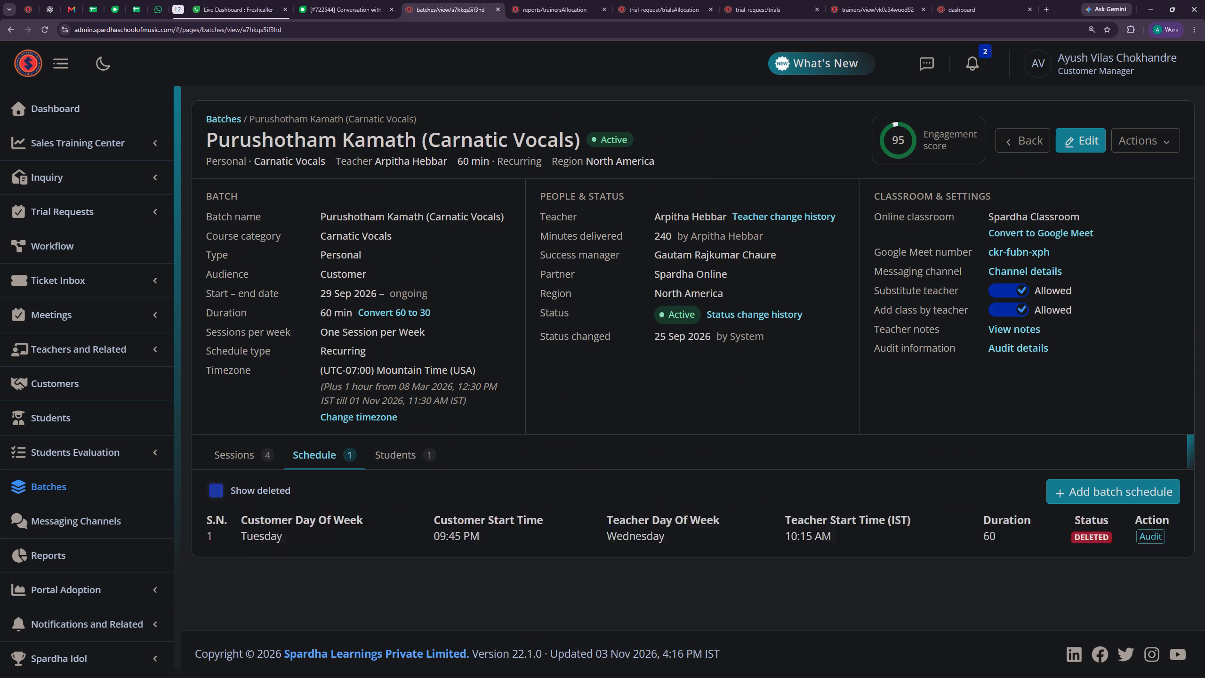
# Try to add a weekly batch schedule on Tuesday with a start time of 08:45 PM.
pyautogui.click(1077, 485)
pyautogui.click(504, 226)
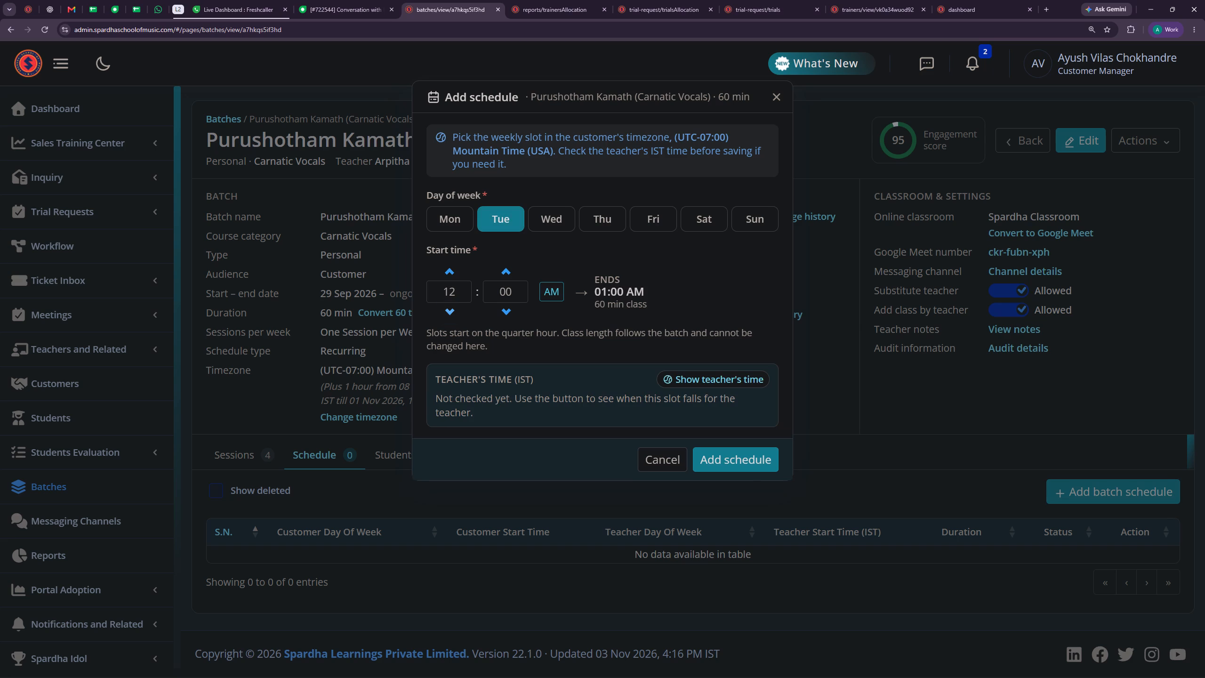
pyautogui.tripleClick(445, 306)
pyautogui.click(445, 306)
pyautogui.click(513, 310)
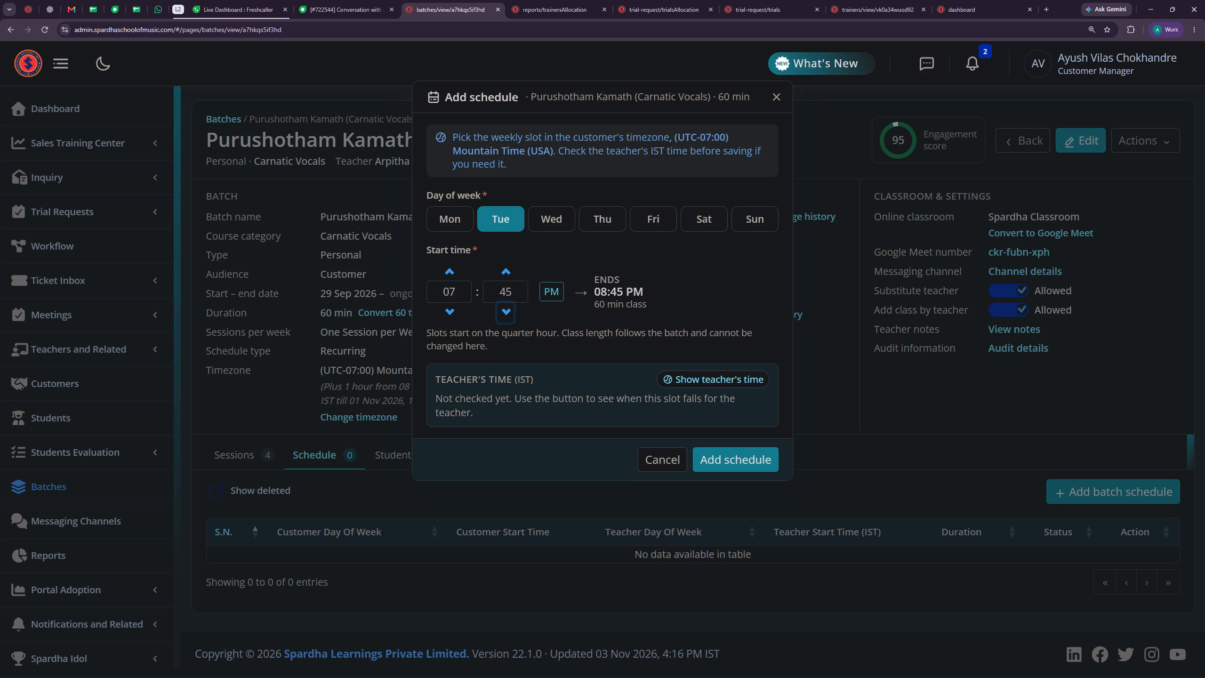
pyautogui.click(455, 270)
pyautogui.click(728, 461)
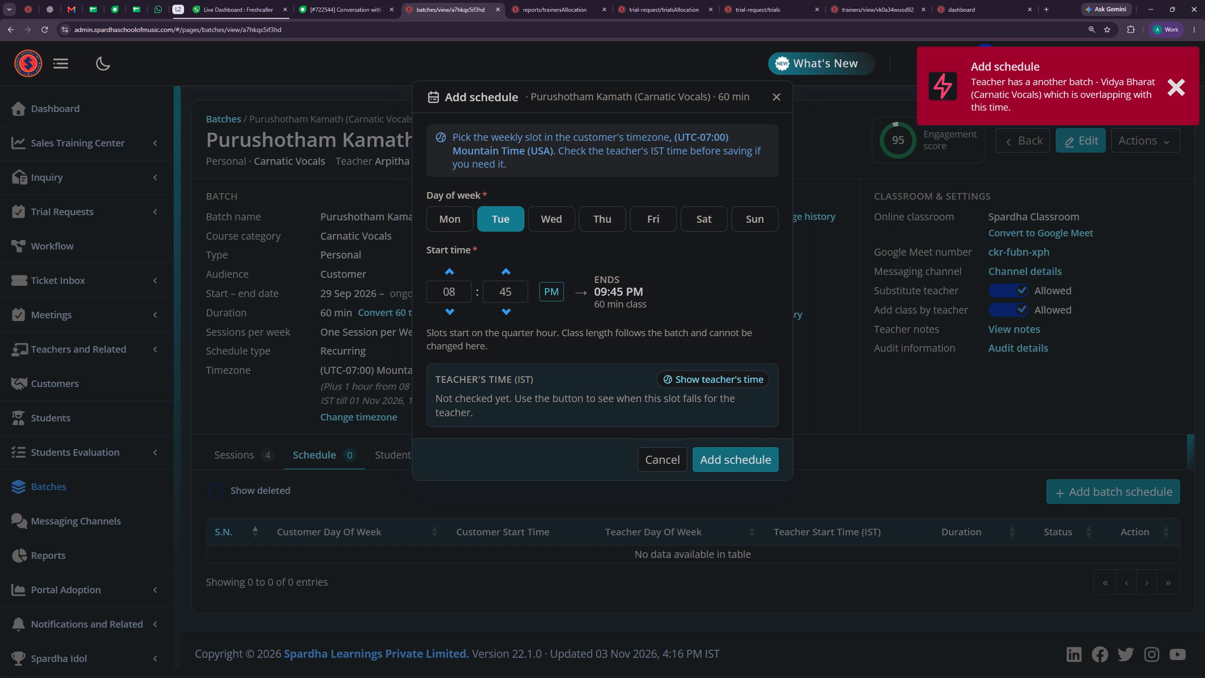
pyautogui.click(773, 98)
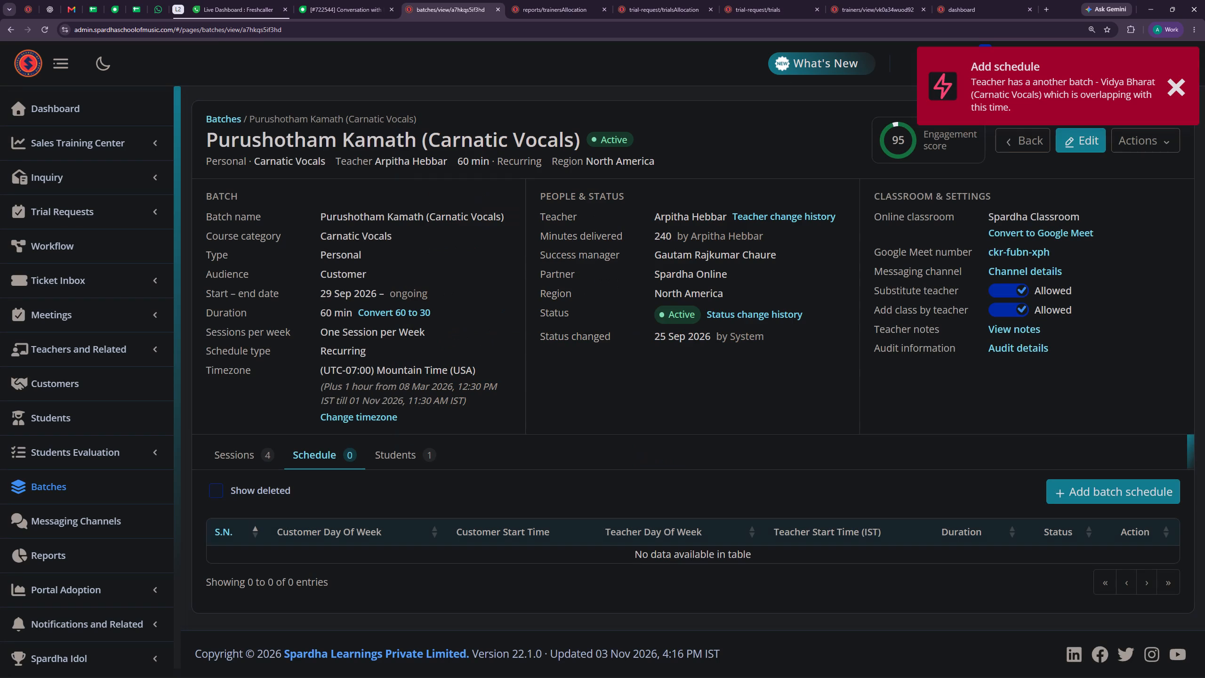
# Show the deleted entries in the batch's schedule again.
pyautogui.click(217, 485)
pyautogui.click(218, 487)
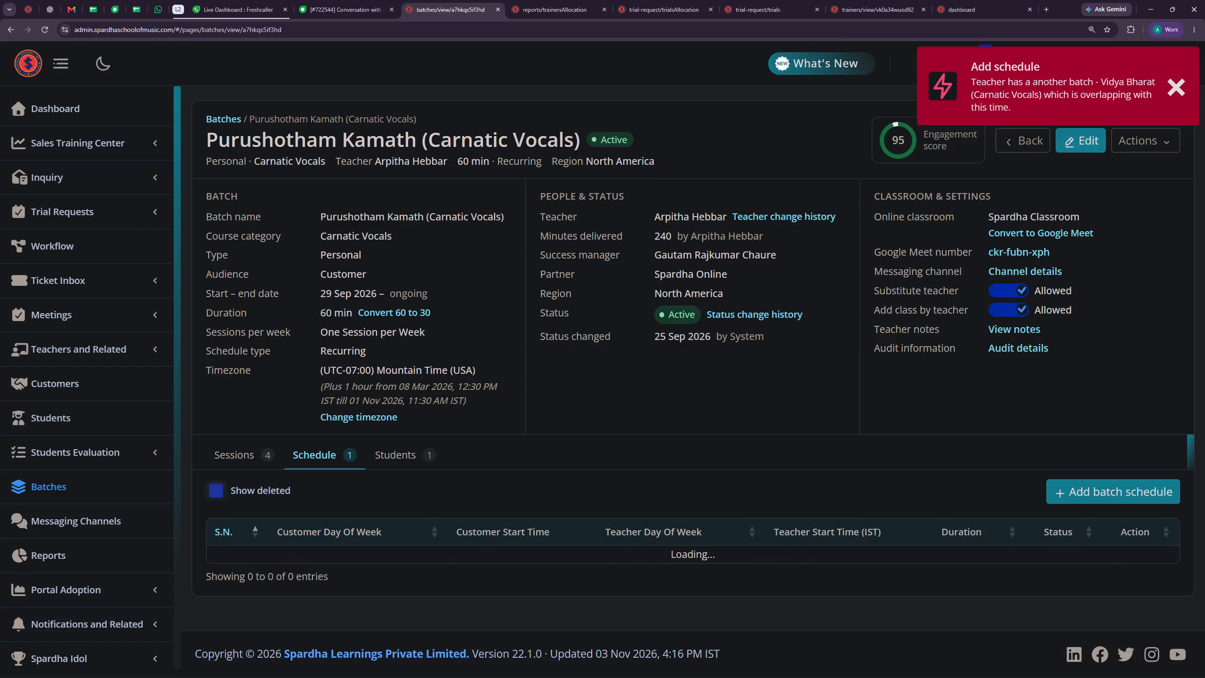
pyautogui.click(361, 0)
pyautogui.click(324, 597)
pyautogui.scroll(-3, 496, 444)
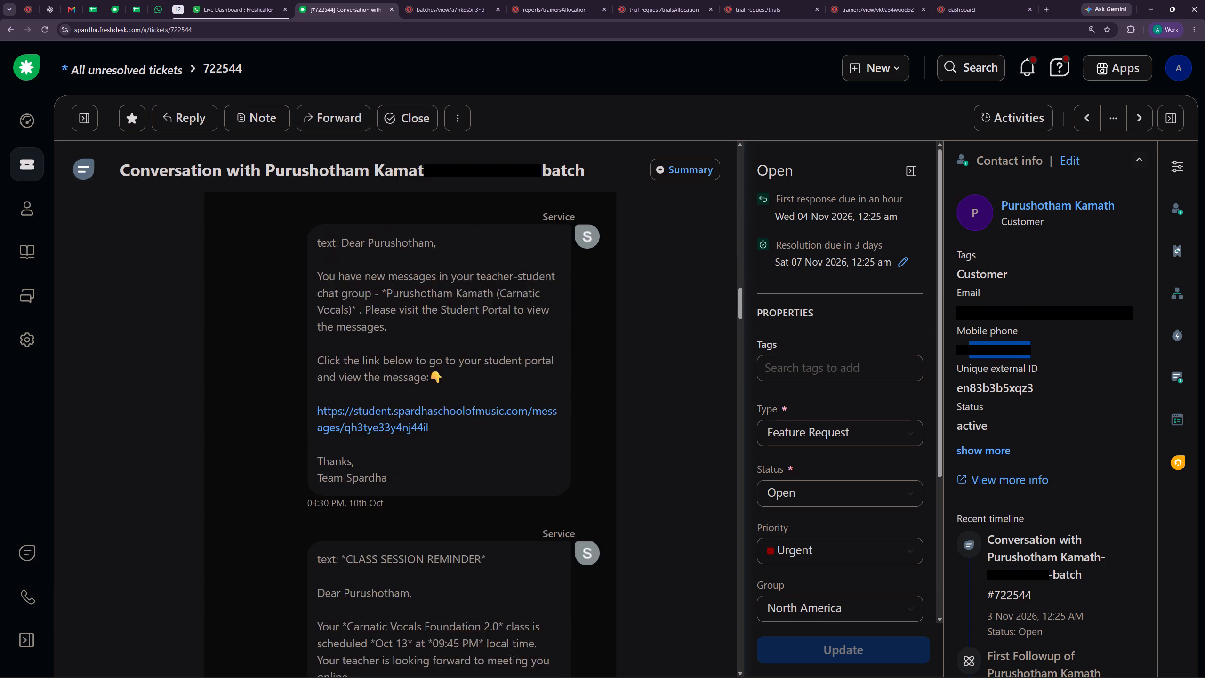
pyautogui.scroll(-18, 499, 440)
pyautogui.moveTo(742, 367); pyautogui.dragTo(742, 493)
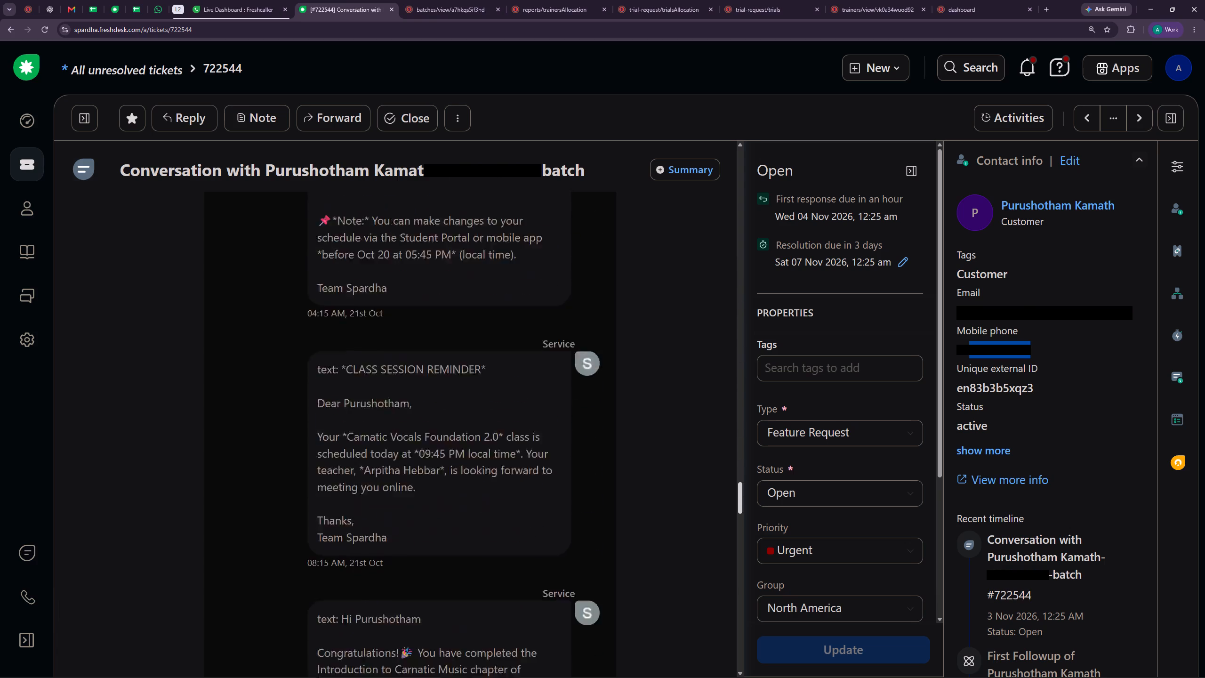
pyautogui.moveTo(742, 493); pyautogui.dragTo(715, 613)
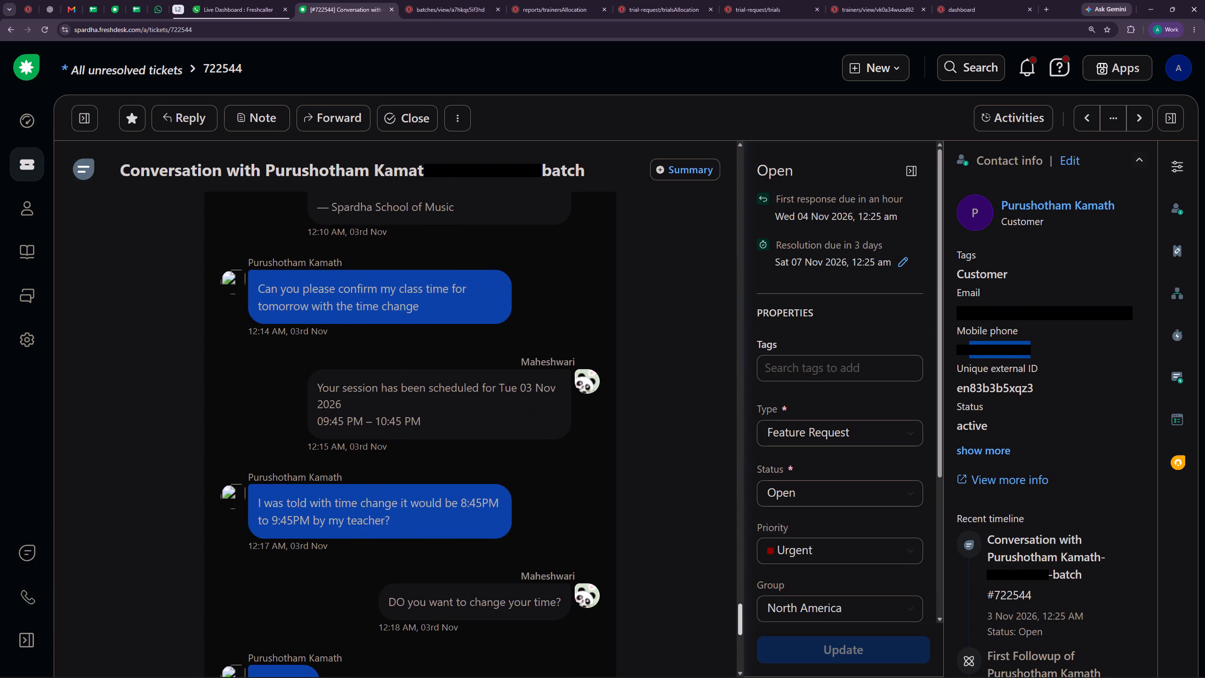
pyautogui.moveTo(715, 613); pyautogui.dragTo(714, 620)
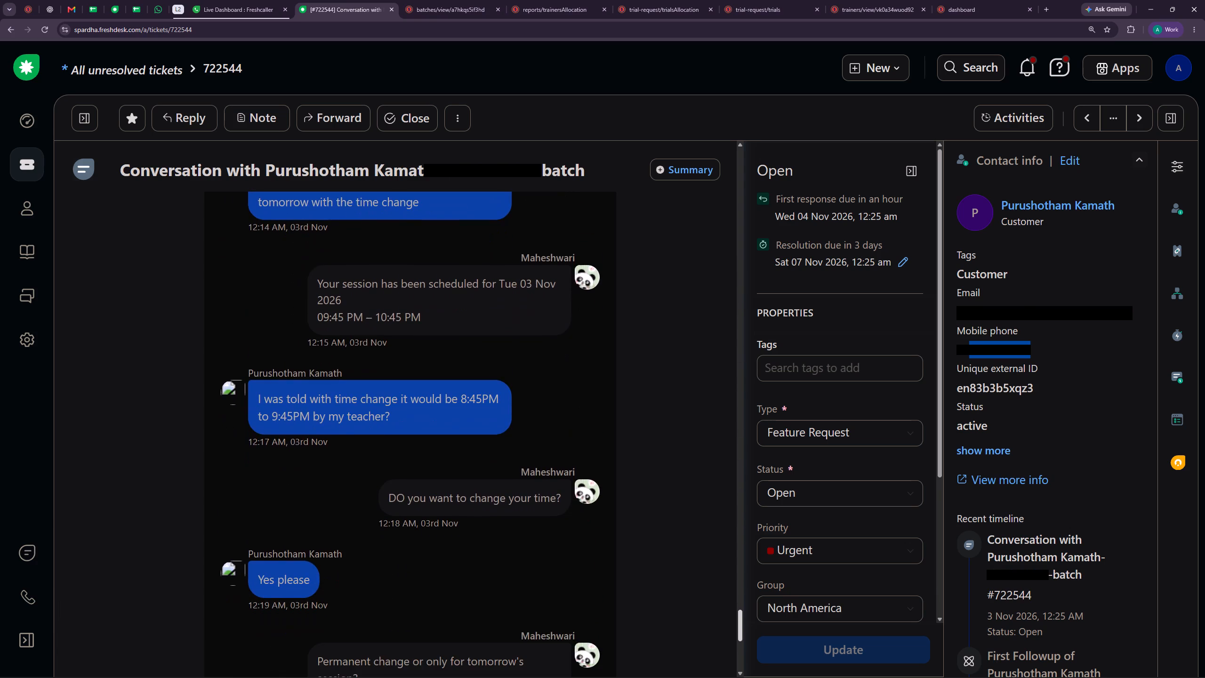
pyautogui.moveTo(714, 620); pyautogui.dragTo(713, 625)
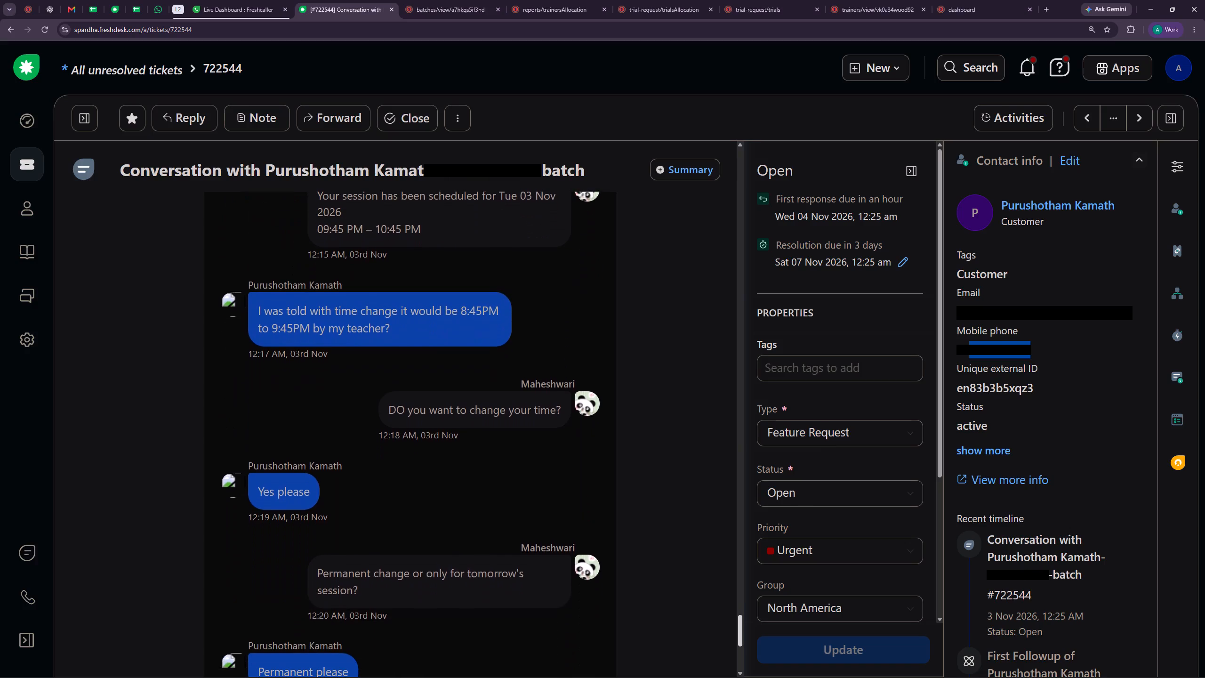
# Start a child ticket under ticket 722544 and set its group to TSM Desk.
pyautogui.moveTo(713, 625); pyautogui.dragTo(707, 634)
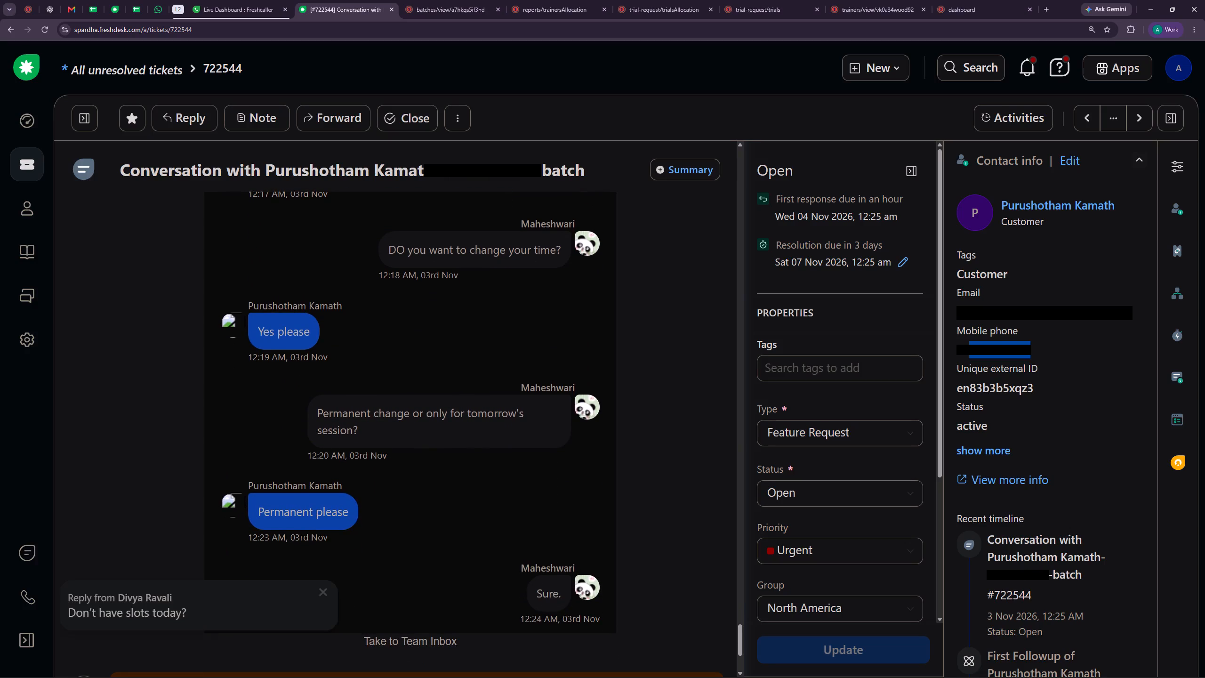
pyautogui.scroll(-2, 559, 478)
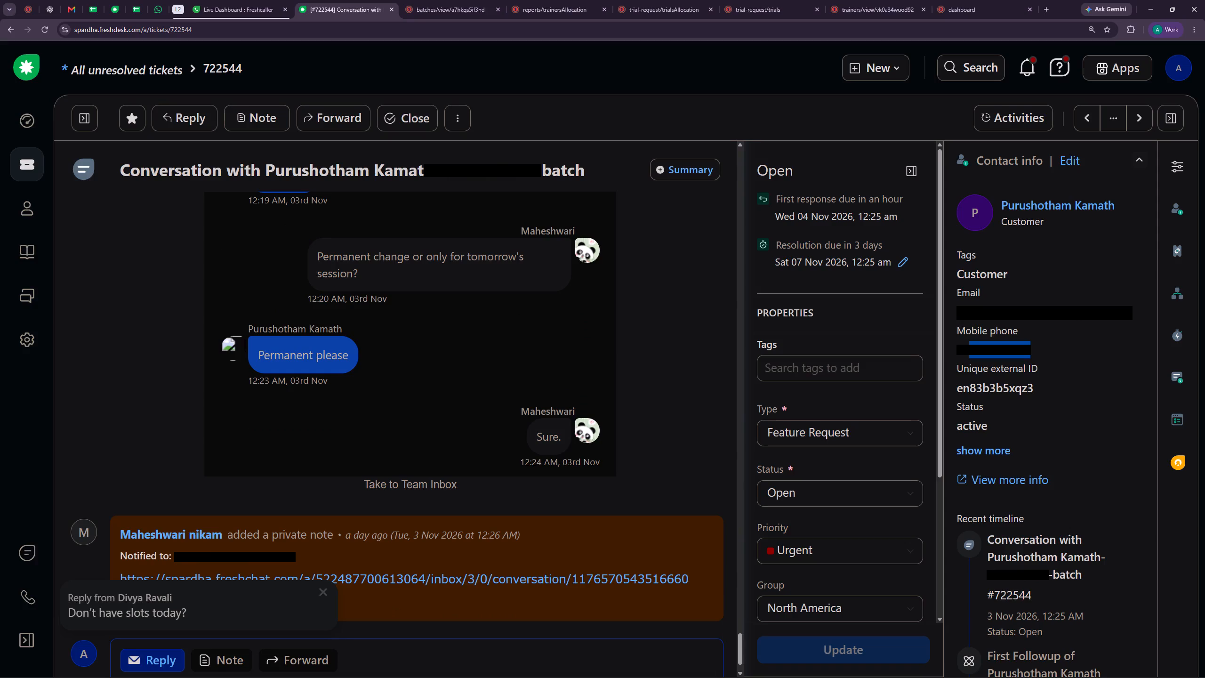
pyautogui.click(446, 15)
pyautogui.click(333, 7)
pyautogui.scroll(-9, 1039, 420)
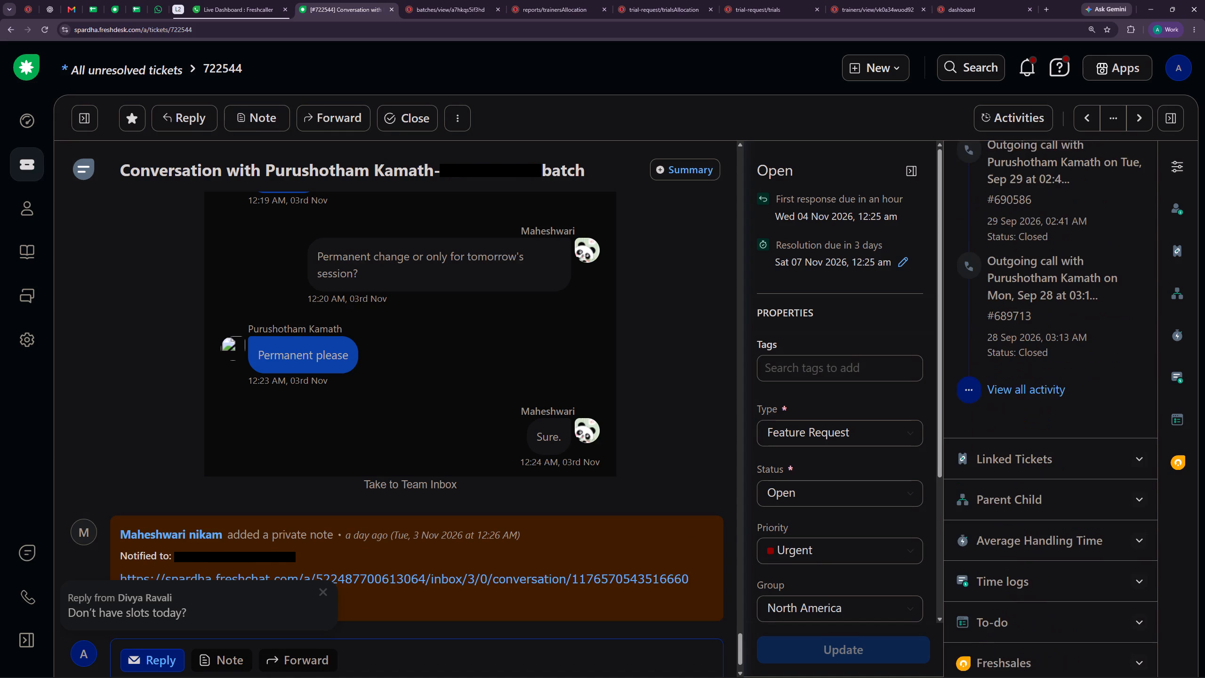
pyautogui.scroll(-2, 1050, 423)
pyautogui.click(1026, 486)
pyautogui.click(1001, 524)
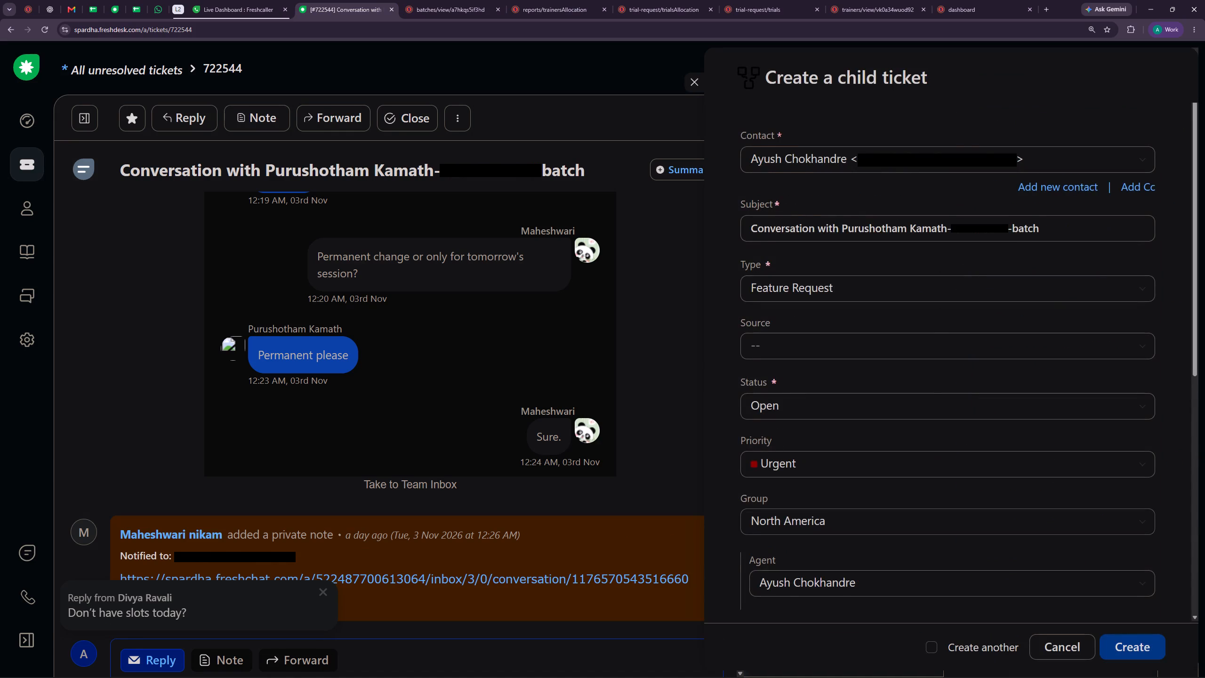
pyautogui.scroll(-1, 869, 513)
pyautogui.click(849, 442)
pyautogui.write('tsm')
pyautogui.click(842, 475)
# Clear the copied conversation from the child ticket's description.
pyautogui.scroll(-5, 842, 475)
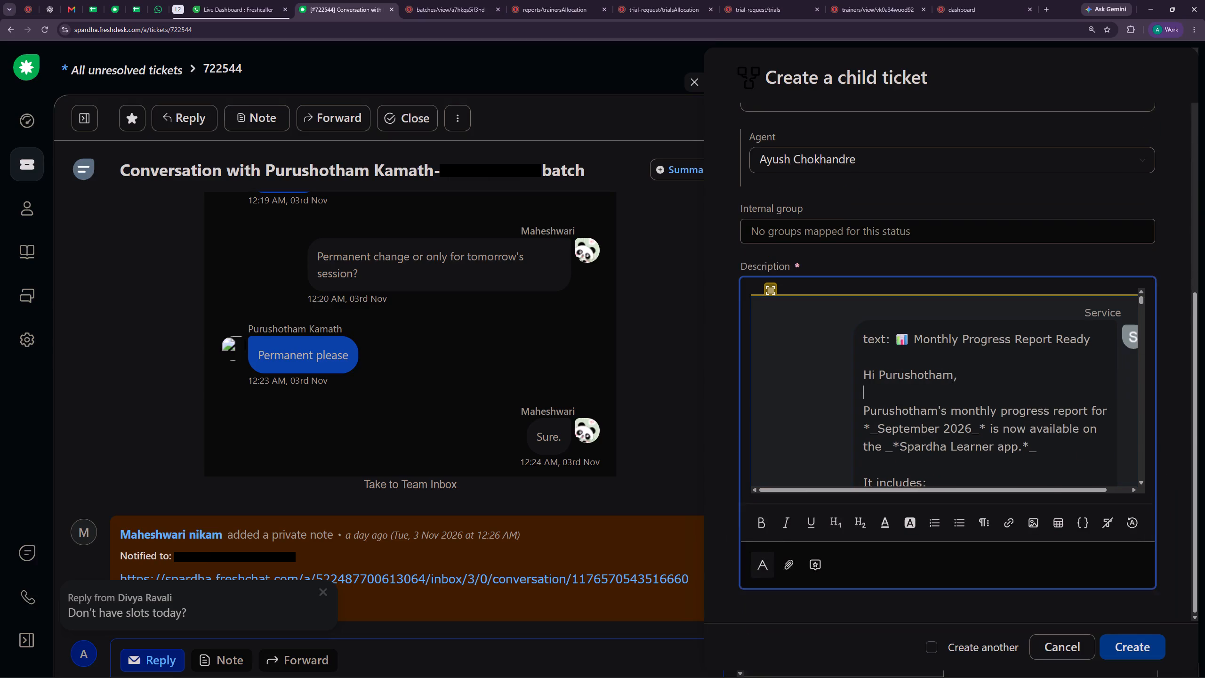
pyautogui.click(898, 393)
pyautogui.hotkey('ctrl', 'a')
pyautogui.hotkey('ctrl', 'BackSpace')
pyautogui.hotkey('ctrl', 'a')
pyautogui.hotkey('ctrl', 'BackSpace')
pyautogui.hotkey('ctrl', 'a')
pyautogui.hotkey('ctrl', 'BackSpace')
pyautogui.hotkey('ctrl', 'a')
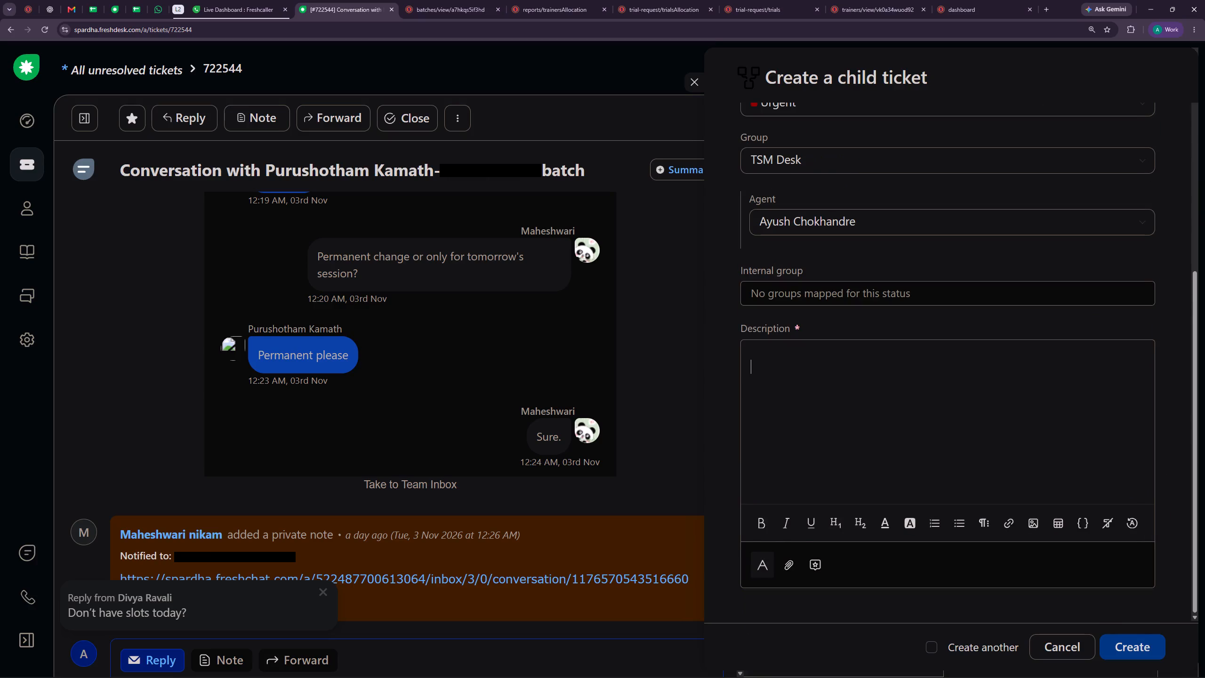
# Write a "Batch -" line and, below it, "Concern - Cx wants permanent slot change to 8:45PM" in the description.
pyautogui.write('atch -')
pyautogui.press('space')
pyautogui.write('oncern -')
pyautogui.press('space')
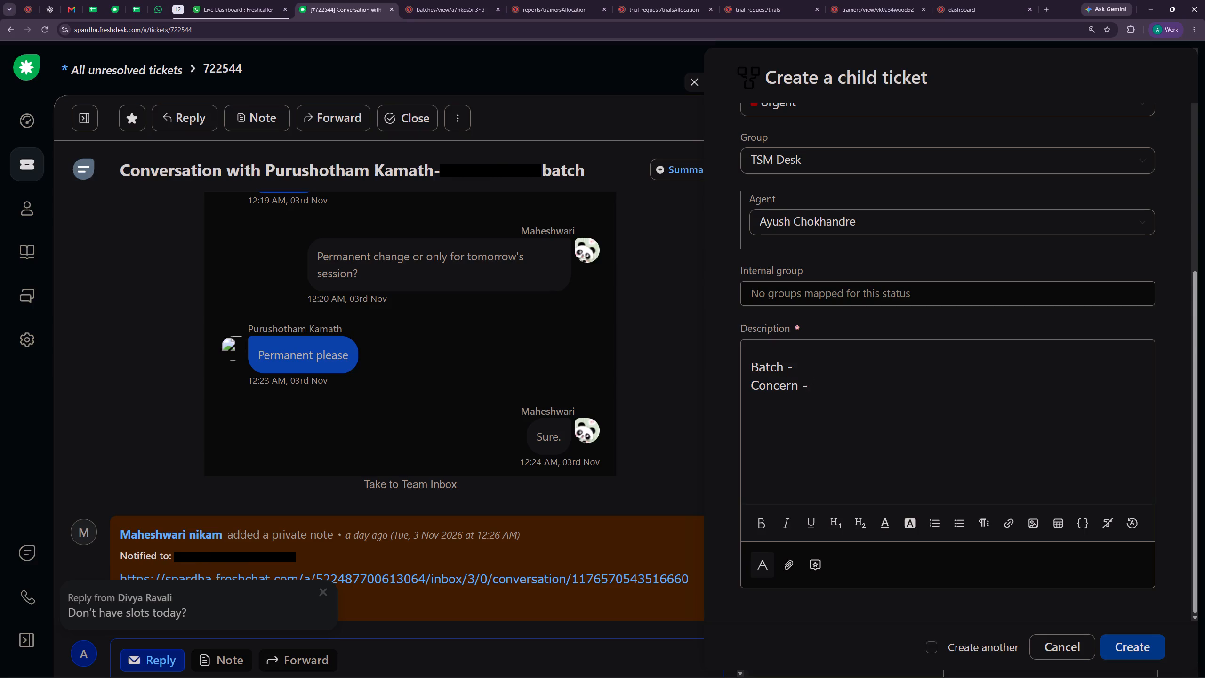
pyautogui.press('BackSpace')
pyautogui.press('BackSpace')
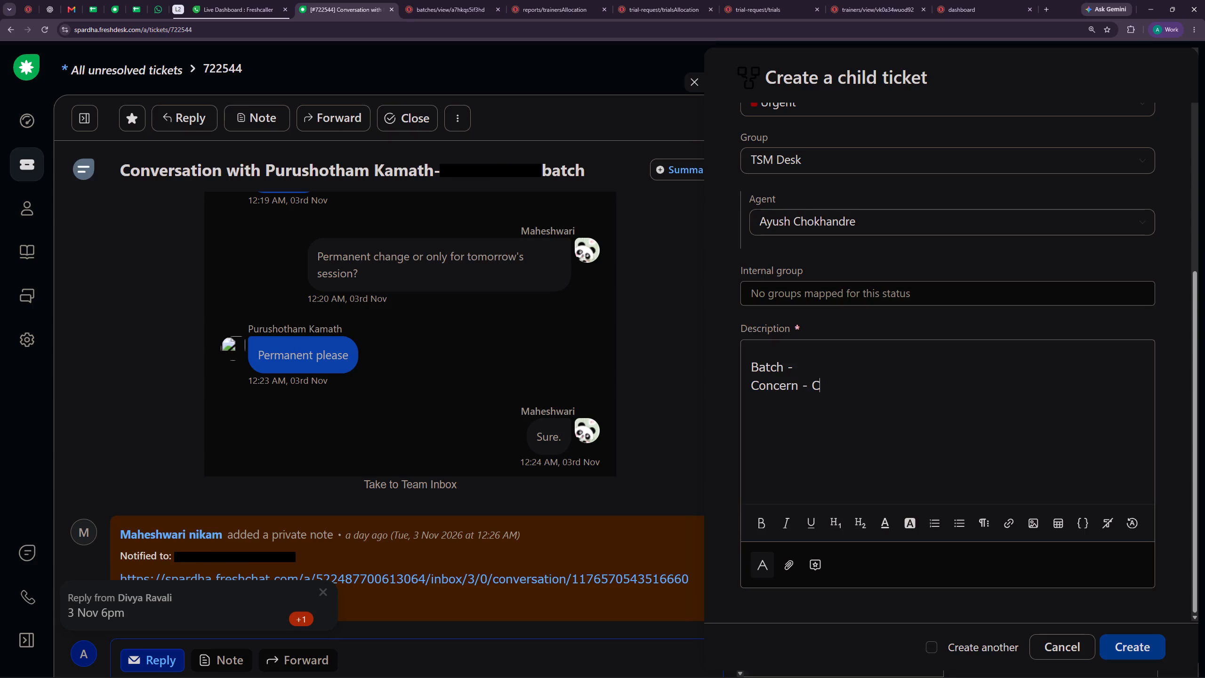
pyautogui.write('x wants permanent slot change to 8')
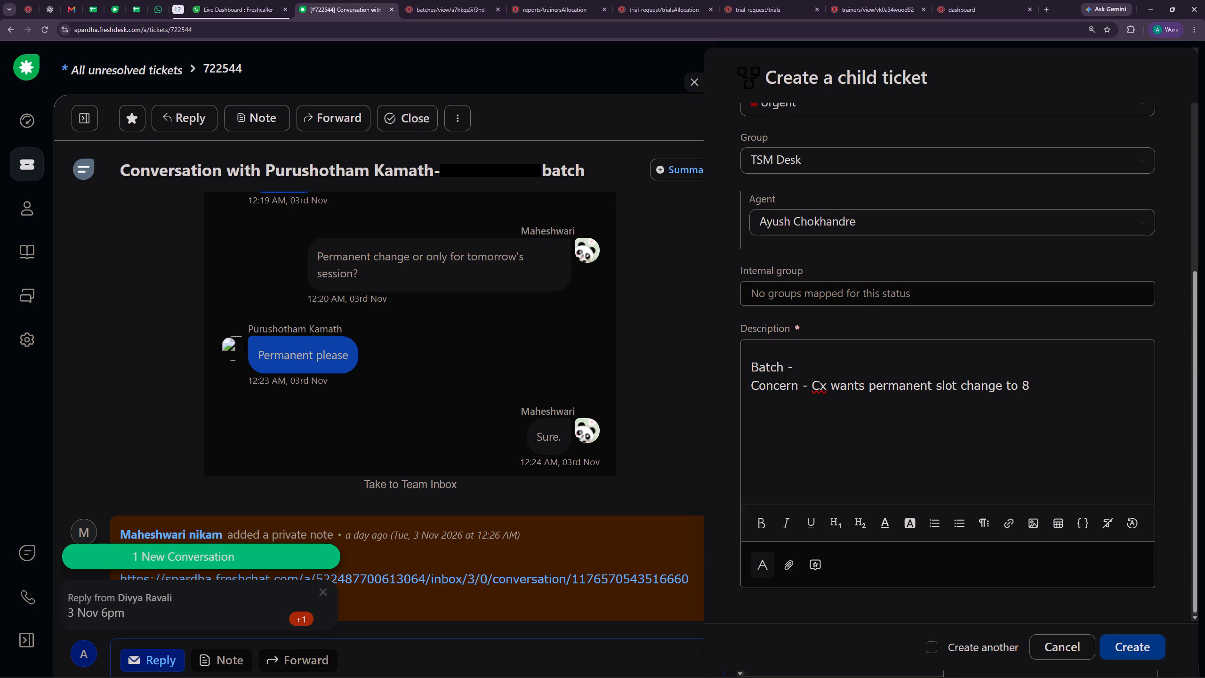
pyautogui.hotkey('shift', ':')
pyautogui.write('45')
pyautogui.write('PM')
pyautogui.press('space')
# Continue the concern with "and the also mentioned that the tx has also confirmed the change but the tx already has batch on the timing please check.".
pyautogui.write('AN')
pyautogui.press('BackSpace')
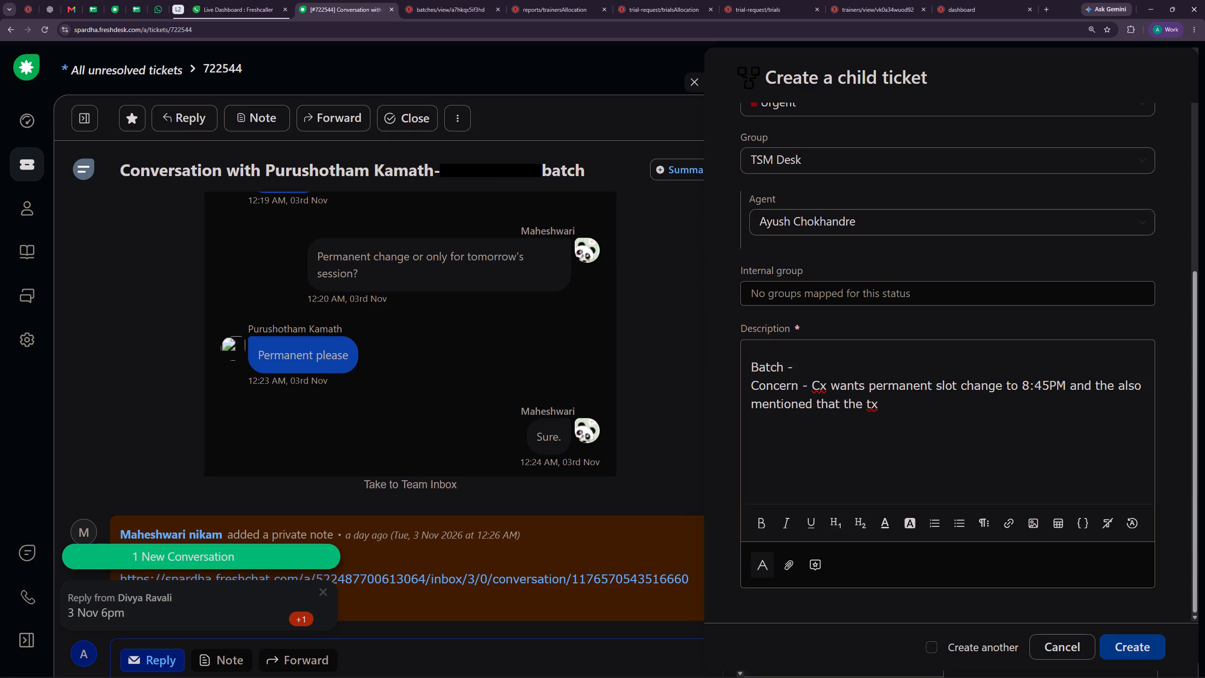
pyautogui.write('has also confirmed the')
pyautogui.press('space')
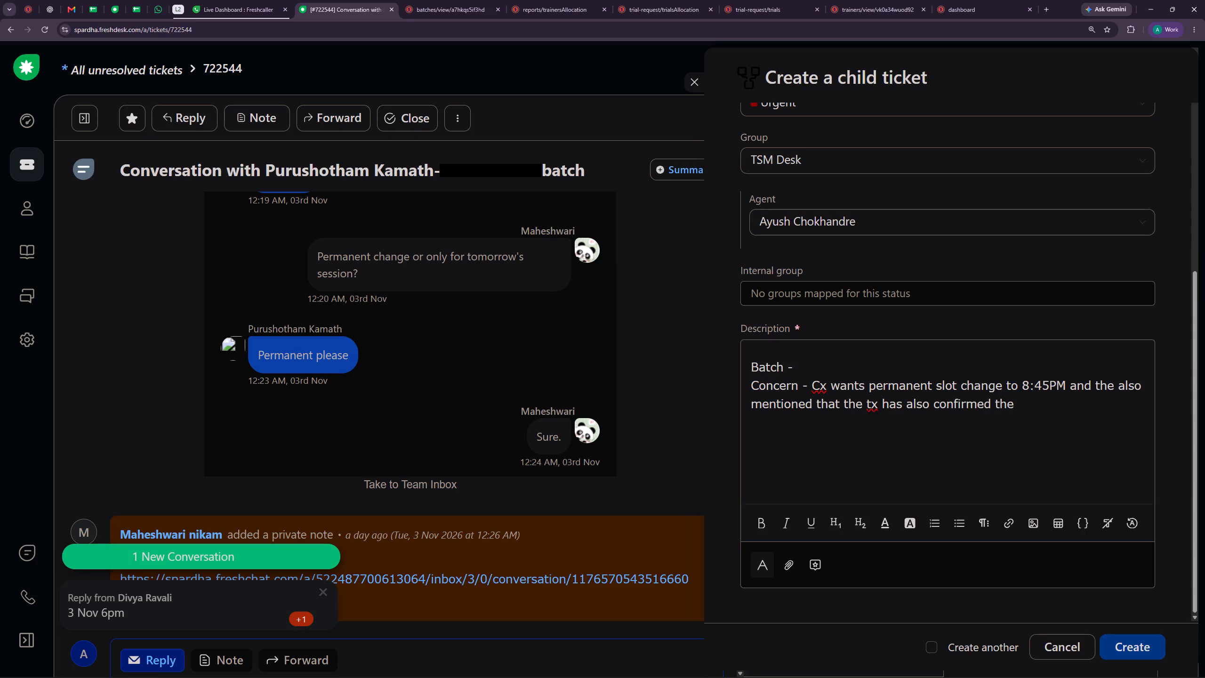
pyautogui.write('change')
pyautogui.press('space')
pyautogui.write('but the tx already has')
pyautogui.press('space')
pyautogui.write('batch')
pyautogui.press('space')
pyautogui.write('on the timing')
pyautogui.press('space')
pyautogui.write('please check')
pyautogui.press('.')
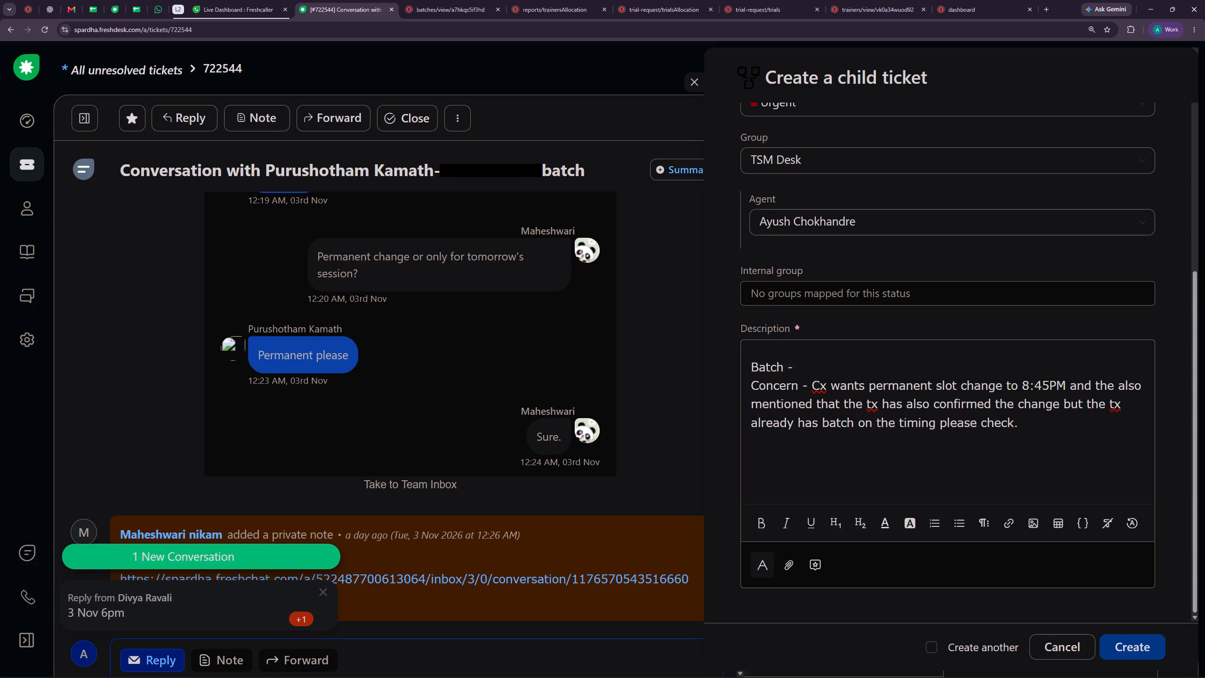
# Check the batch's timezone on its admin page and add "MST" after 8:45PM in the concern.
pyautogui.click(1070, 384)
pyautogui.click(415, 2)
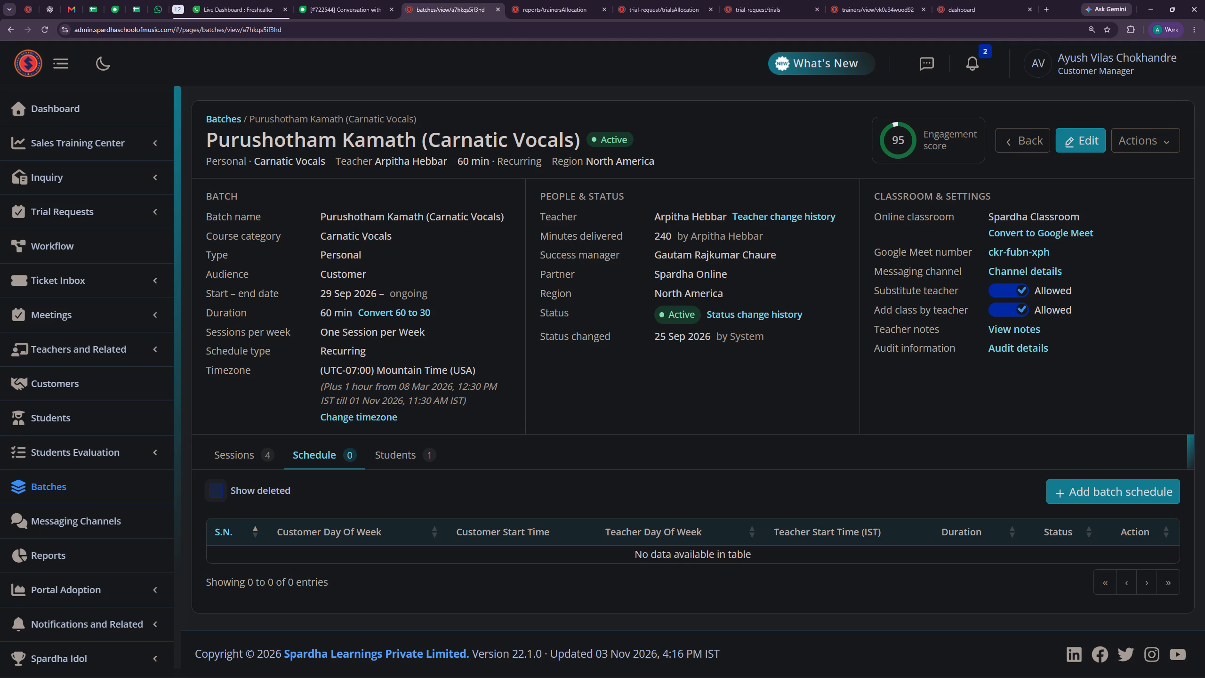
pyautogui.click(338, 0)
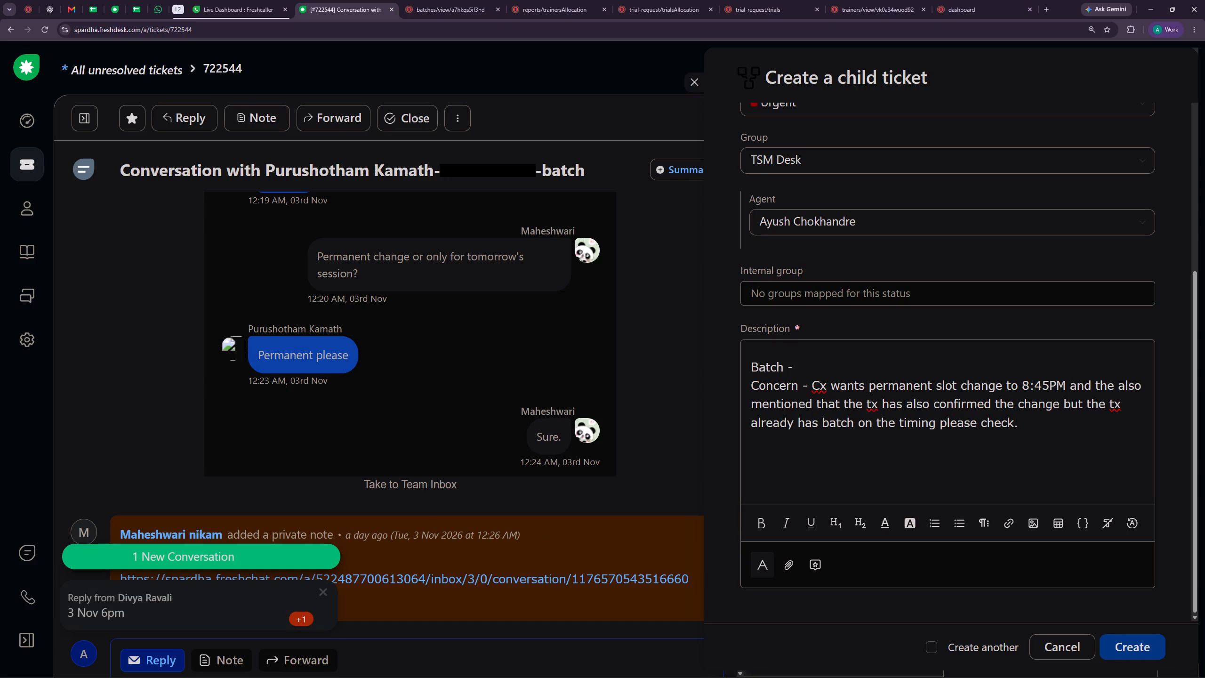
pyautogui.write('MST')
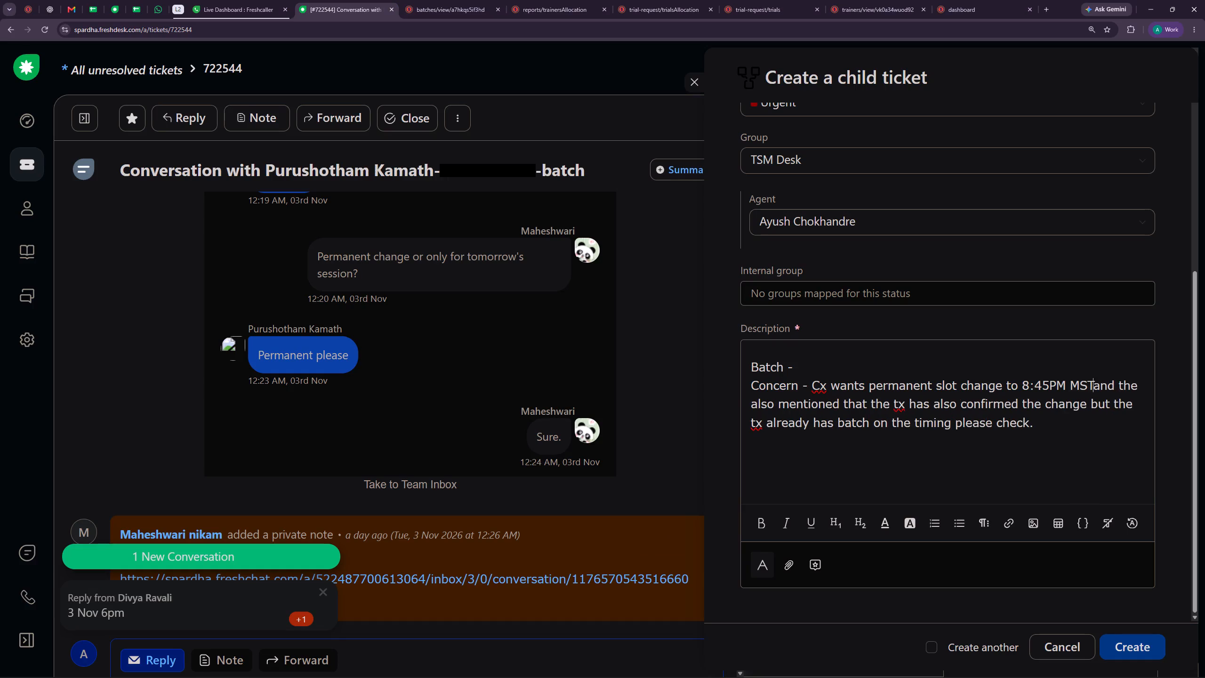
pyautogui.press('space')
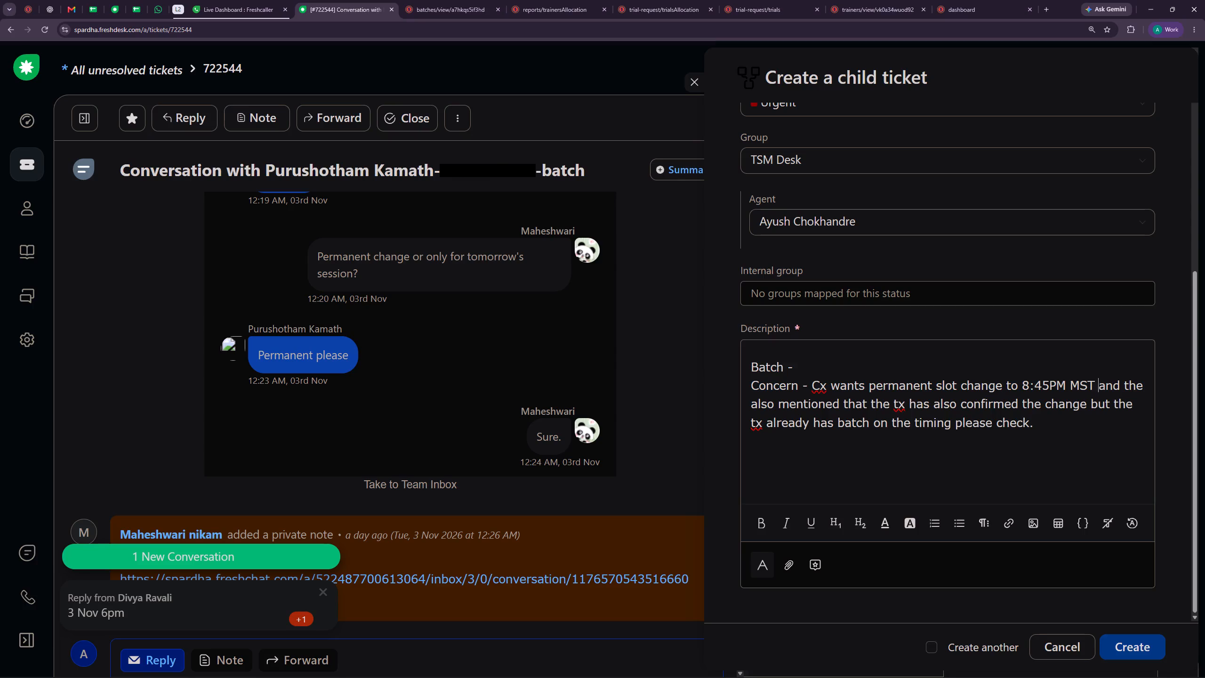
# Copy the Carnatic Vocals batch name from its admin page and place it after "Batch -" on the same line of the description.
pyautogui.click(820, 372)
pyautogui.click(449, 0)
pyautogui.moveTo(191, 137); pyautogui.dragTo(367, 137)
pyautogui.click(349, 191)
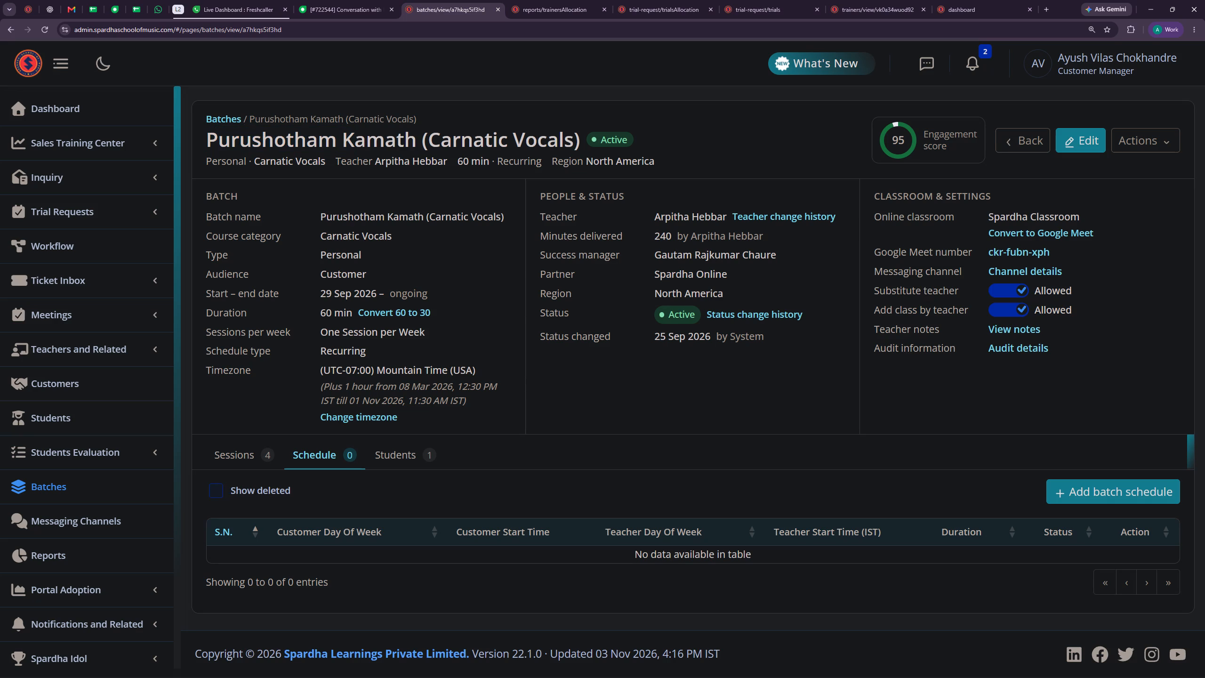
pyautogui.moveTo(307, 213); pyautogui.dragTo(506, 213)
pyautogui.hotkey('ctrl', 'c')
pyautogui.click(379, 0)
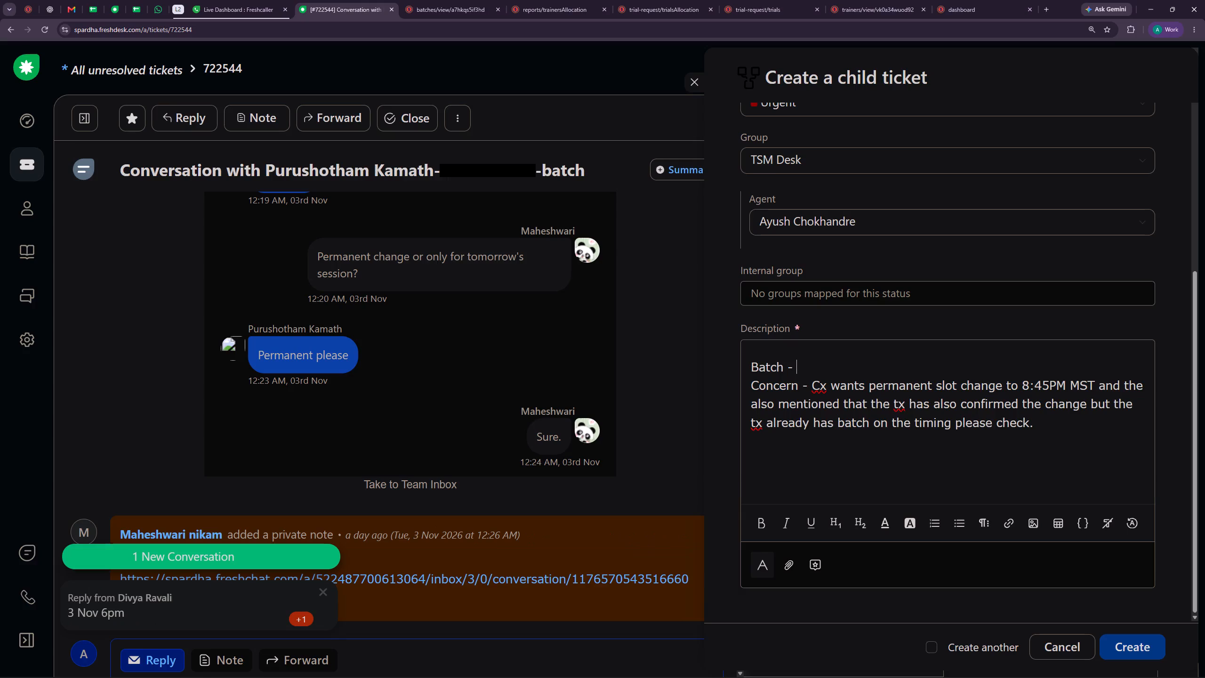
pyautogui.hotkey('ctrl', 'v')
pyautogui.click(751, 380)
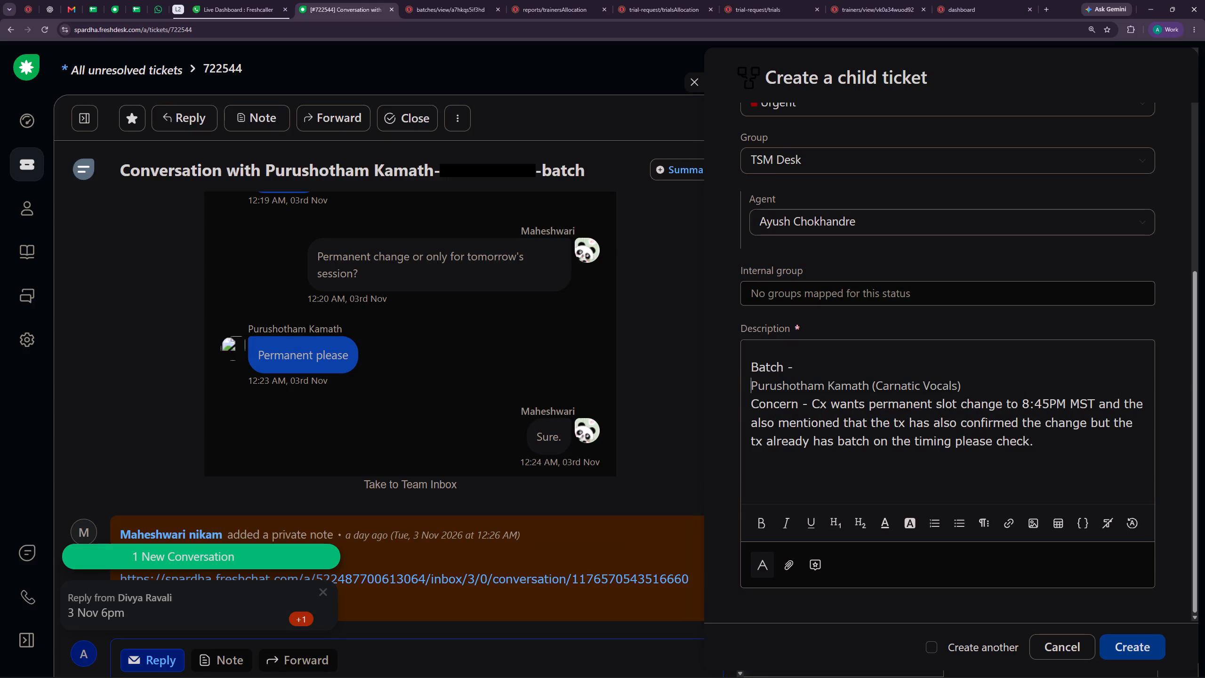
pyautogui.press('BackSpace')
# Create the child ticket with the completed details.
pyautogui.scroll(-5, 943, 452)
pyautogui.click(1142, 648)
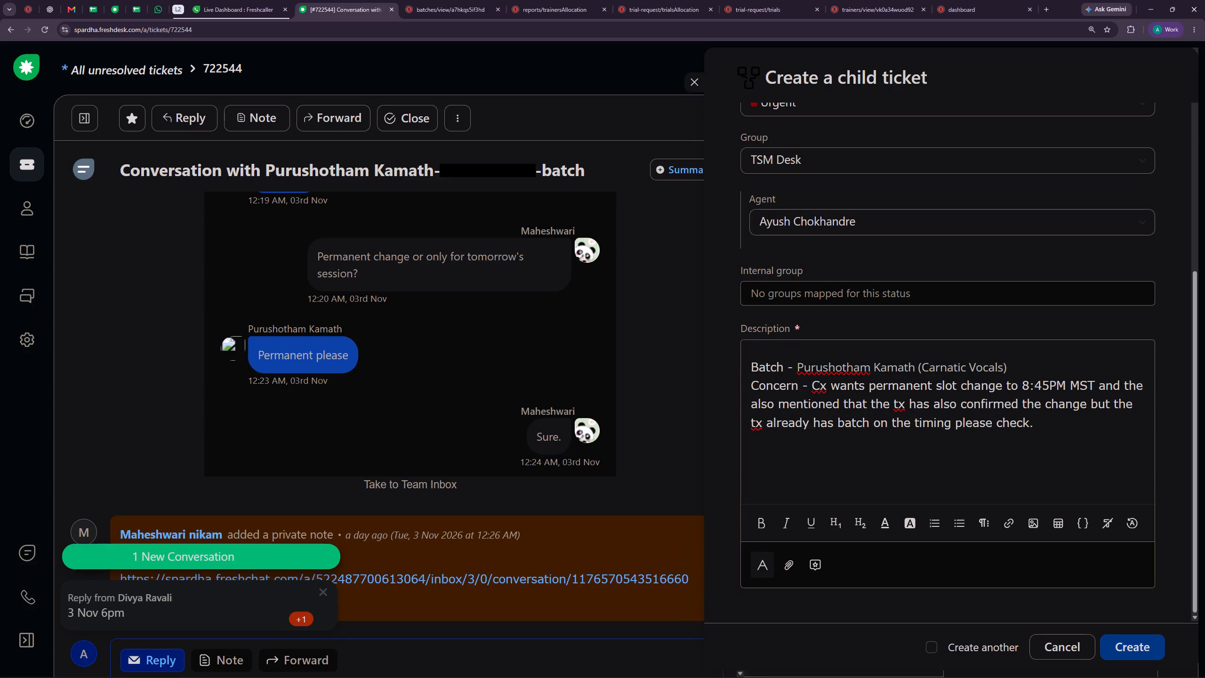
# Set the status of ticket 722544 to Waiting on Customer and update its properties.
pyautogui.scroll(-3, 630, 460)
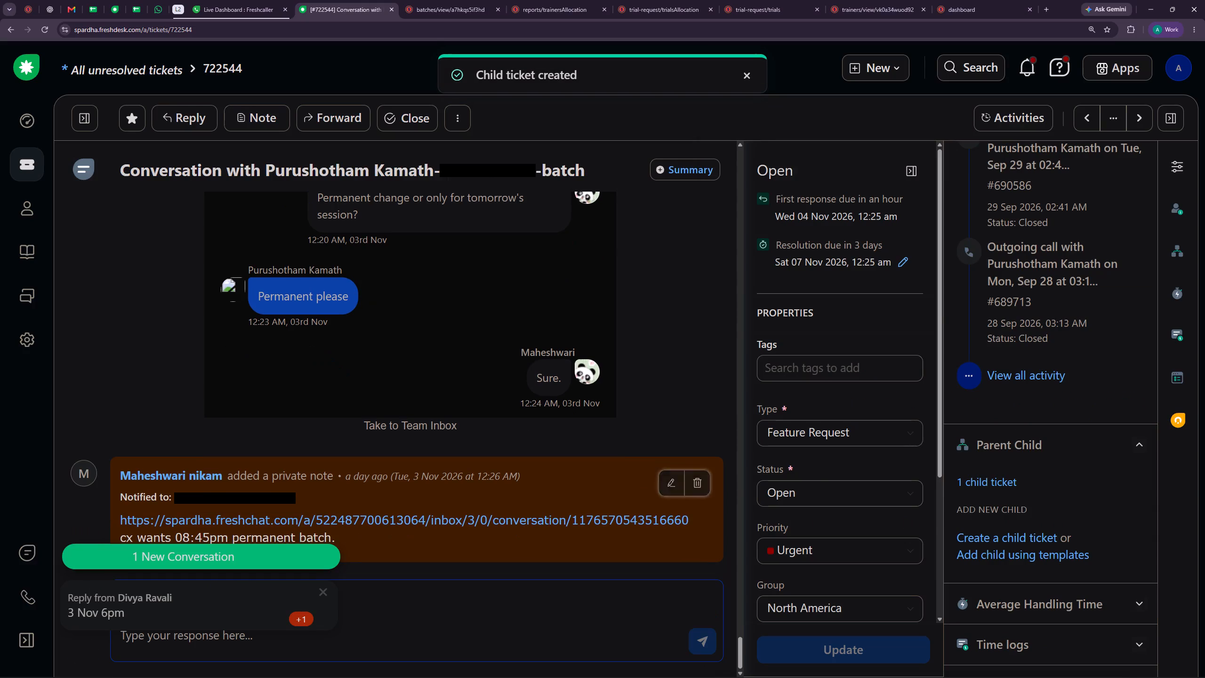
pyautogui.moveTo(763, 492); pyautogui.dragTo(767, 492)
pyautogui.click(811, 452)
pyautogui.click(833, 654)
pyautogui.click(319, 590)
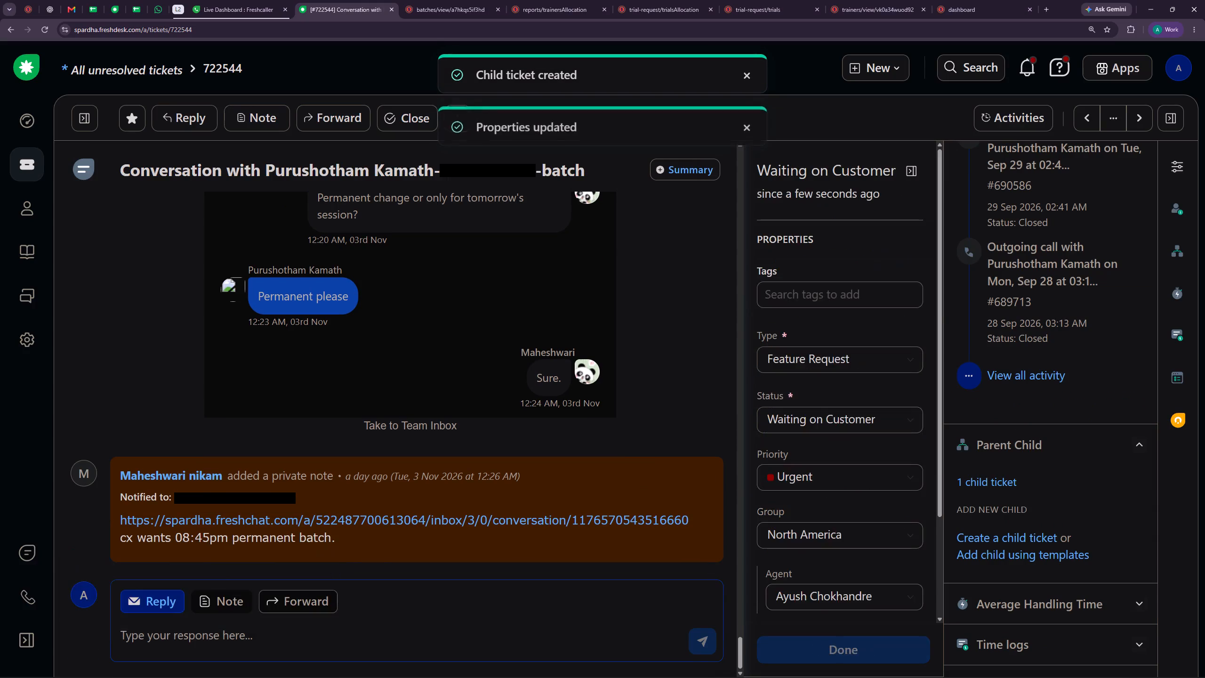
# Add a private note to ticket 722544 reading "Created a child ticket.".
pyautogui.click(212, 595)
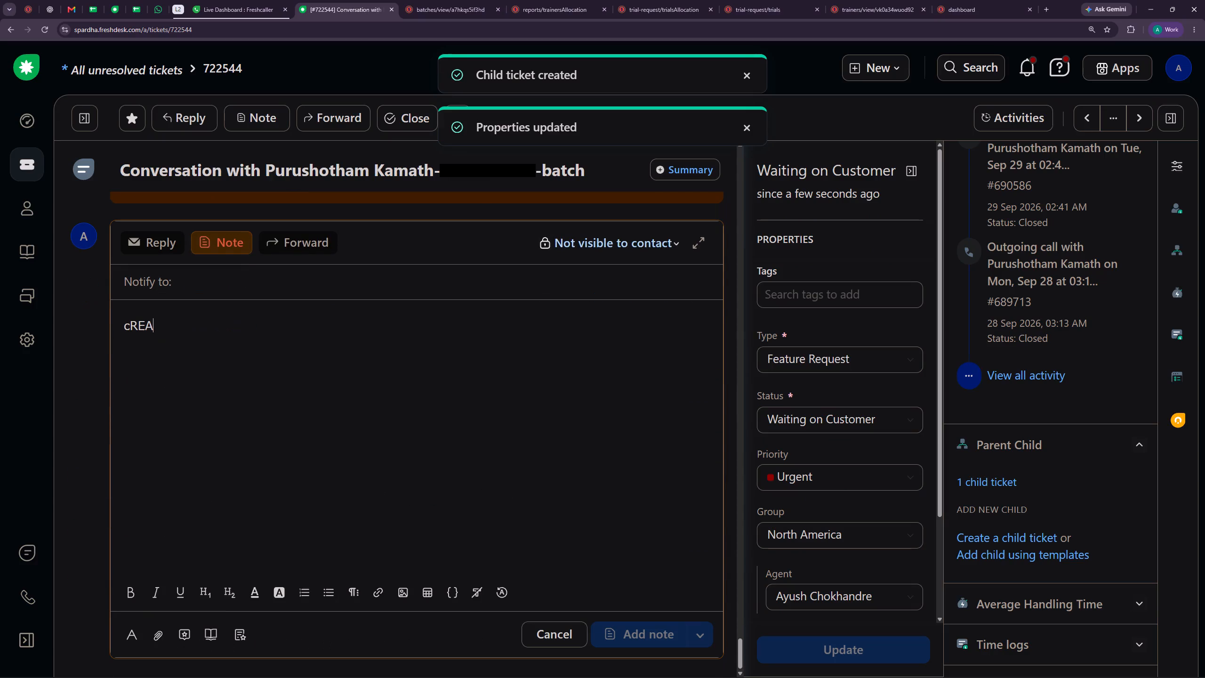
pyautogui.press('BackSpace')
pyautogui.press('BackSpace')
pyautogui.press('BackSpace')
pyautogui.press('BackSpace')
pyautogui.press('BackSpace')
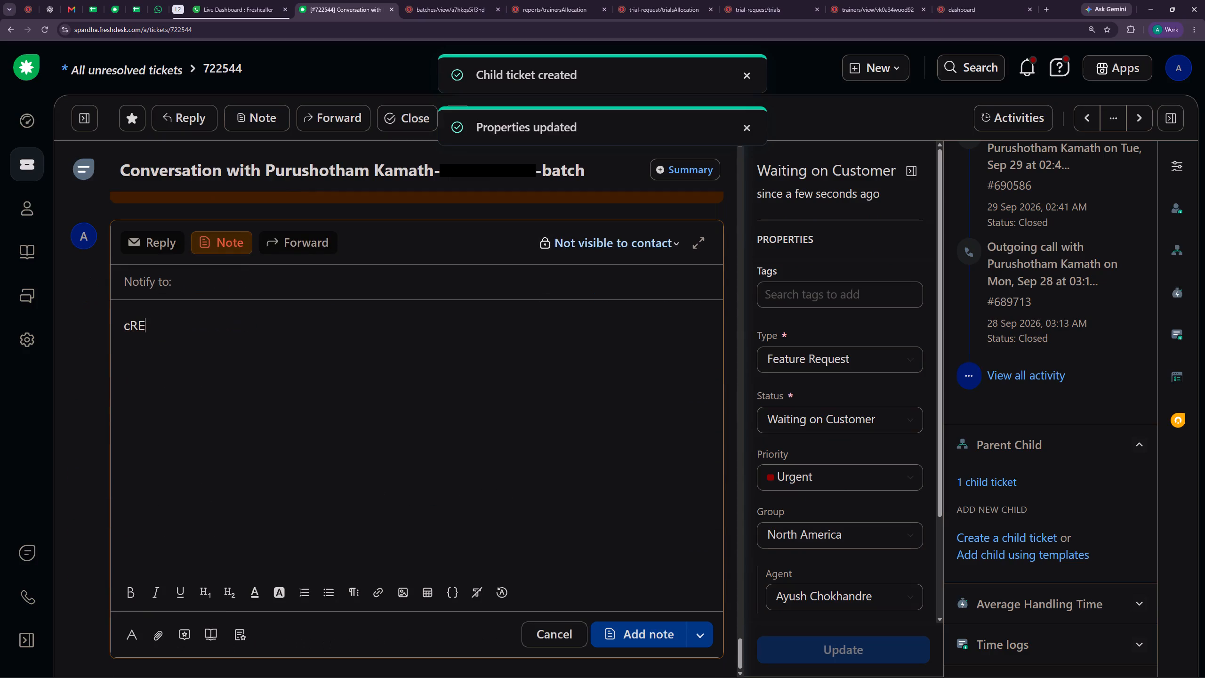
pyautogui.press('BackSpace')
pyautogui.press('BackSpace')
pyautogui.press('BackSpace')
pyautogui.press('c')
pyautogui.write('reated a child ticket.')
pyautogui.click(650, 632)
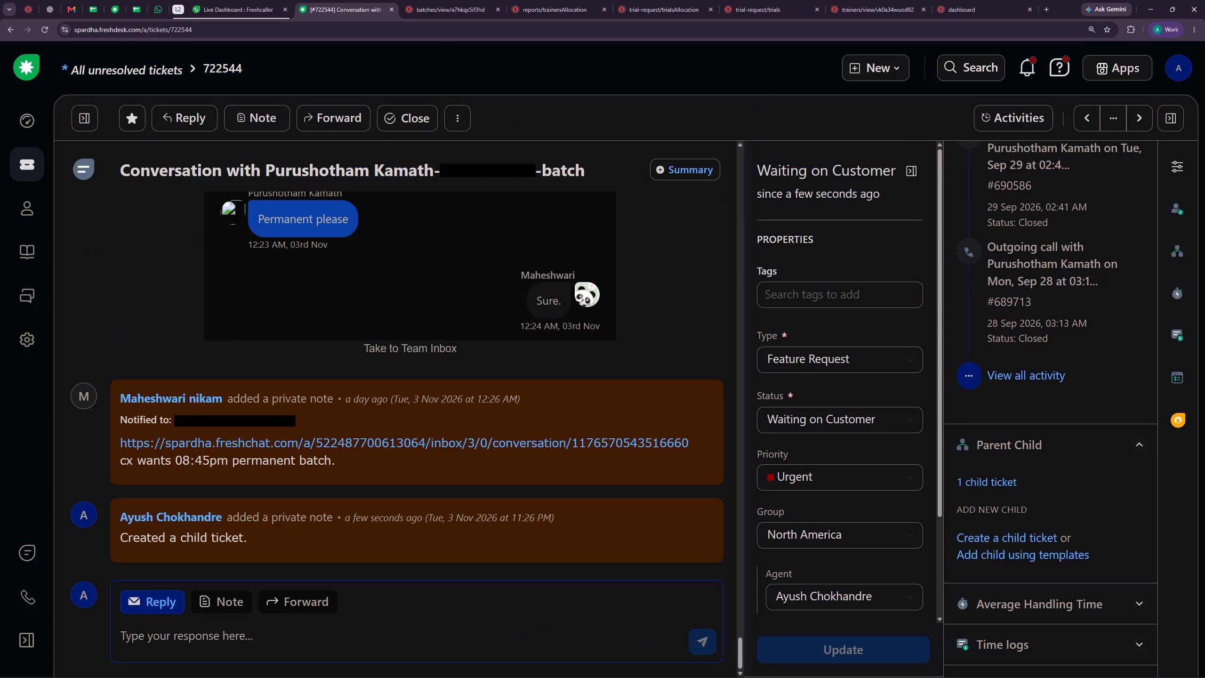
pyautogui.click(1081, 130)
pyautogui.click(1034, 75)
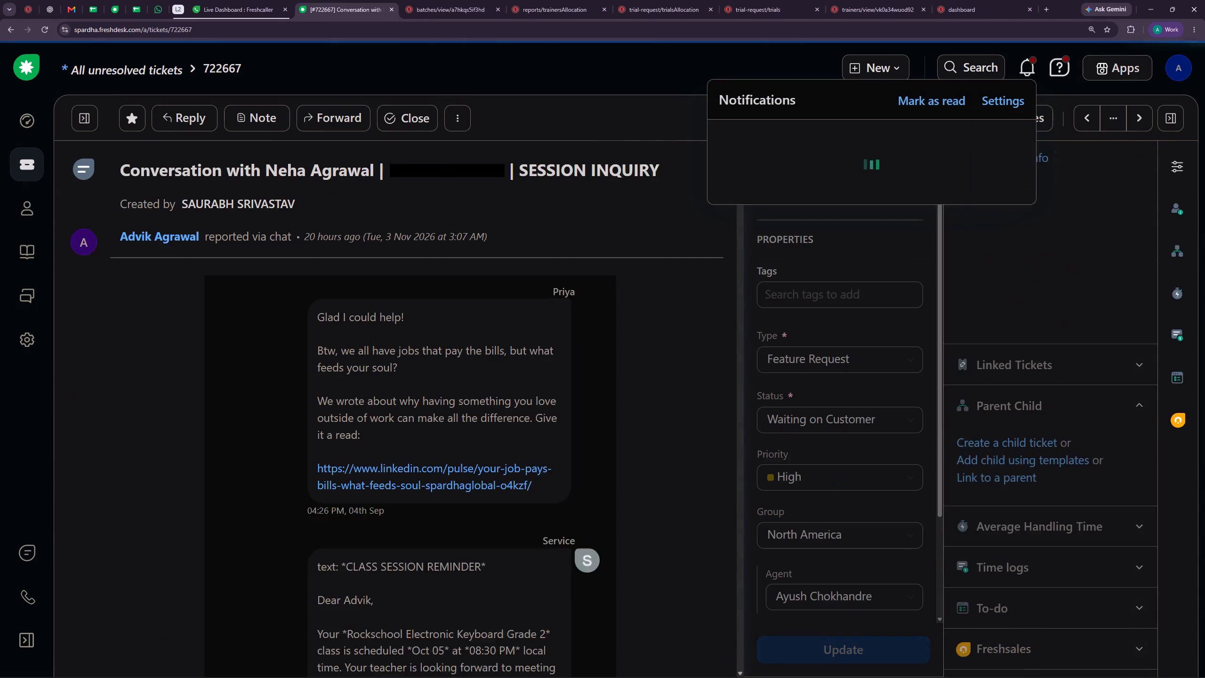
pyautogui.click(1031, 74)
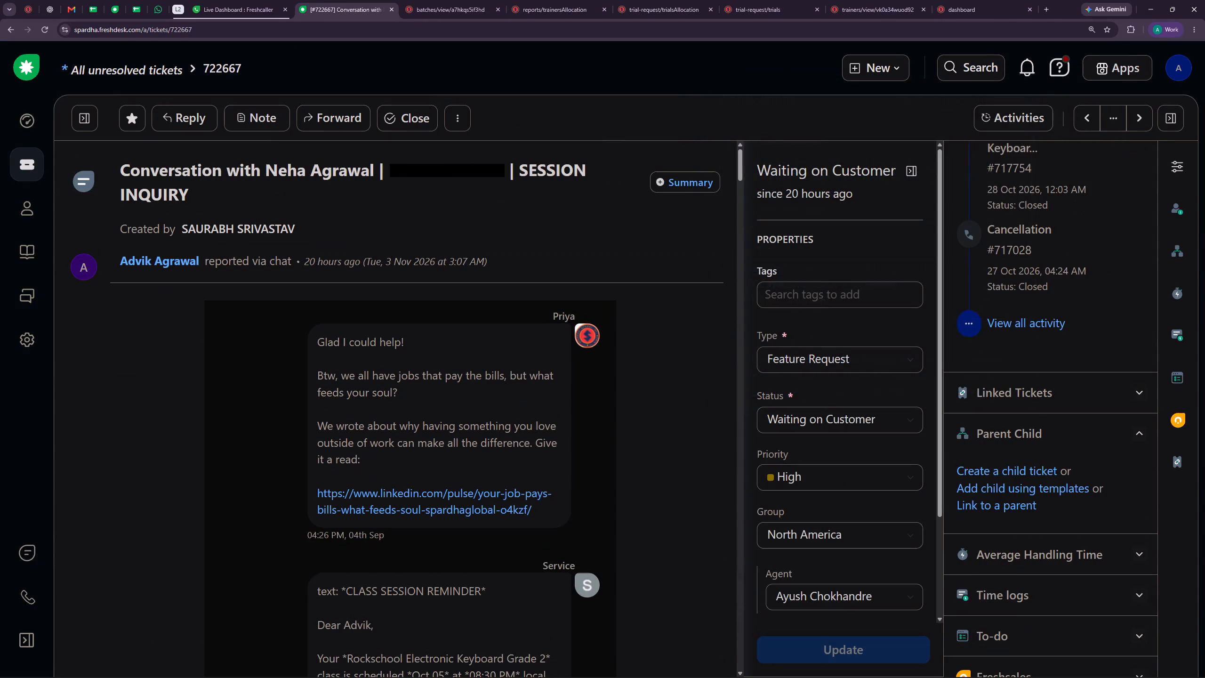
pyautogui.scroll(-6, 544, 396)
pyautogui.scroll(-17, 535, 394)
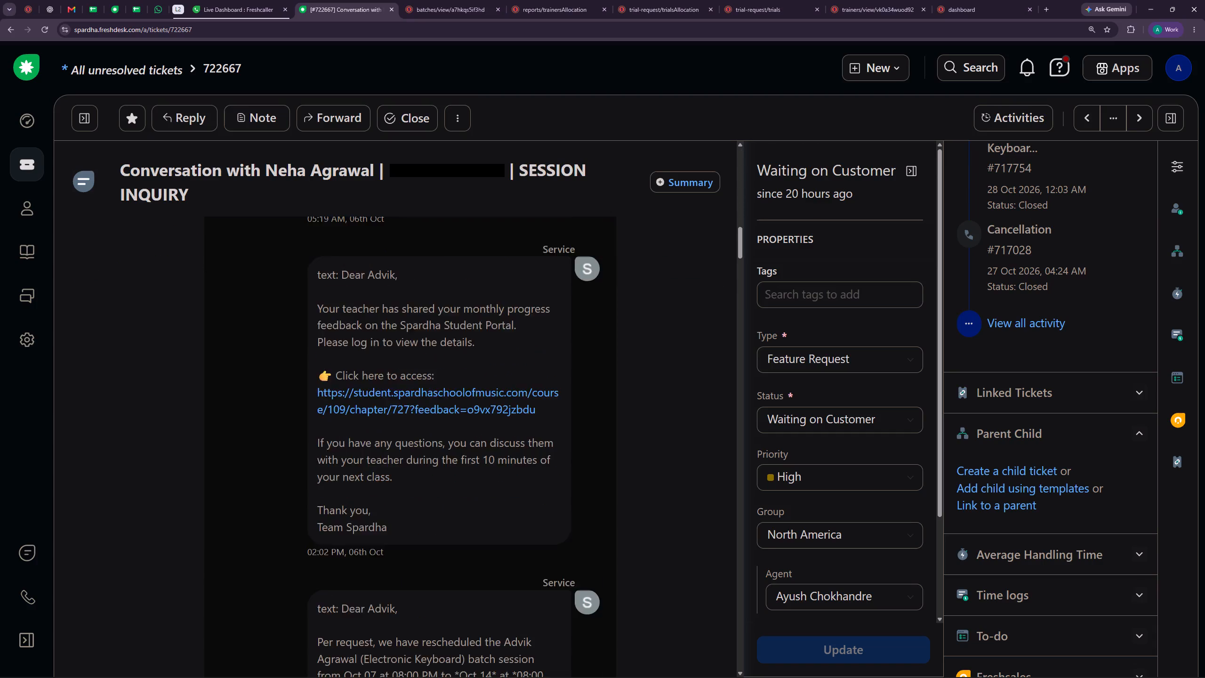
pyautogui.scroll(-12, 538, 422)
pyautogui.moveTo(741, 318); pyautogui.dragTo(741, 392)
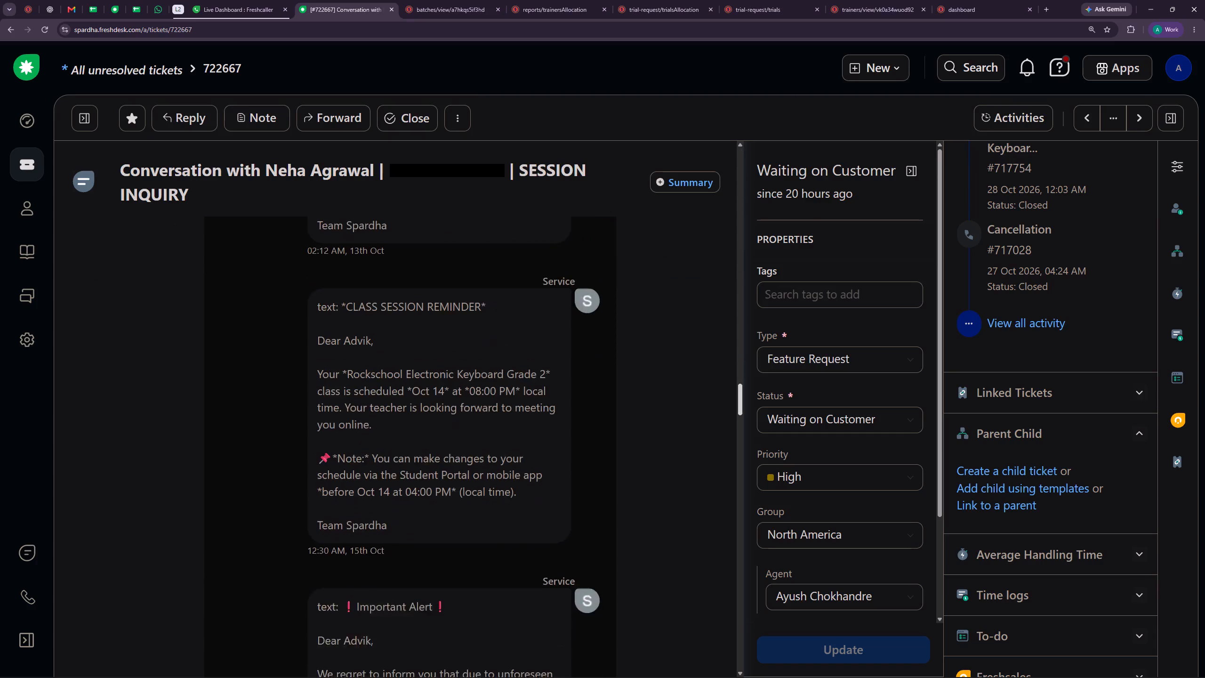
pyautogui.moveTo(741, 392); pyautogui.dragTo(734, 568)
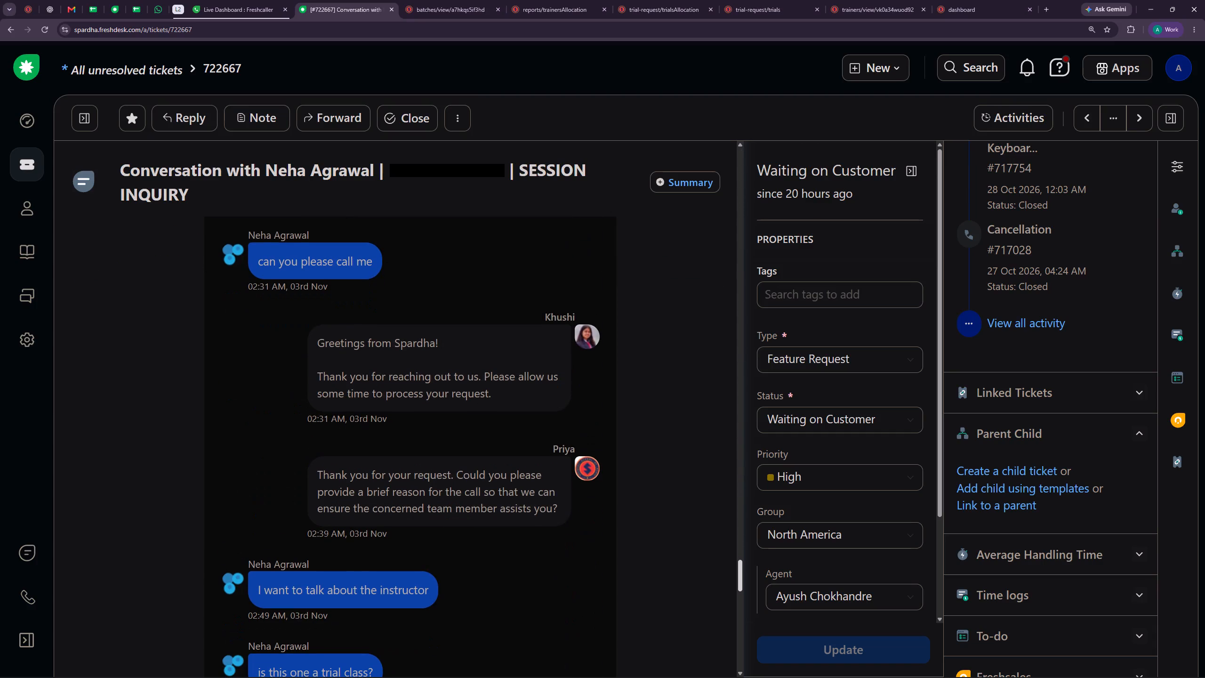
pyautogui.moveTo(734, 568); pyautogui.dragTo(732, 578)
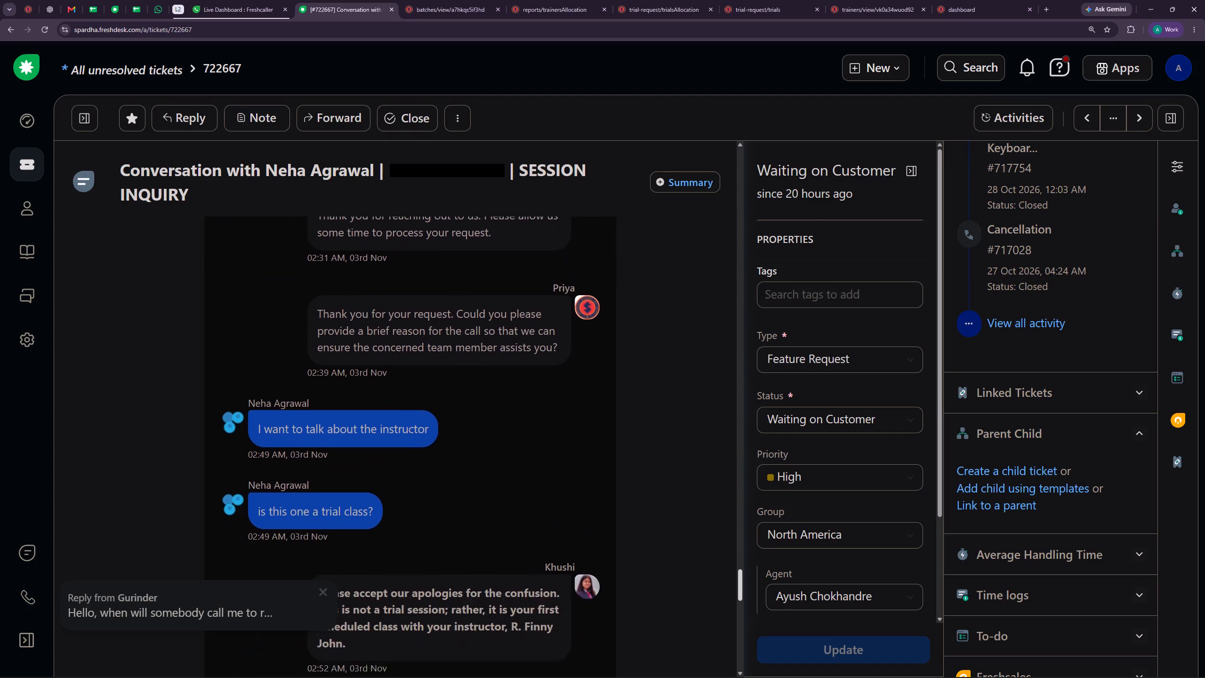
pyautogui.moveTo(732, 578); pyautogui.dragTo(711, 596)
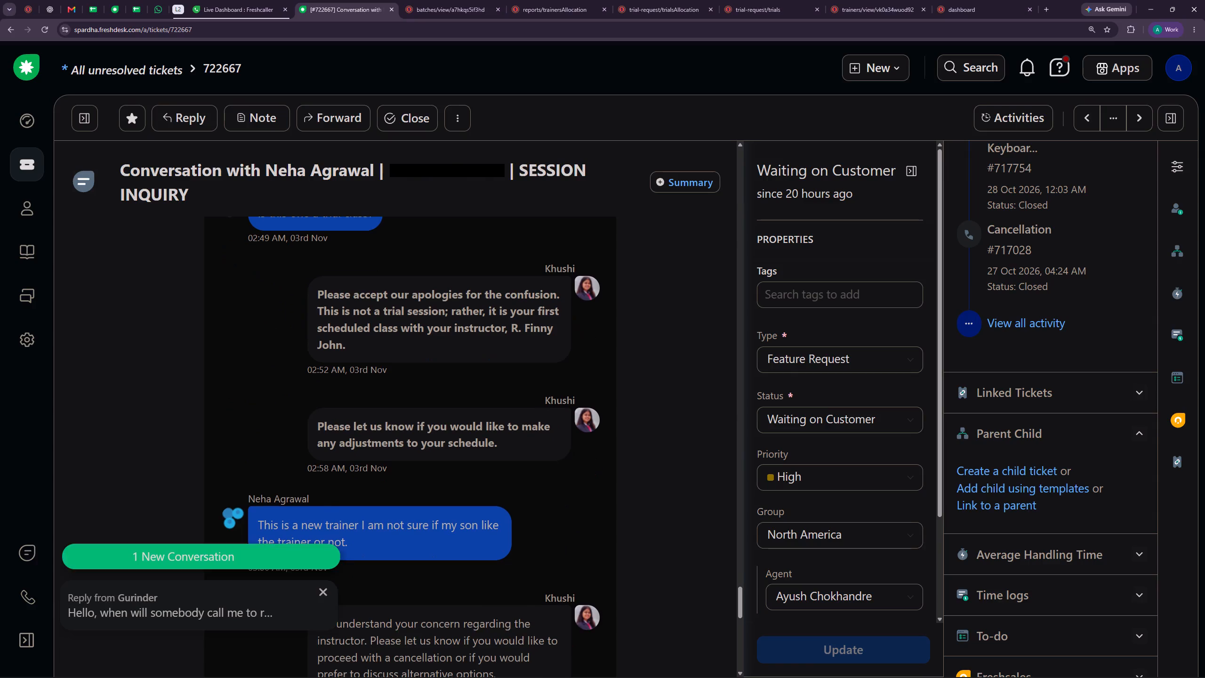
pyautogui.click(325, 589)
pyautogui.scroll(-4, 529, 485)
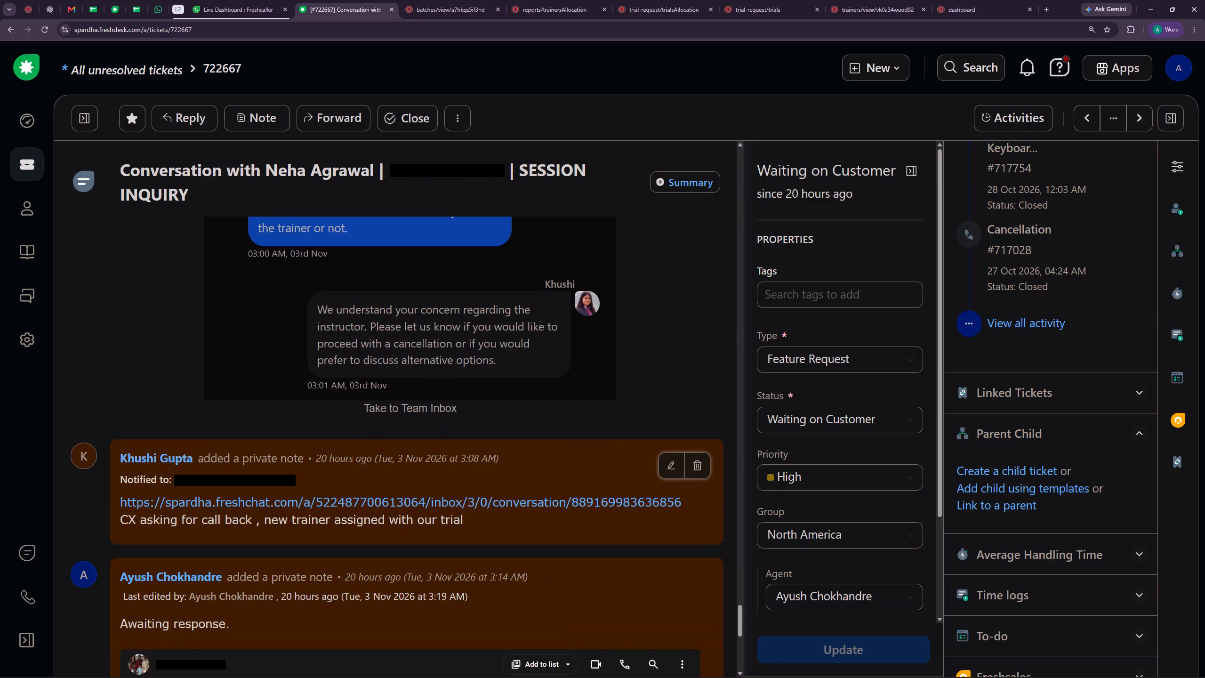
pyautogui.scroll(-4, 530, 484)
pyautogui.scroll(2, 530, 484)
pyautogui.scroll(-9, 530, 484)
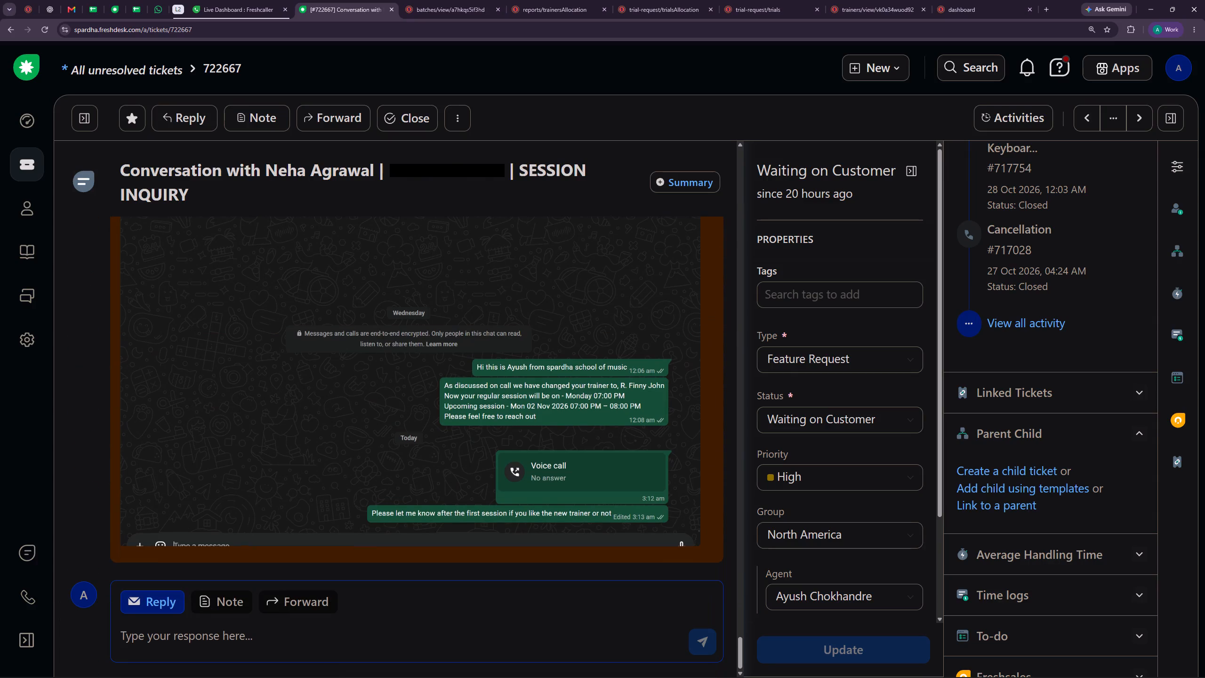
# Select the customer's mobile phone number in the contact details of ticket 722667.
pyautogui.scroll(10, 1026, 333)
pyautogui.moveTo(1044, 307); pyautogui.dragTo(1011, 315)
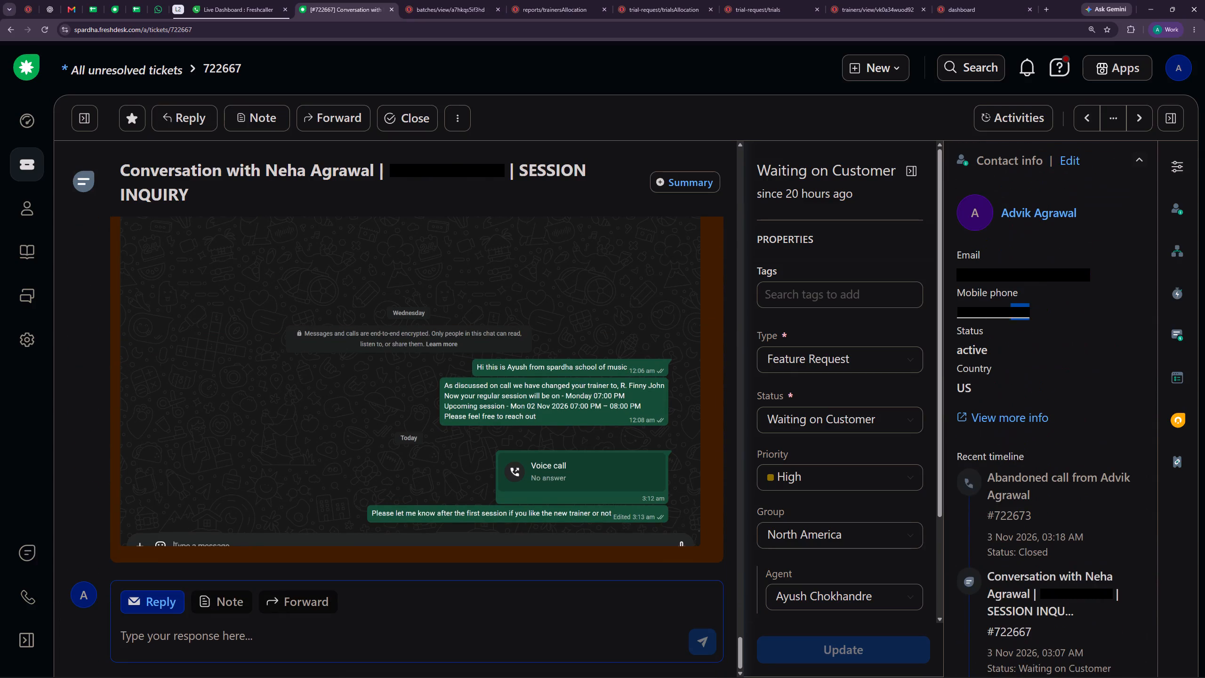
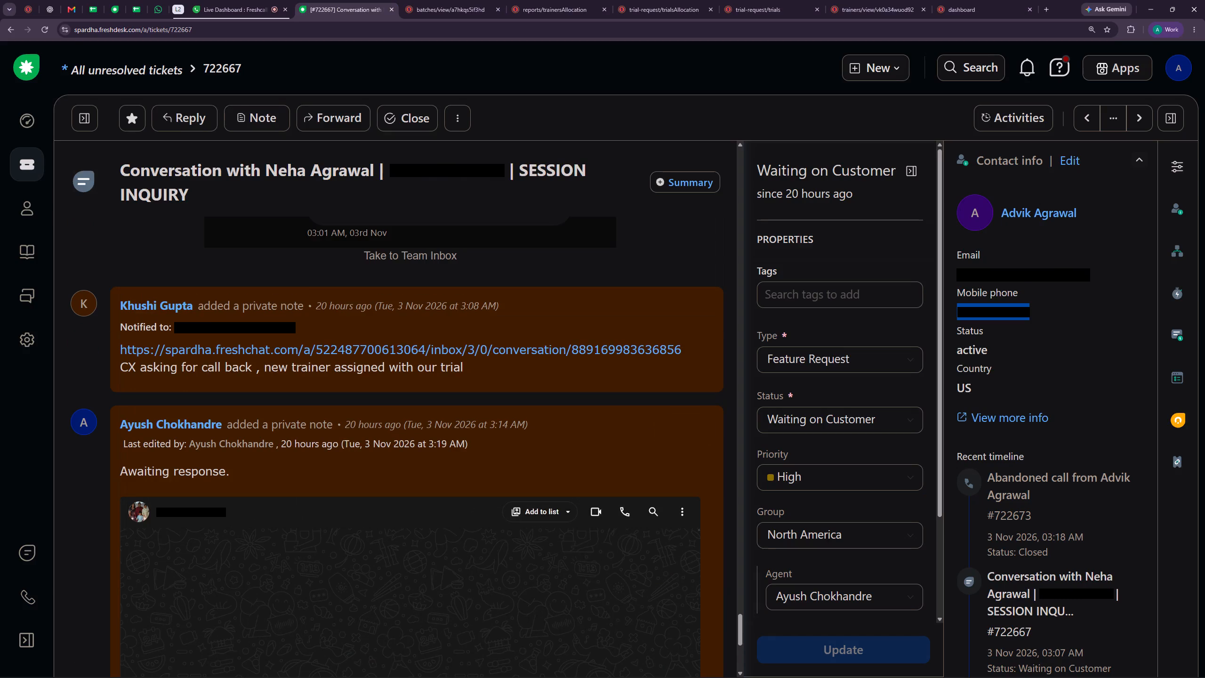
pyautogui.scroll(-6, 385, 262)
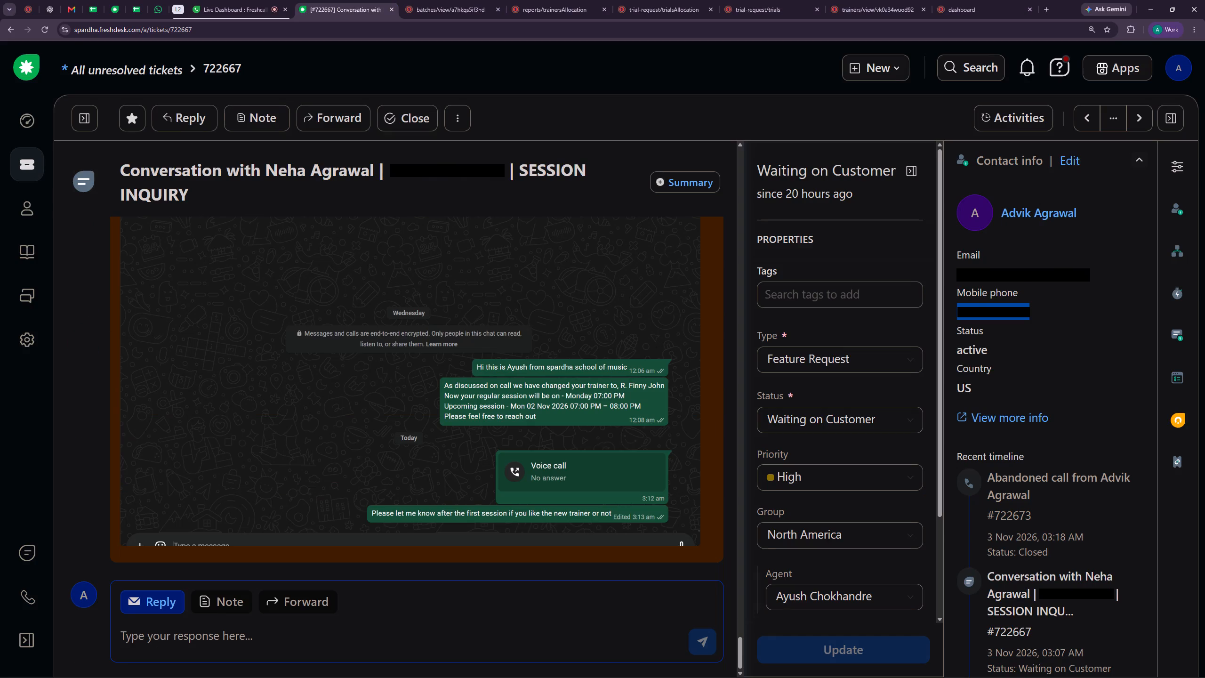
pyautogui.click(456, 1)
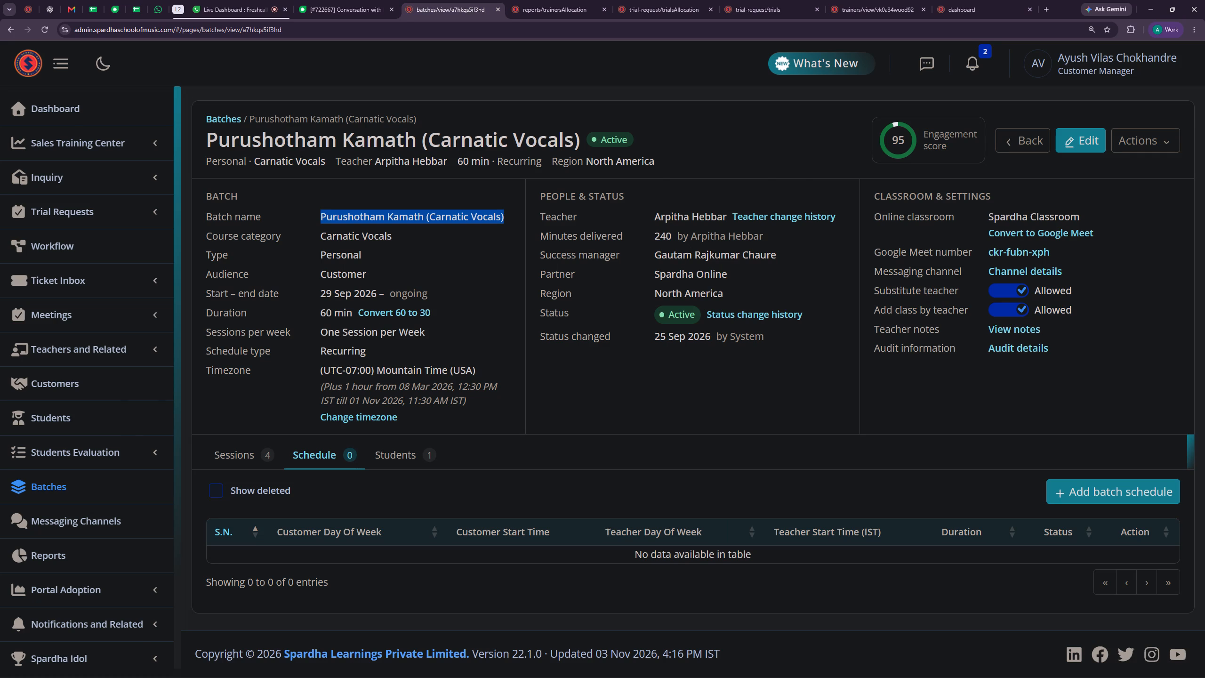
pyautogui.click(359, 0)
pyautogui.click(1084, 326)
pyautogui.moveTo(1049, 309); pyautogui.dragTo(1004, 309)
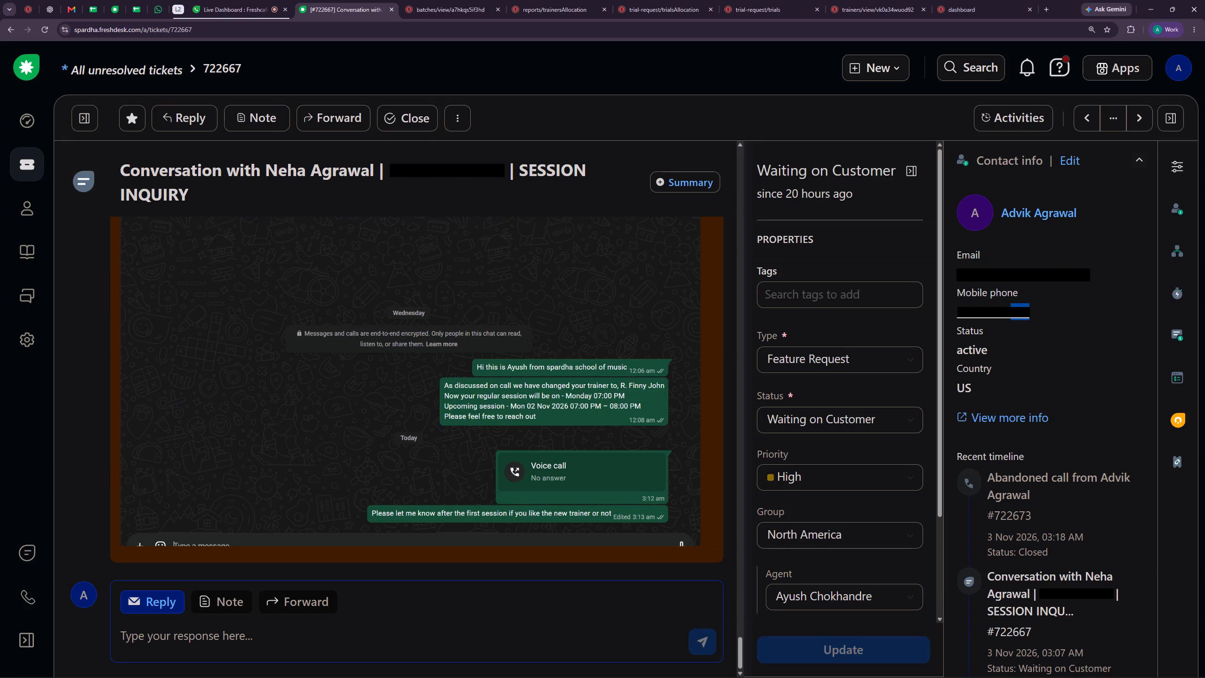
pyautogui.moveTo(1004, 309); pyautogui.dragTo(971, 311)
pyautogui.hotkey('ctrl', 'c')
pyautogui.click(456, 0)
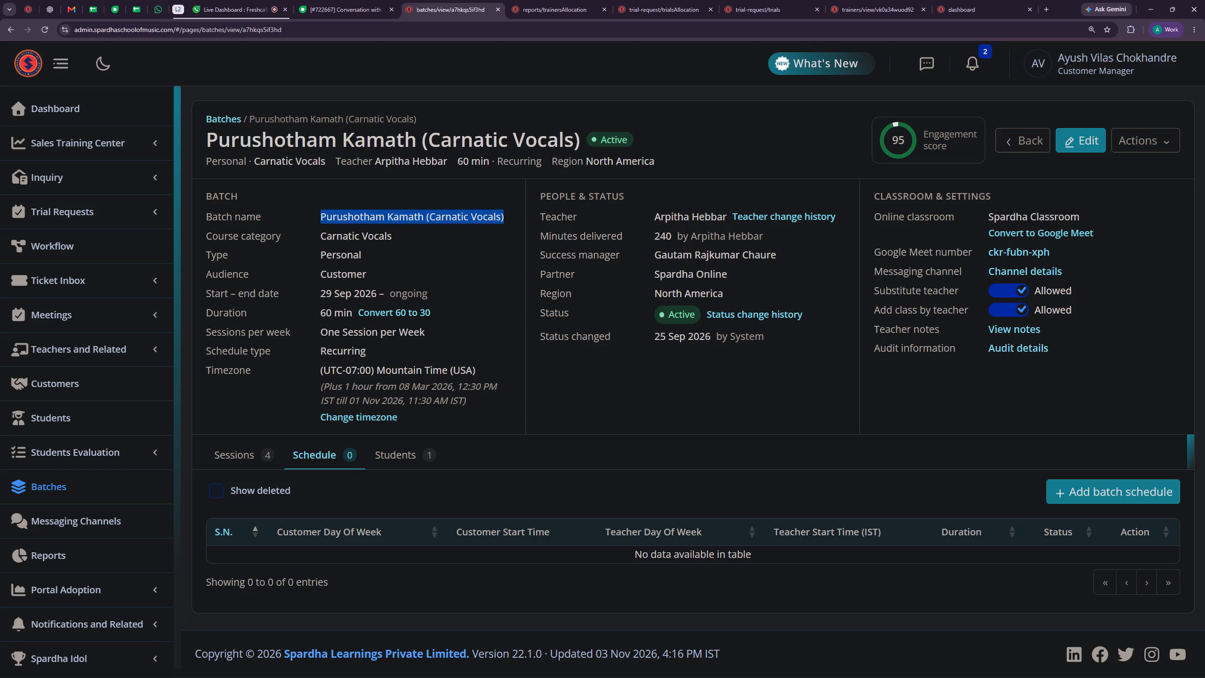
# Search the batches by the ticket 722667 customer's family unique number and open the Electronic Keyboard batch's November sessions.
pyautogui.click(64, 488)
pyautogui.moveTo(621, 176); pyautogui.dragTo(463, 176)
pyautogui.hotkey('ctrl', 'v')
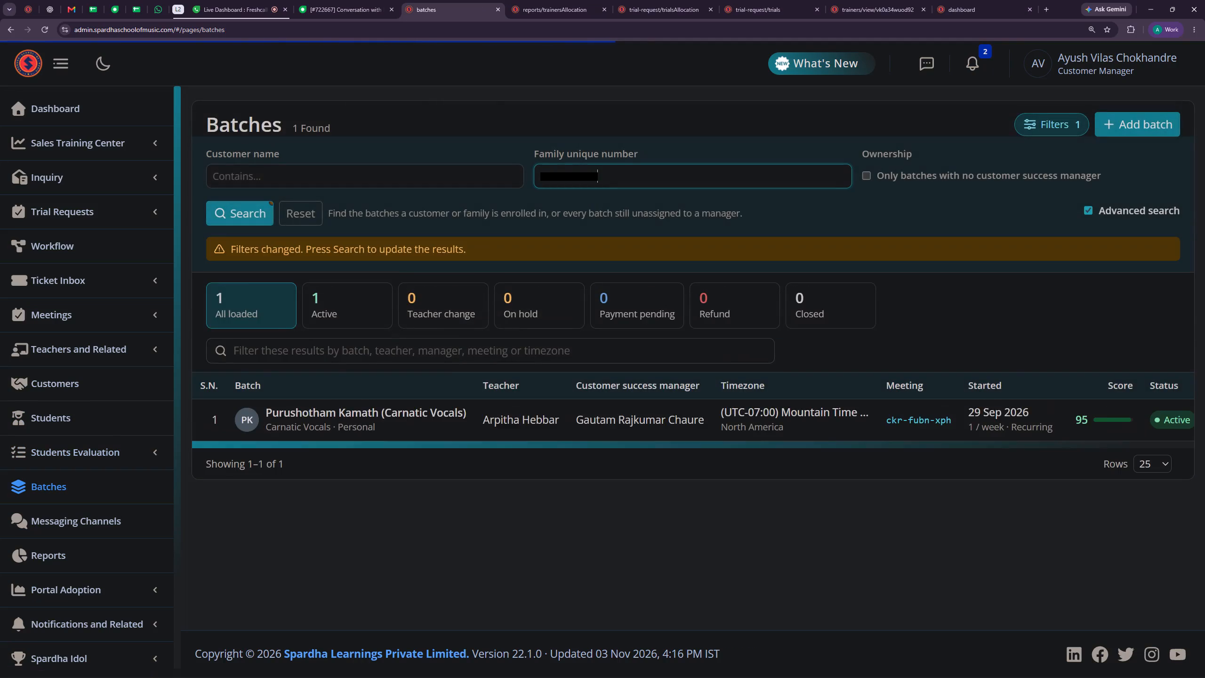
pyautogui.click(250, 210)
pyautogui.click(1191, 389)
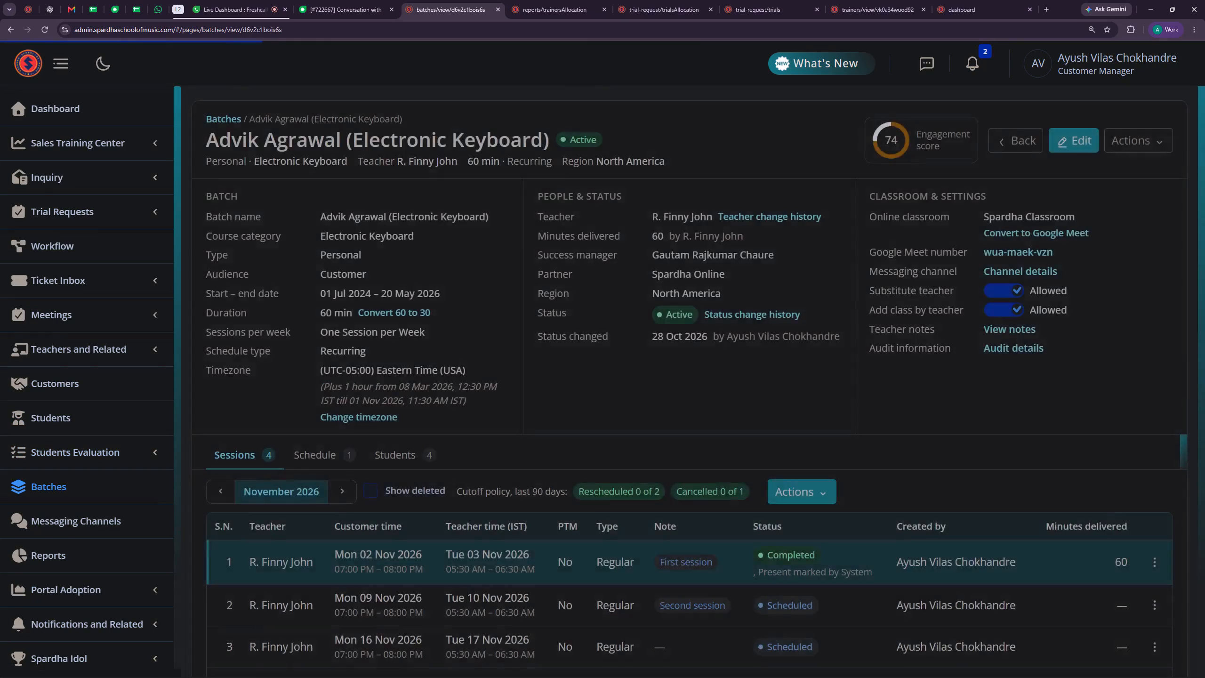
pyautogui.scroll(-5, 802, 401)
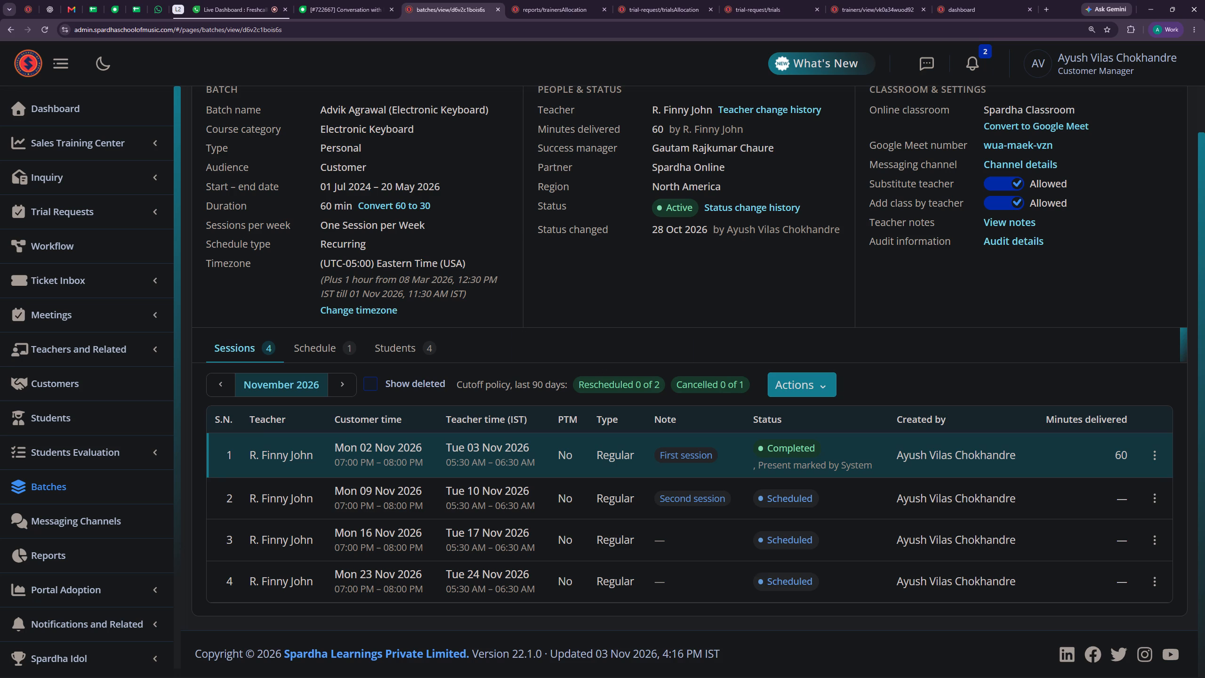
# Check the outgoing call in progress and the conversation on ticket 722667, and return to the Electronic Keyboard batch.
pyautogui.click(217, 6)
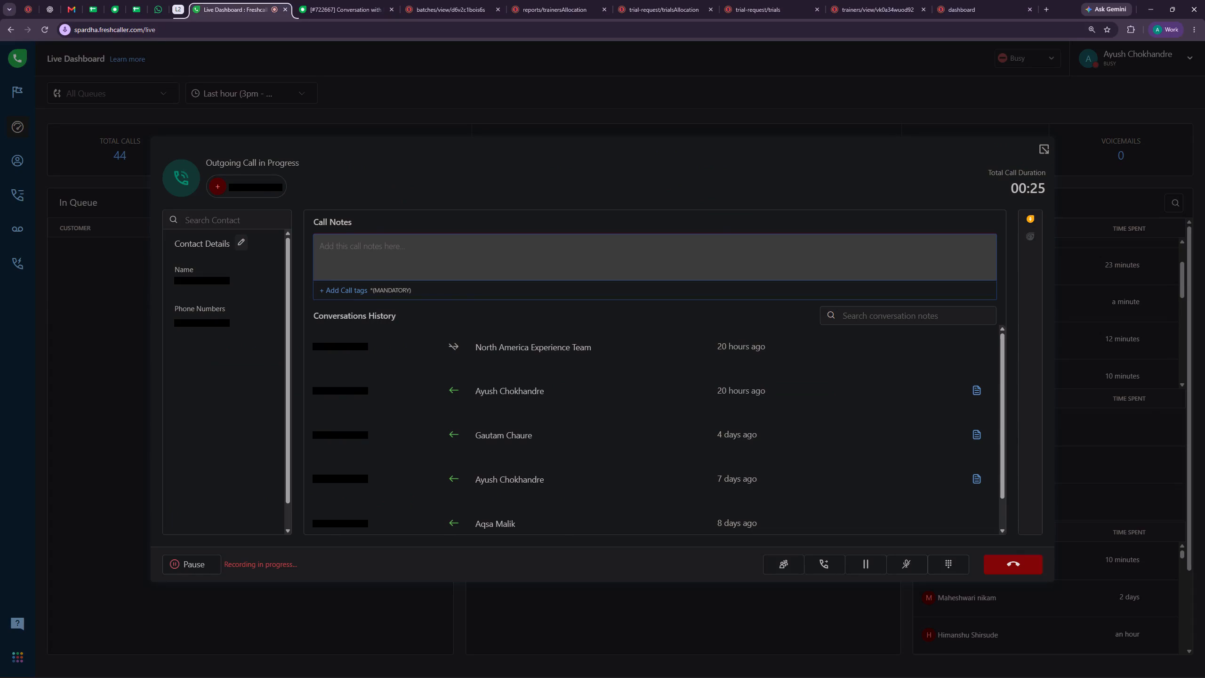
pyautogui.click(353, 6)
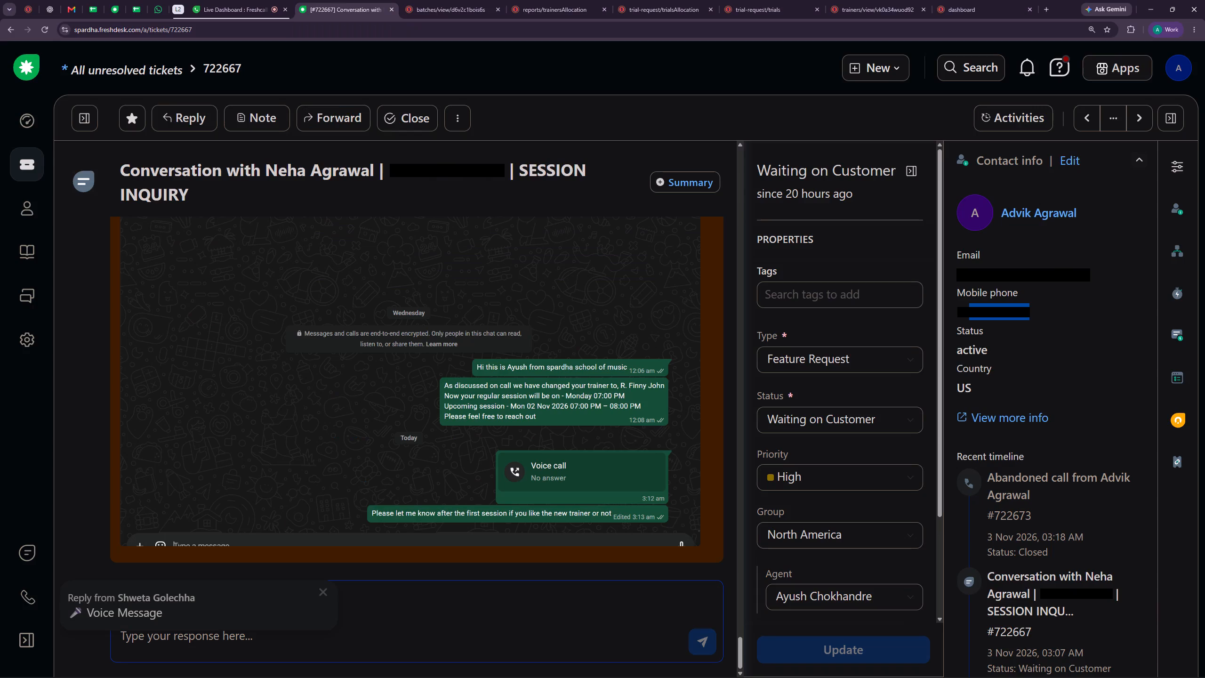
pyautogui.click(451, 8)
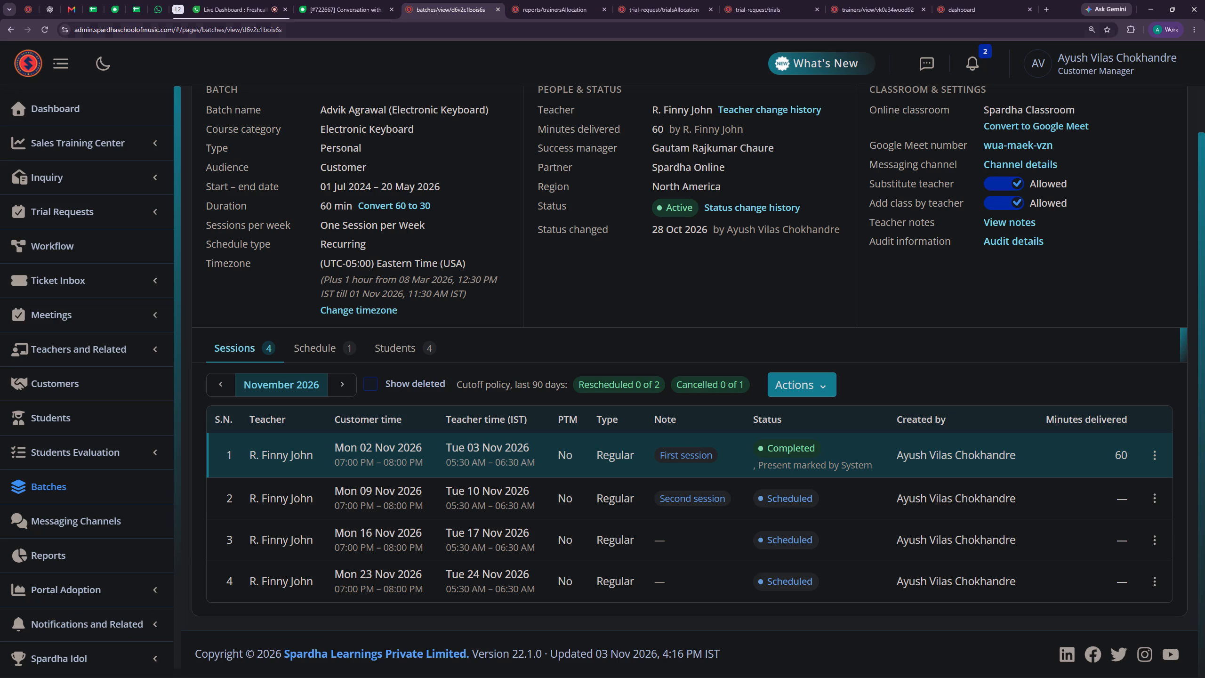
pyautogui.click(330, 0)
pyautogui.click(443, 0)
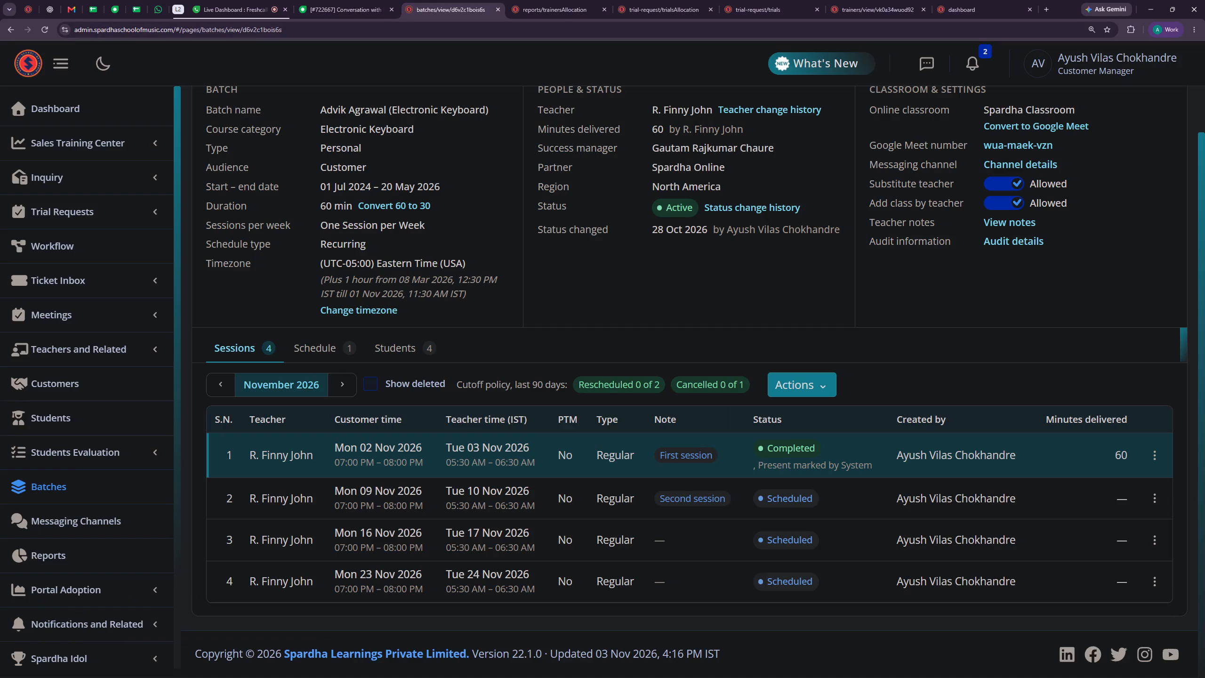
# Review the Electronic Keyboard batch's October and September 2026 sessions and return to November 2026.
pyautogui.scroll(-1, 632, 308)
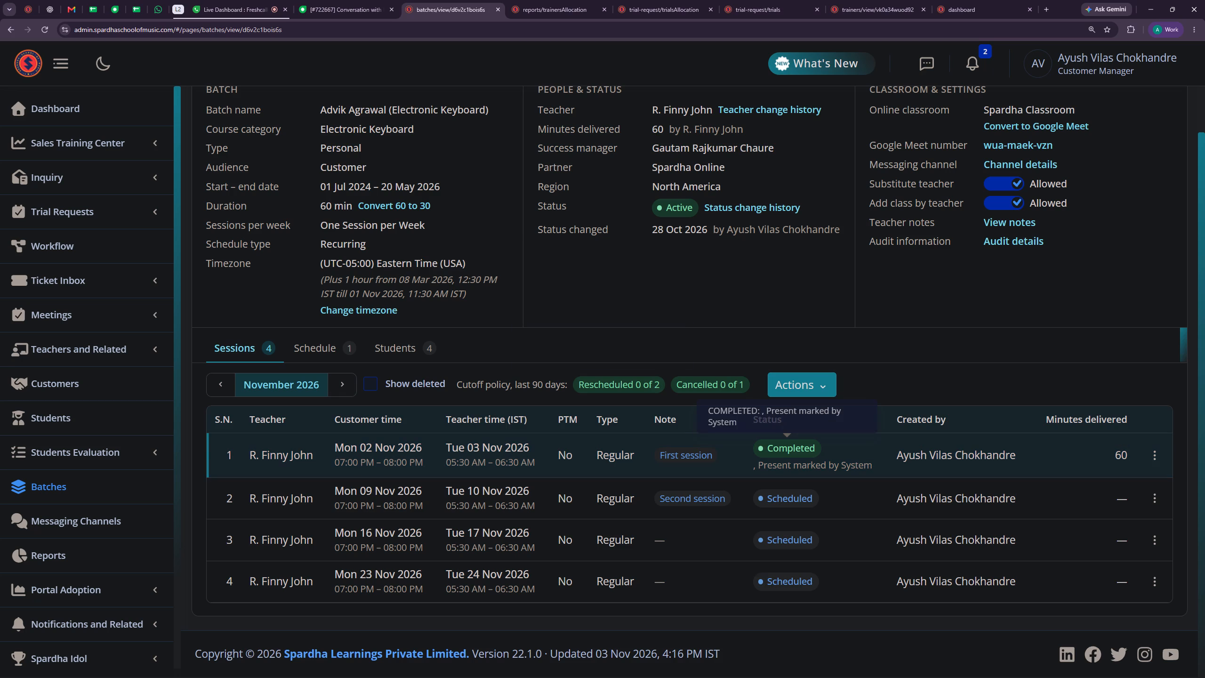
pyautogui.click(223, 392)
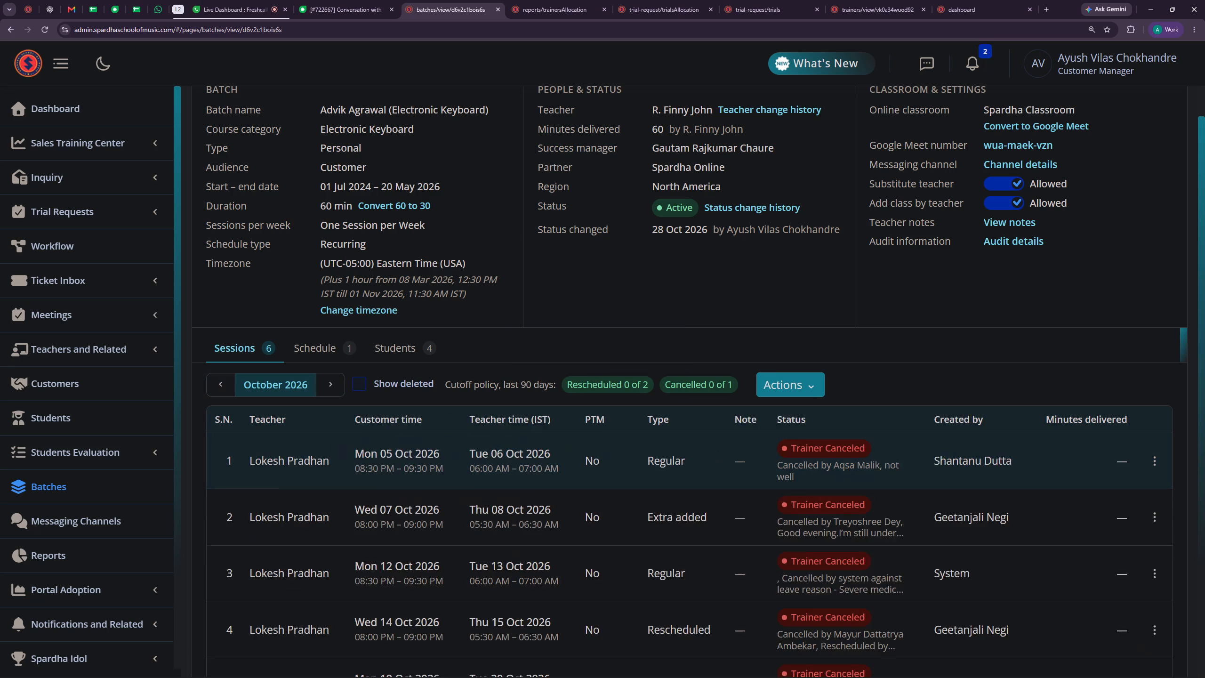
pyautogui.scroll(-2, 743, 478)
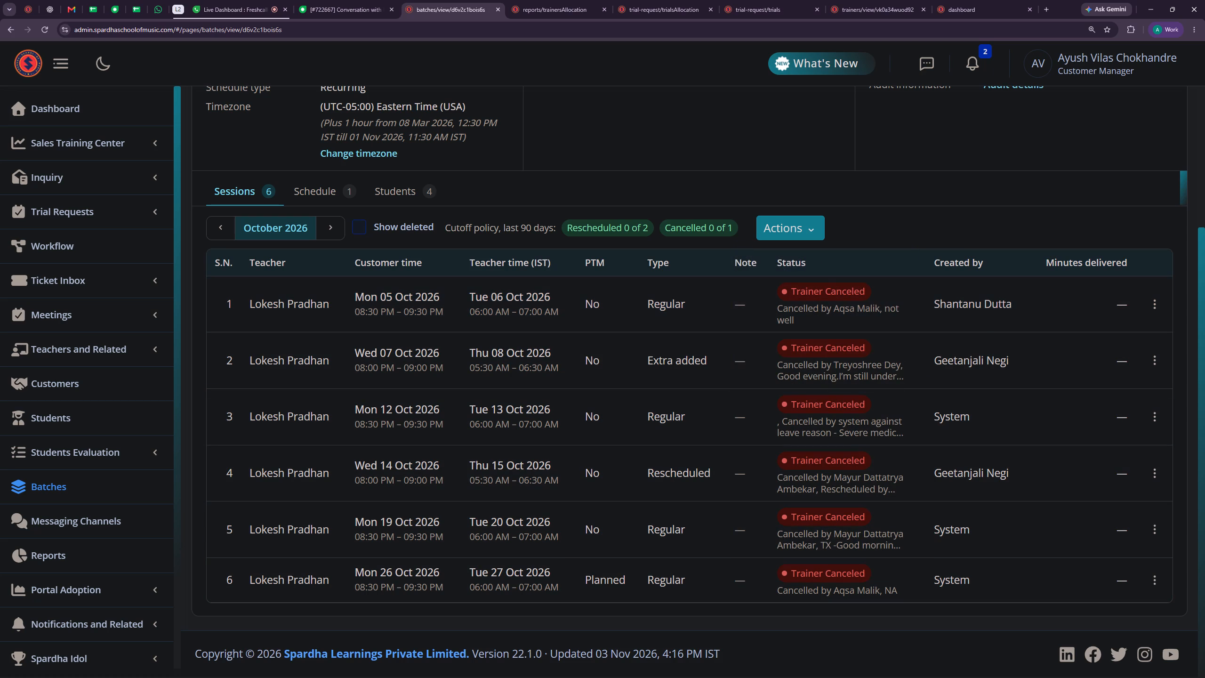
pyautogui.click(217, 233)
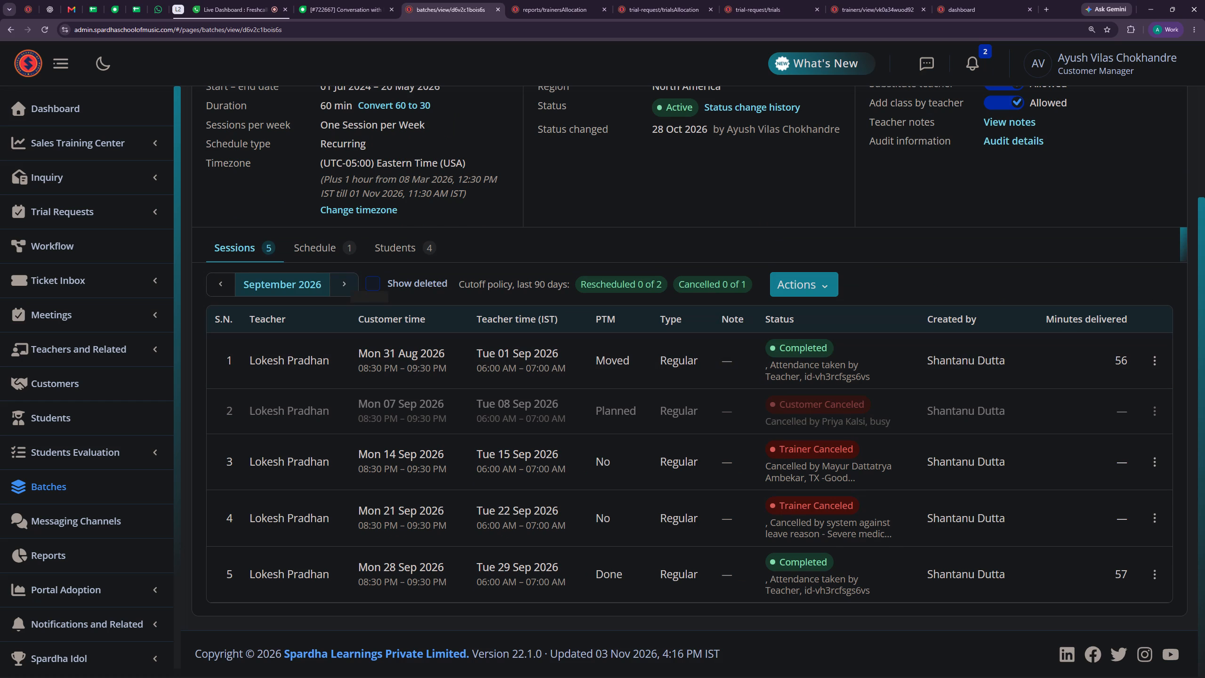
pyautogui.click(346, 284)
pyautogui.click(333, 284)
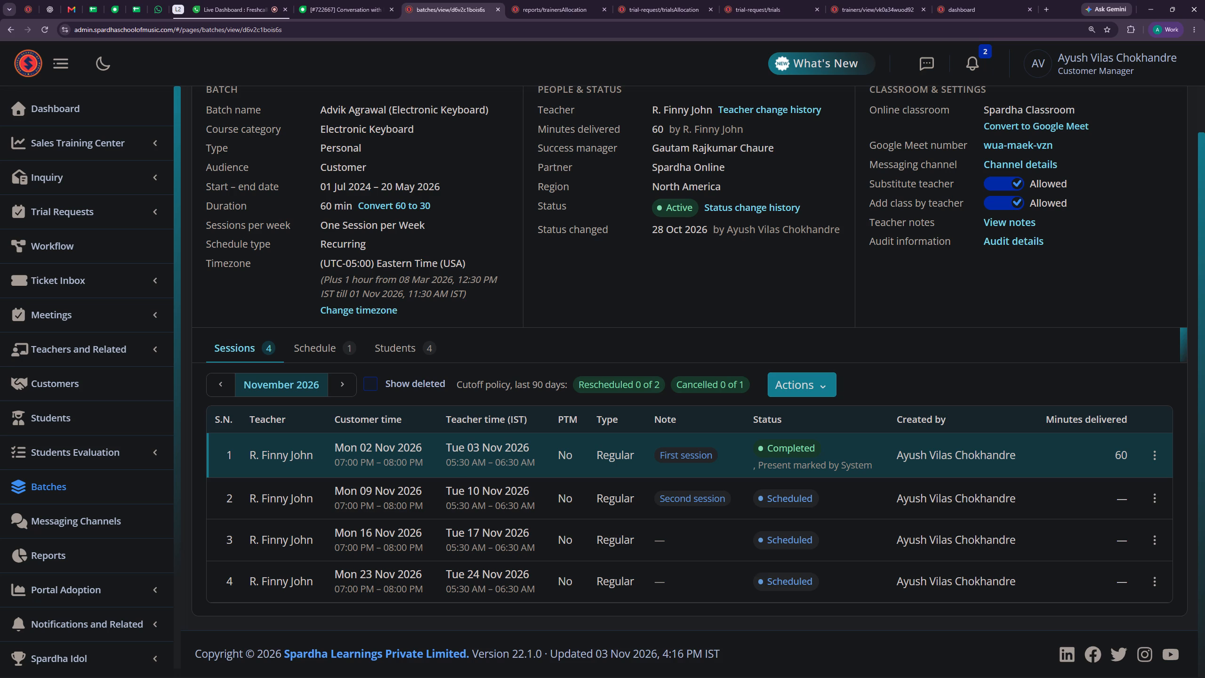
# End the outgoing call, tag it "L2-ESCALATION - Query Resolved" and close the call window.
pyautogui.click(241, 0)
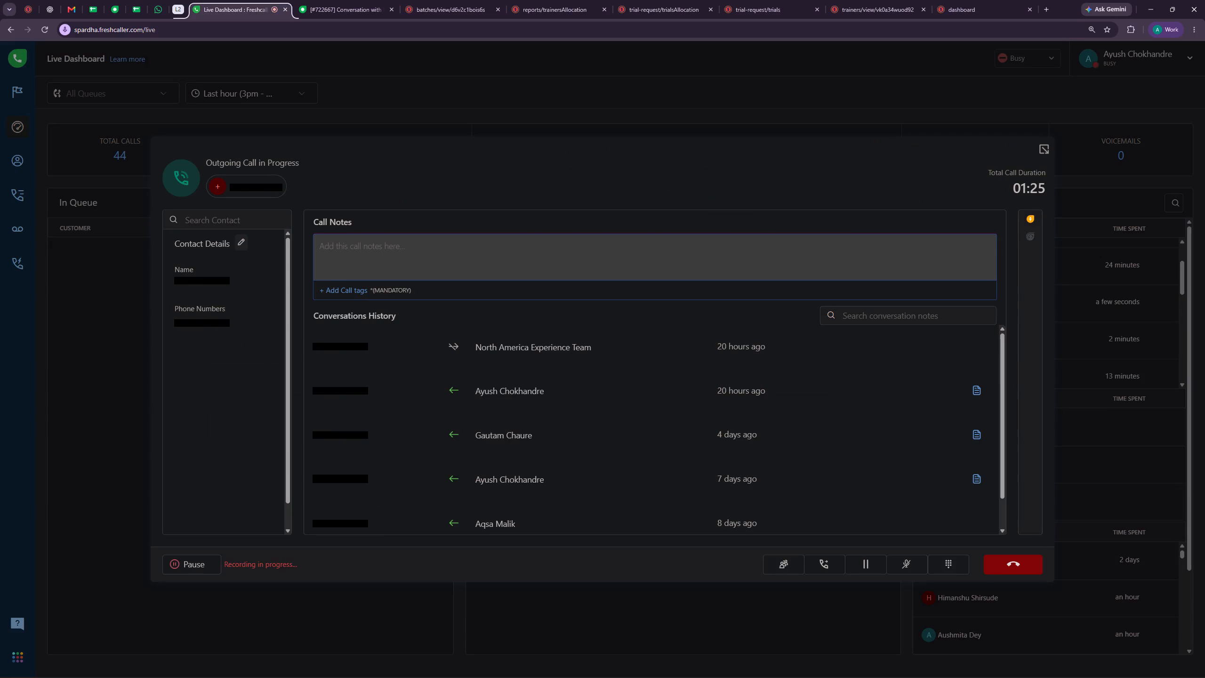
pyautogui.click(1008, 565)
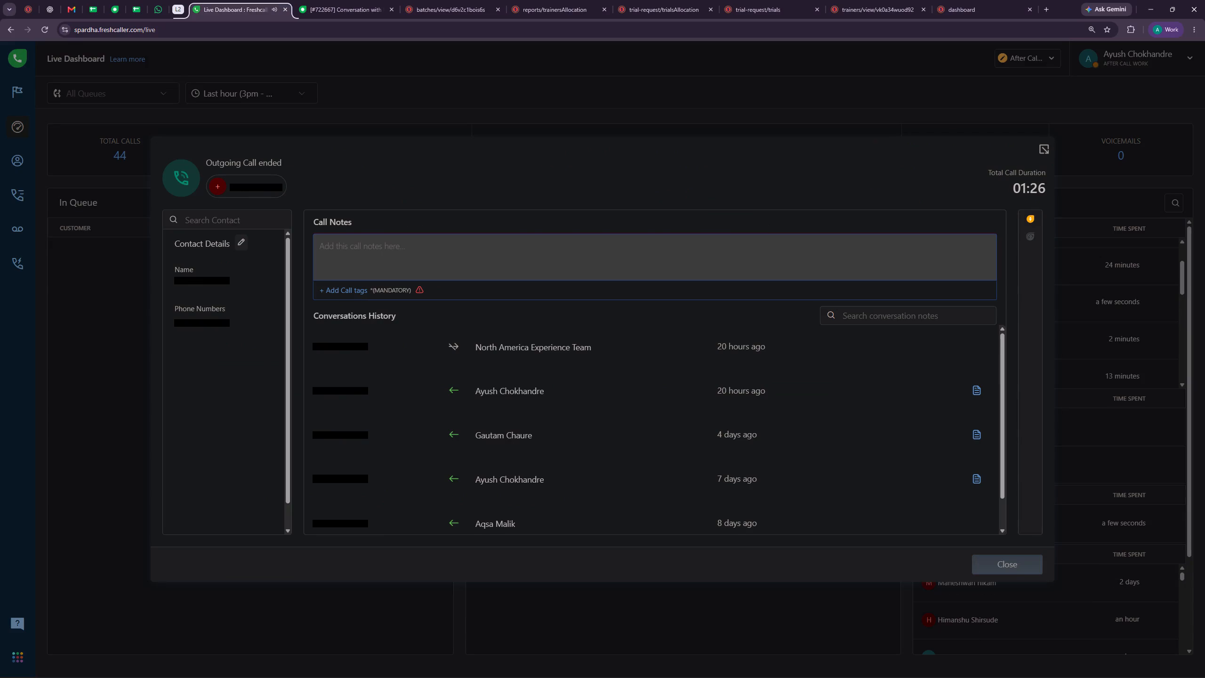
pyautogui.click(355, 284)
pyautogui.click(353, 291)
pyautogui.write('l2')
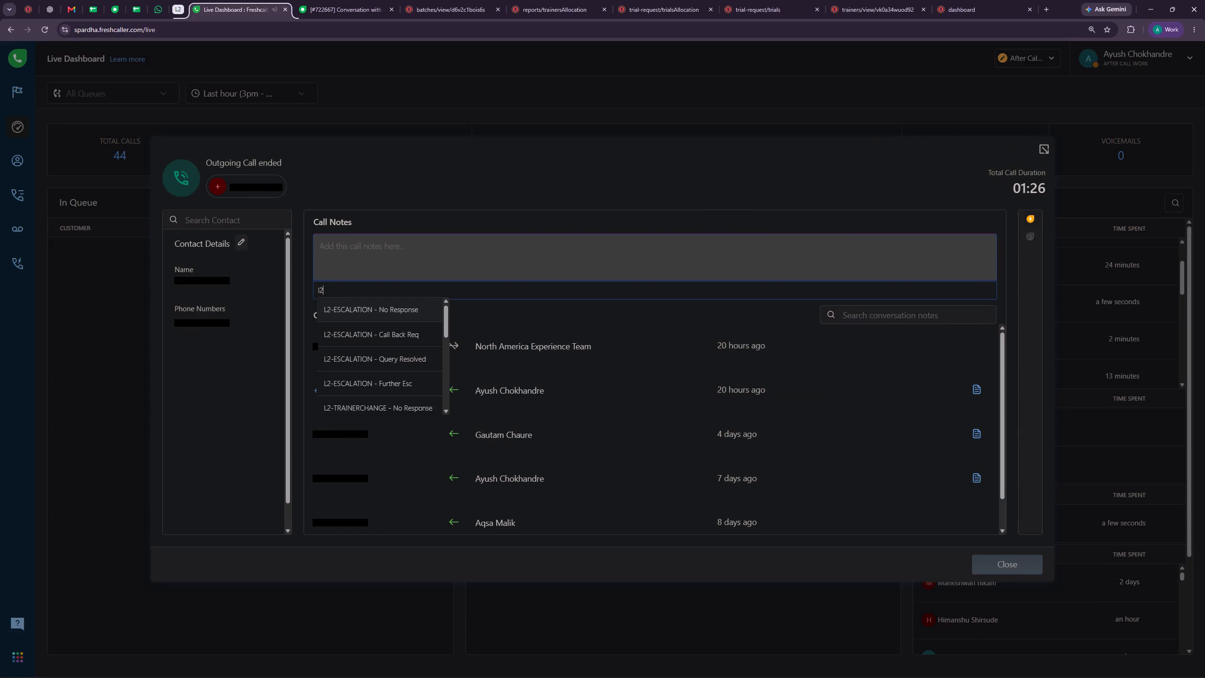
pyautogui.click(396, 360)
pyautogui.click(1001, 566)
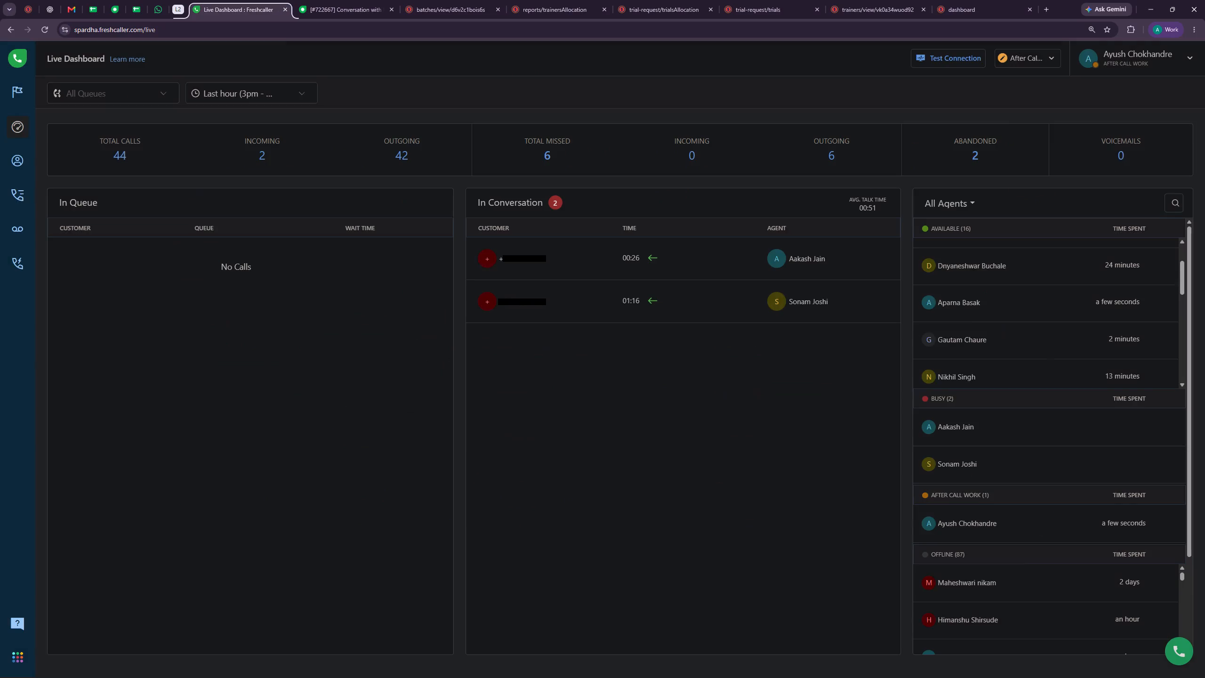
# Start a private note on ticket 722667 reading "Spoke with the cx they will talk with there son and will update if t".
pyautogui.click(367, 11)
pyautogui.click(323, 593)
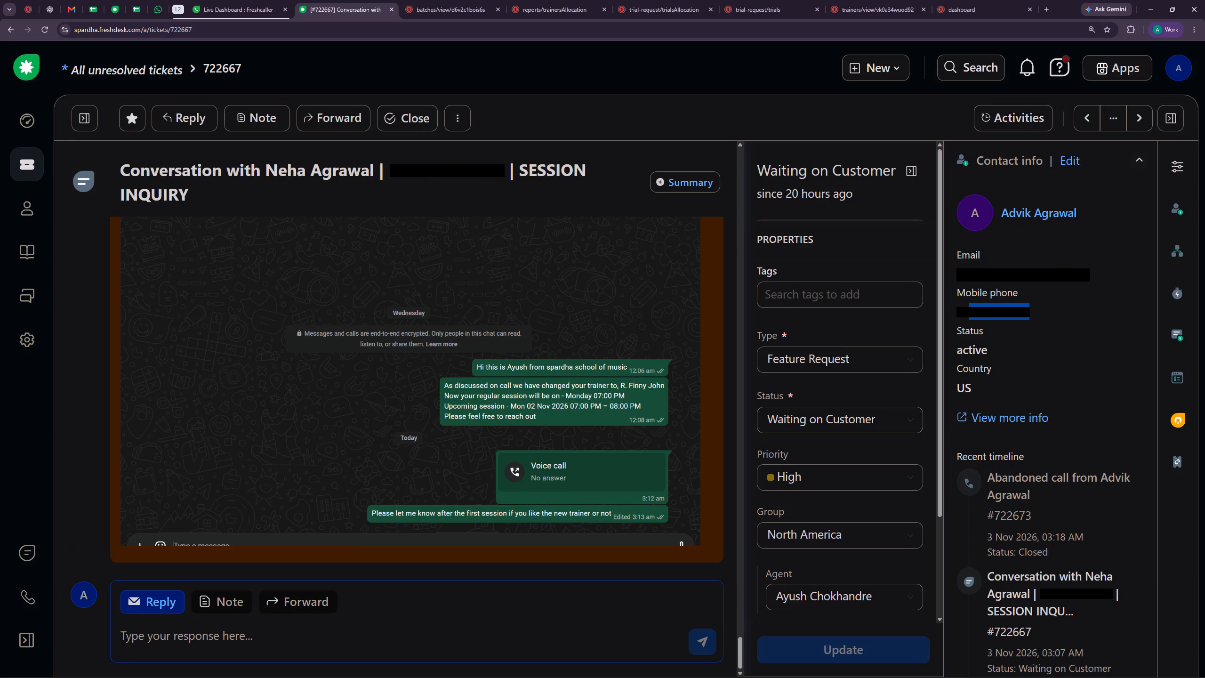
pyautogui.scroll(-6, 427, 514)
pyautogui.click(208, 592)
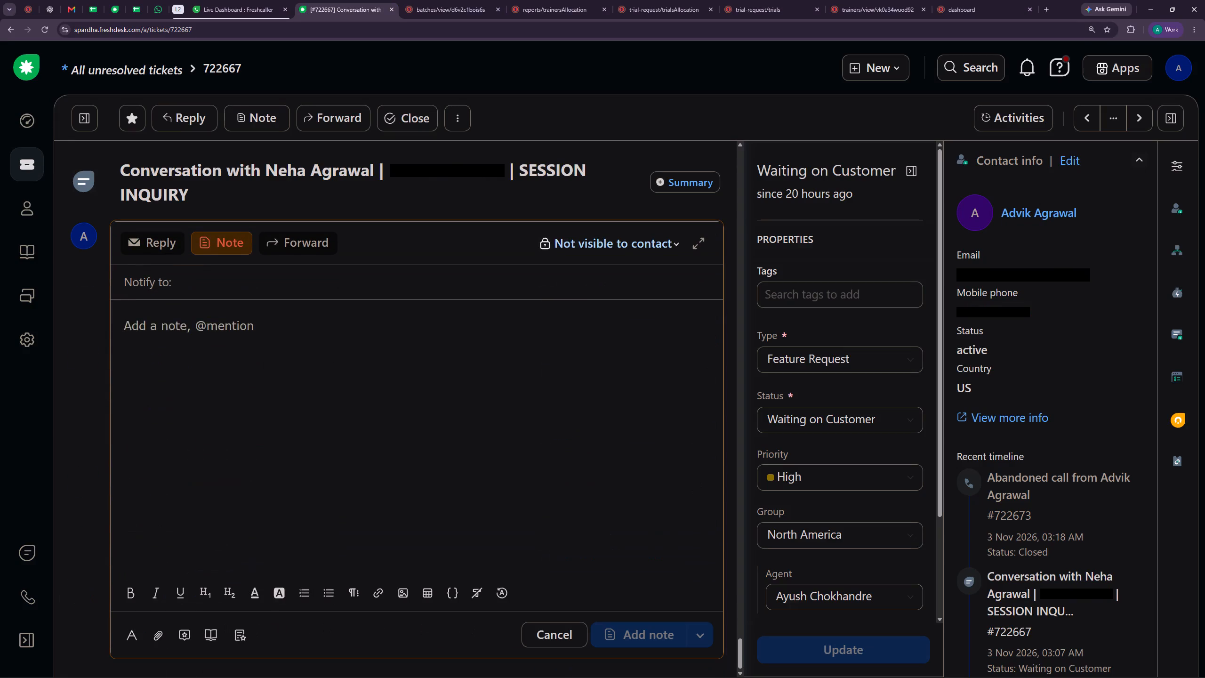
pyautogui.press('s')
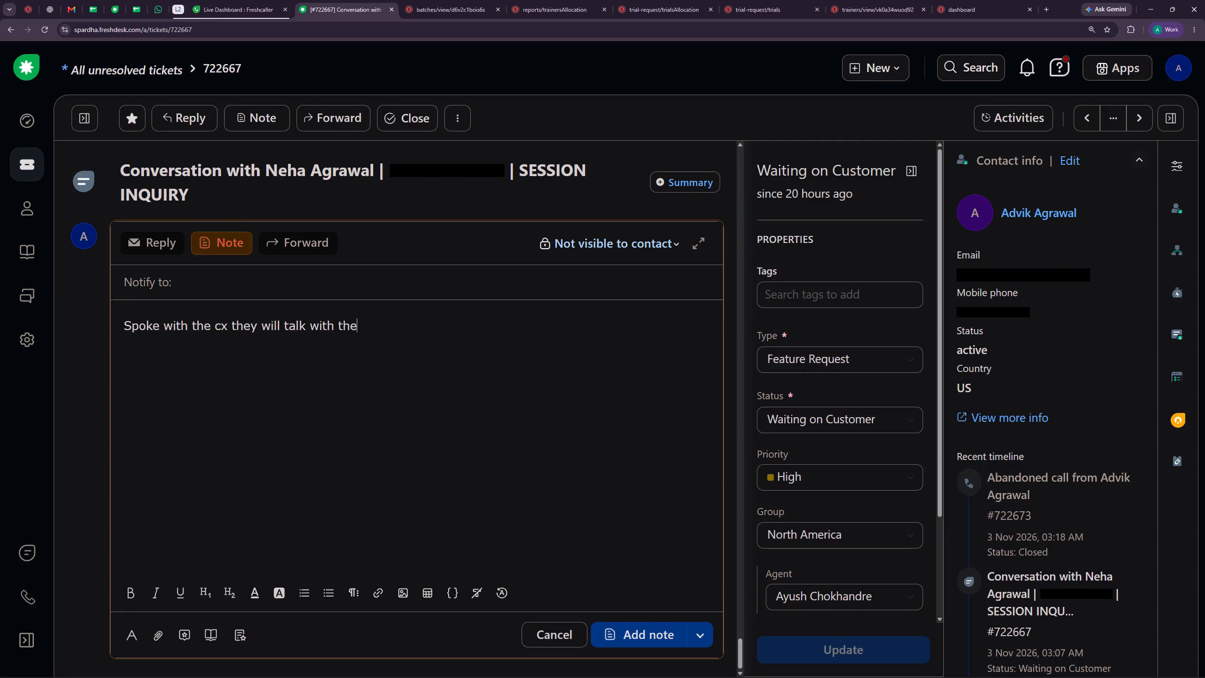
pyautogui.press('BackSpace')
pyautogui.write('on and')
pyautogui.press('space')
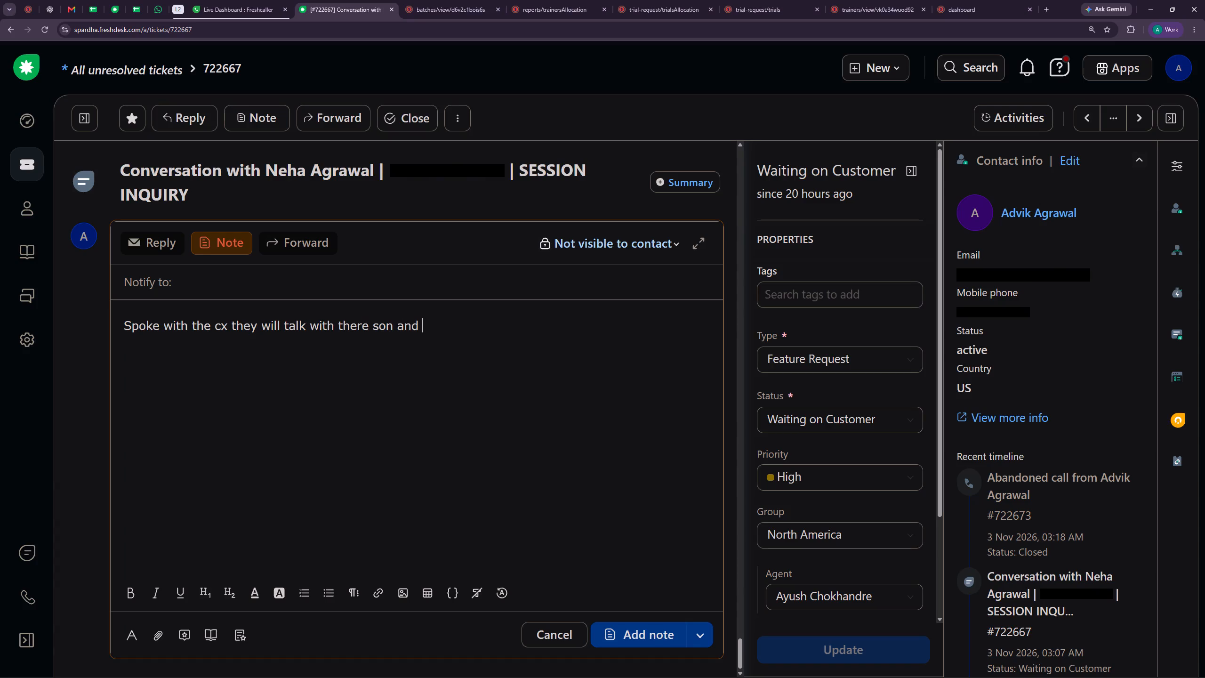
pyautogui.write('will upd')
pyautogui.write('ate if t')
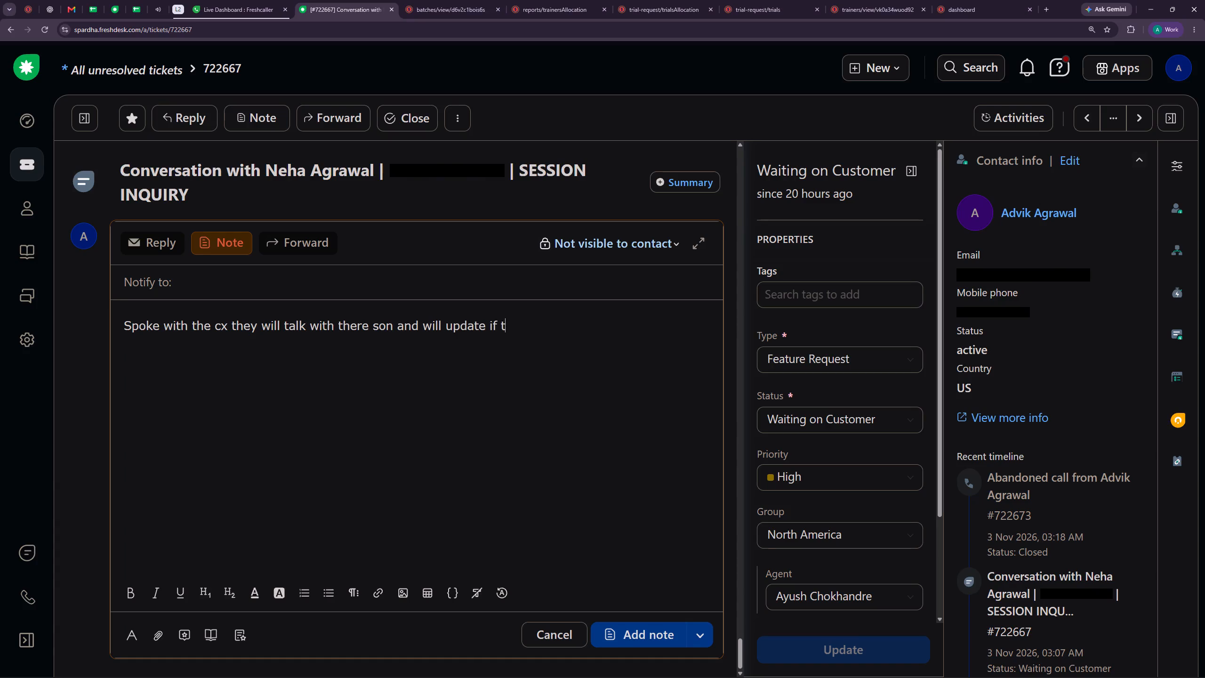
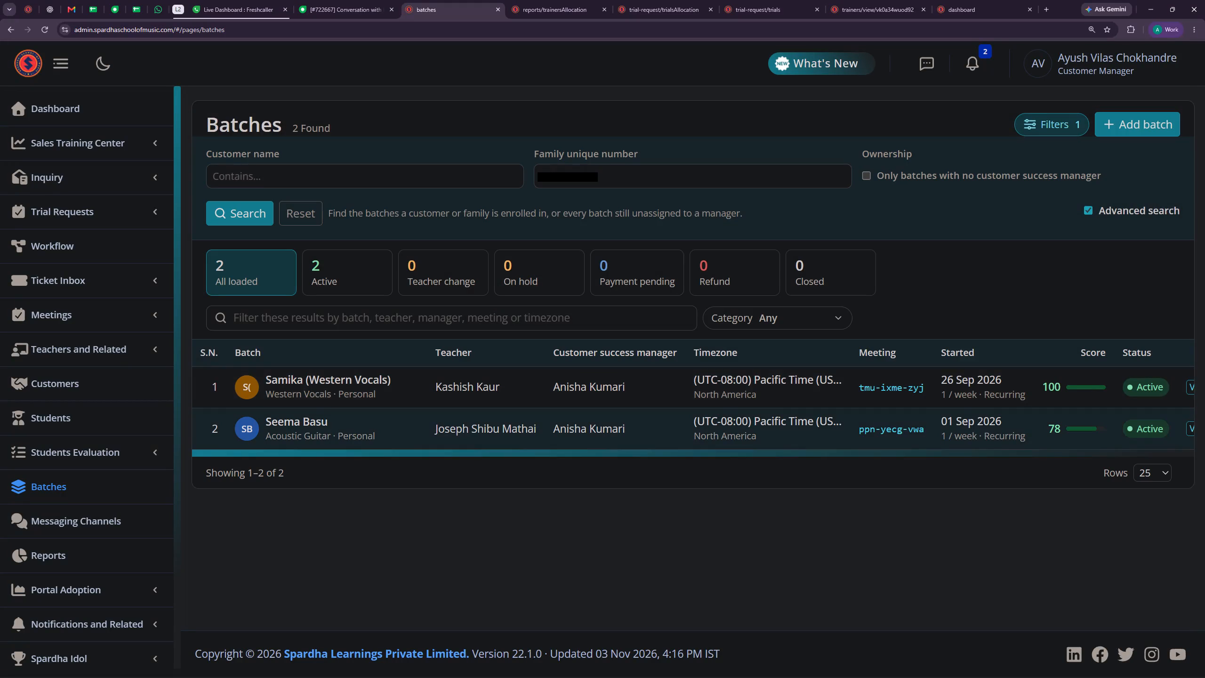
pyautogui.moveTo(1083, 452); pyautogui.dragTo(1115, 452)
pyautogui.click(1181, 387)
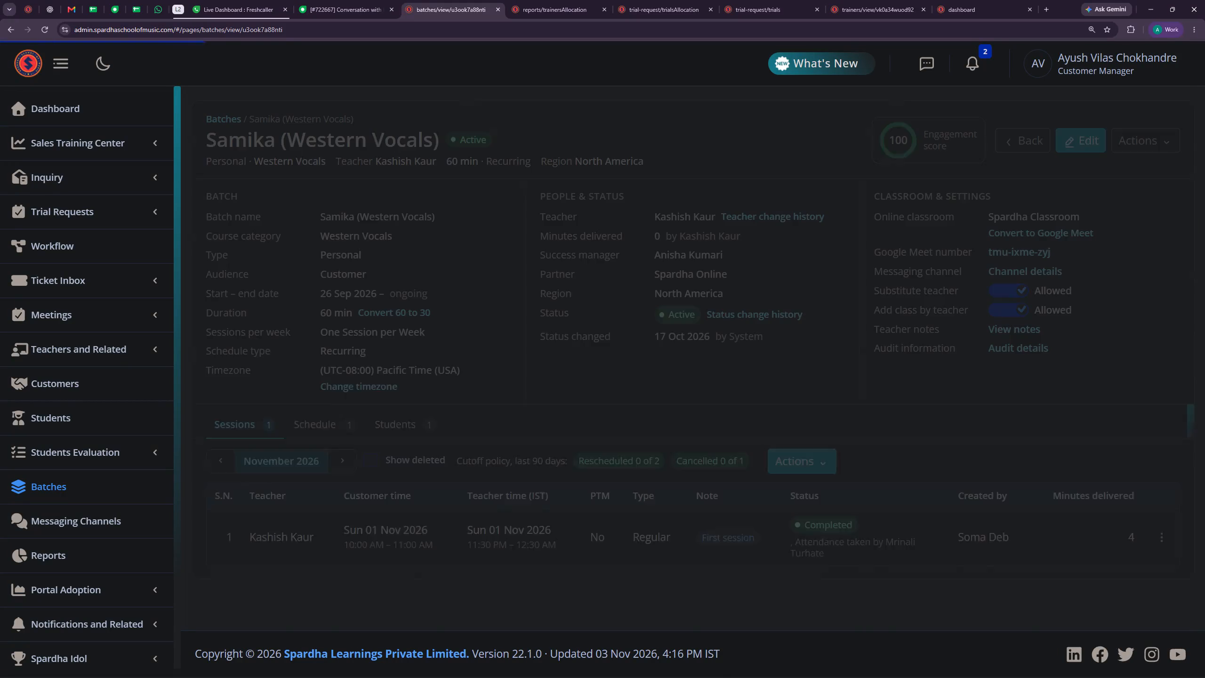
pyautogui.click(337, 458)
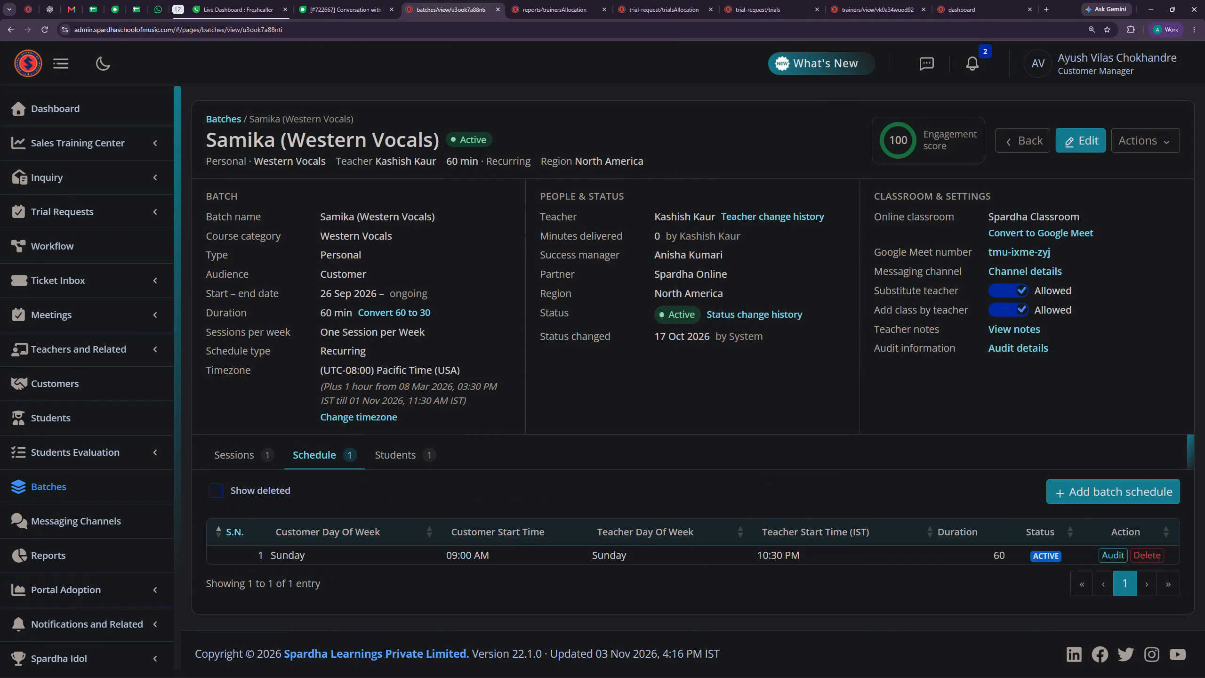
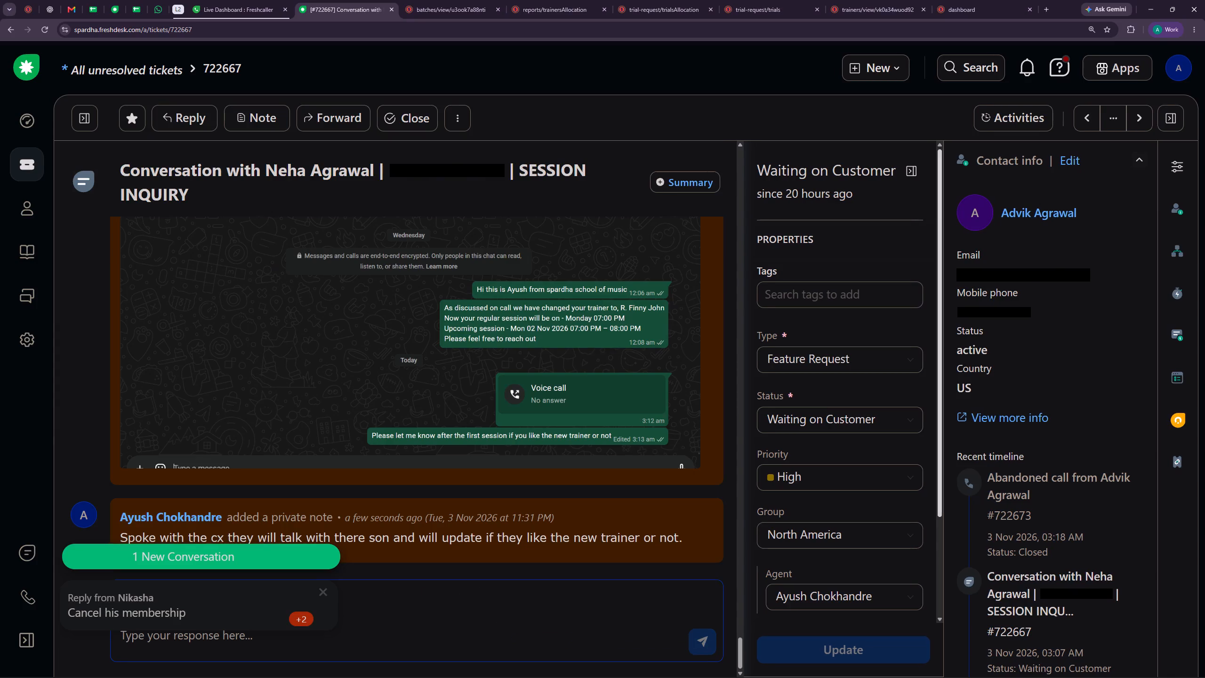
# Move on to ticket 722544 and check the latest private notes at the end of its conversation.
pyautogui.click(1141, 124)
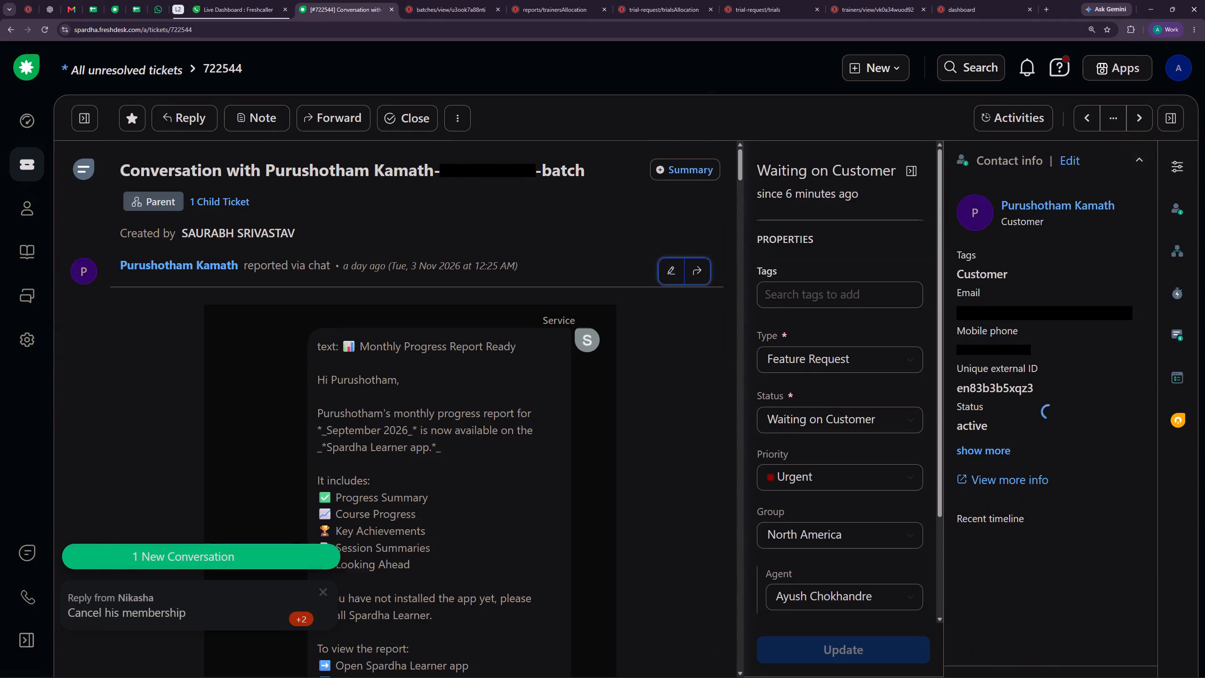
pyautogui.scroll(-12, 542, 455)
pyautogui.moveTo(739, 212); pyautogui.dragTo(781, 677)
pyautogui.click(321, 593)
pyautogui.click(1135, 114)
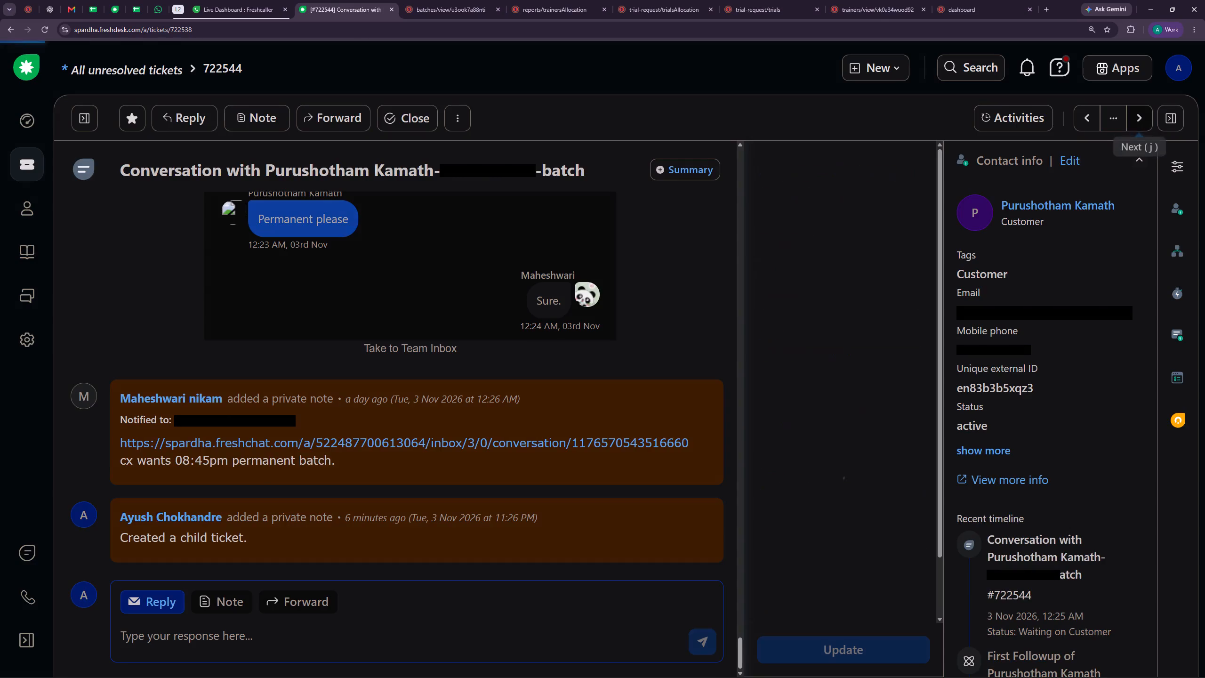
pyautogui.scroll(-8, 369, 436)
pyautogui.scroll(-8, 412, 416)
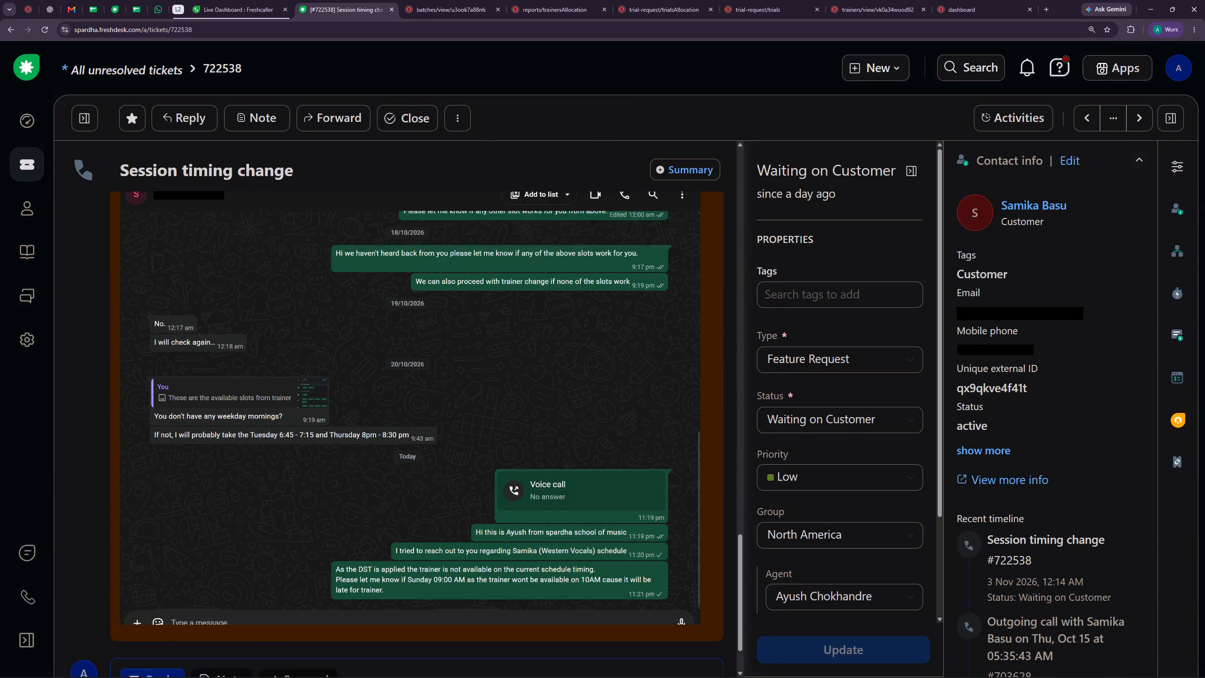
pyautogui.scroll(-7, 413, 427)
pyautogui.click(241, 606)
pyautogui.hotkey('ctrl', 'v')
# Capture the batch's scheduled session rows for 8, 15, 22 and 29 November 2026 and insert the image above the chat screenshot in the note.
pyautogui.click(430, 0)
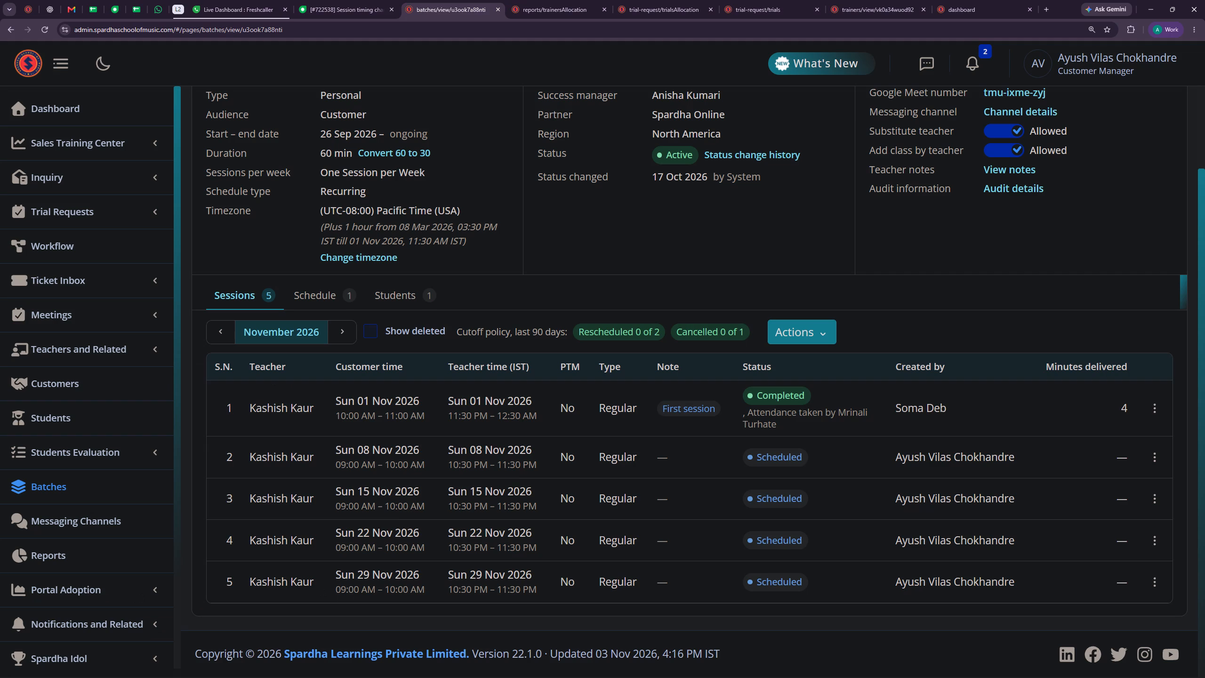
pyautogui.click(691, 665)
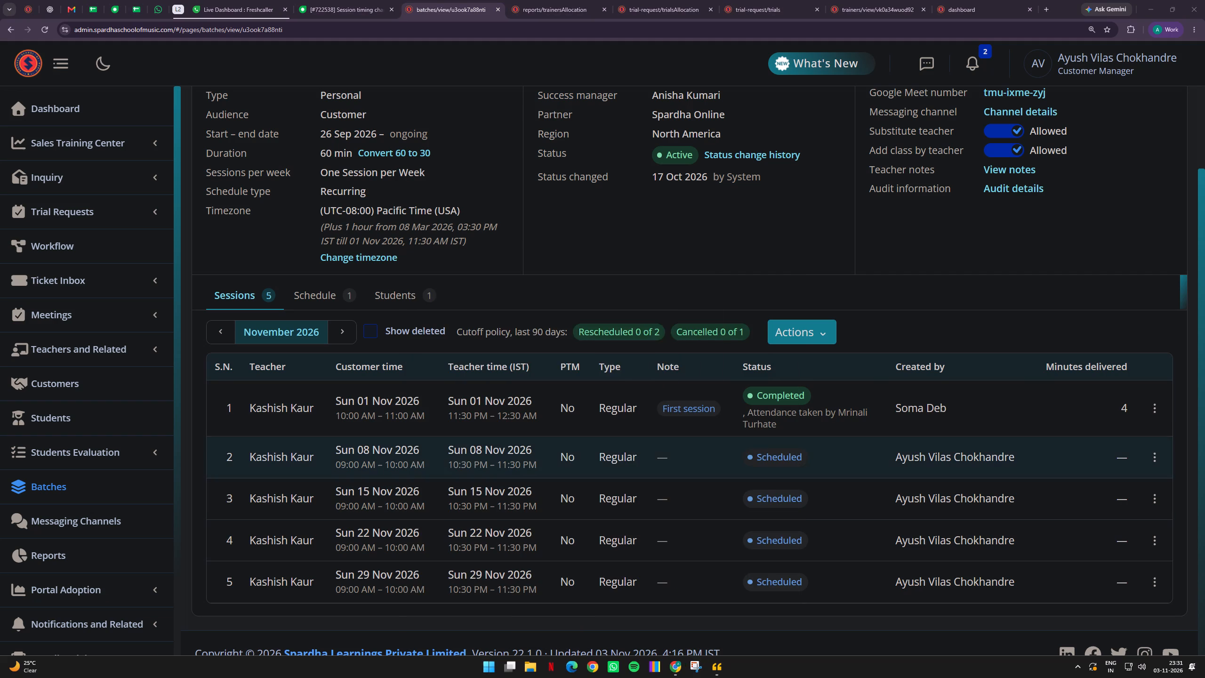
pyautogui.moveTo(504, 304); pyautogui.dragTo(497, 309)
pyautogui.moveTo(220, 432); pyautogui.dragTo(1147, 601)
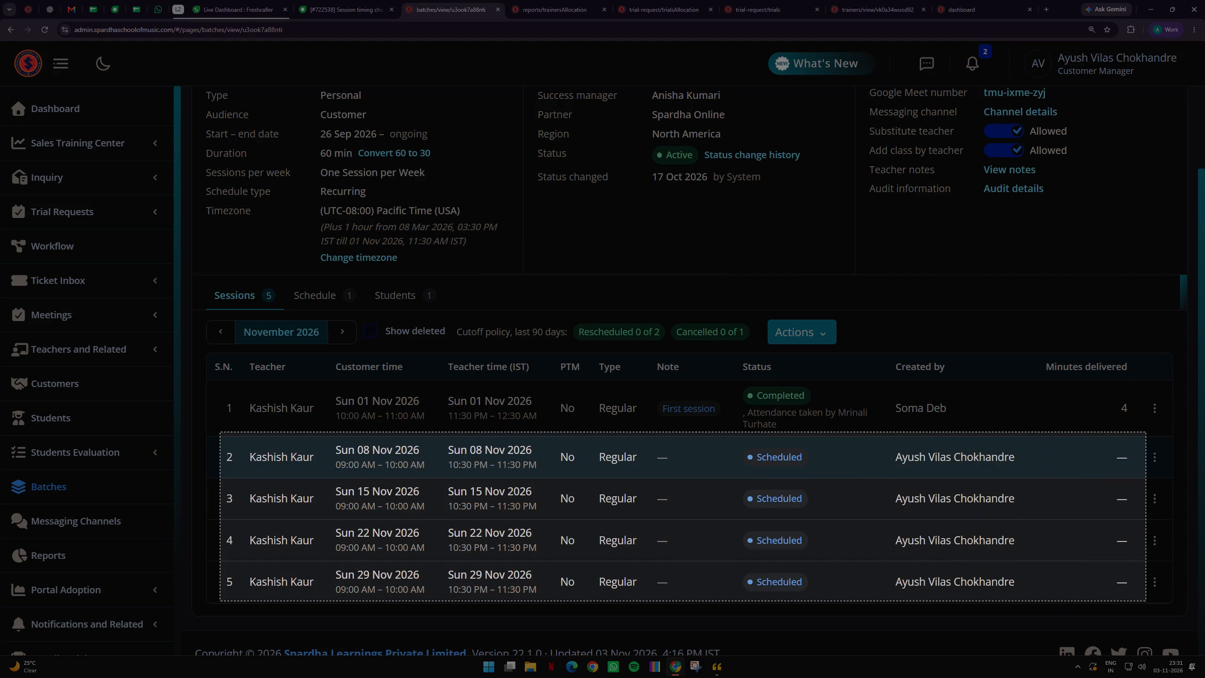
pyautogui.moveTo(1147, 601); pyautogui.dragTo(1162, 600)
pyautogui.click(984, 301)
pyautogui.click(1030, 286)
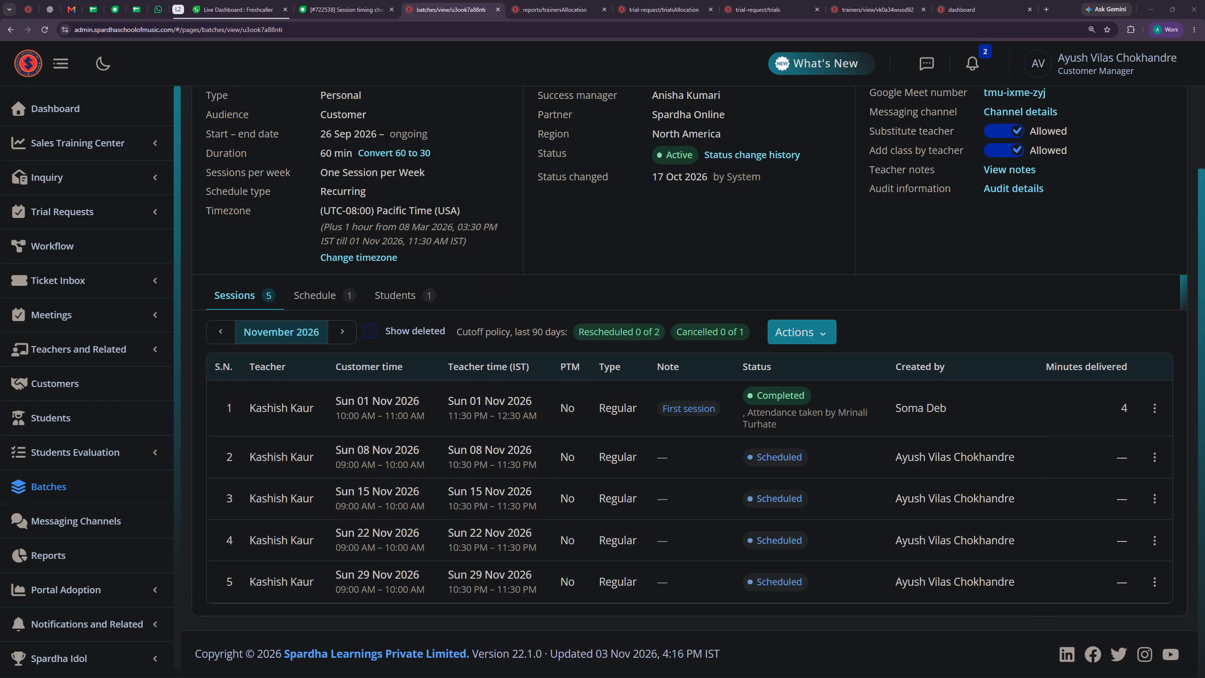
pyautogui.click(348, 0)
pyautogui.click(156, 307)
pyautogui.hotkey('ctrl', 'v')
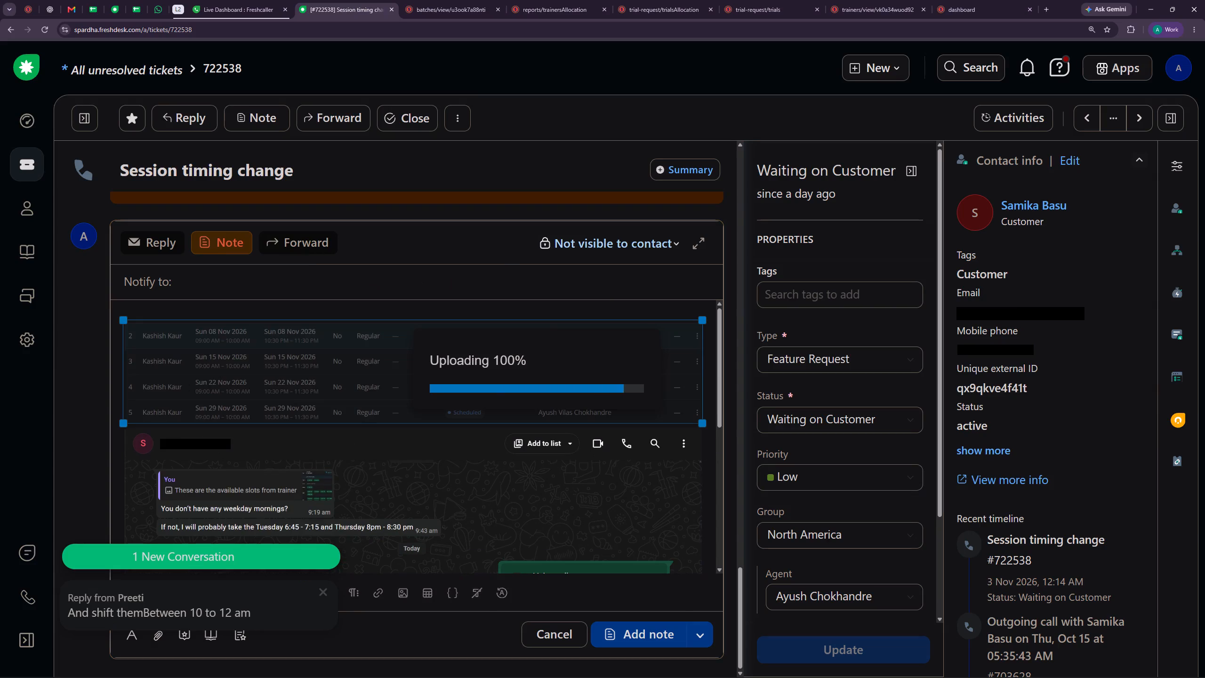
# Write "Resloved." above the session image in the private note on ticket 722538.
pyautogui.click(192, 312)
pyautogui.click(172, 306)
pyautogui.click(153, 311)
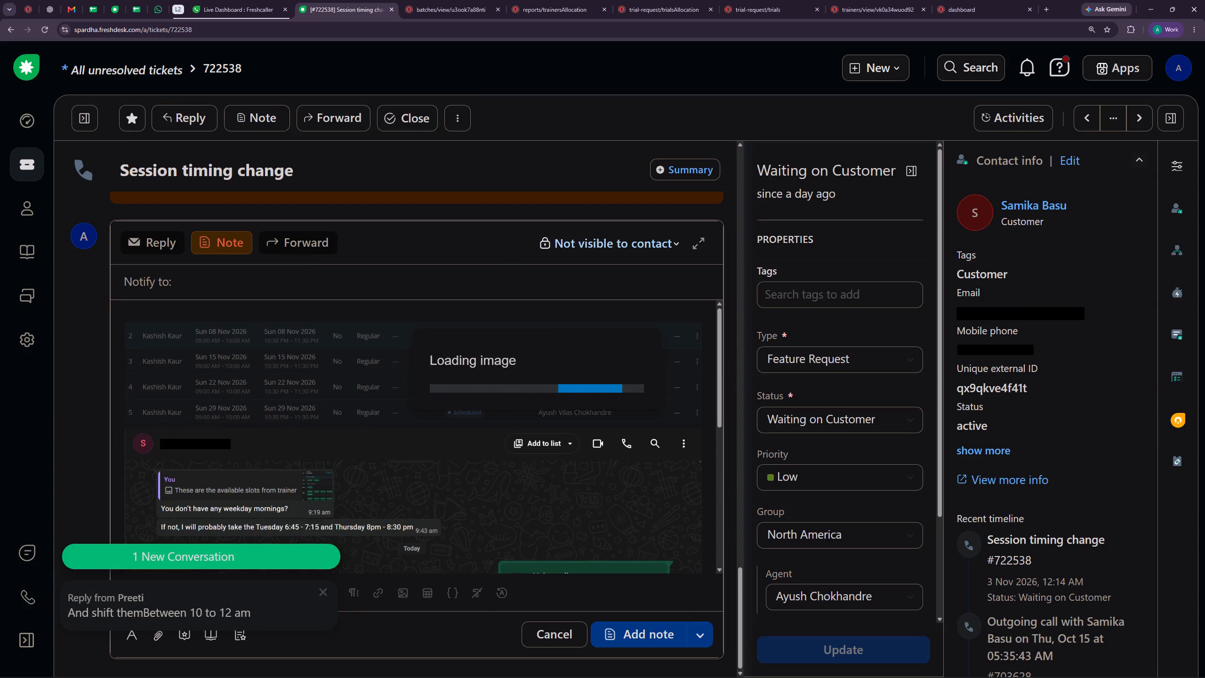
pyautogui.click(146, 309)
pyautogui.click(169, 309)
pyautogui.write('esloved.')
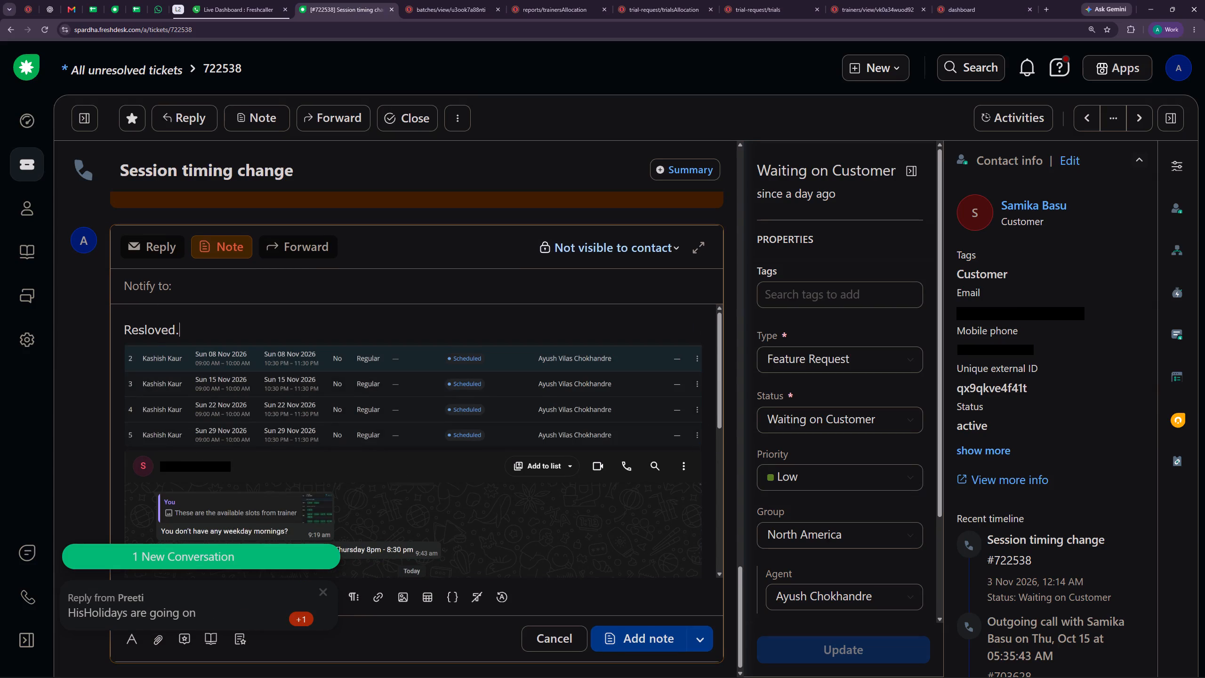
# Add the finished private note with the session rows and chat screenshot to ticket 722538.
pyautogui.scroll(-8, 378, 374)
pyautogui.click(645, 635)
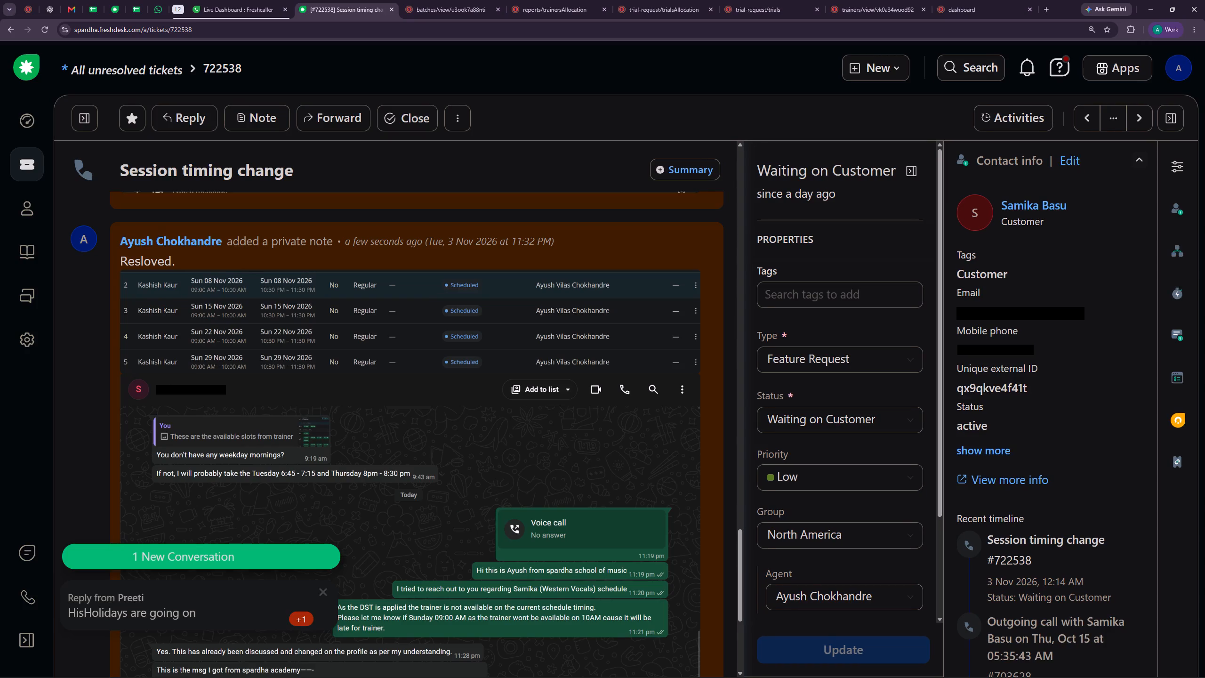
# Set the status of session timing change ticket 722538 to Closed and update its properties.
pyautogui.click(842, 413)
pyautogui.click(815, 561)
pyautogui.click(853, 647)
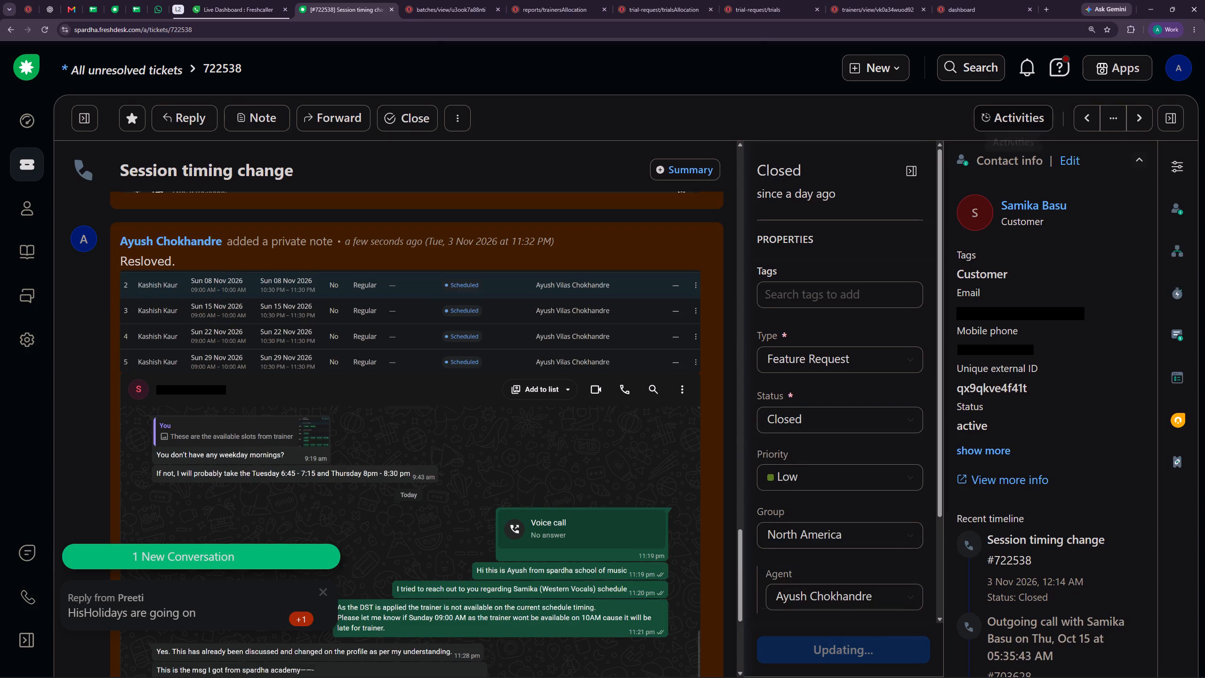
pyautogui.click(1091, 114)
pyautogui.click(1091, 114)
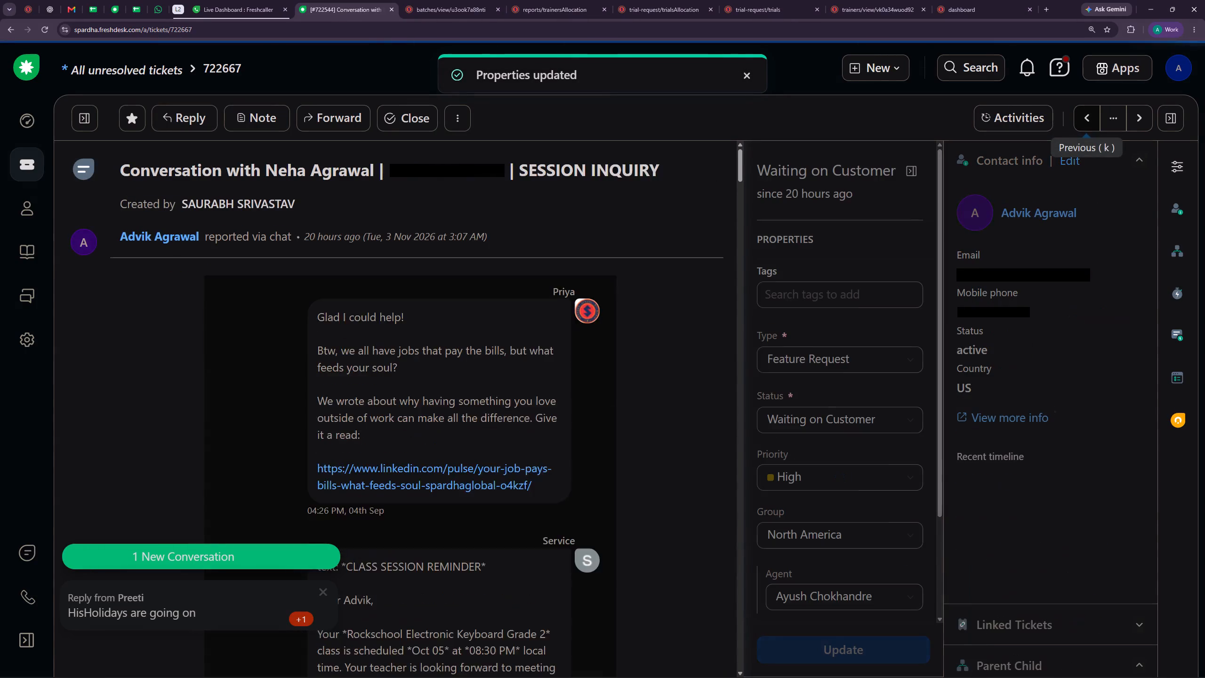
pyautogui.scroll(-20, 558, 428)
pyautogui.scroll(-14, 558, 428)
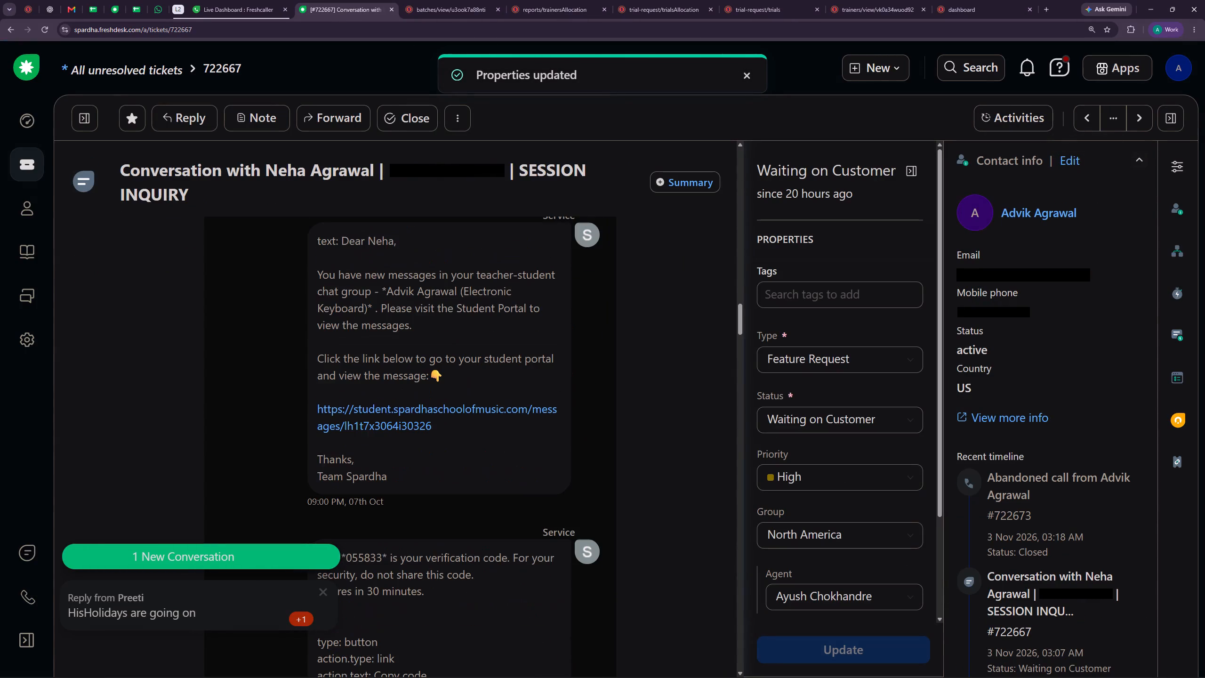
pyautogui.moveTo(743, 318); pyautogui.dragTo(819, 677)
pyautogui.click(322, 591)
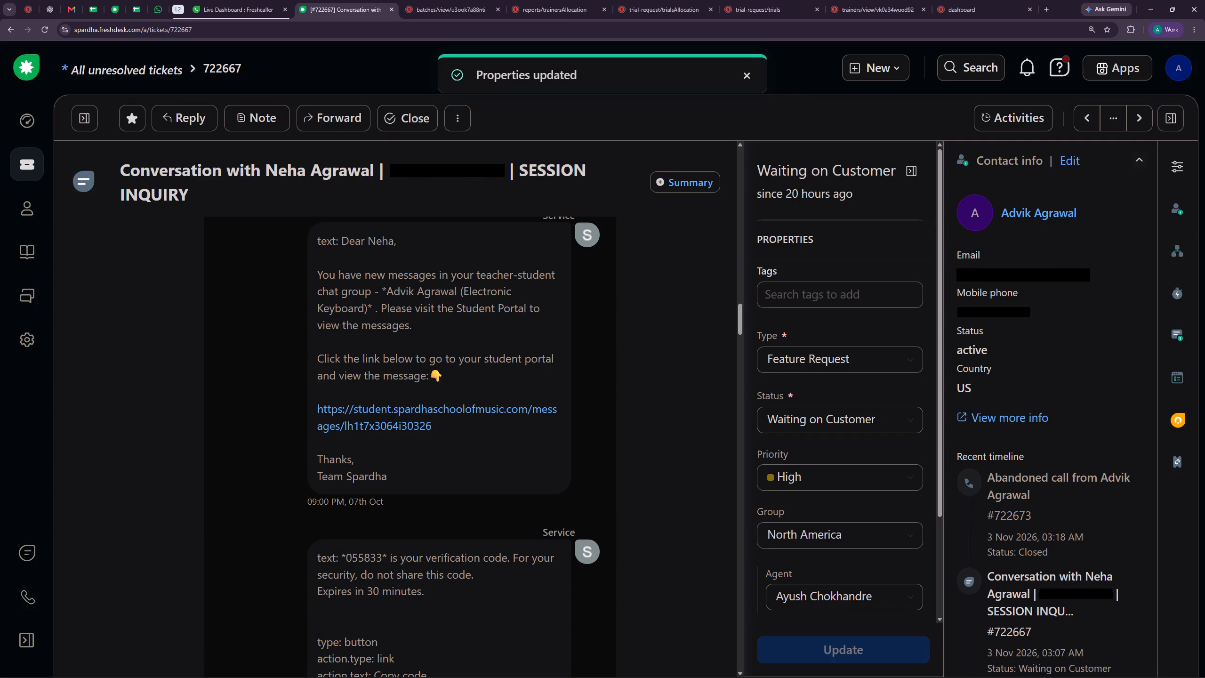
pyautogui.moveTo(740, 322); pyautogui.dragTo(752, 671)
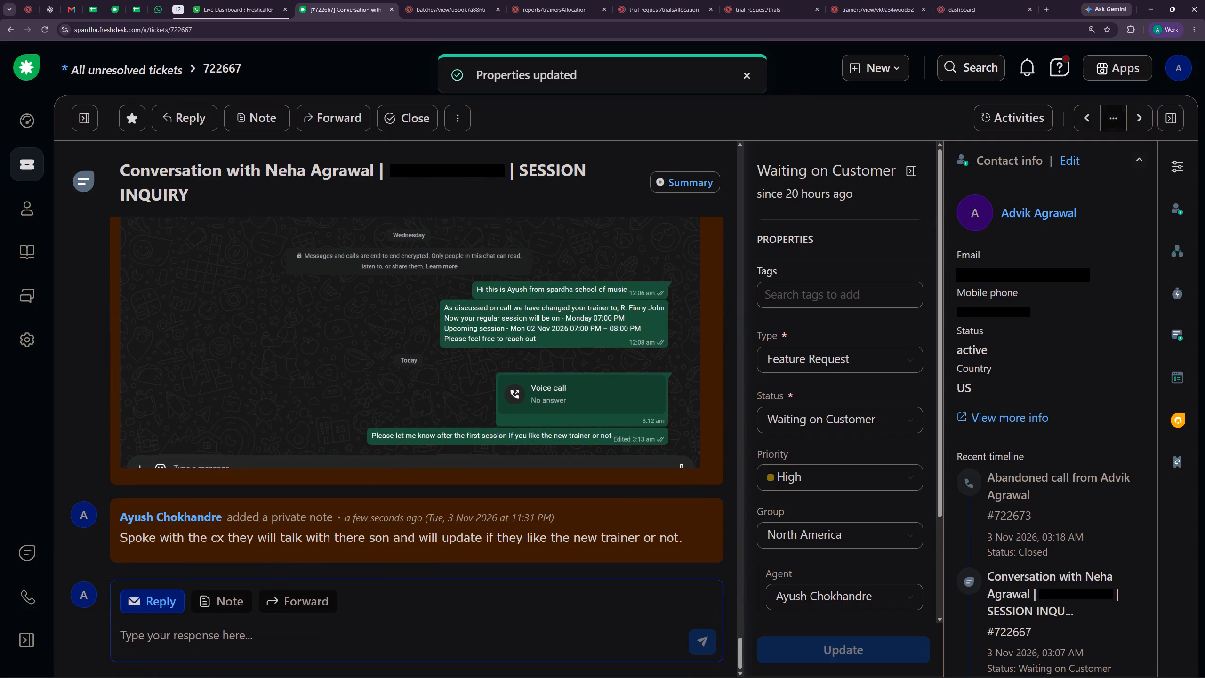
pyautogui.click(1088, 119)
pyautogui.scroll(-7, 450, 416)
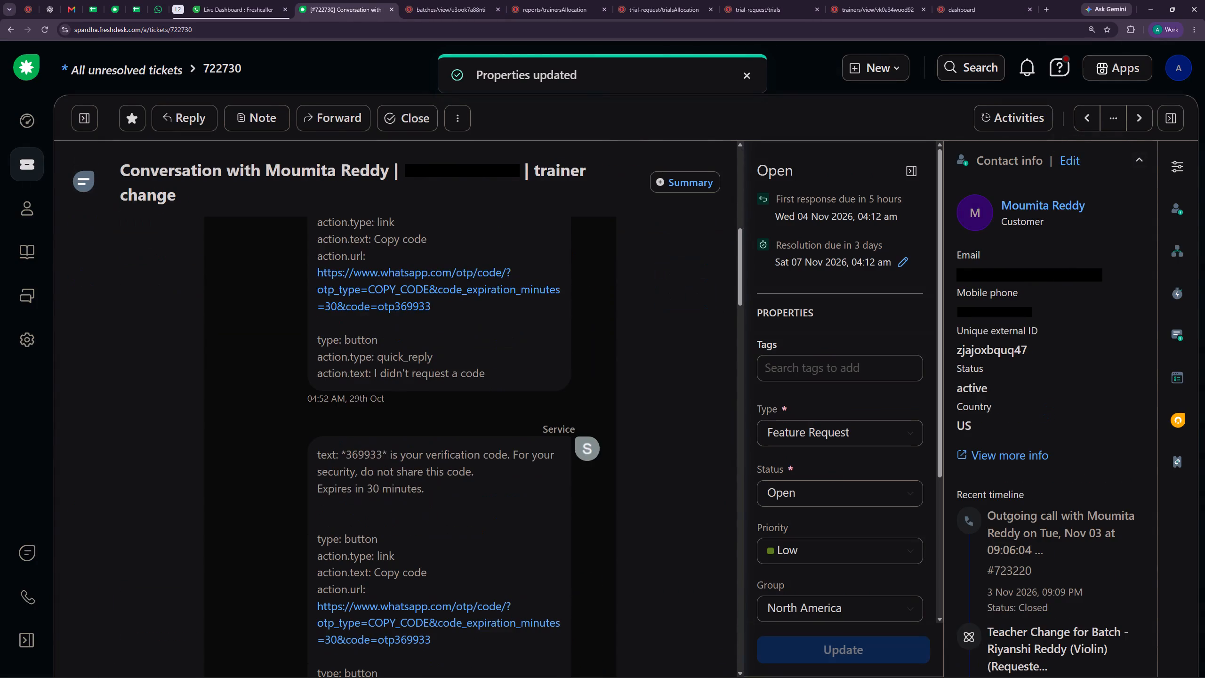